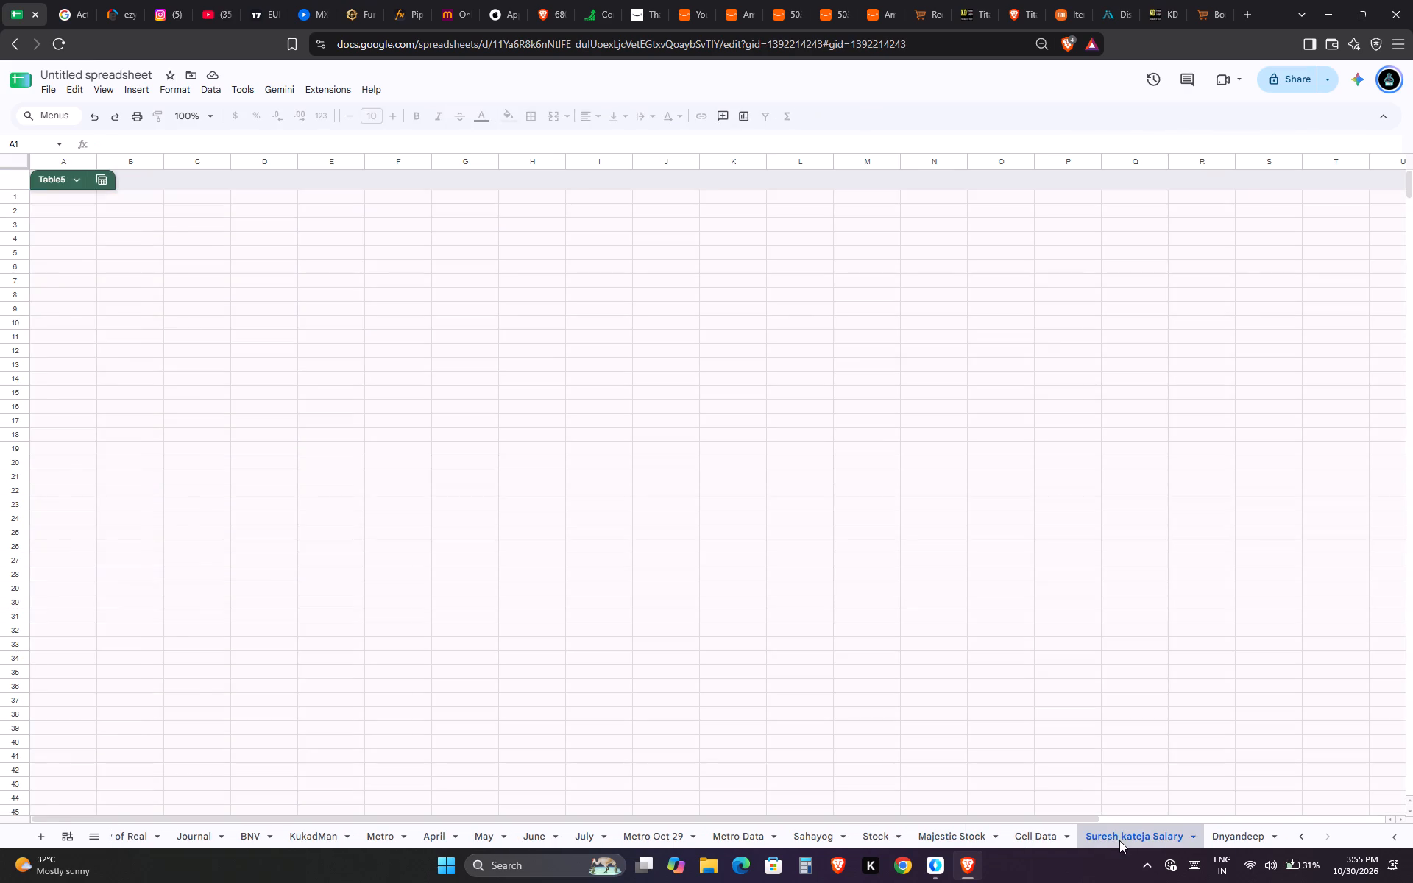
pyautogui.scroll(-1, 1119, 840)
pyautogui.click(935, 832)
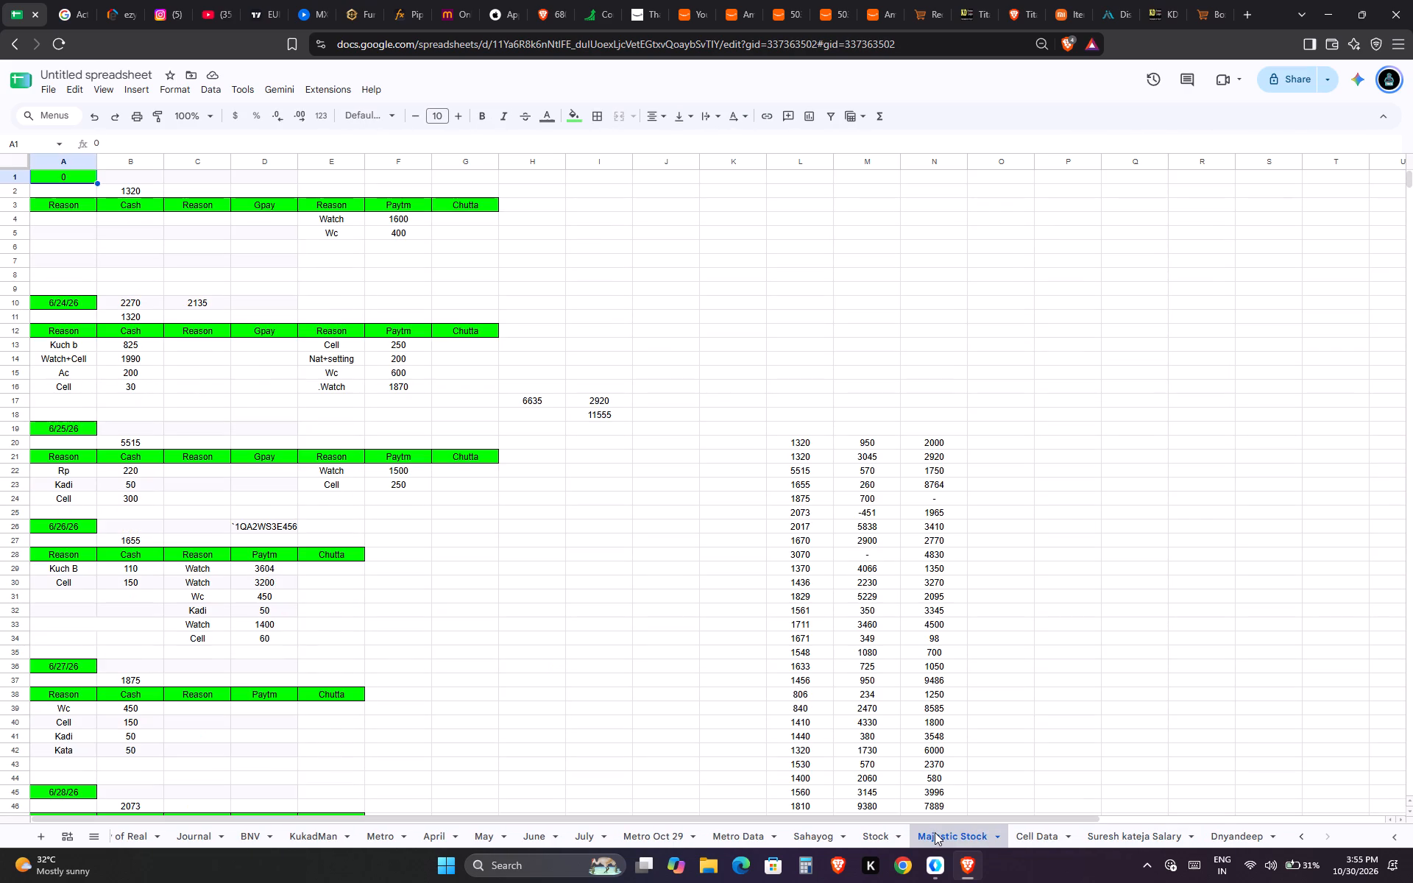
# Go to the last dated block, 10/29/26, on the Majestic Stock sheet and select the empty Reason cell A1798 beneath its header row.
pyautogui.scroll(-4, 808, 635)
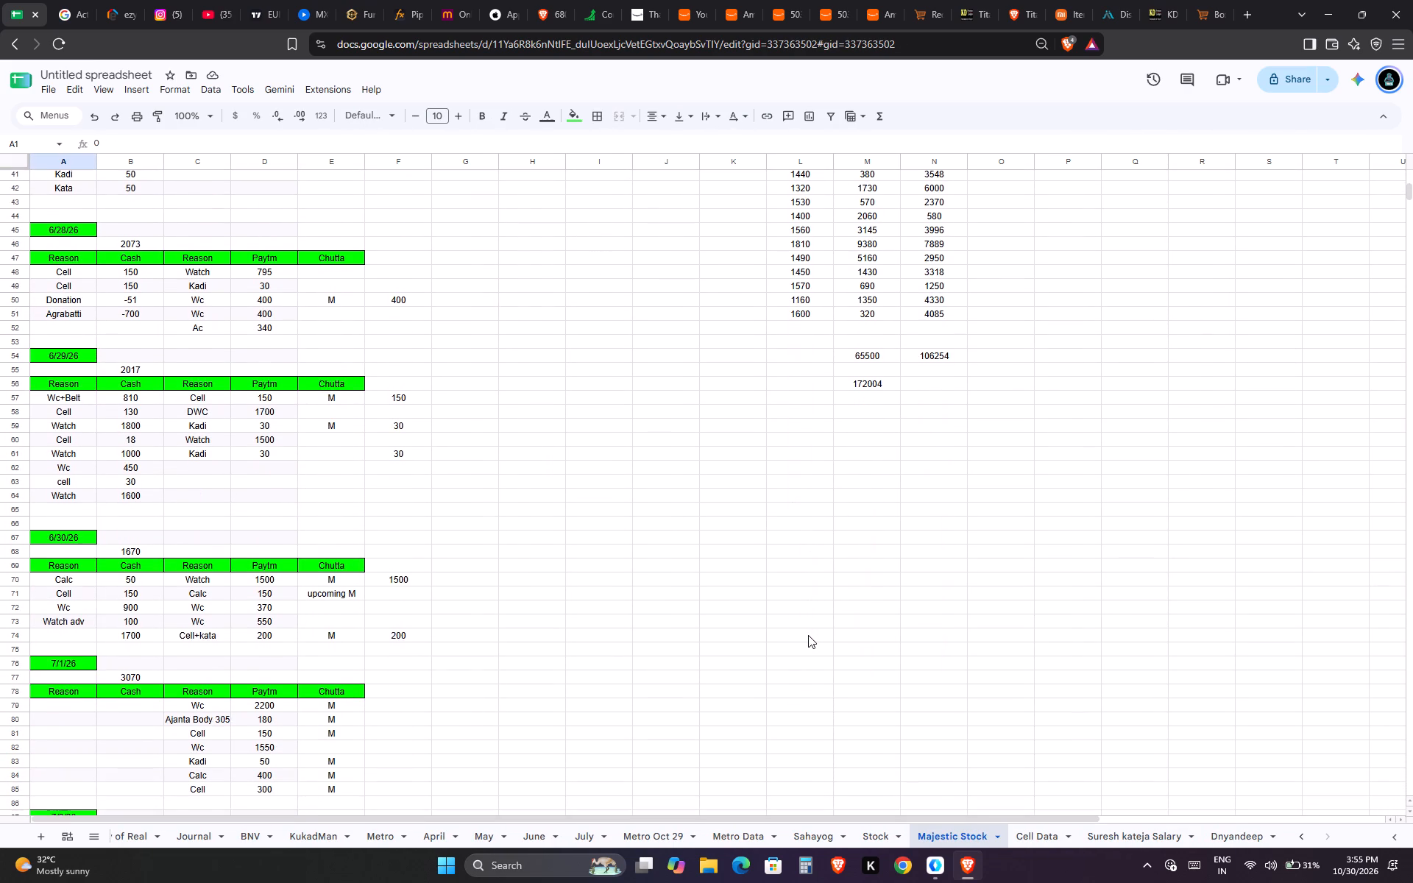
pyautogui.hotkey('ctrl', 'Down')
pyautogui.hotkey('ctrl', 'Down')
pyautogui.hotkey('ctrl', 'Down')
pyautogui.hotkey('ctrl', 'Down')
pyautogui.hotkey('ctrl', 'Right')
pyautogui.hotkey('ctrl', 'Down')
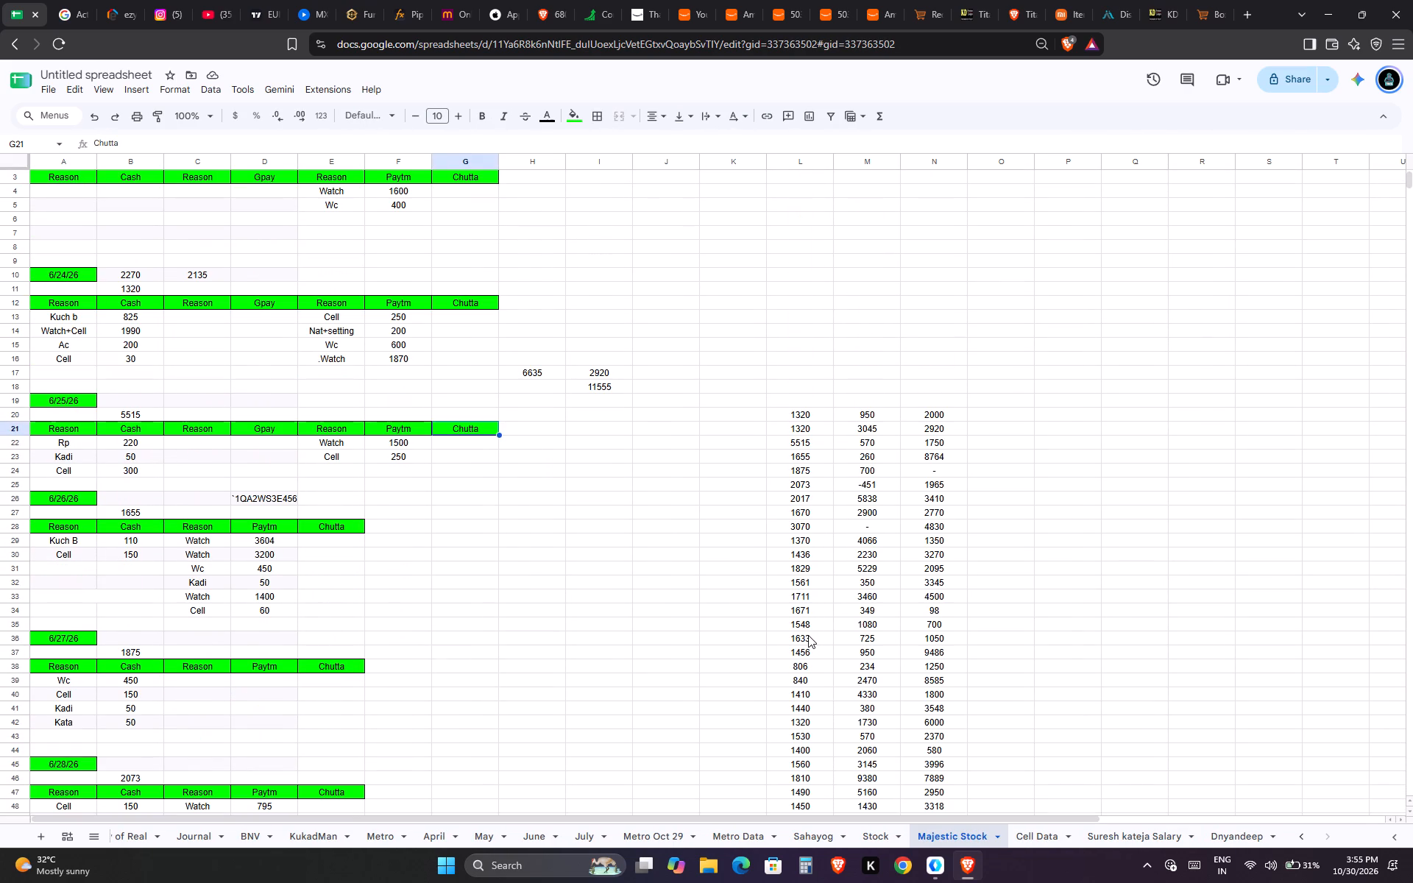
pyautogui.click(1038, 292)
pyautogui.hotkey('ctrl', 'Right')
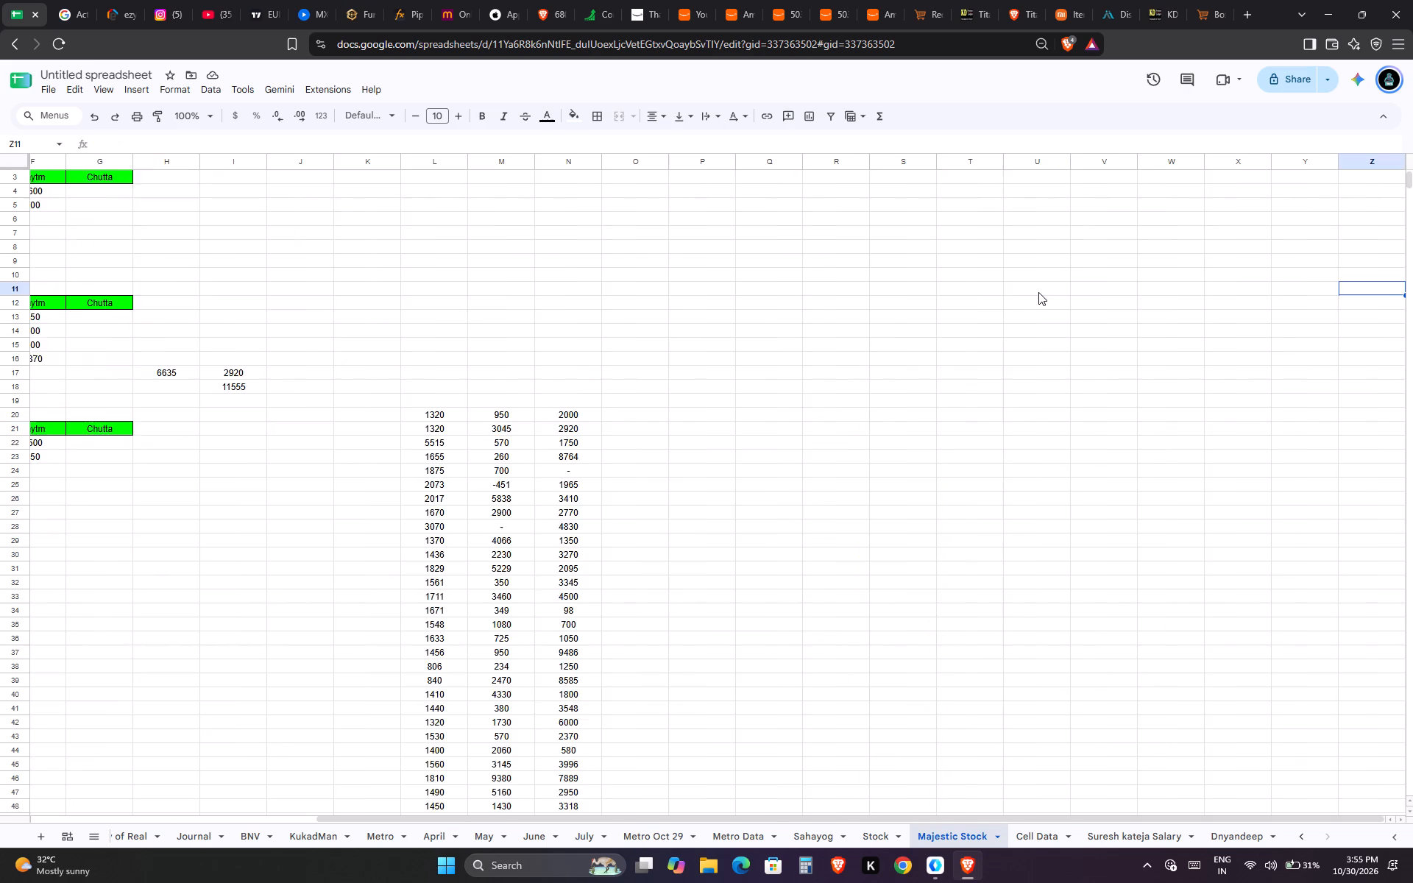
pyautogui.hotkey('ctrl', 'Down')
pyautogui.hotkey('ctrl', 'Left')
pyautogui.hotkey('ctrl', 'Up')
pyautogui.hotkey('ctrl', 'Up')
pyautogui.hotkey('ctrl', 'Up')
pyautogui.hotkey('ctrl', 'Up')
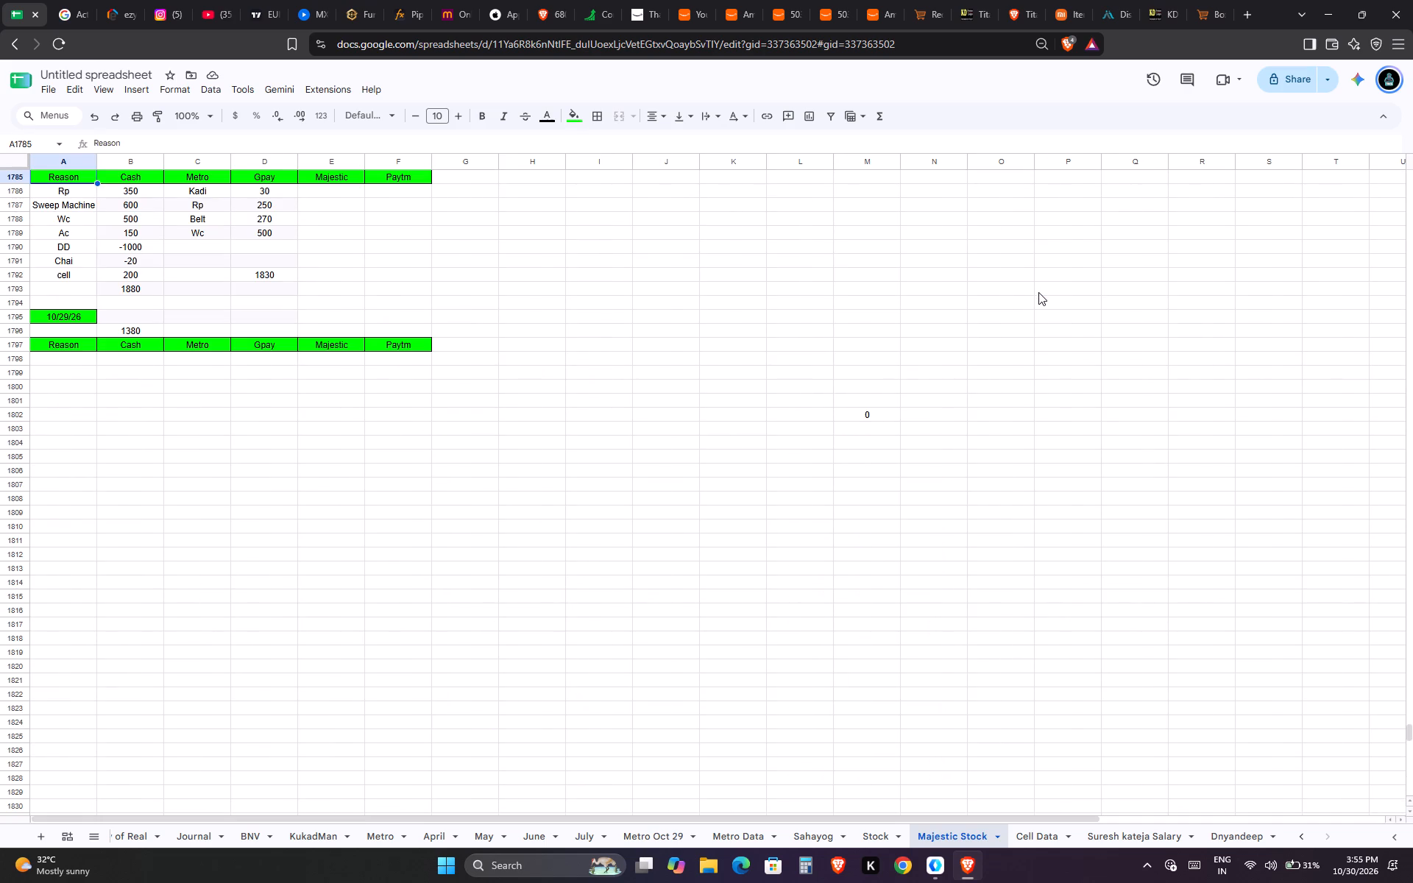
pyautogui.hotkey('ctrl', 'Down')
pyautogui.hotkey('ctrl', 'Down')
pyautogui.hotkey('ctrl', 'Down')
pyautogui.press('Down')
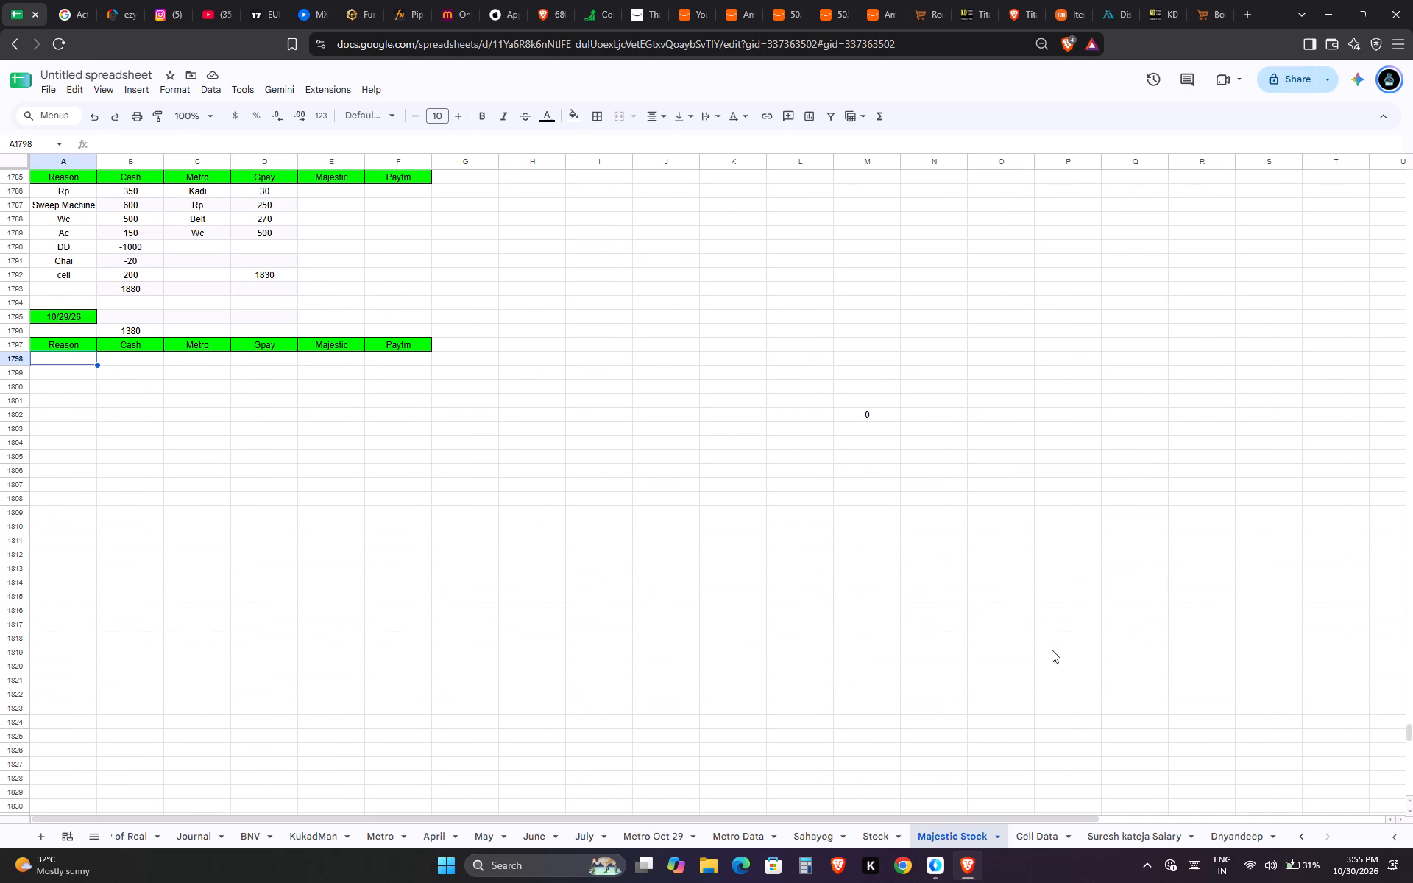
# Switch to the Kuro app.
pyautogui.click(861, 879)
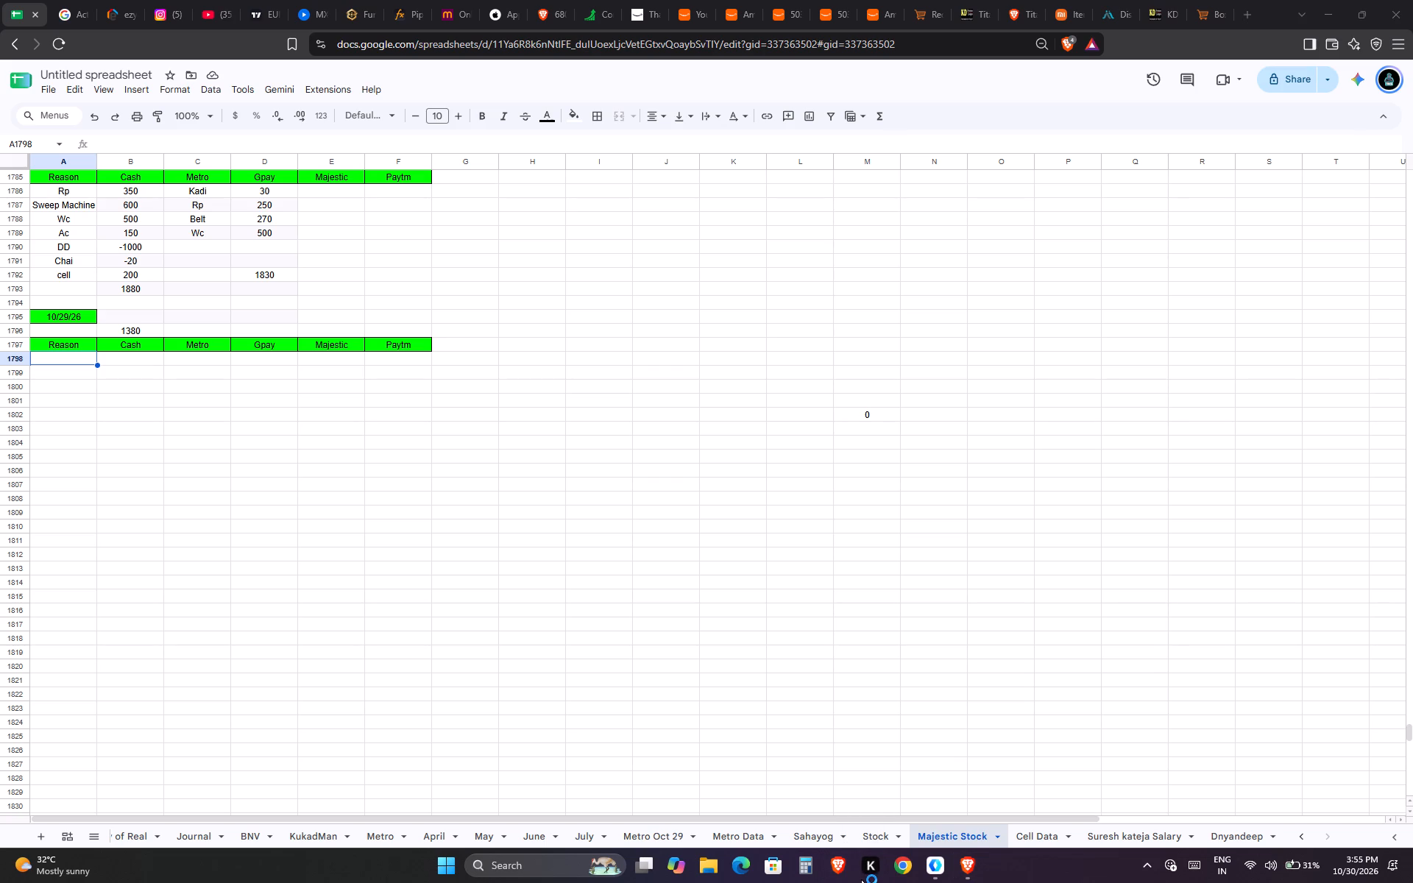
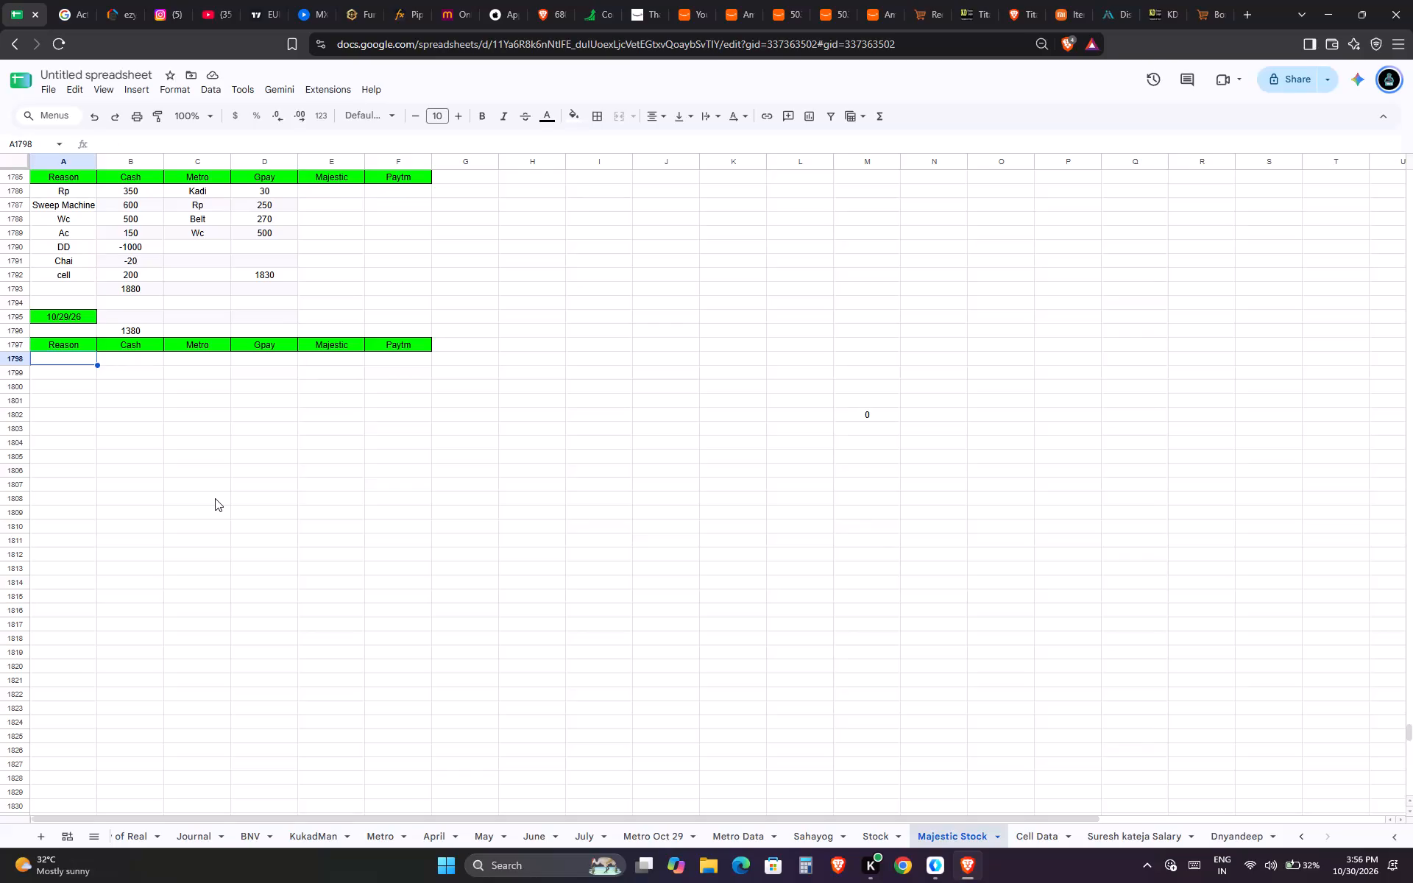
# Enter the reasons Watch, Cell, Ac and Ac in cells A1798 to A1801 of the 10/29/26 block.
pyautogui.write('Wa')
pyautogui.write('tch')
pyautogui.press('Down')
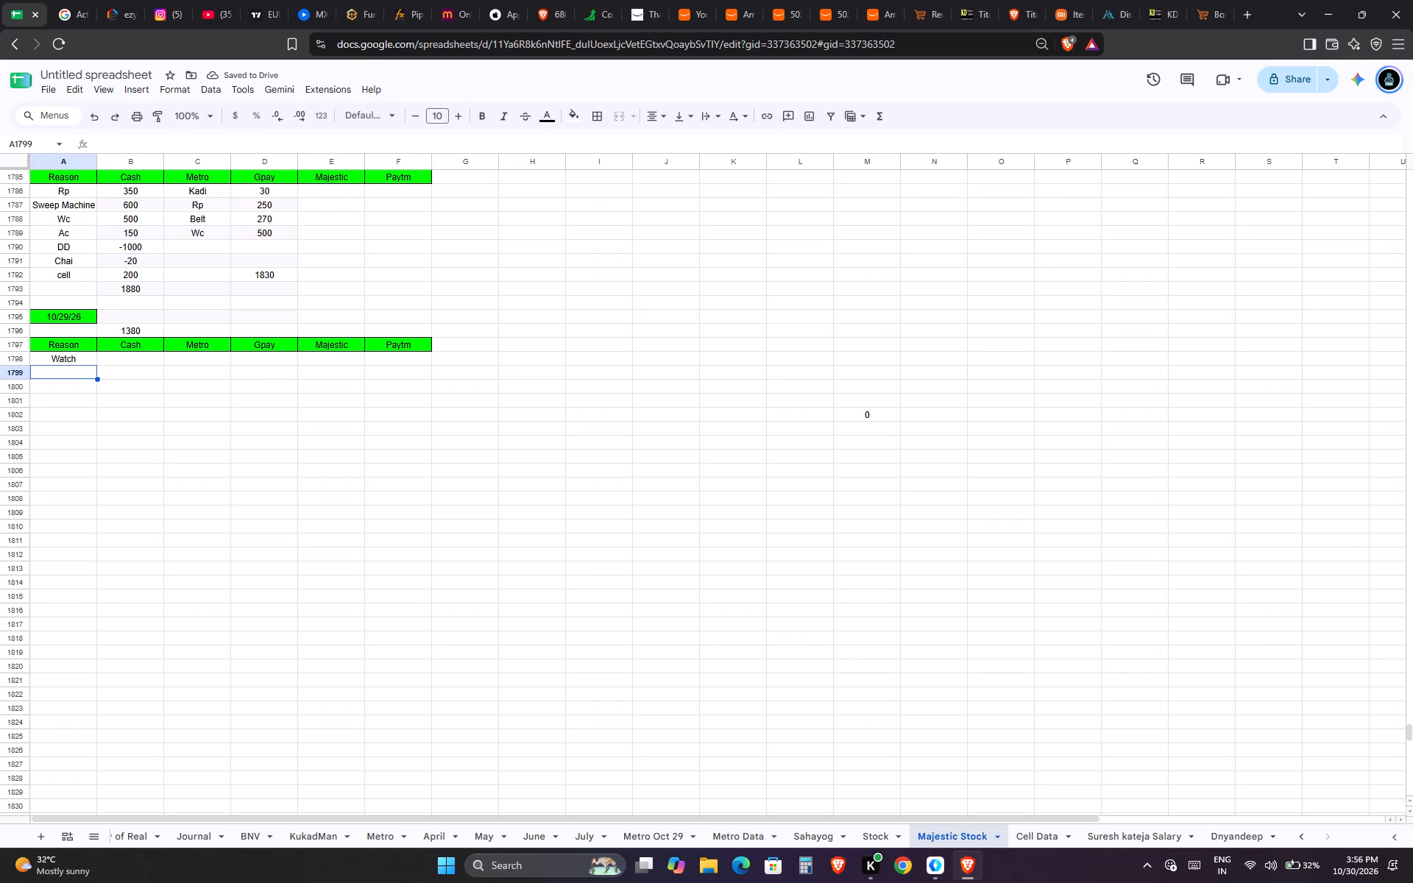
pyautogui.write('Ce')
pyautogui.write('ll')
pyautogui.press('Tab')
pyautogui.press('Down')
pyautogui.press('Left')
pyautogui.press('Left')
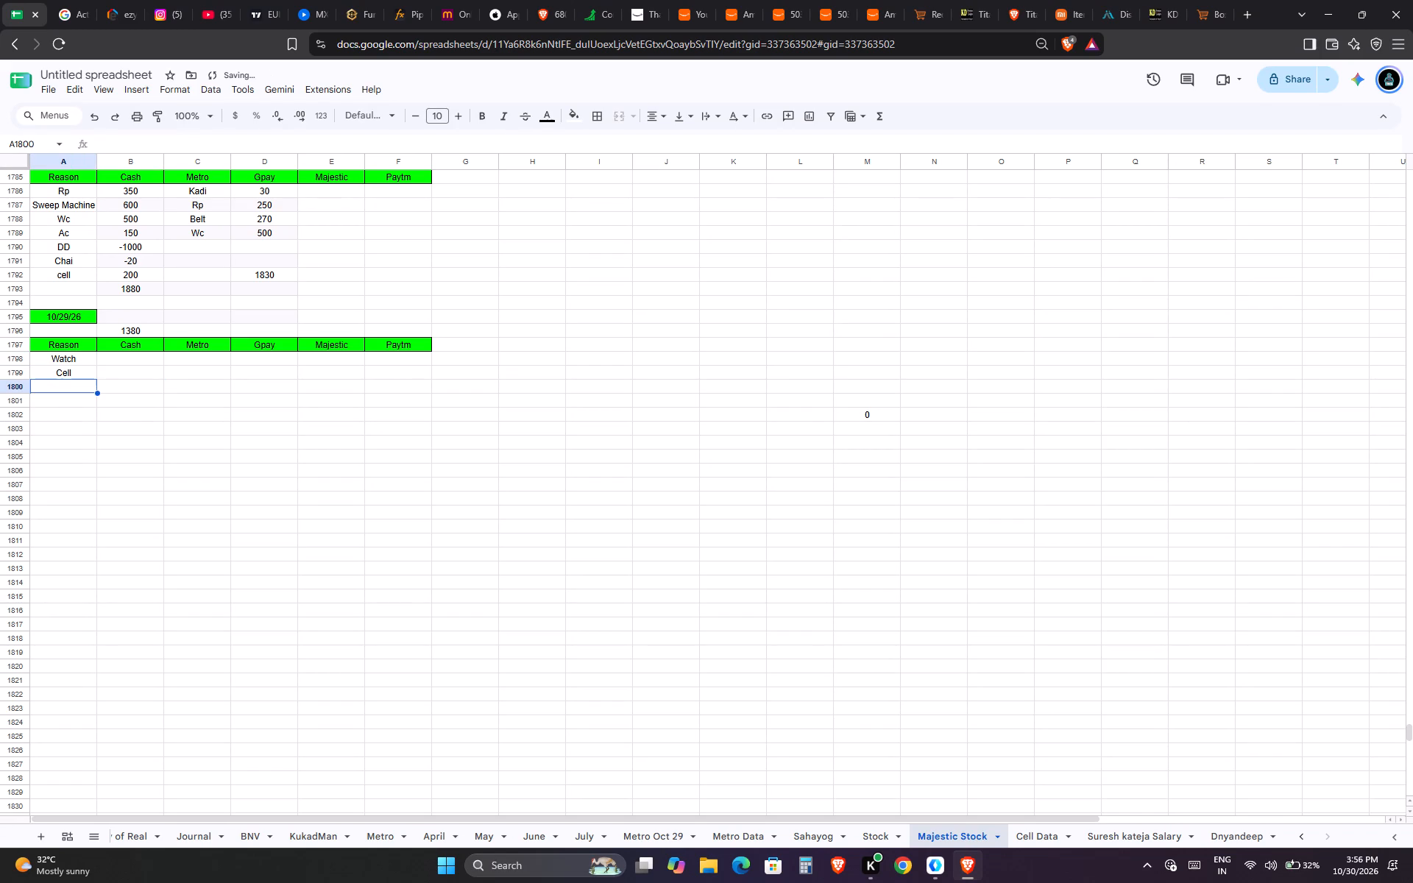
pyautogui.hotkey('shift', 'a')
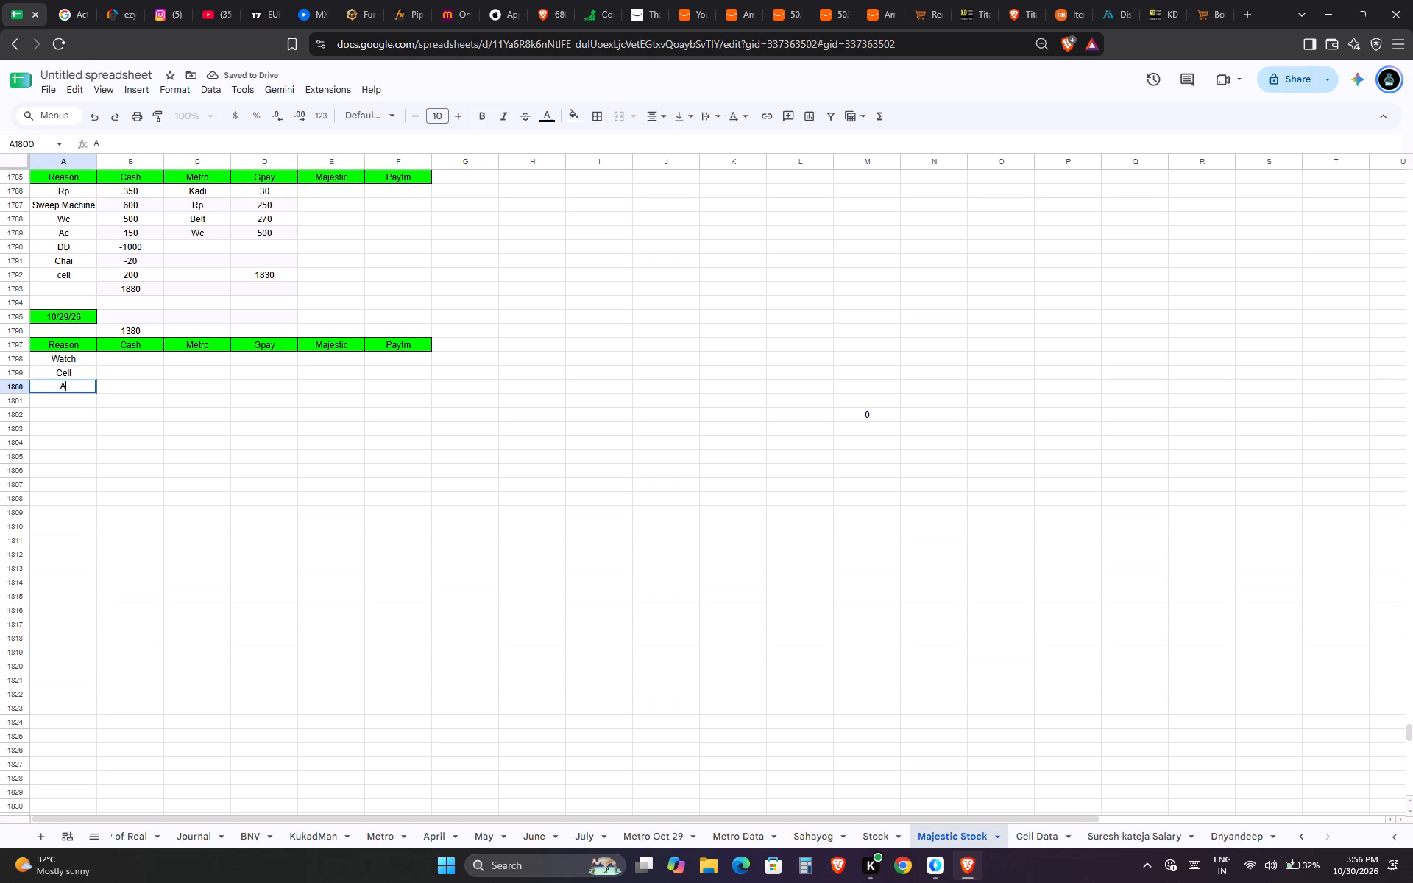
pyautogui.press('c')
pyautogui.press('Down')
pyautogui.write('Ac')
pyautogui.press('Down')
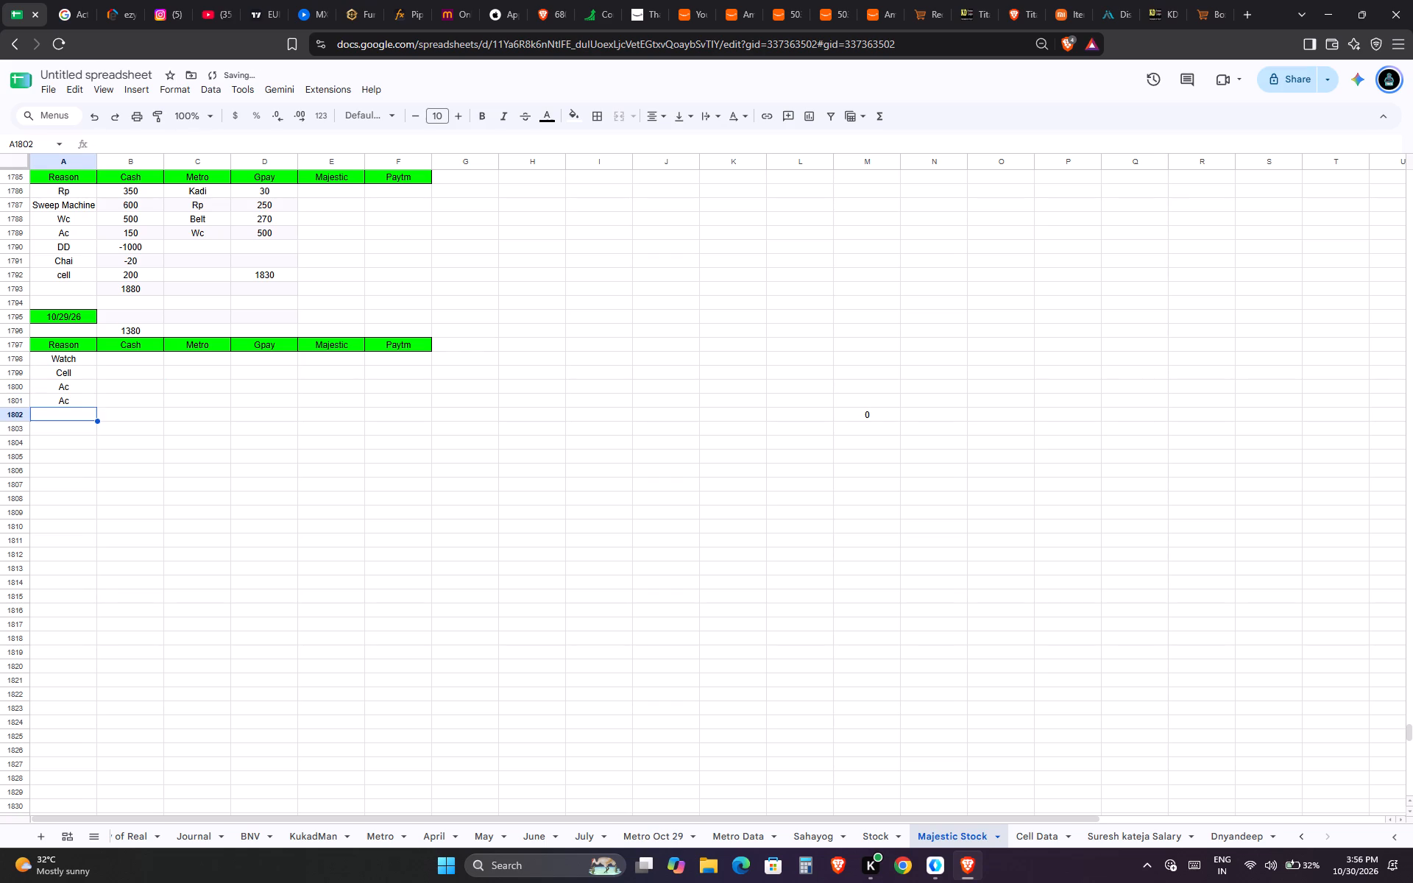
# Fill the Cash column beside these reasons with 750, 280, 150 and 300 in B1798 to B1801.
pyautogui.press('Right')
pyautogui.press('Up')
pyautogui.press('Up')
pyautogui.press('Up')
pyautogui.press('Up')
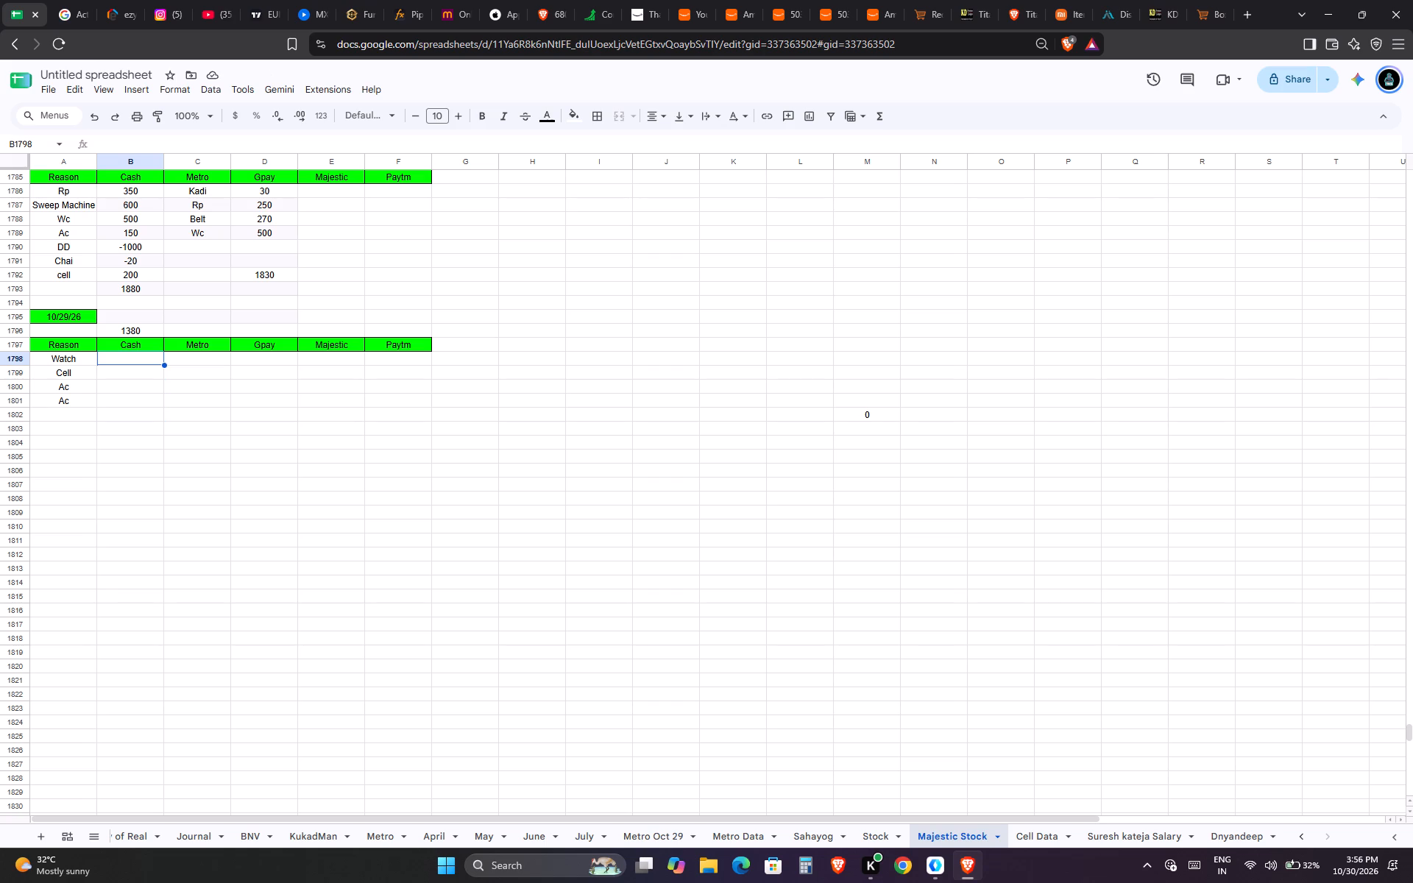
pyautogui.write('750')
pyautogui.press('Down')
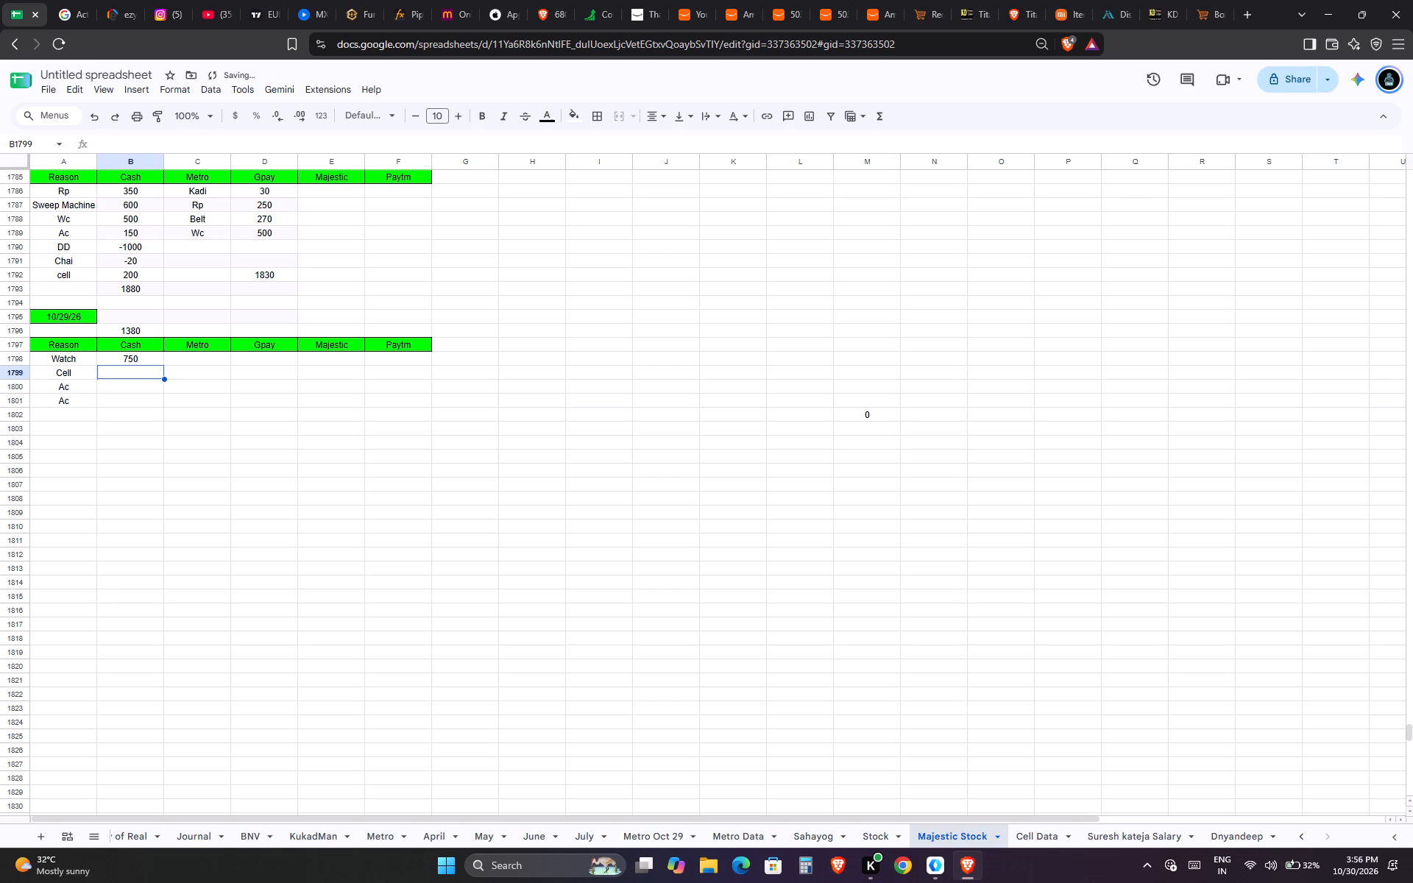
pyautogui.write('280')
pyautogui.press('Down')
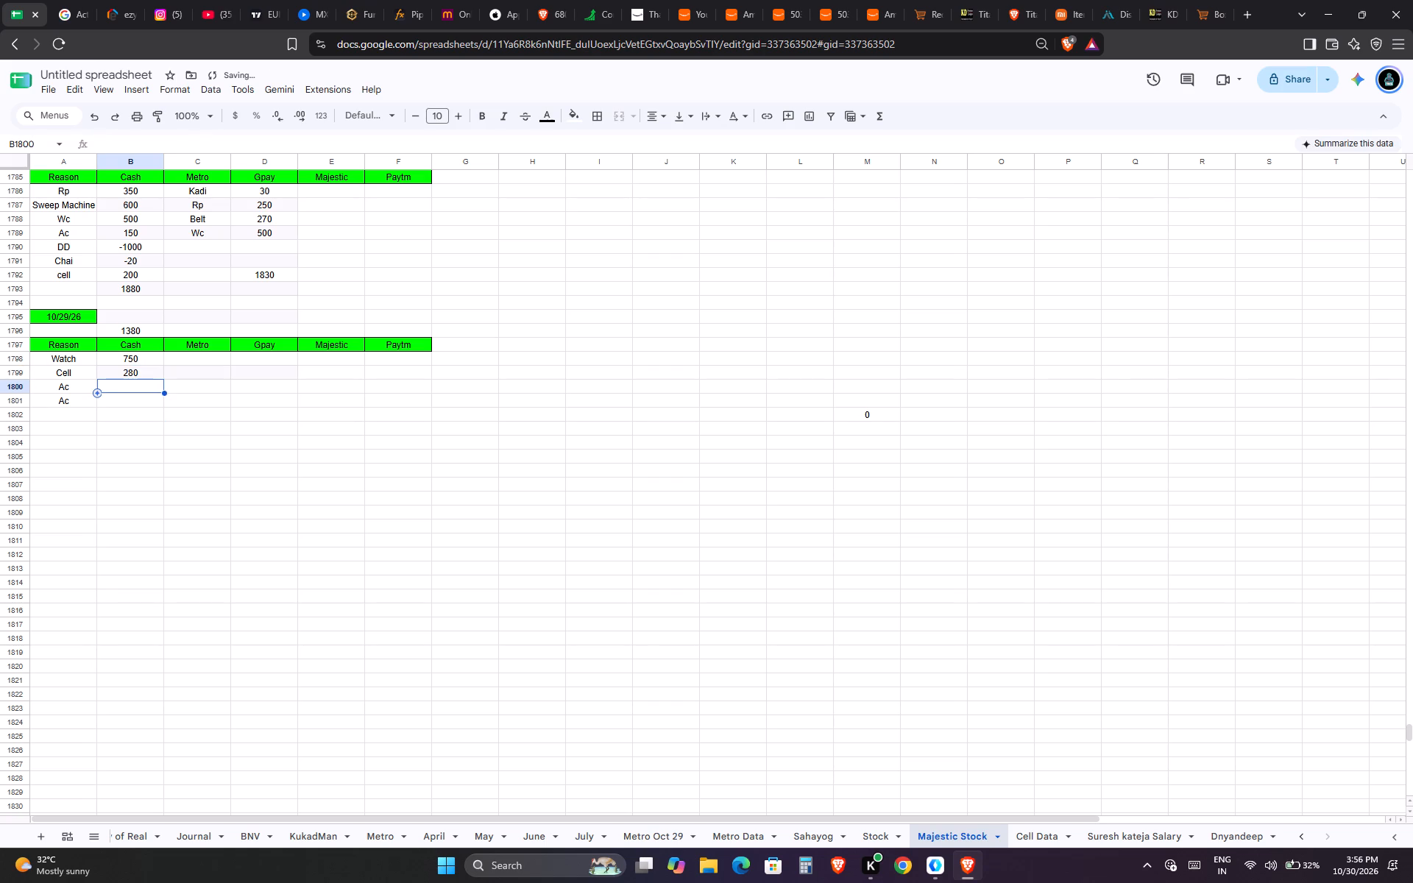
pyautogui.write('150')
pyautogui.press('Down')
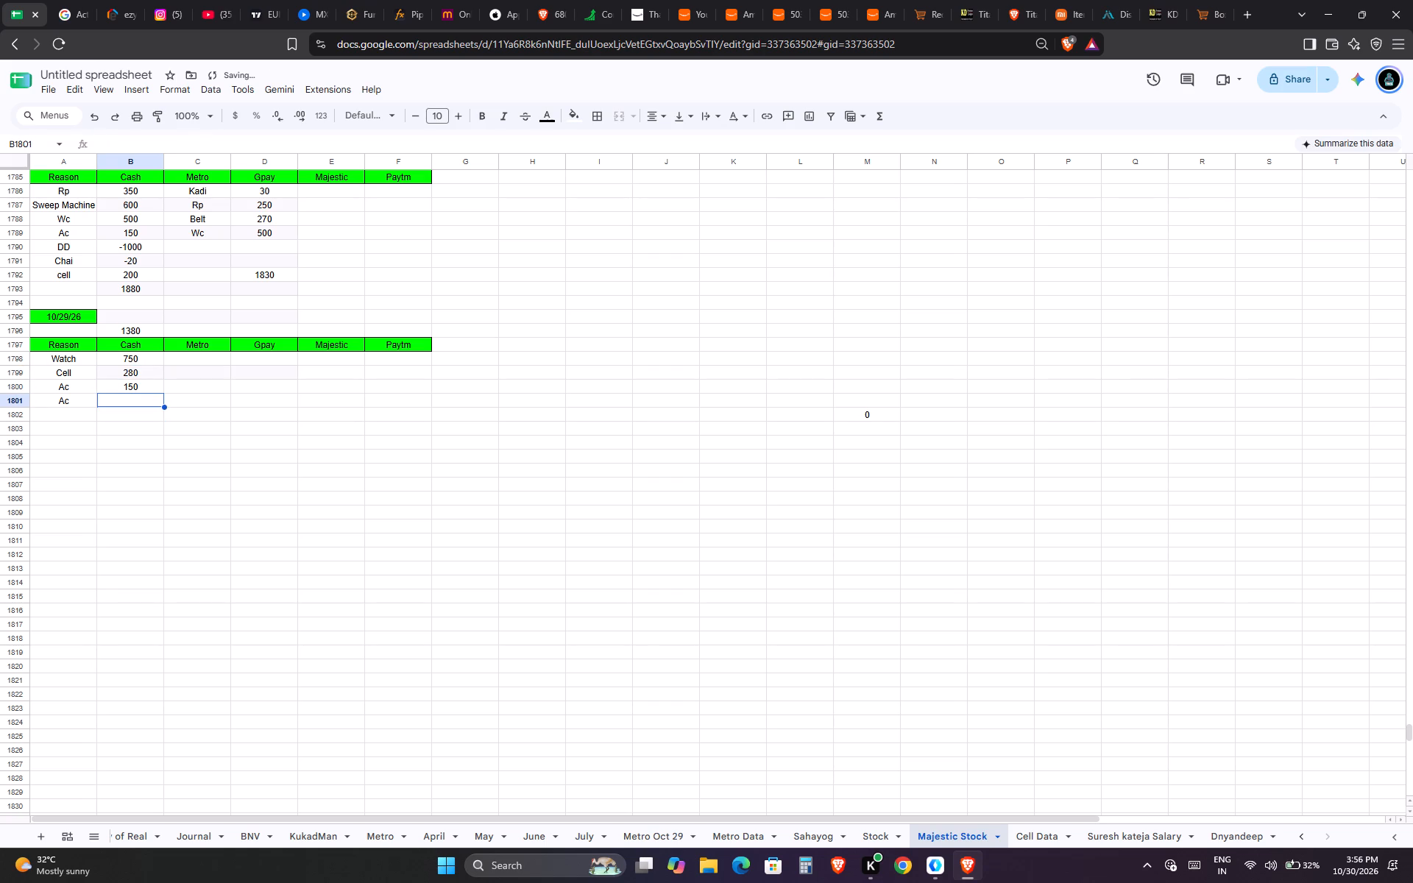
pyautogui.press('3')
pyautogui.write('00')
pyautogui.press('Left')
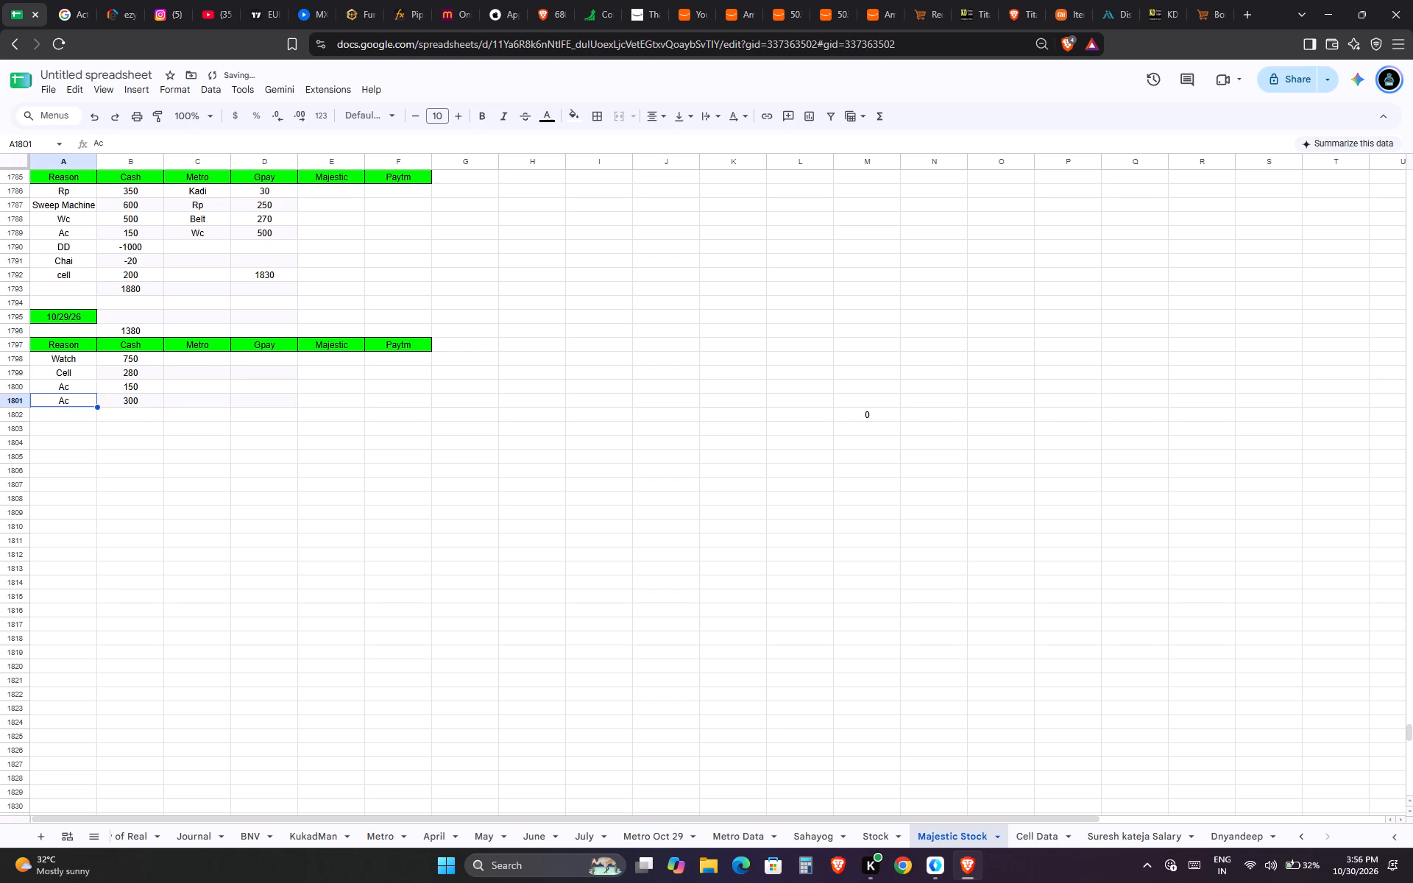
# Add a Watch entry with a Cash amount of 1400 in row 1802.
pyautogui.press('Down')
pyautogui.hotkey('shift', 'w')
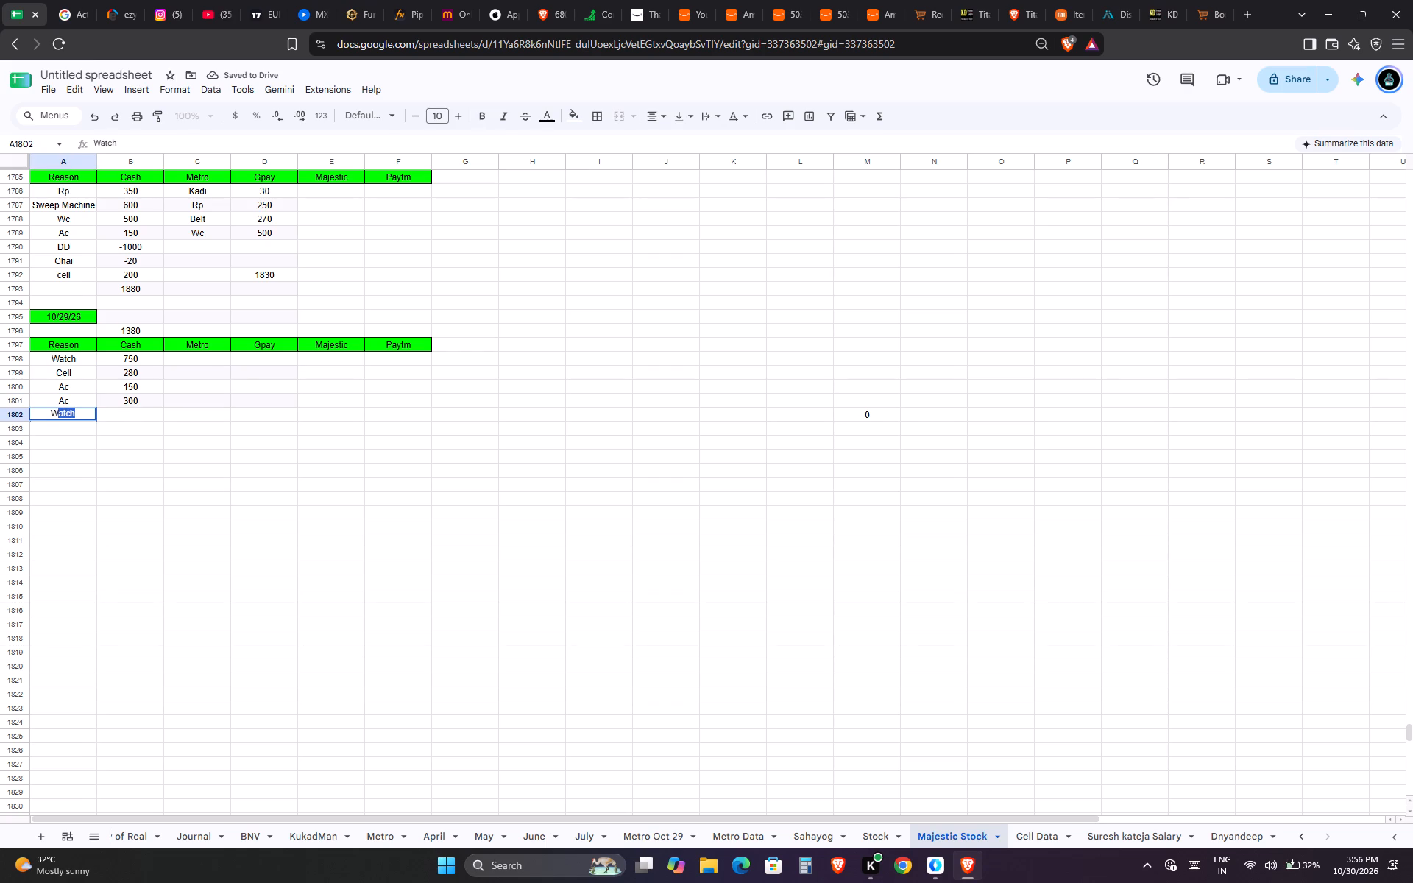
pyautogui.press('Right')
pyautogui.write('1400')
pyautogui.press('Right')
# Move the Majestic and Paytm headers of the 10/29/26 block from E1797:F1797 onto the Metro and Gpay headers in C1797:D1797.
pyautogui.press('Right')
pyautogui.press('Up')
pyautogui.press('Up')
pyautogui.press('Up')
pyautogui.press('Left')
pyautogui.press('Up')
pyautogui.press('Up')
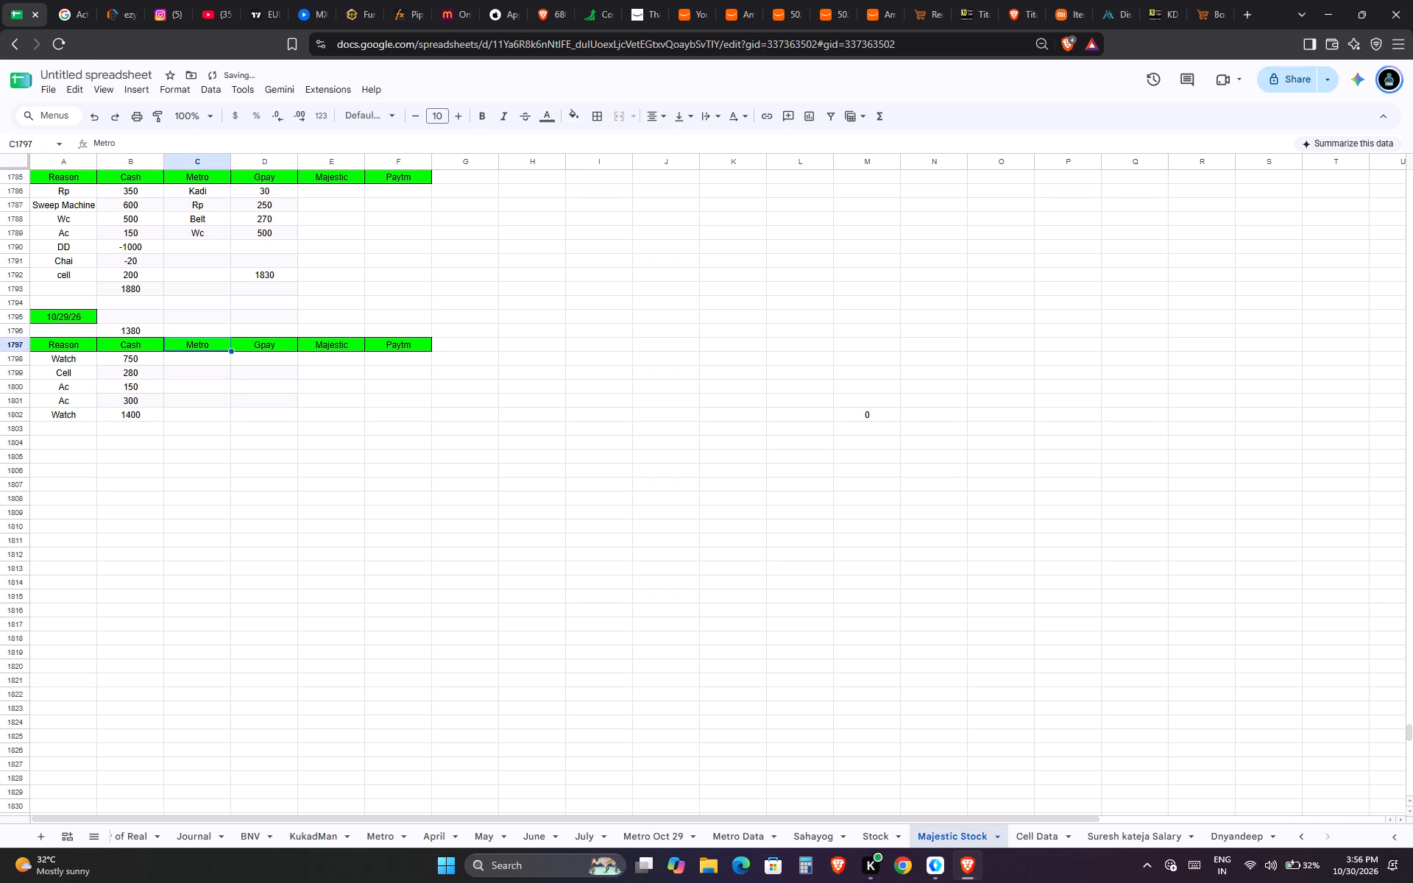
pyautogui.press('Down')
pyautogui.press('Right')
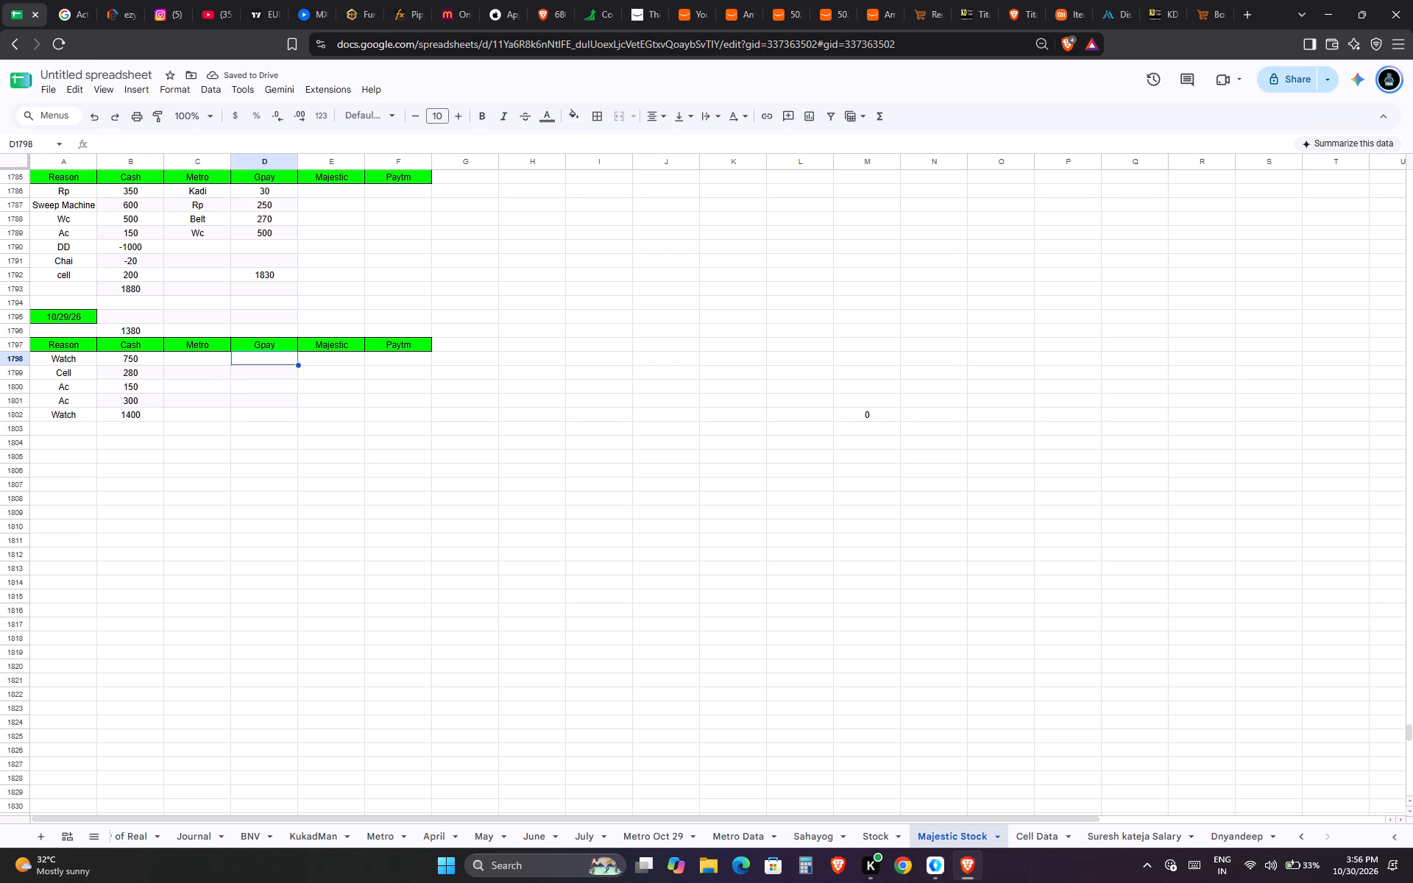
pyautogui.press('Up')
pyautogui.press('Right')
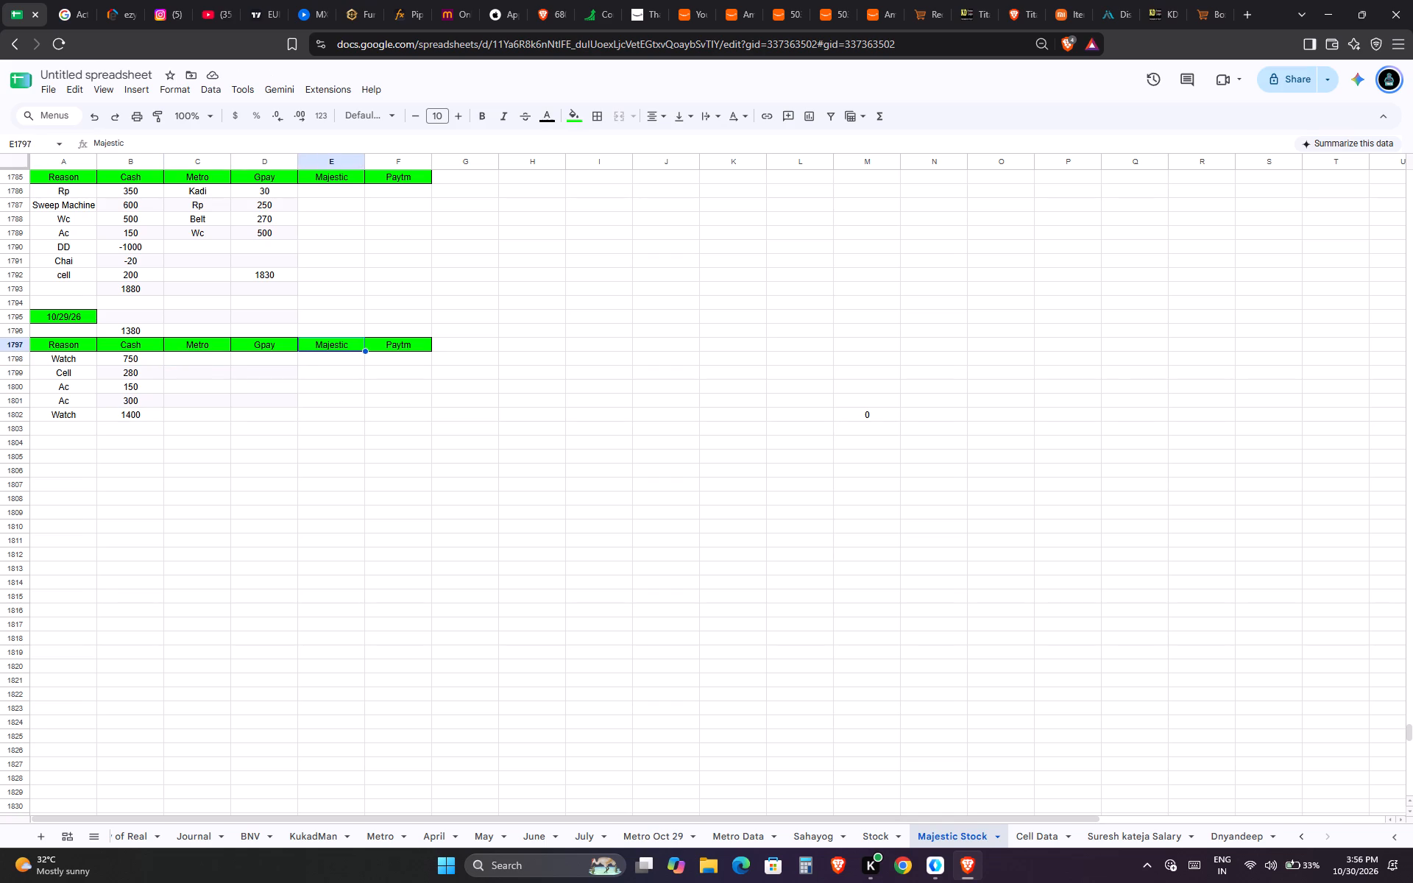
pyautogui.hotkey('ctrl', 'shift', 'Right')
pyautogui.hotkey('ctrl', 'x')
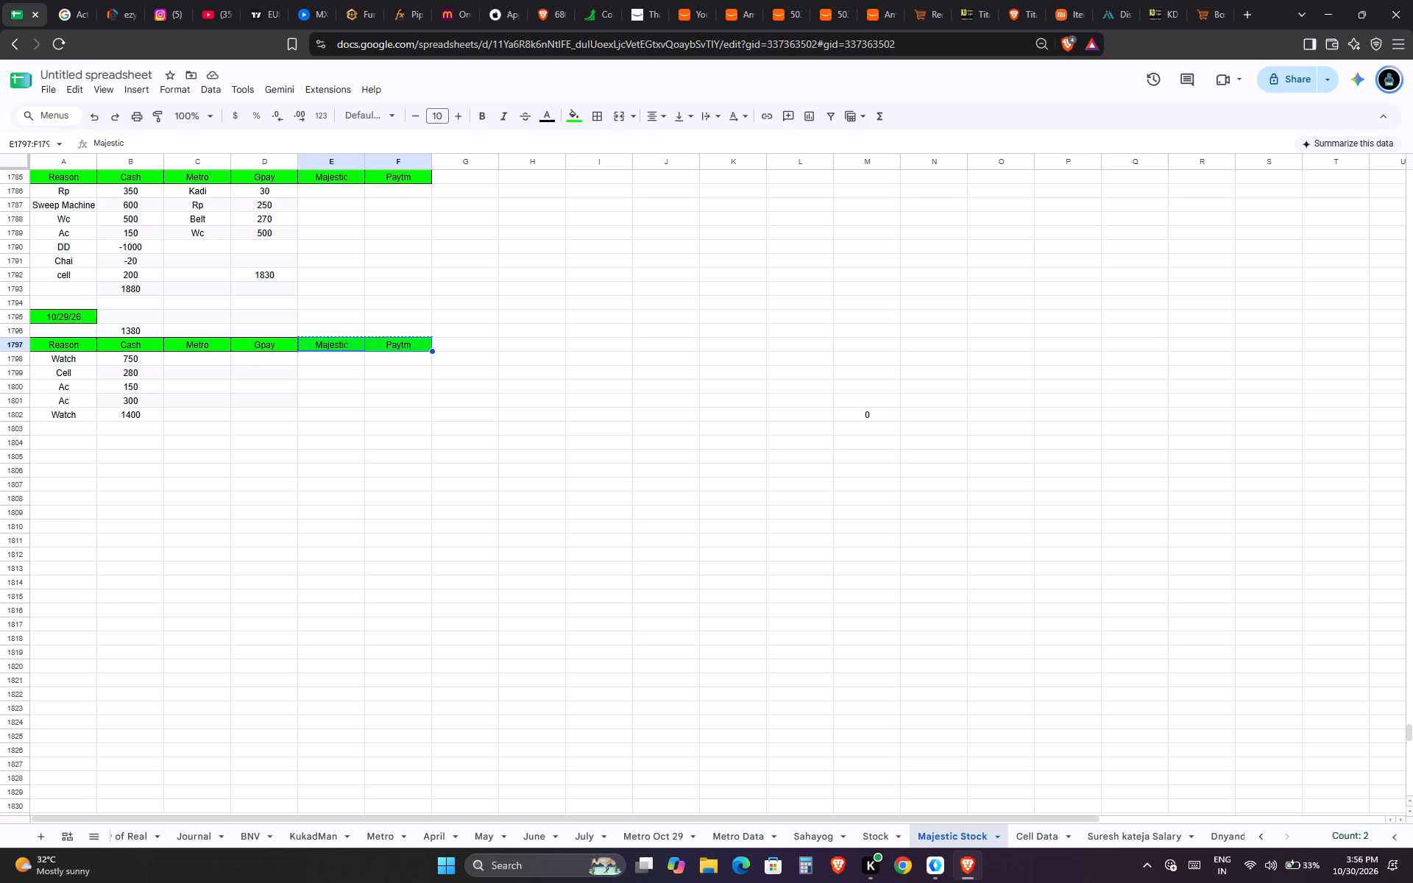
pyautogui.hotkey('ctrl', 'Left')
pyautogui.press('Right')
pyautogui.press('Right')
pyautogui.hotkey('ctrl', 'v')
# Enter Kadi 60, Watch 1040 and Watch 1200 under the Majestic and Paytm headers in rows 1798 to 1800.
pyautogui.press('Down')
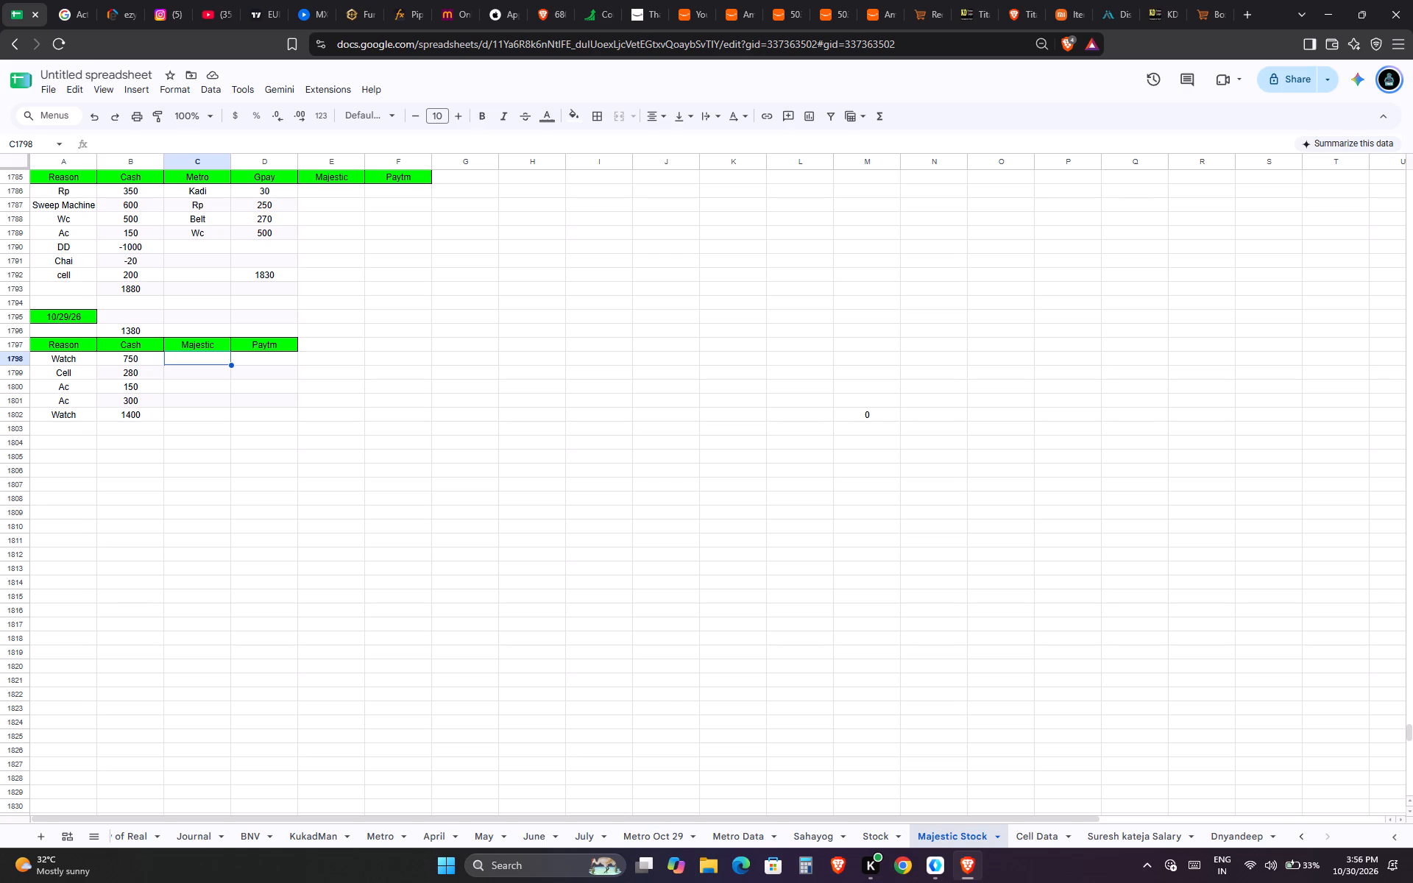
pyautogui.write('Kadi')
pyautogui.press('Tab')
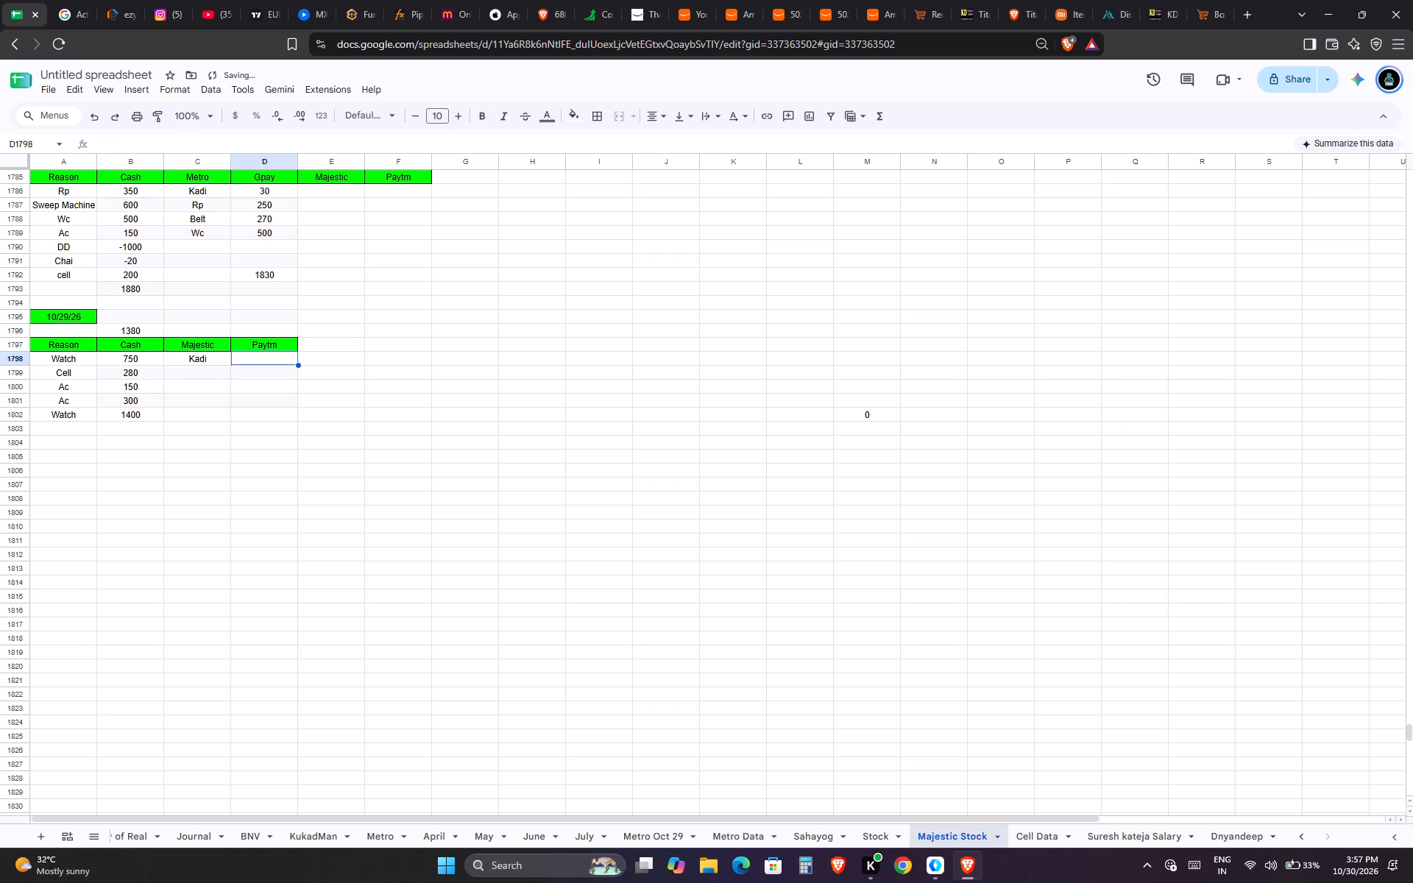
pyautogui.write('60')
pyautogui.press('Return')
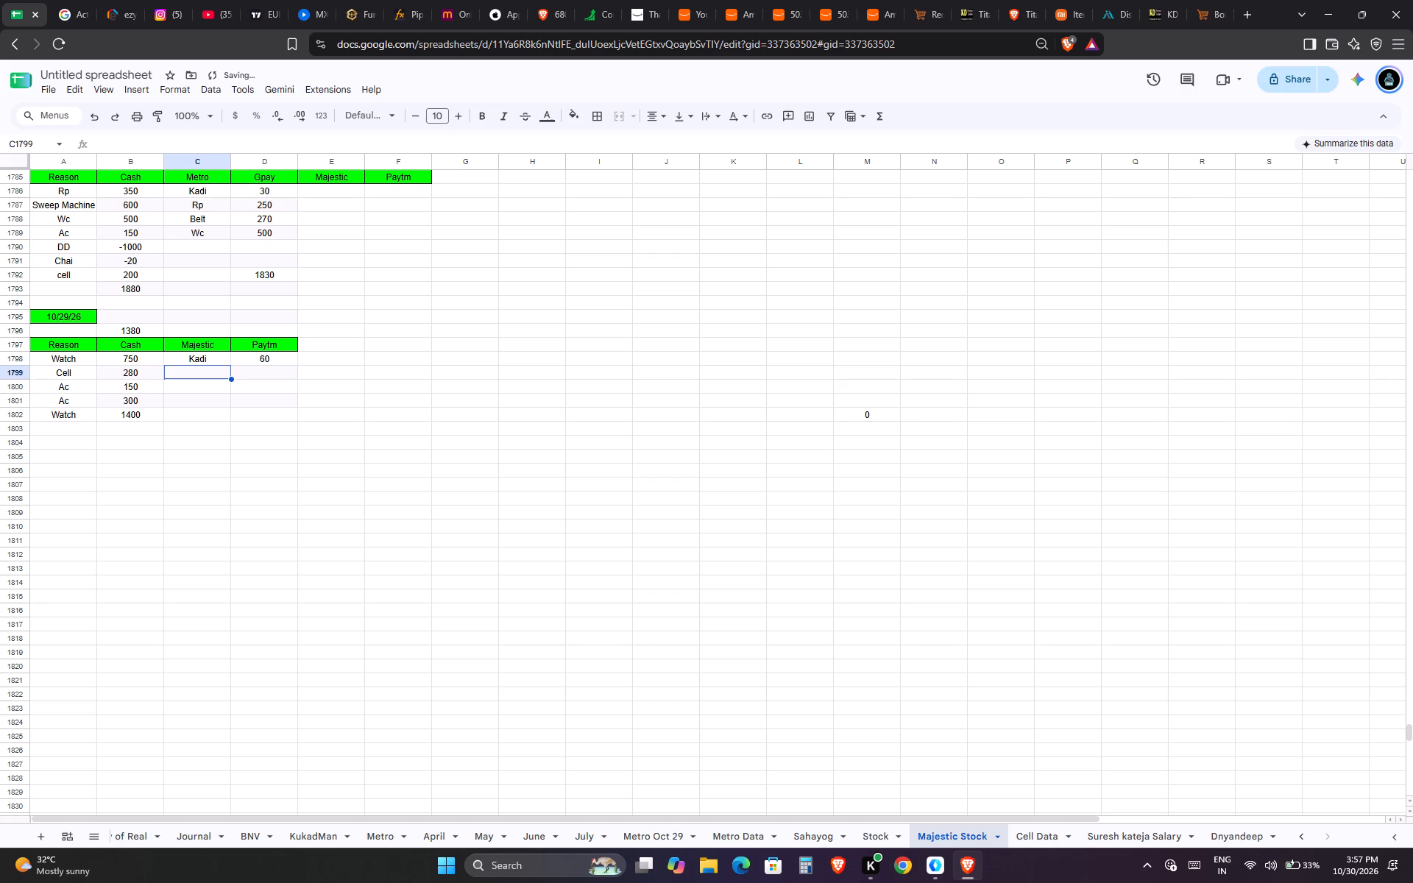
pyautogui.write('Watch')
pyautogui.press('Tab')
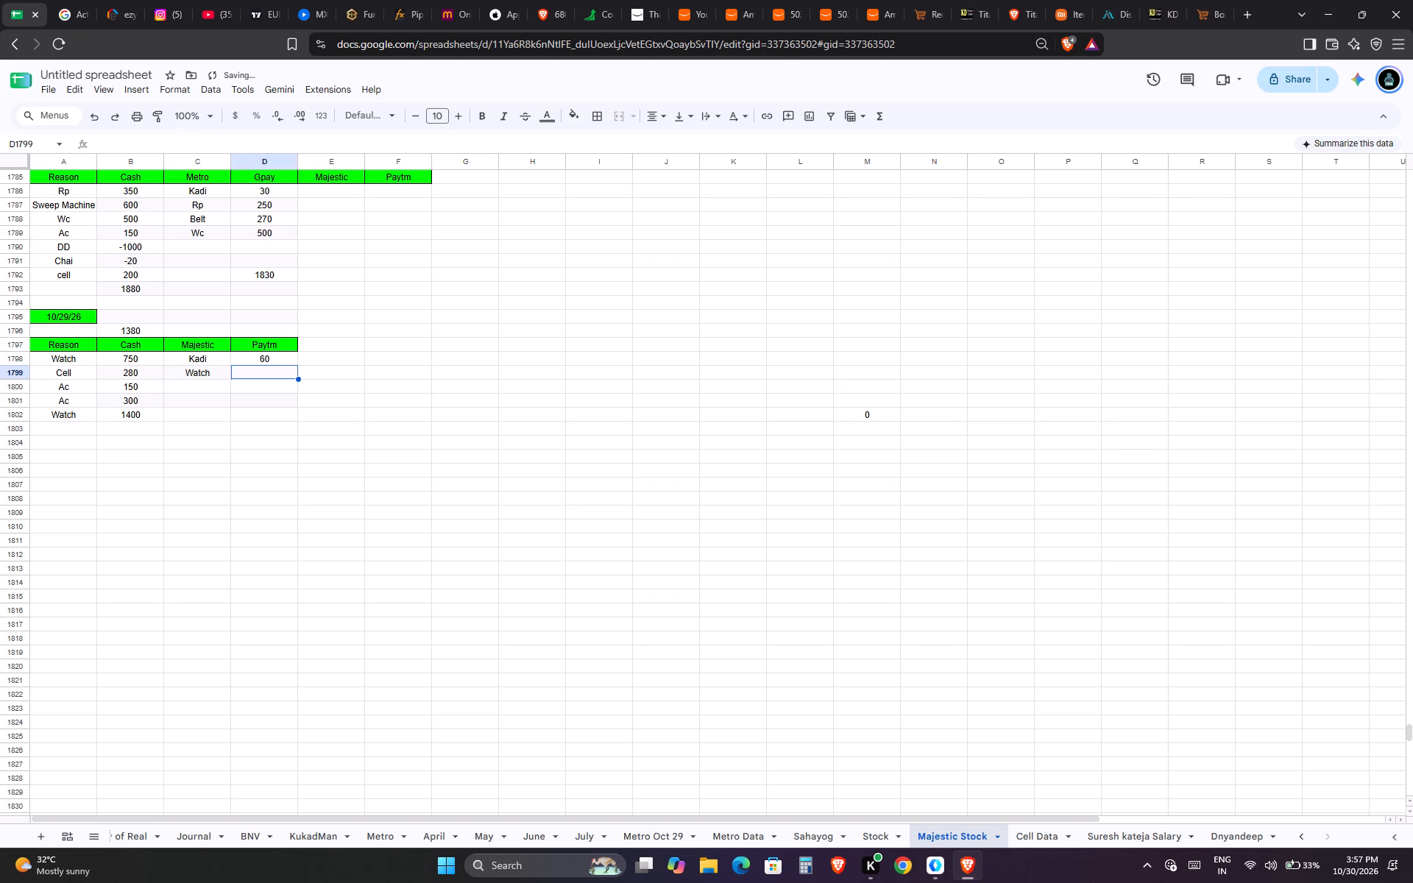
pyautogui.write('1040')
pyautogui.press('Return')
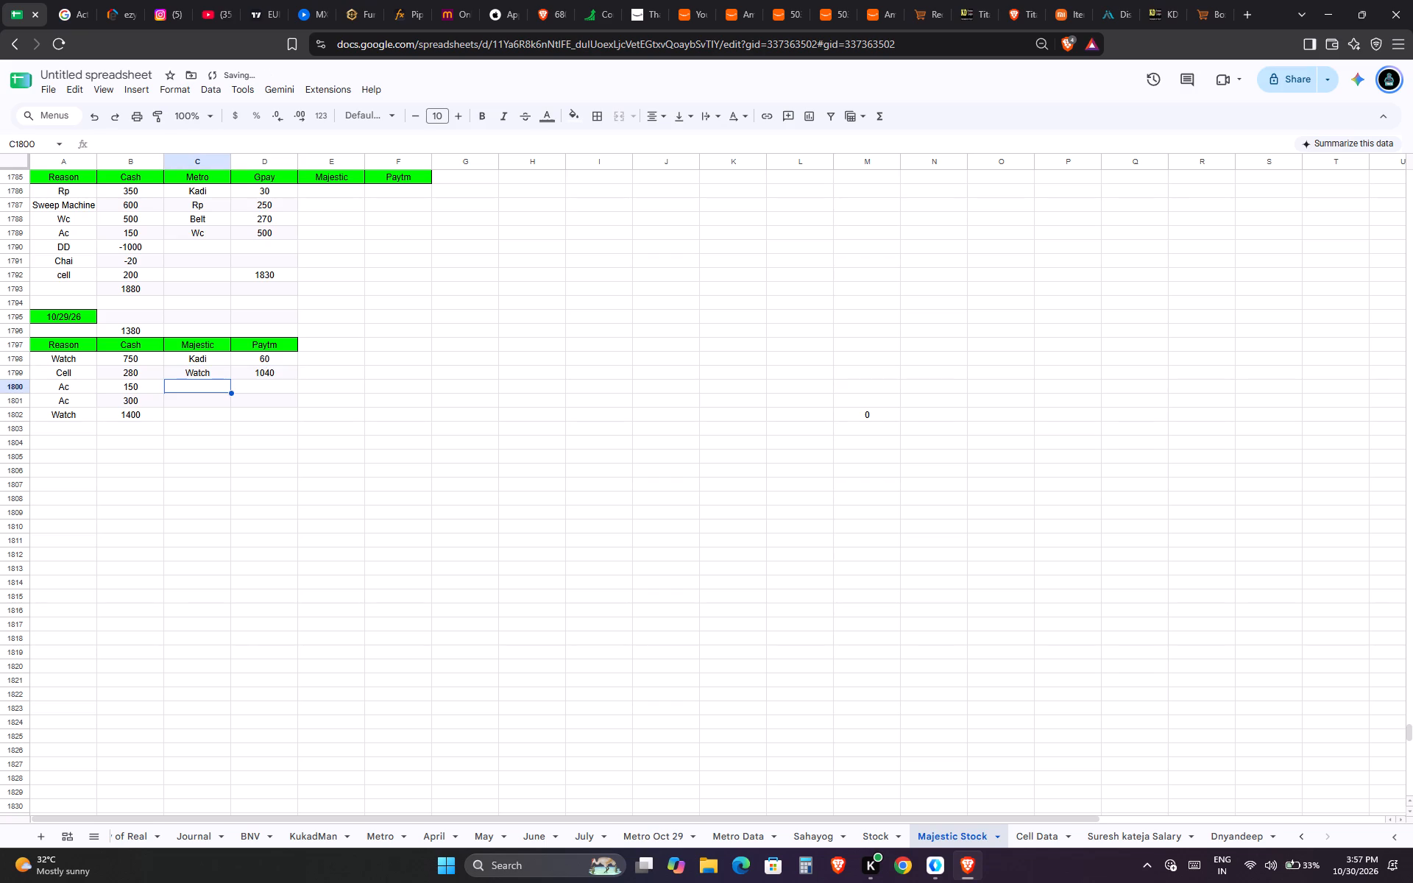
pyautogui.hotkey('shift', 'w')
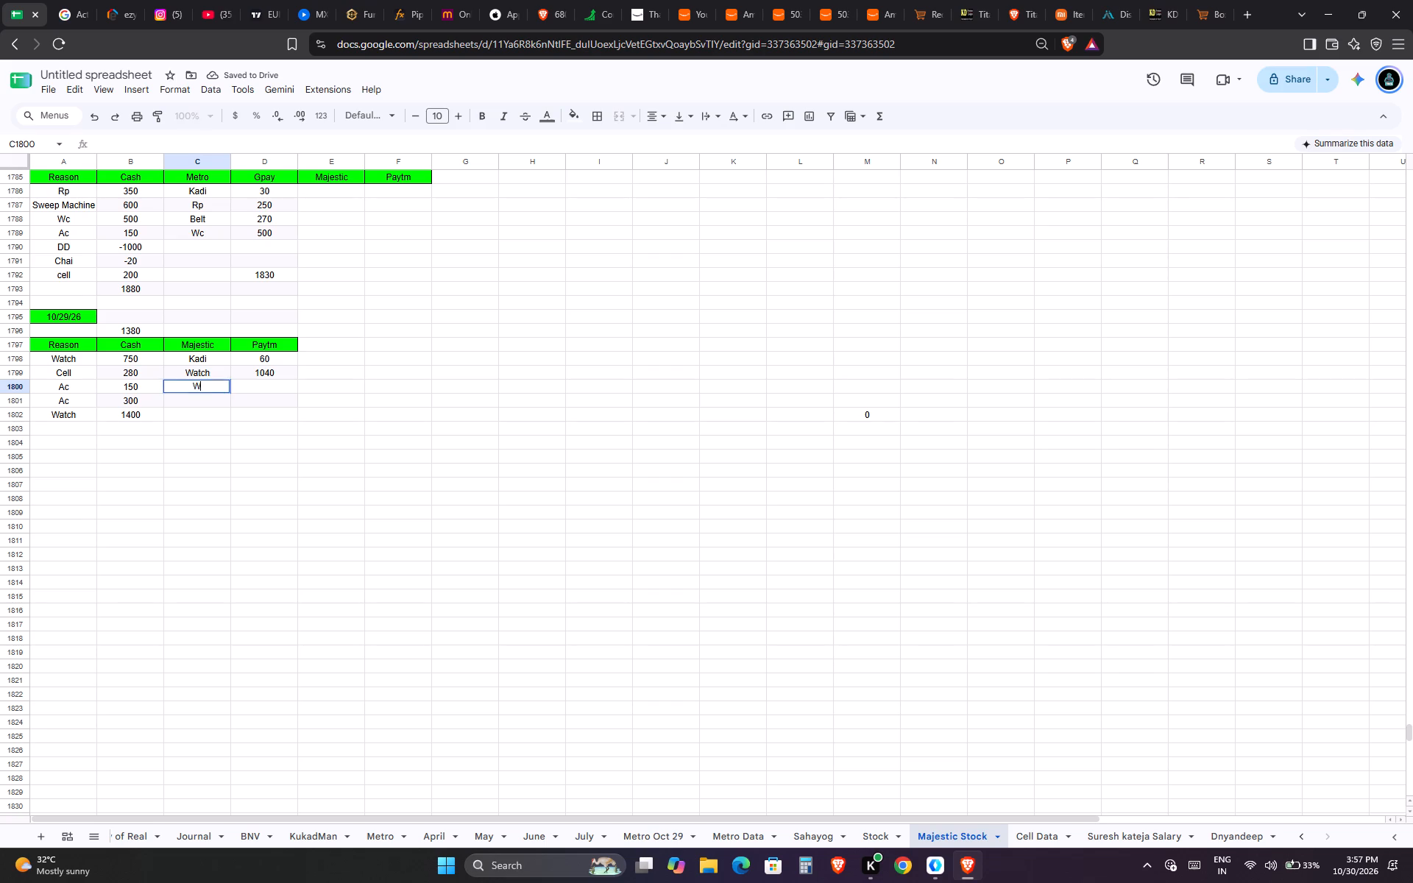
pyautogui.press('Tab')
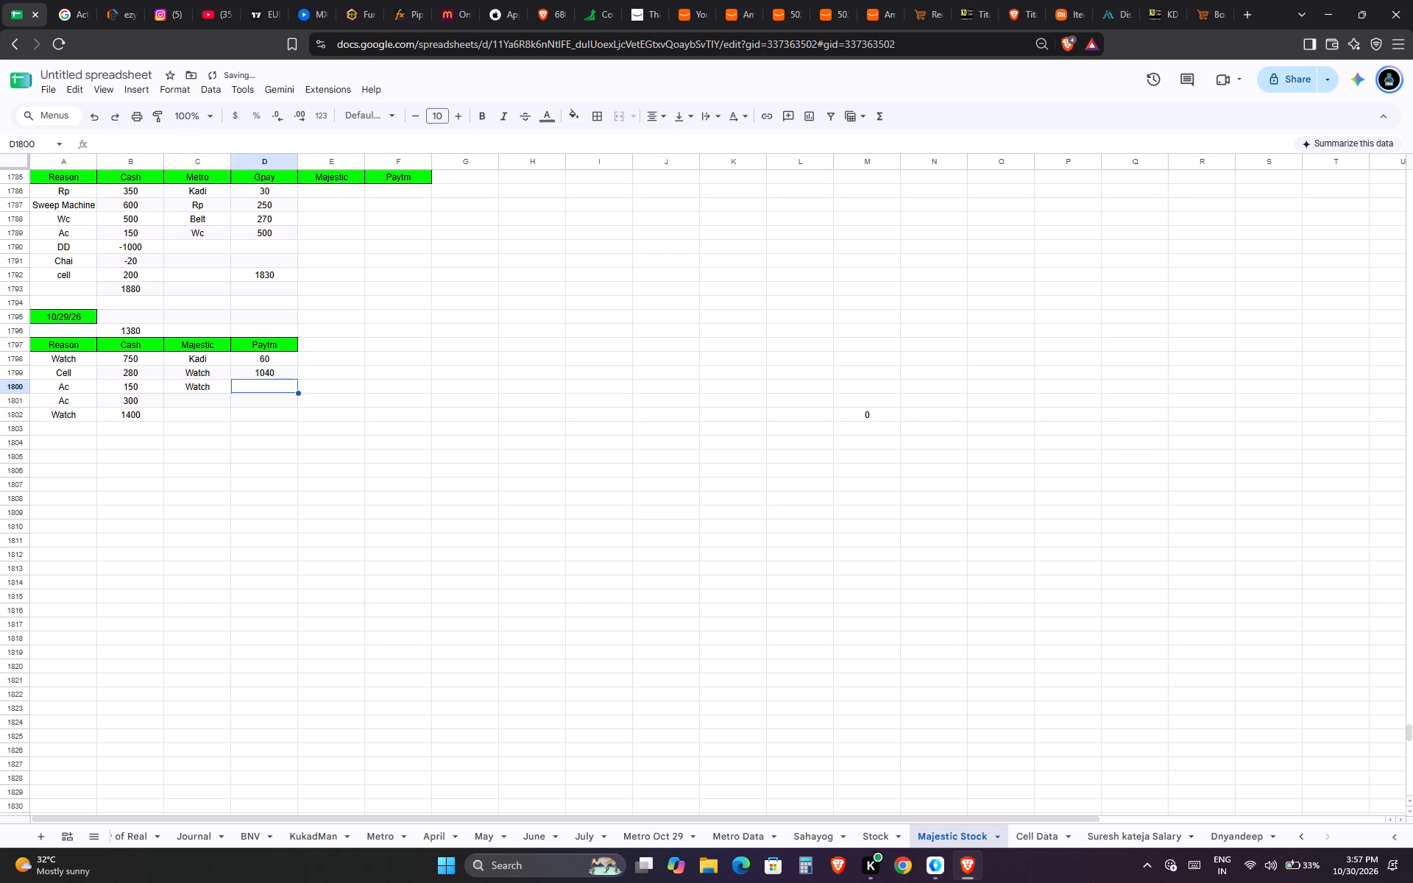
pyautogui.write('1200')
pyautogui.press('Down')
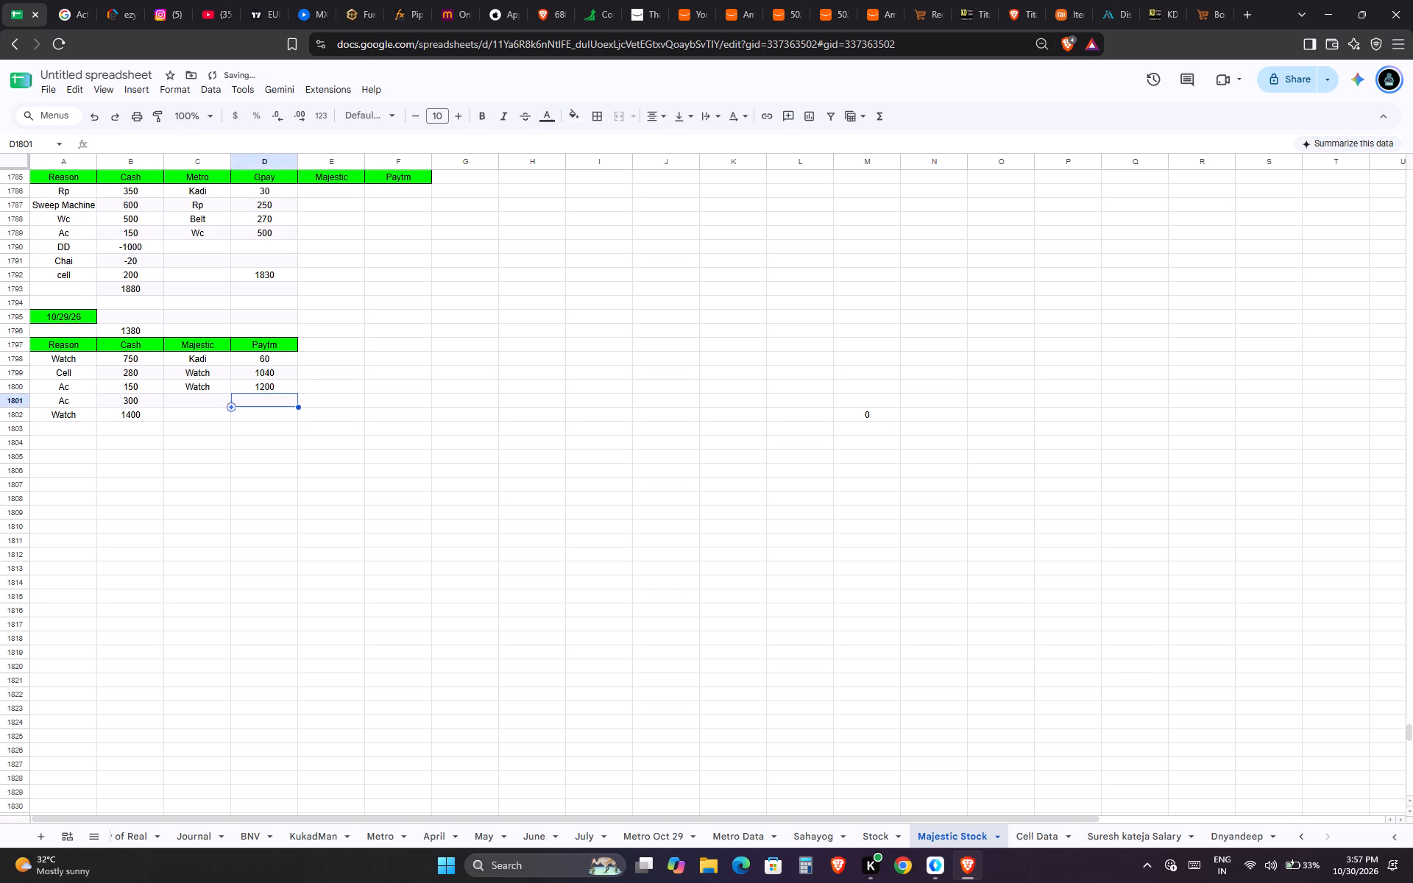
# Continue the Paytm column with 250, 60, 90, 70, 250, 150 and 700 in D1801 to D1807.
pyautogui.write('250')
pyautogui.press('Down')
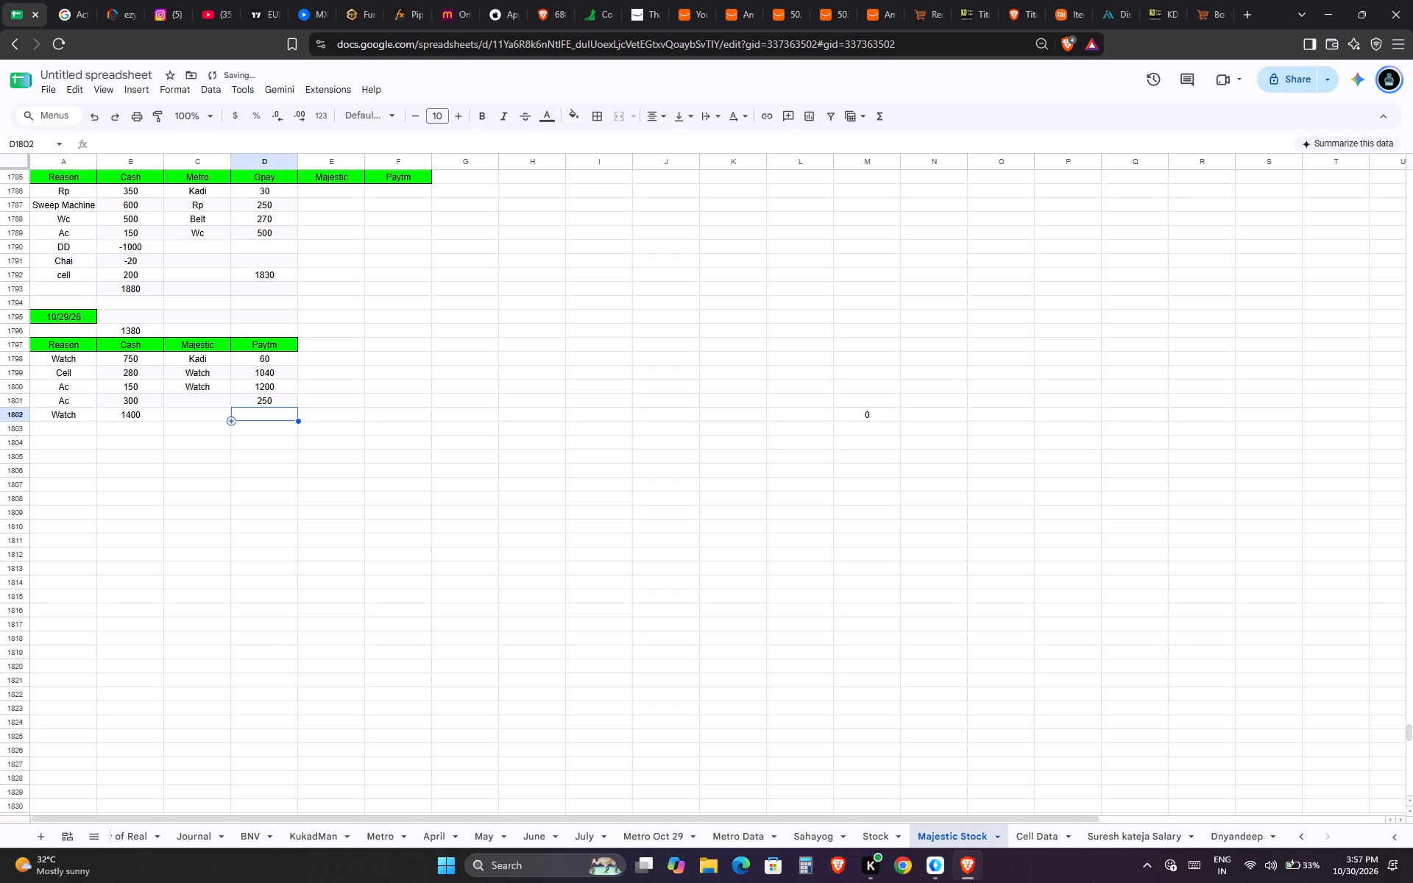
pyautogui.write('60')
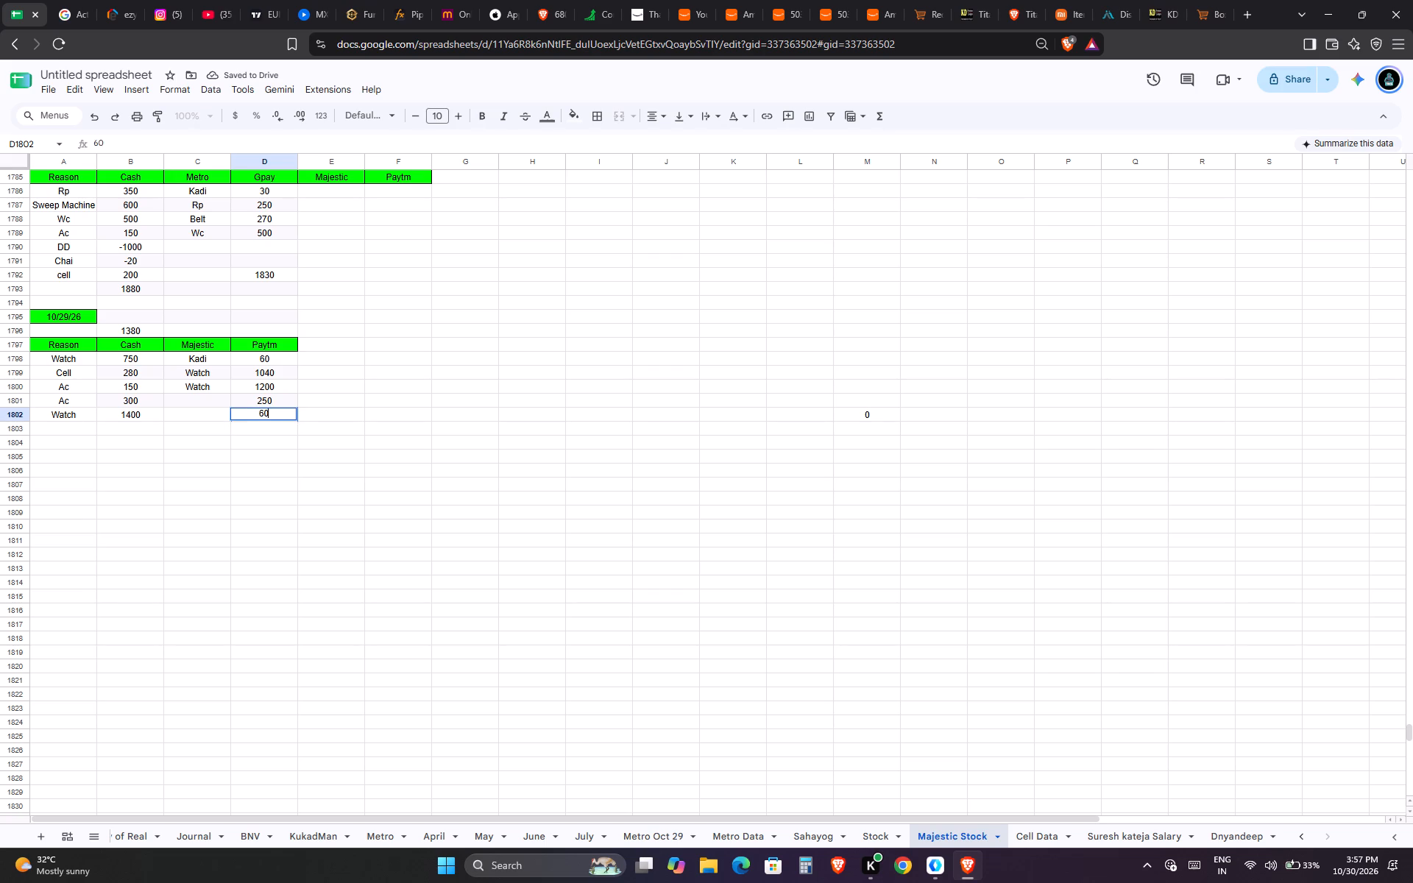
pyautogui.press('Down')
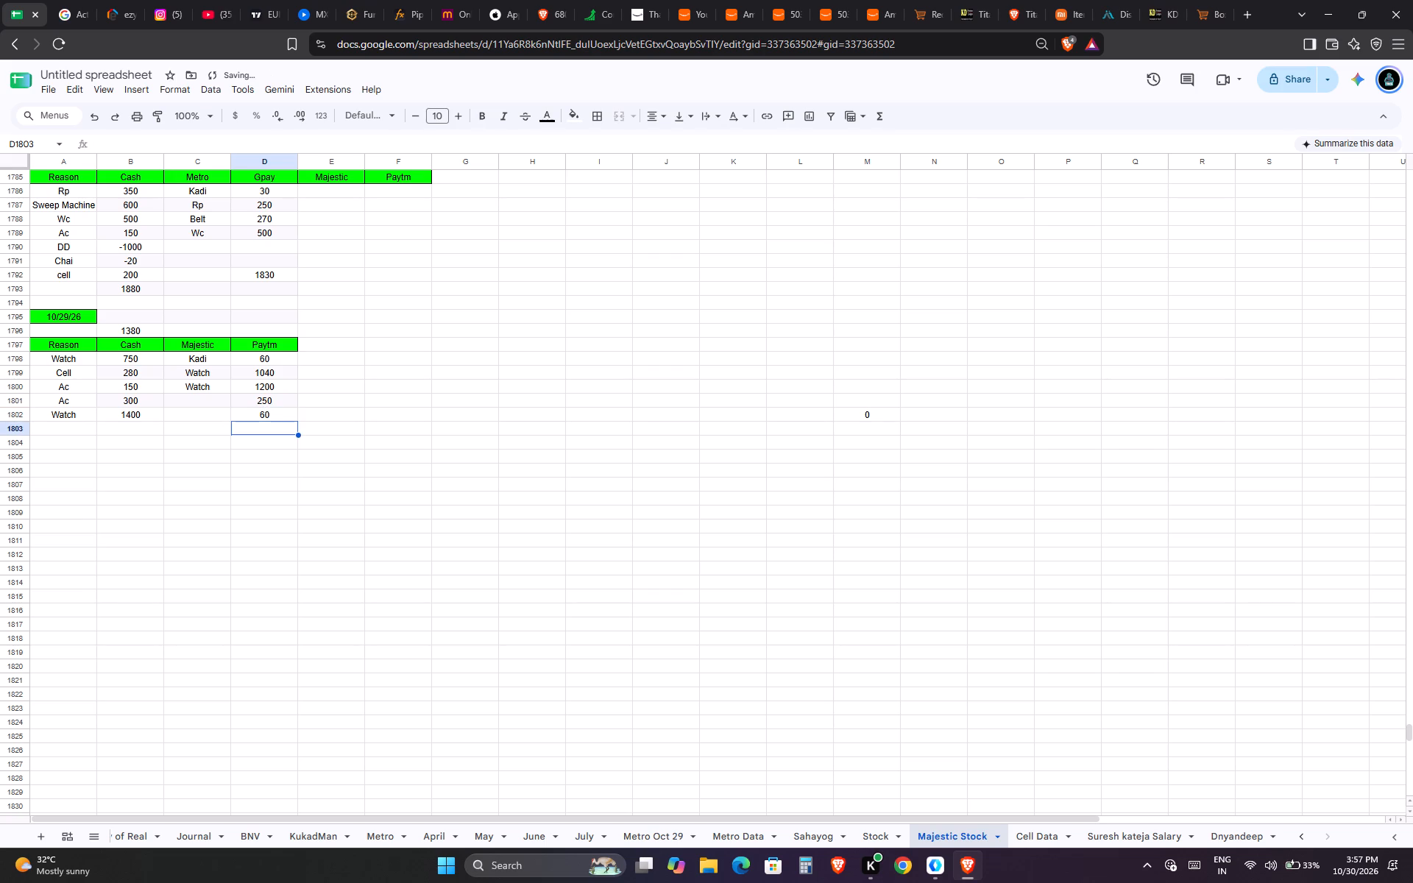
pyautogui.write('90')
pyautogui.press('Down')
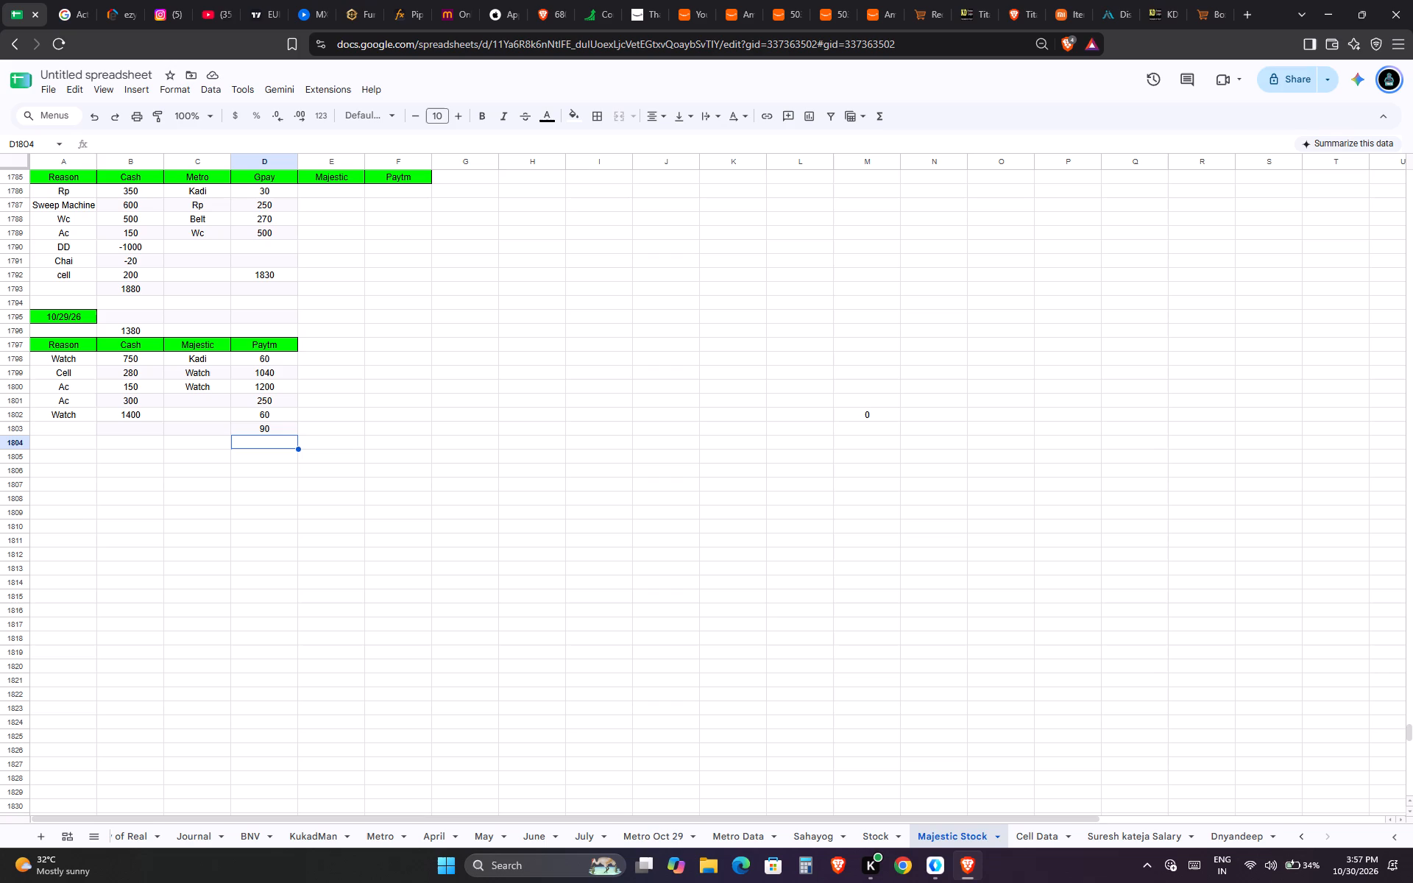
pyautogui.write('70')
pyautogui.press('Down')
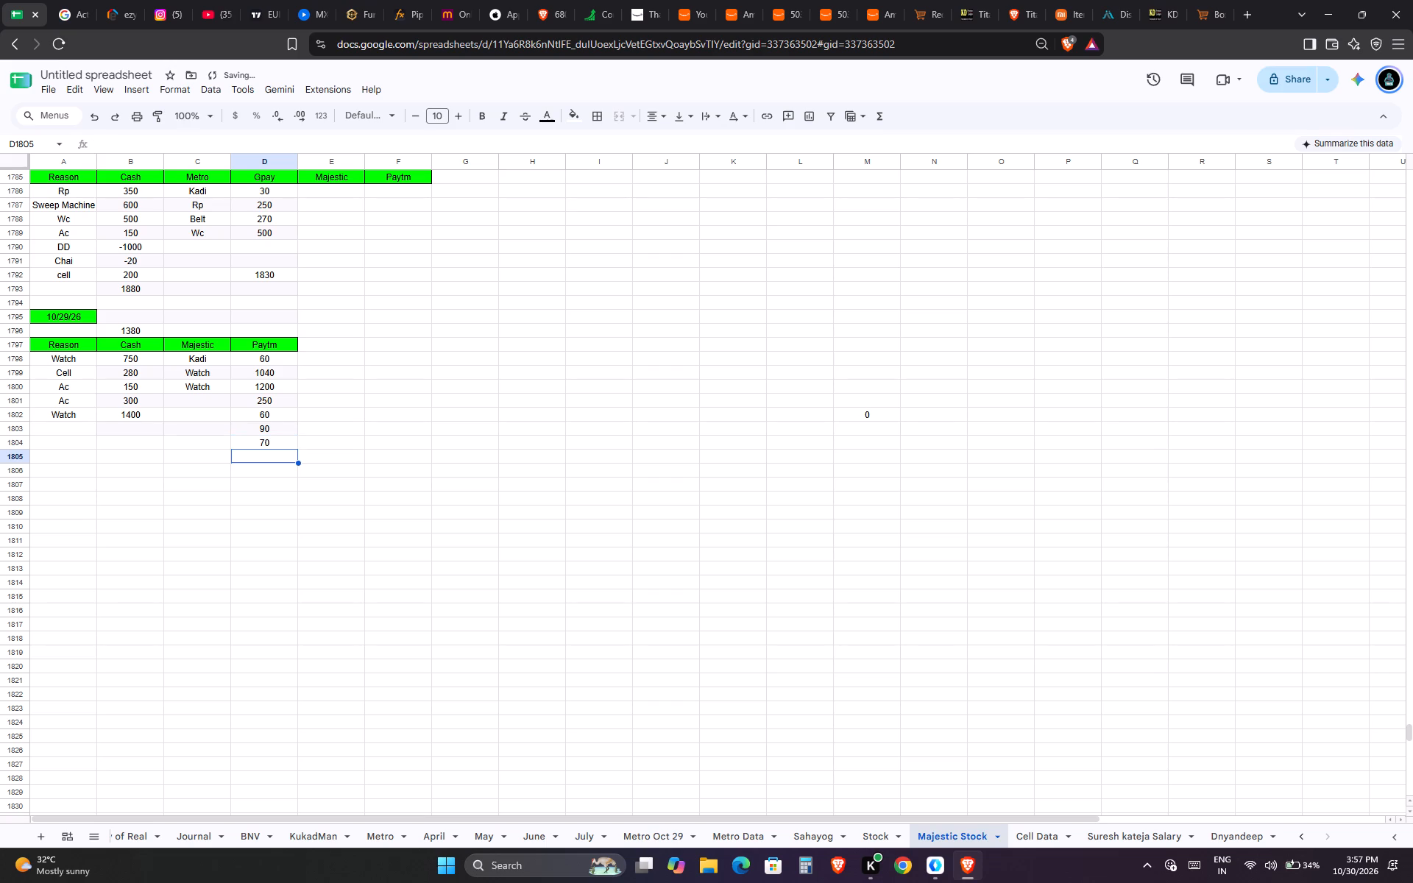
pyautogui.press('2')
pyautogui.press('5')
pyautogui.press('0')
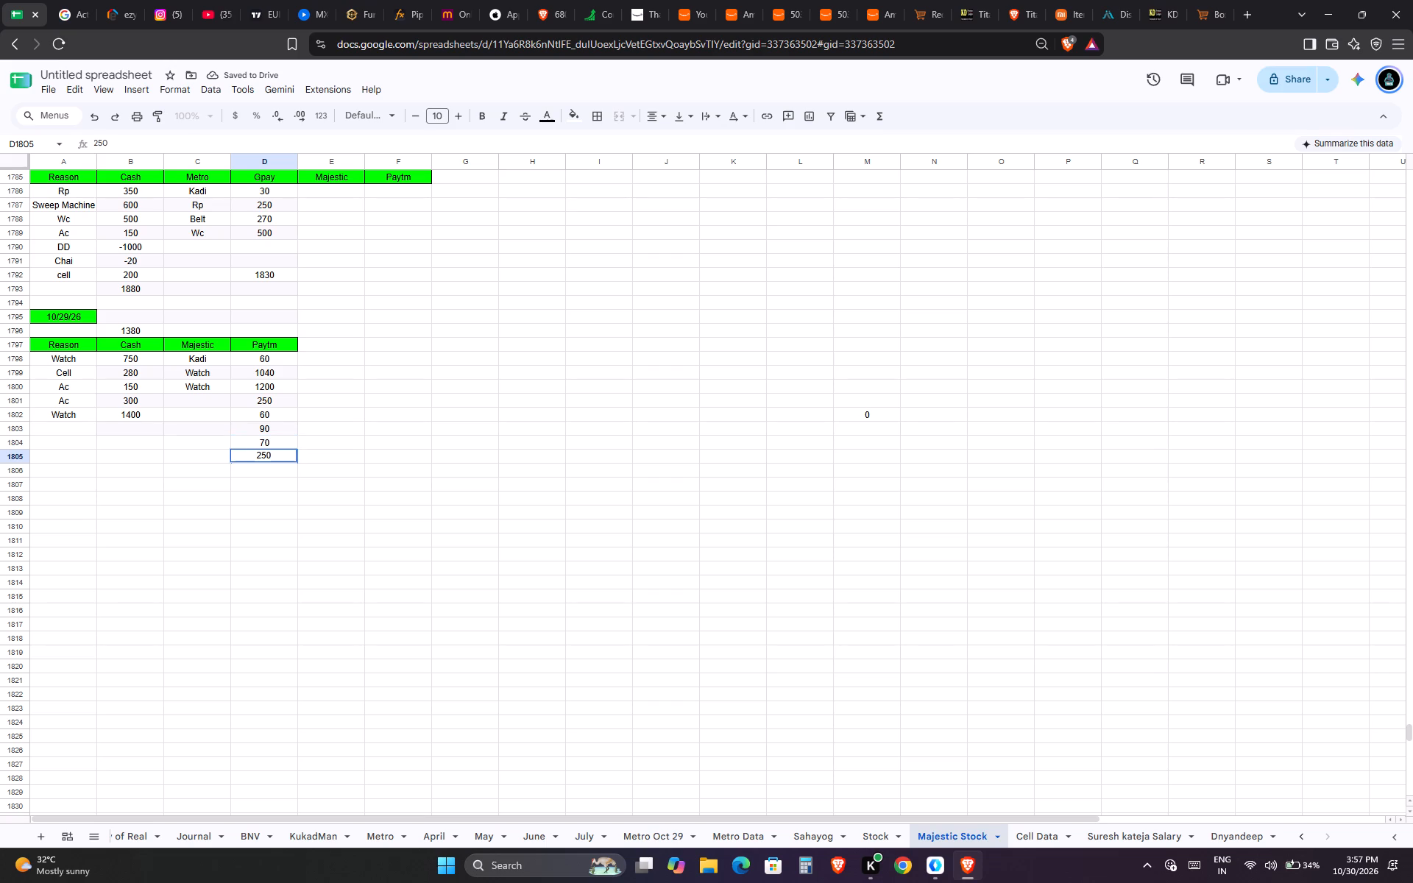
pyautogui.press('Down')
pyautogui.write('150')
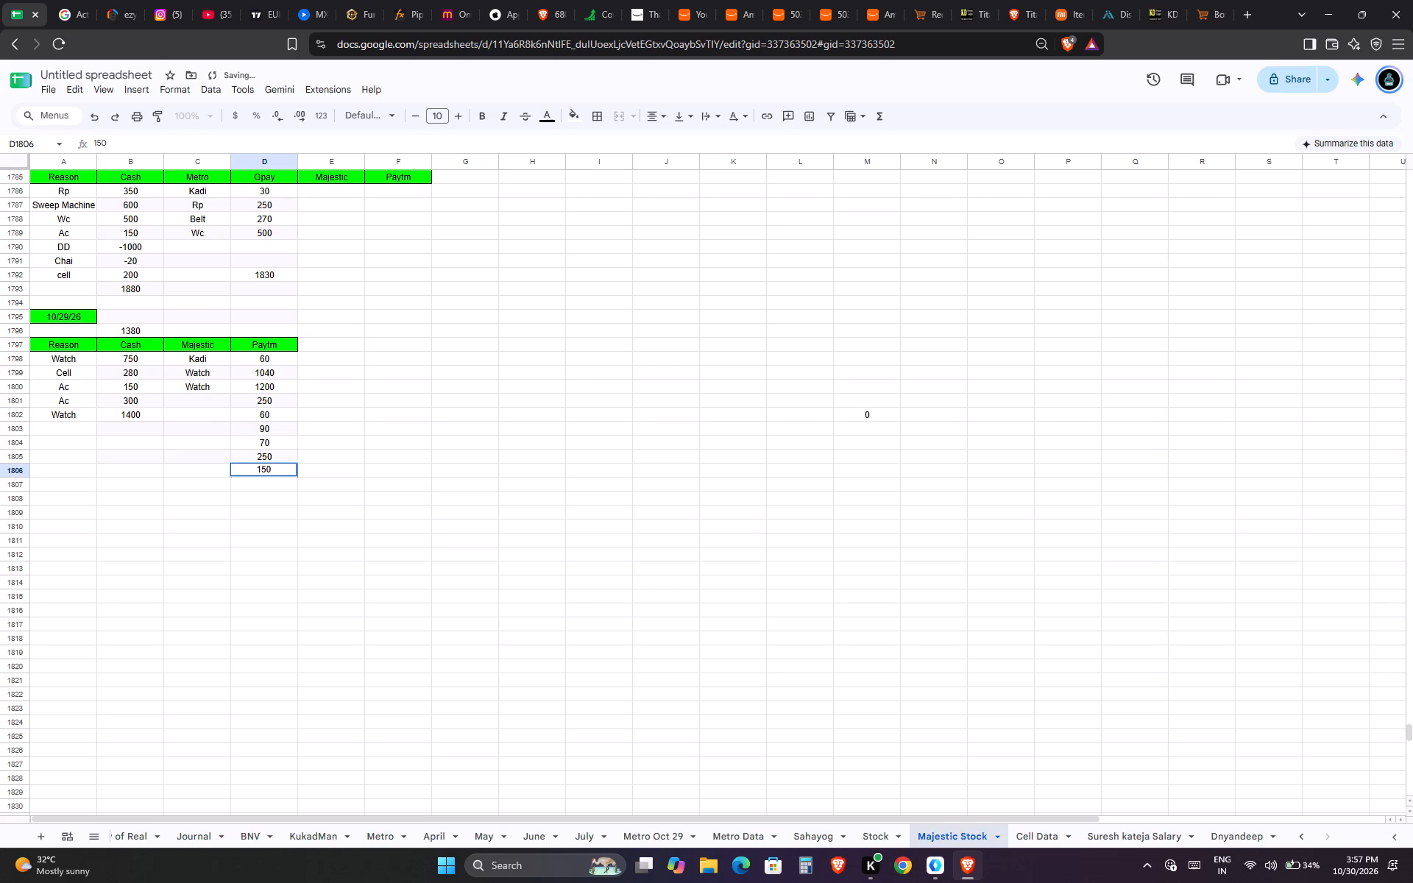
pyautogui.press('Down')
pyautogui.write('700')
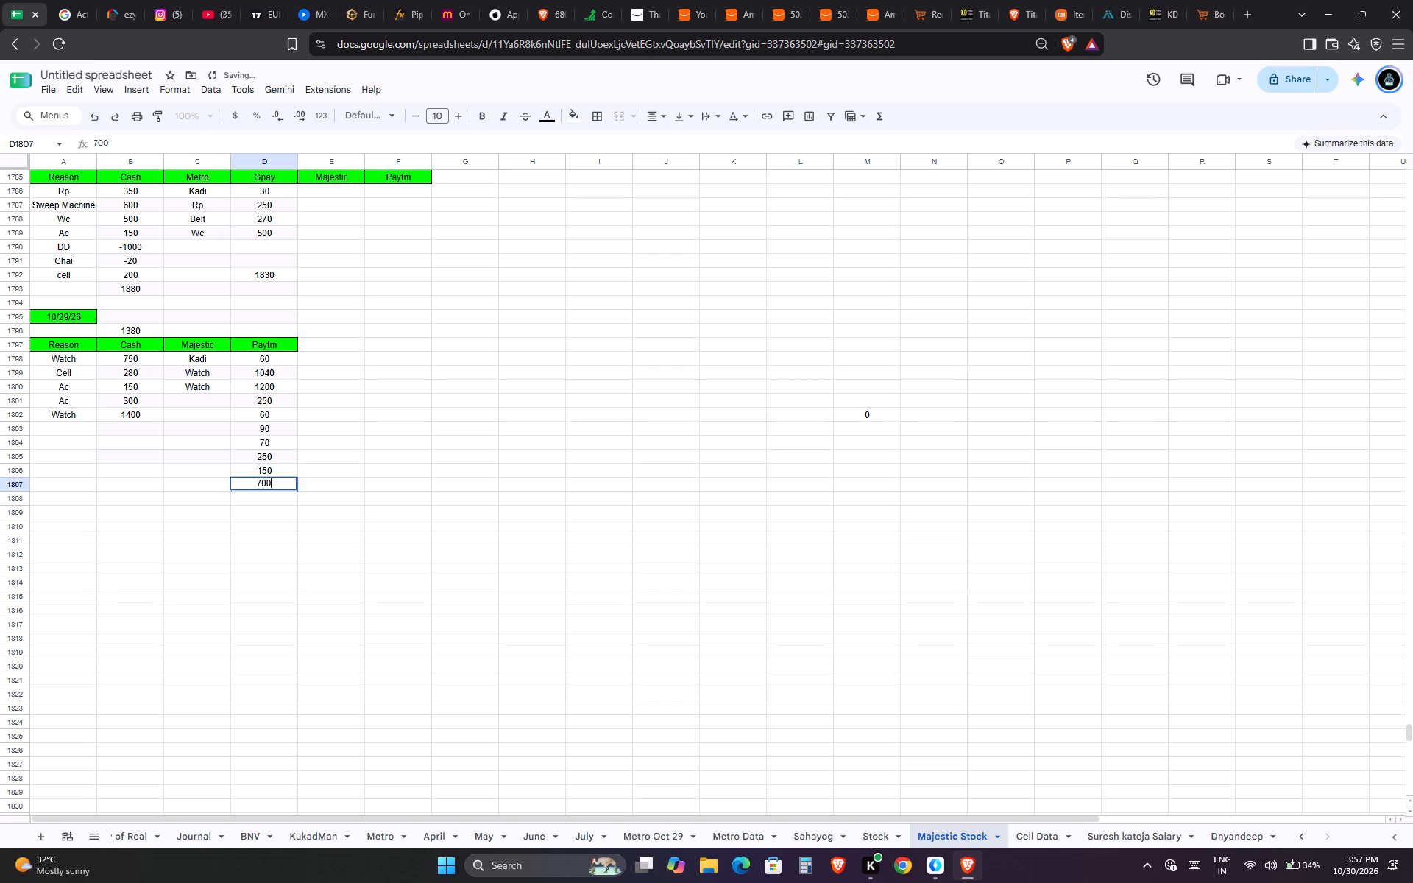
pyautogui.press('Left')
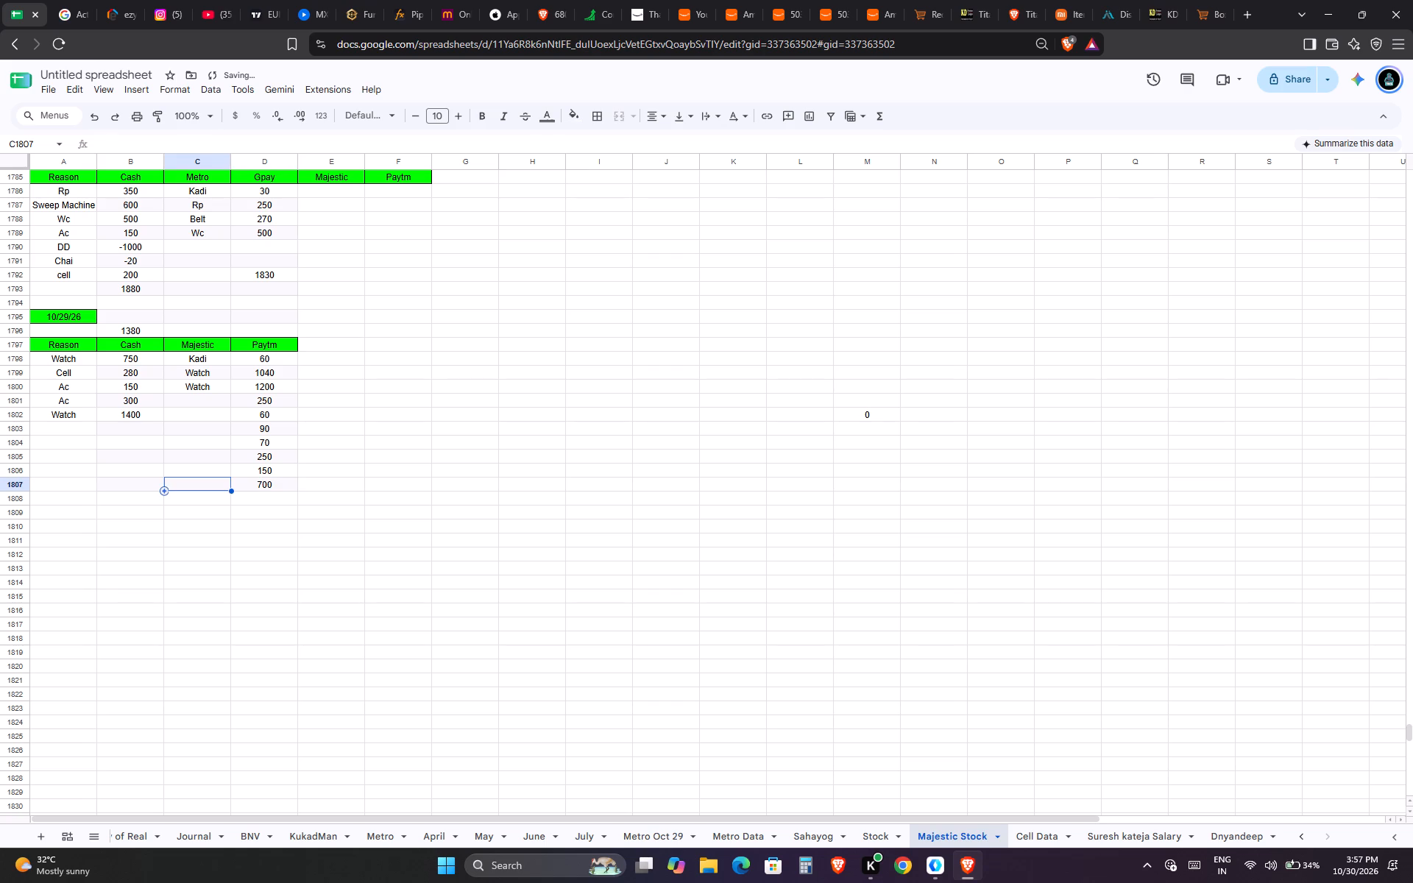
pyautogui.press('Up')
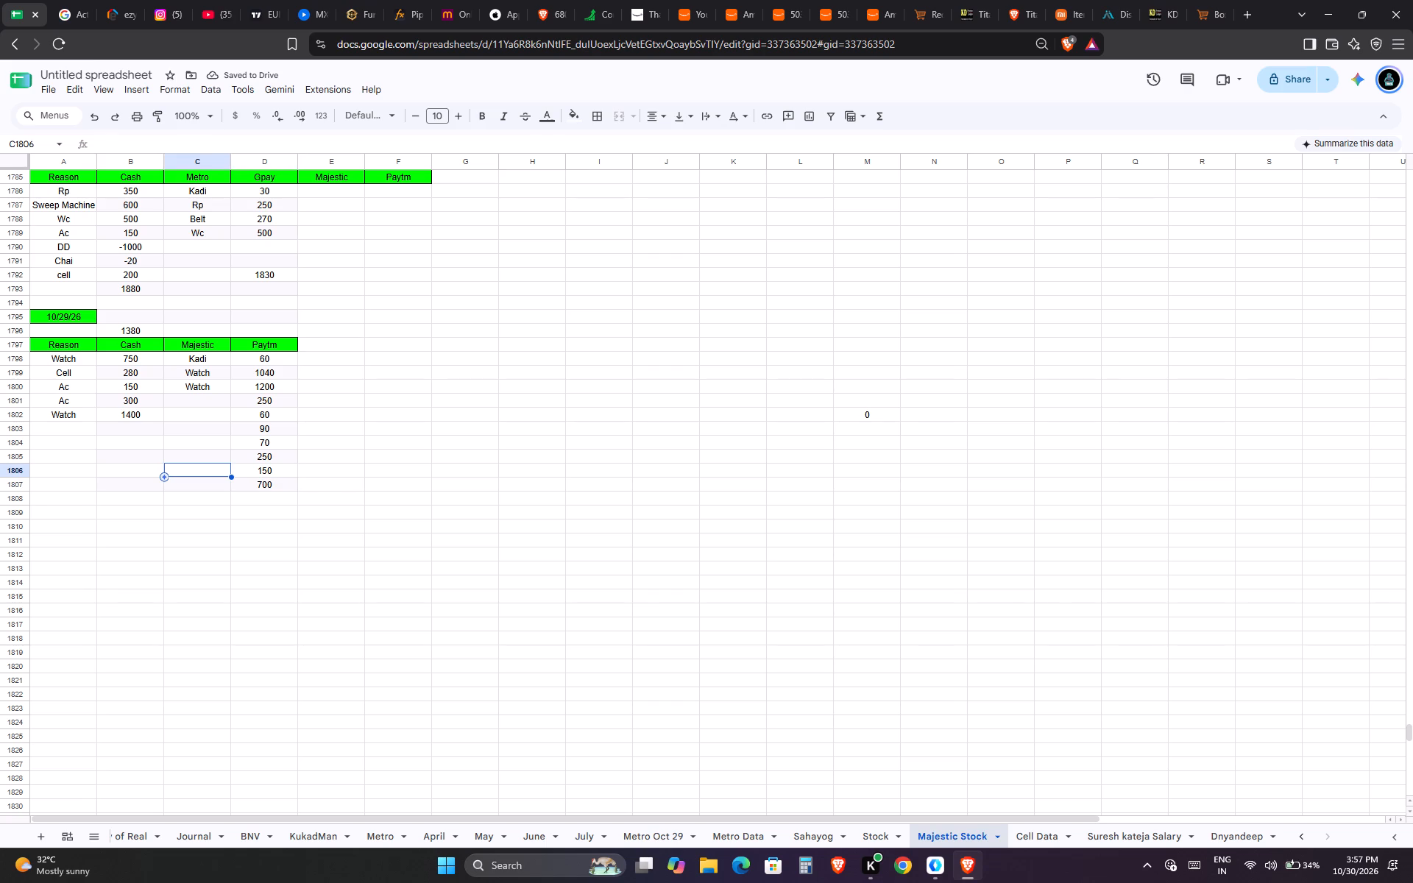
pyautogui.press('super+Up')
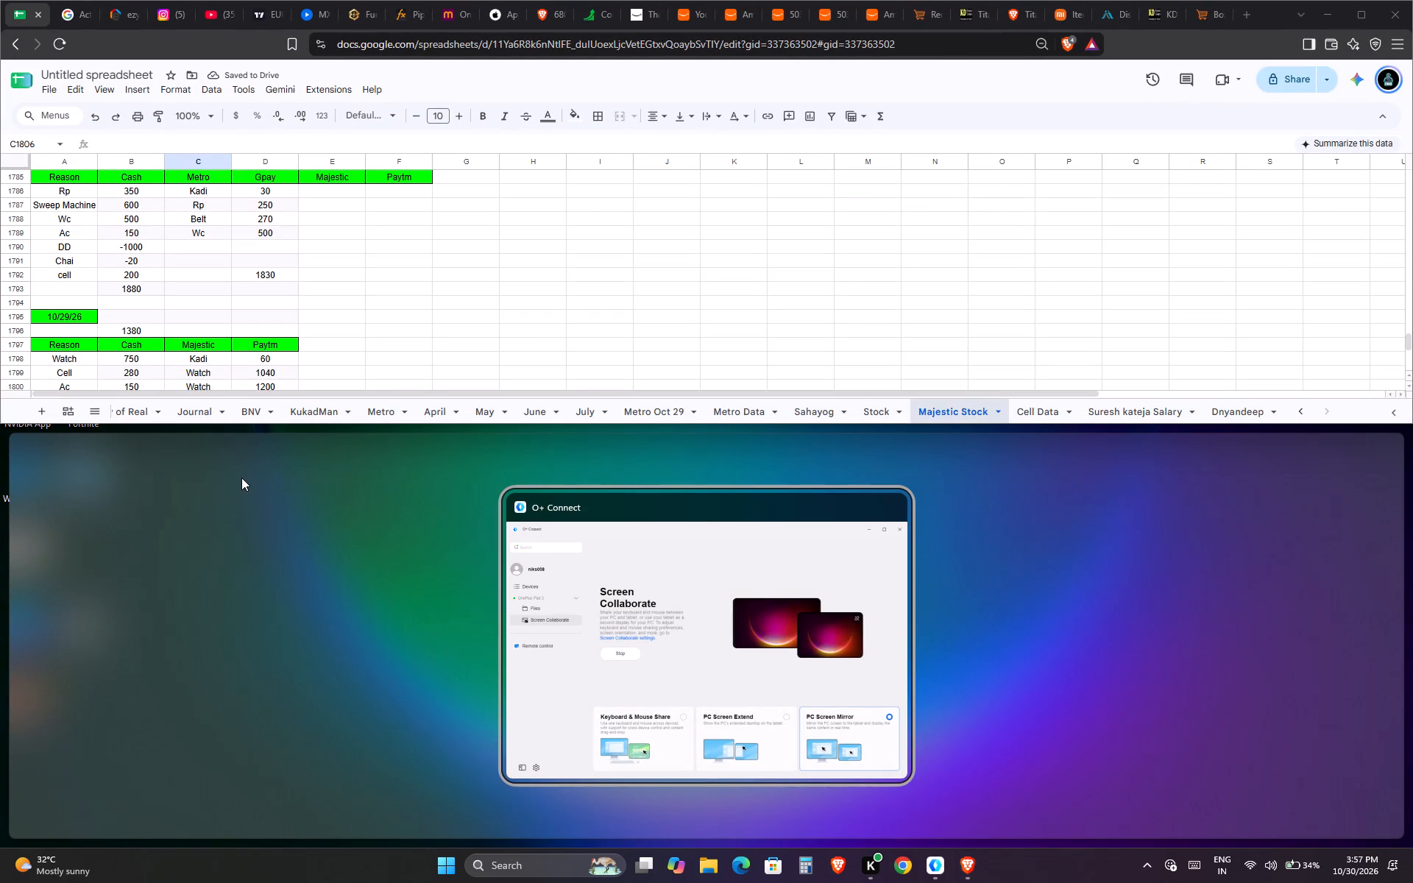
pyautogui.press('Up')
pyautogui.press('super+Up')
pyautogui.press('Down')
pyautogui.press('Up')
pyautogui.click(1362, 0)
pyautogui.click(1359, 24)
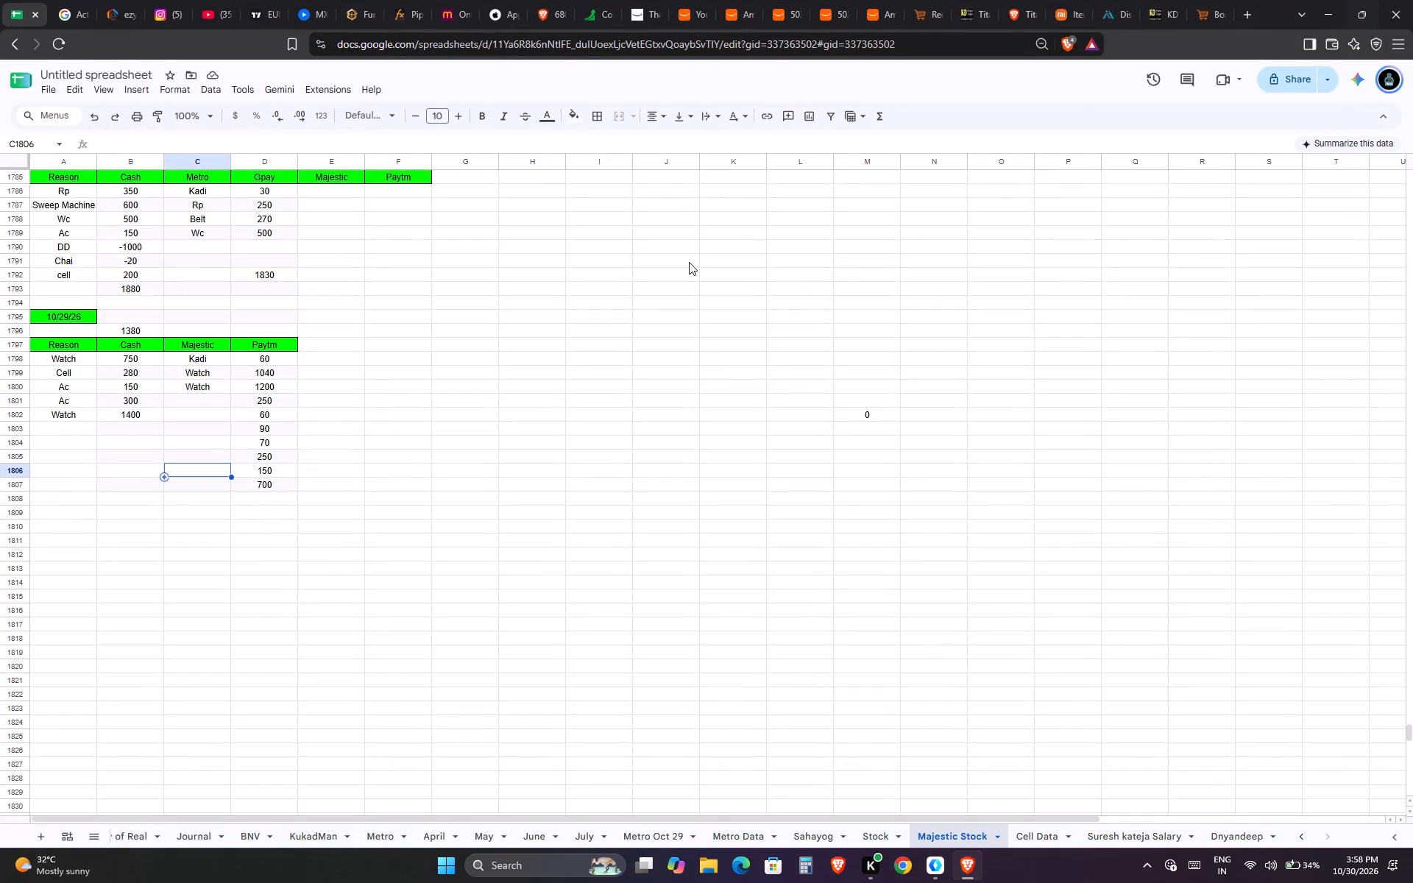
# Select C1801, the first empty cell under the Majestic header of the 10/29/26 block.
pyautogui.hotkey('ctrl', 'Up')
pyautogui.press('Down')
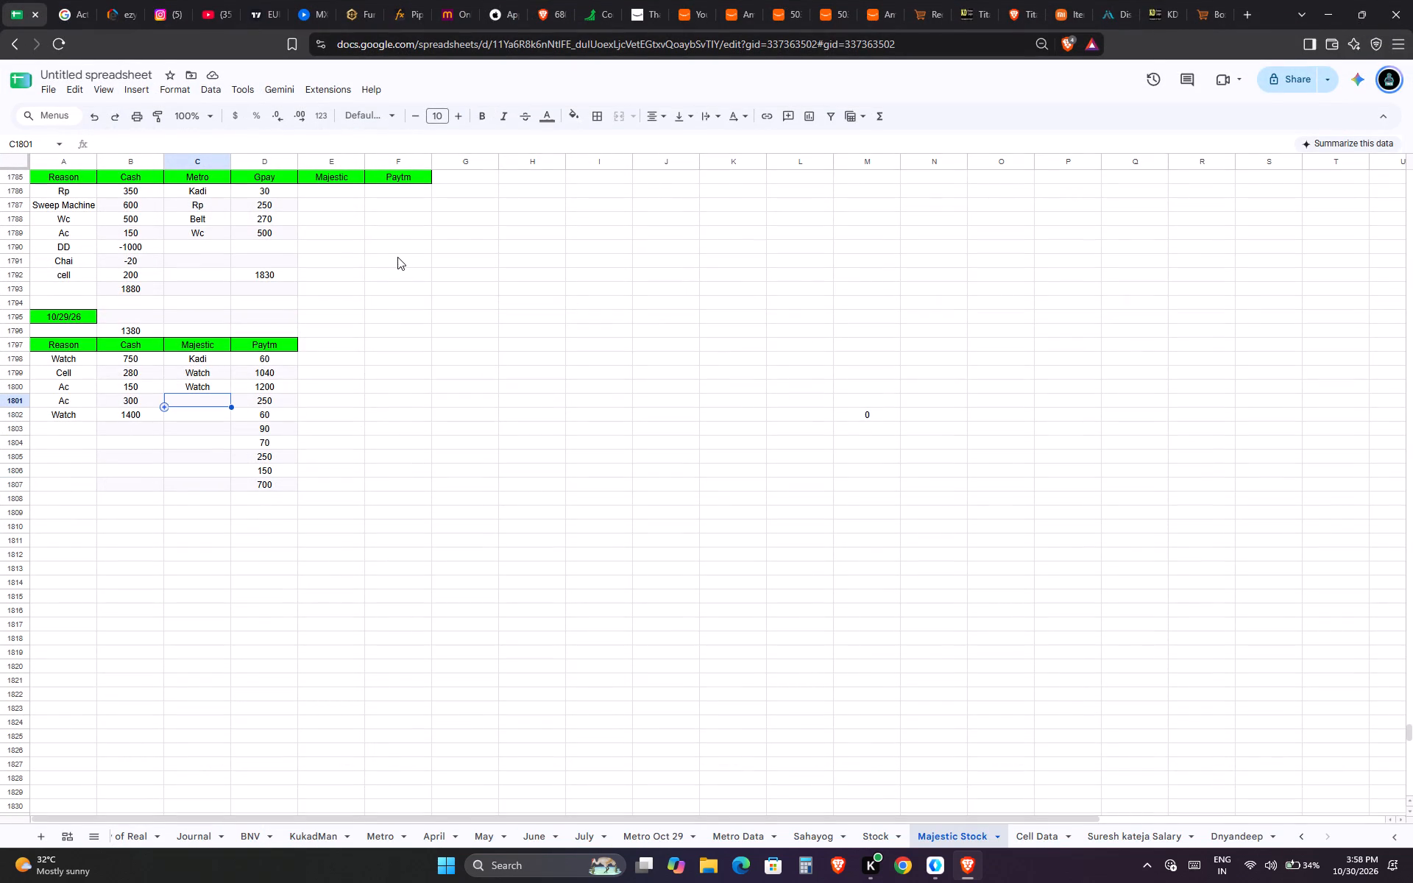
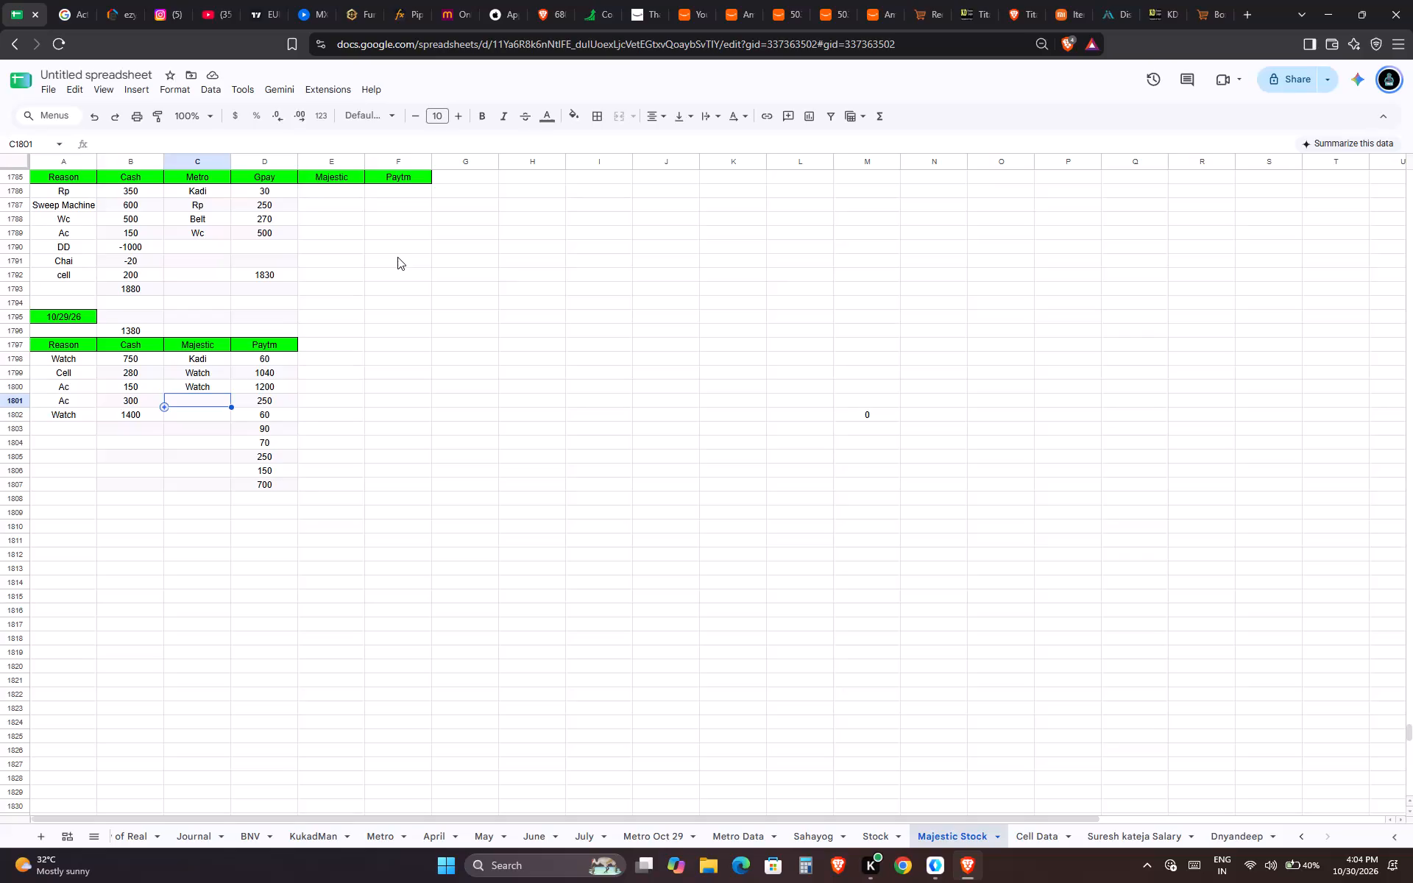
# Enter the reasons Kadsi, Cell, Hands, Cell and Cell under the Majestic header in C1802 to C1806, leaving C1801 blank.
pyautogui.press('Down')
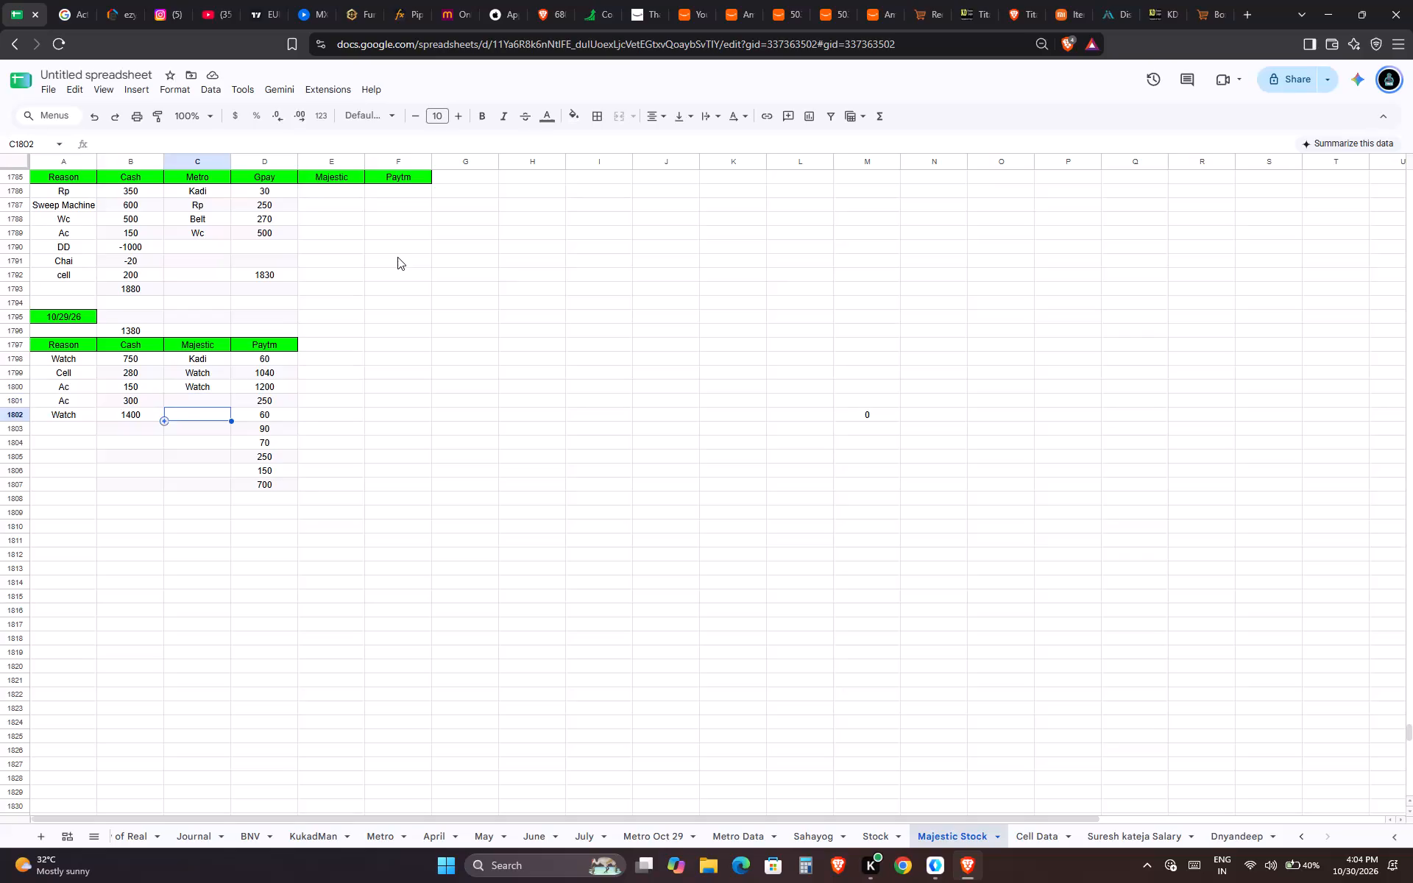
pyautogui.write('Kadsi')
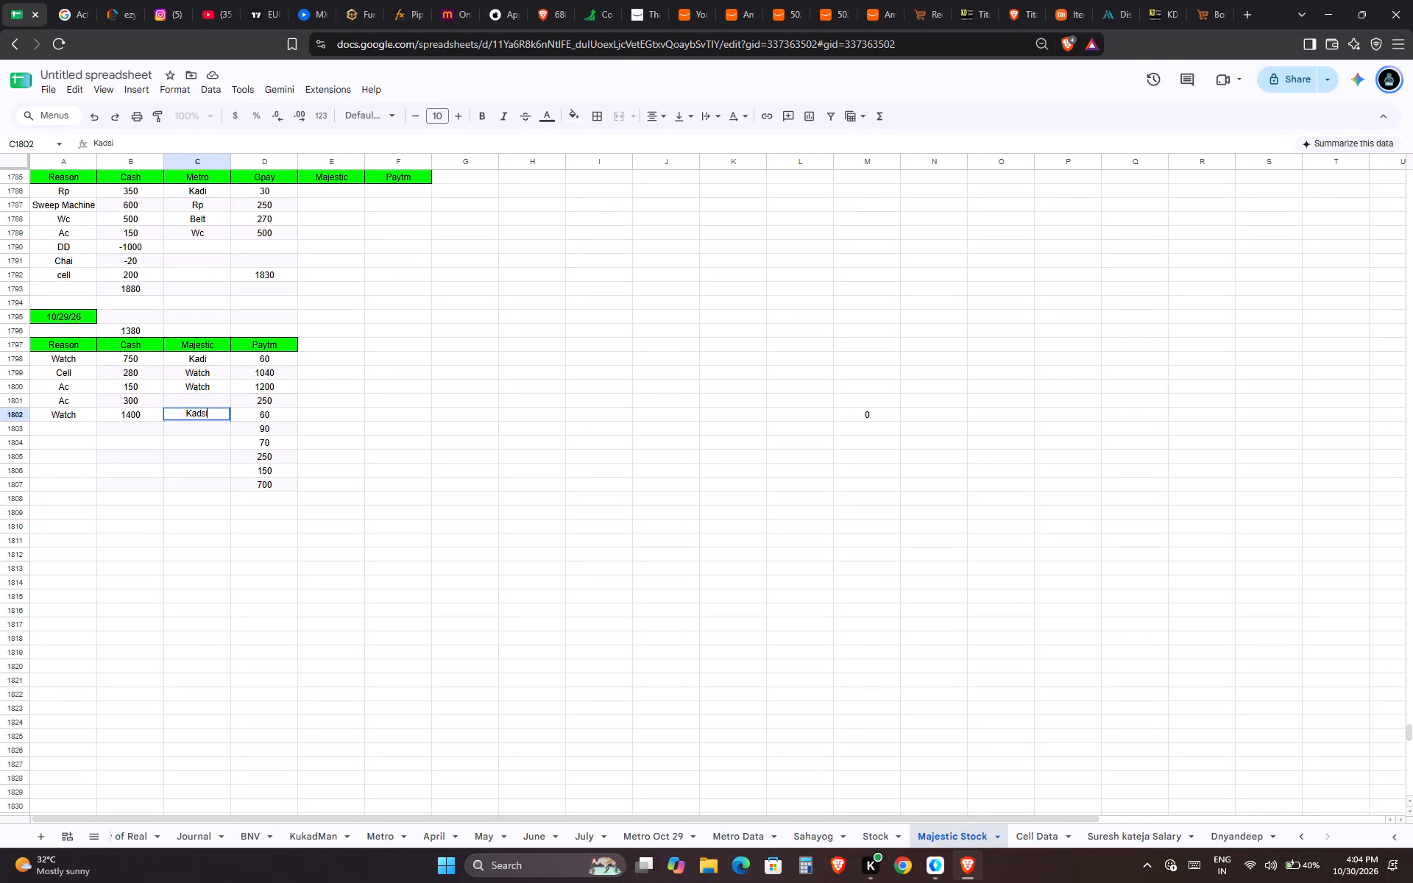
pyautogui.press('Down')
pyautogui.write('90')
pyautogui.press('Down')
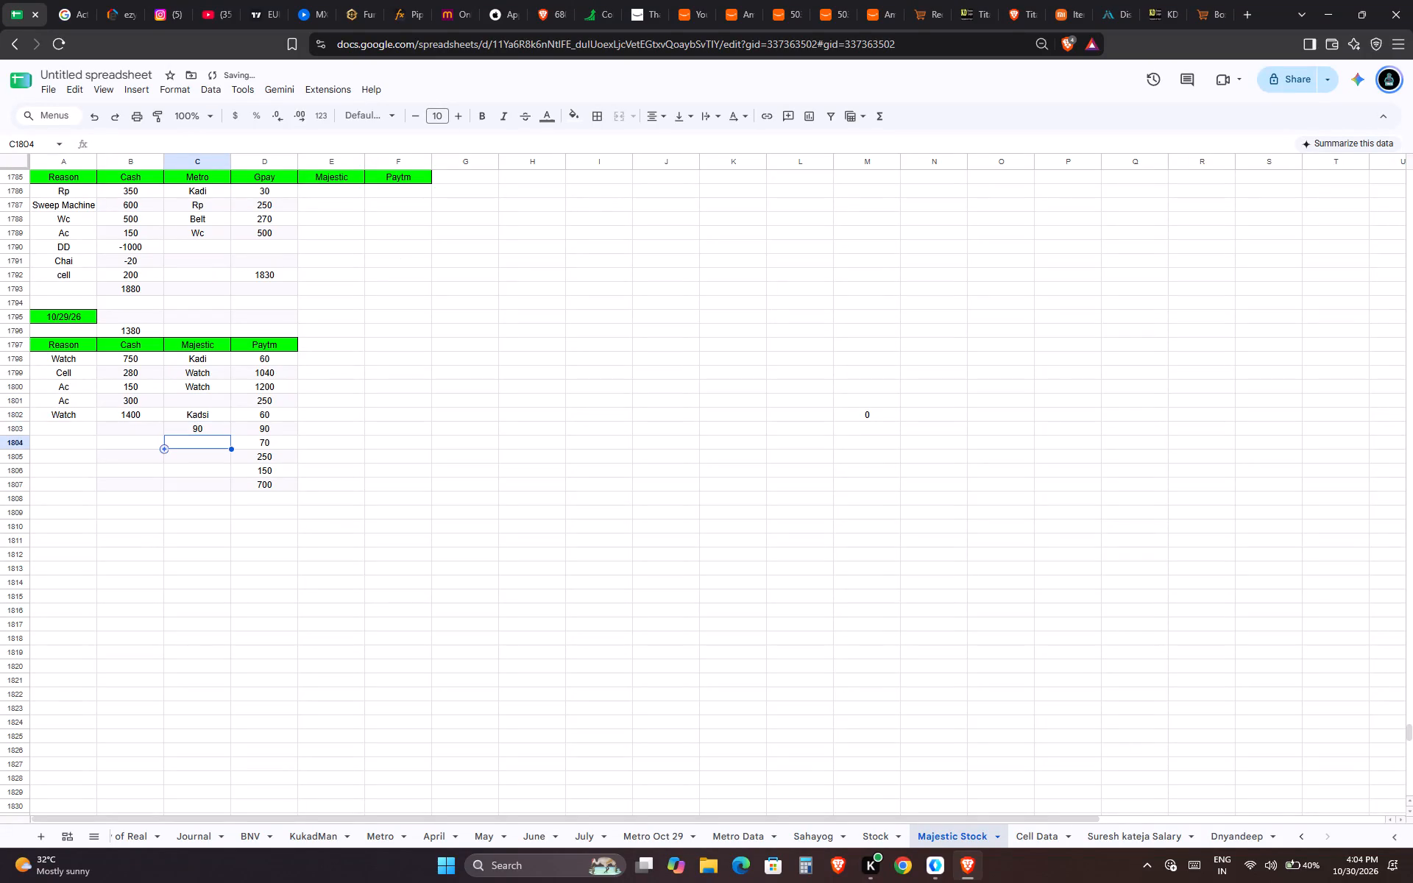
pyautogui.press('Up')
pyautogui.write('Ce')
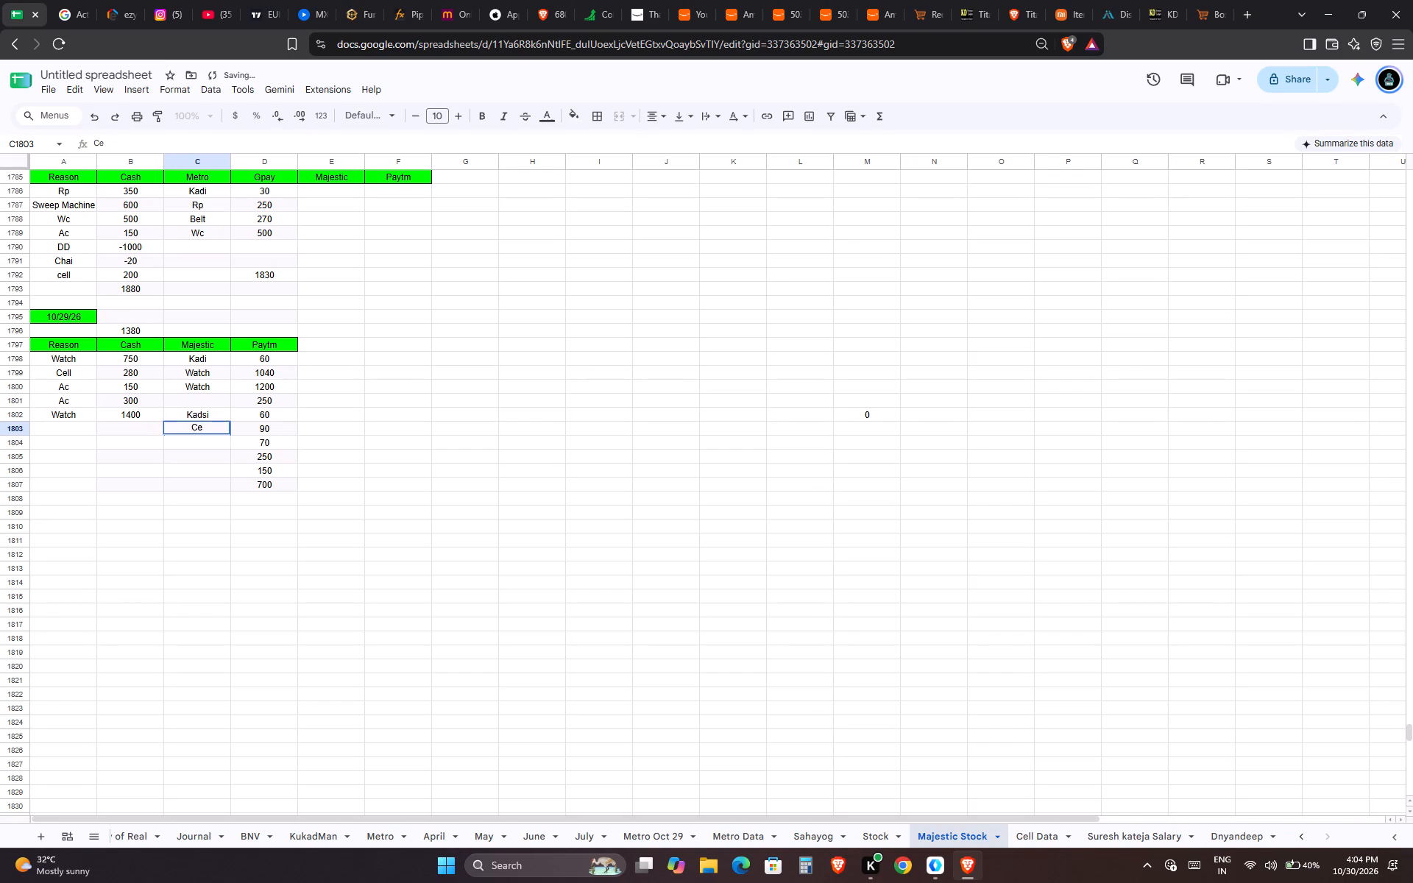
pyautogui.write('ll')
pyautogui.press('Down')
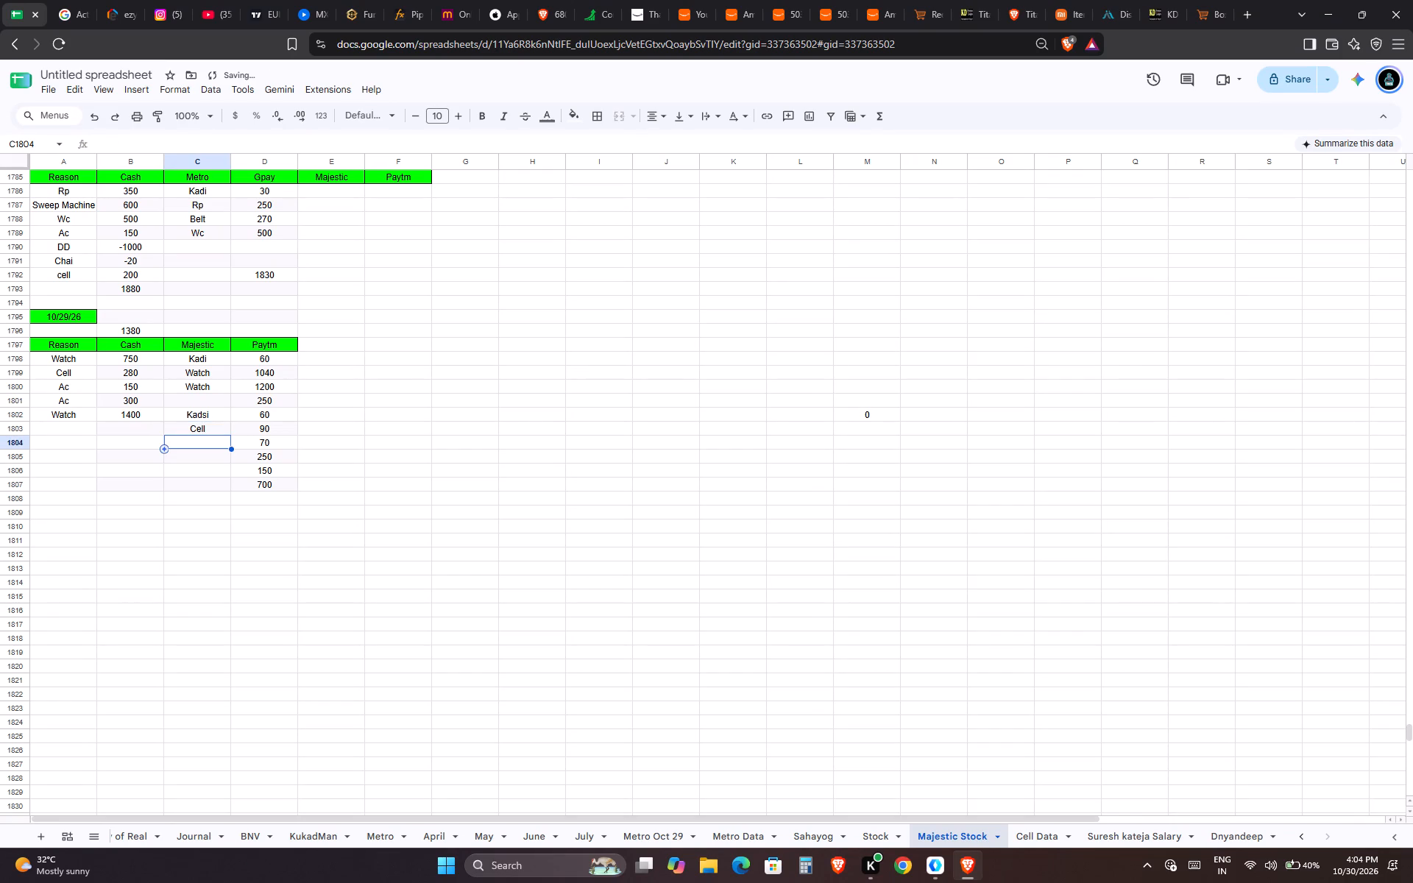
pyautogui.write('Hands')
pyautogui.press('Down')
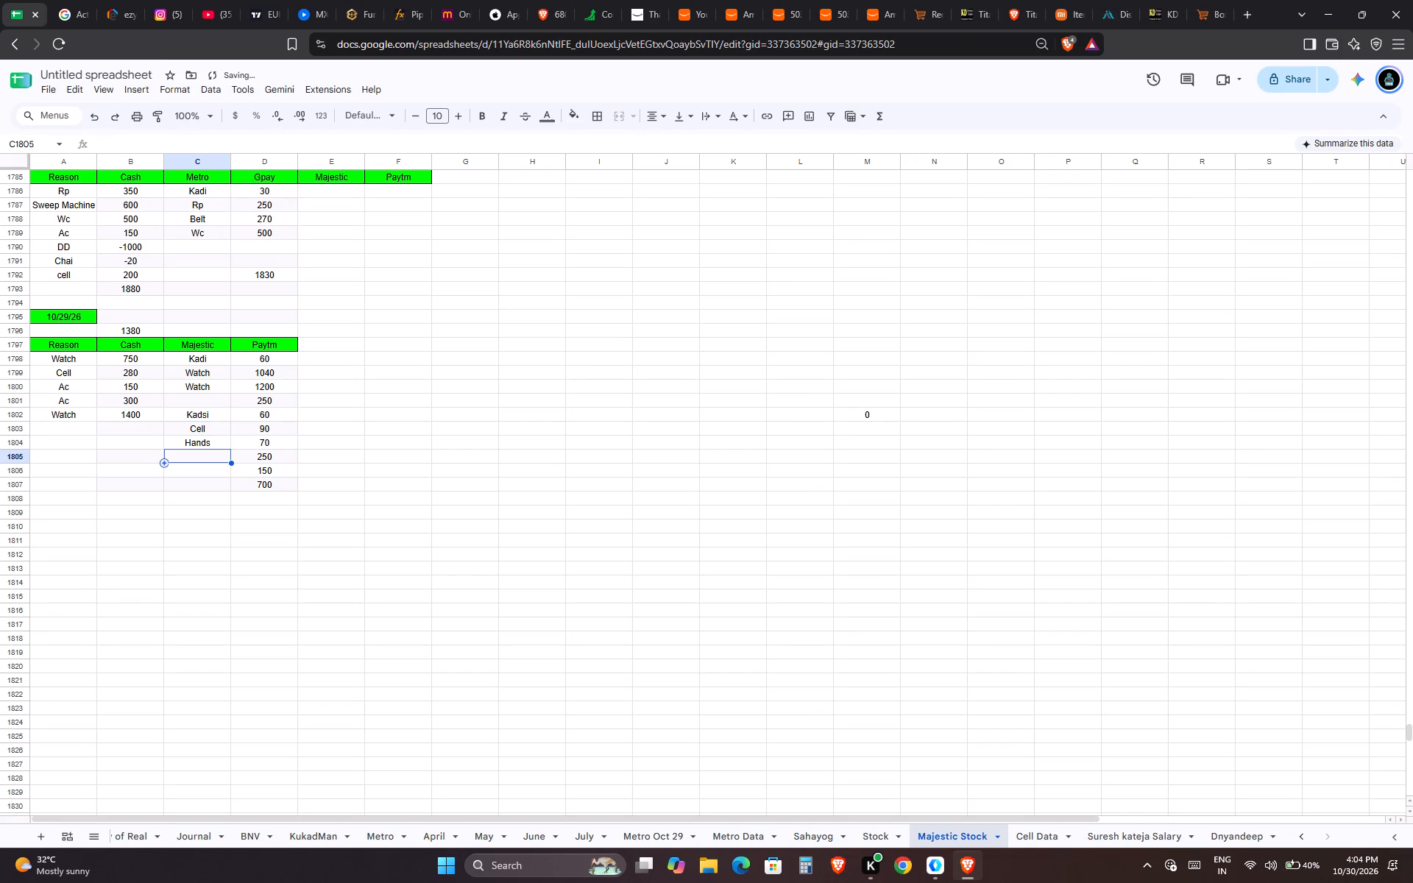
pyautogui.write('Ce')
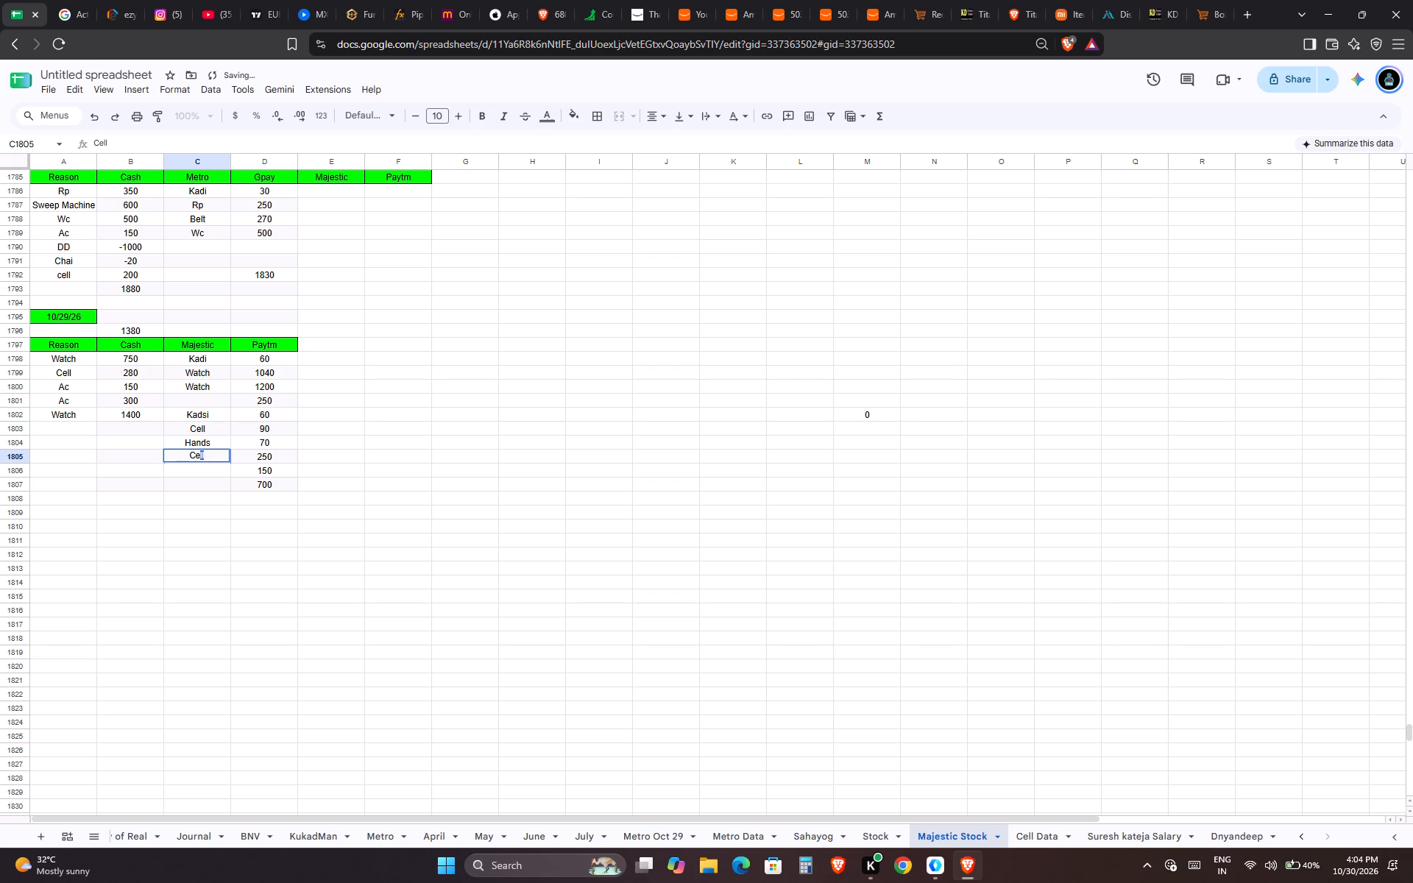
pyautogui.press('Down')
pyautogui.write('Ce')
pyautogui.press('Down')
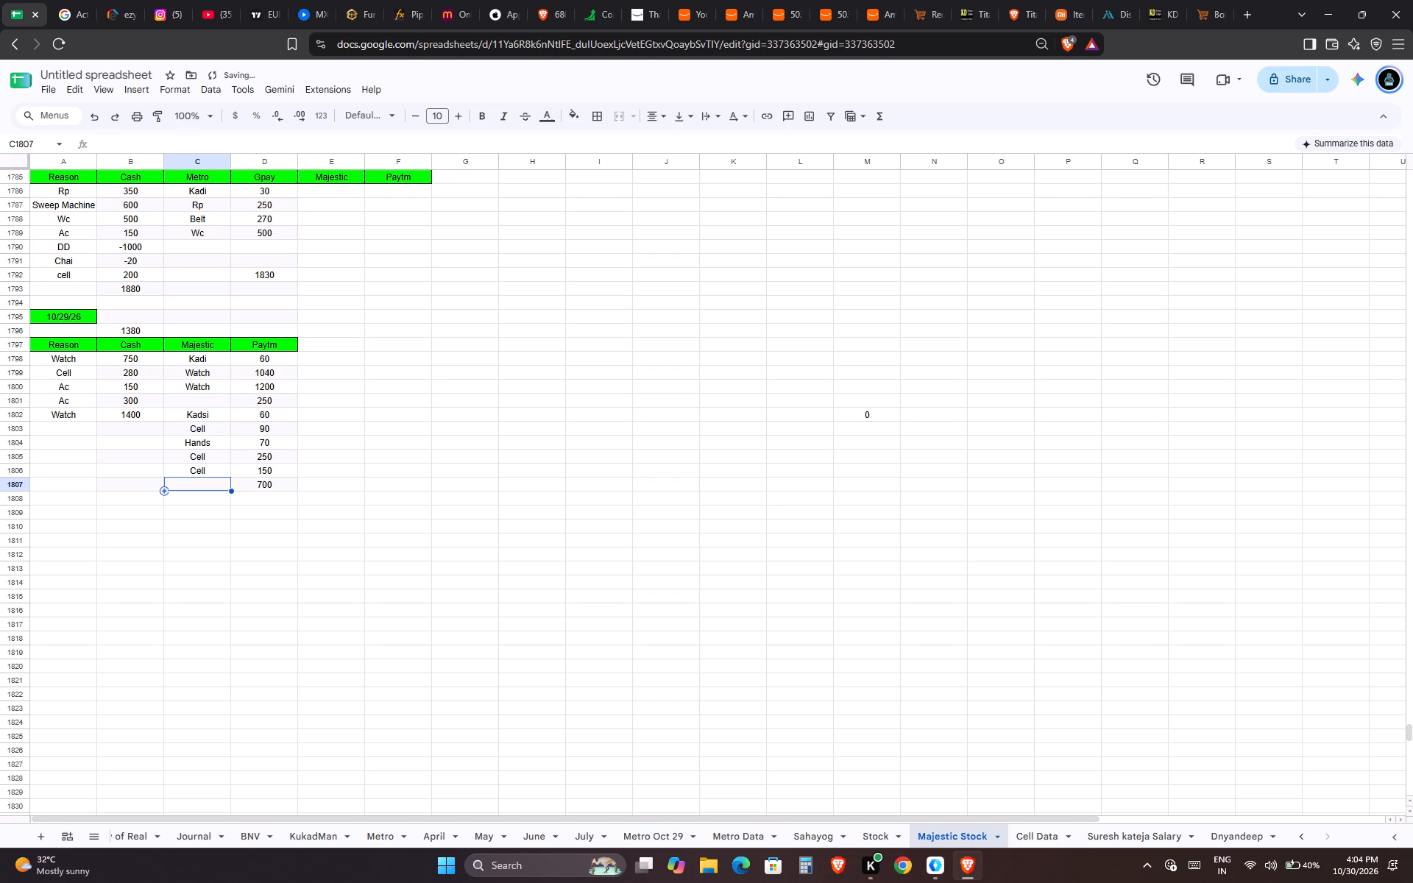
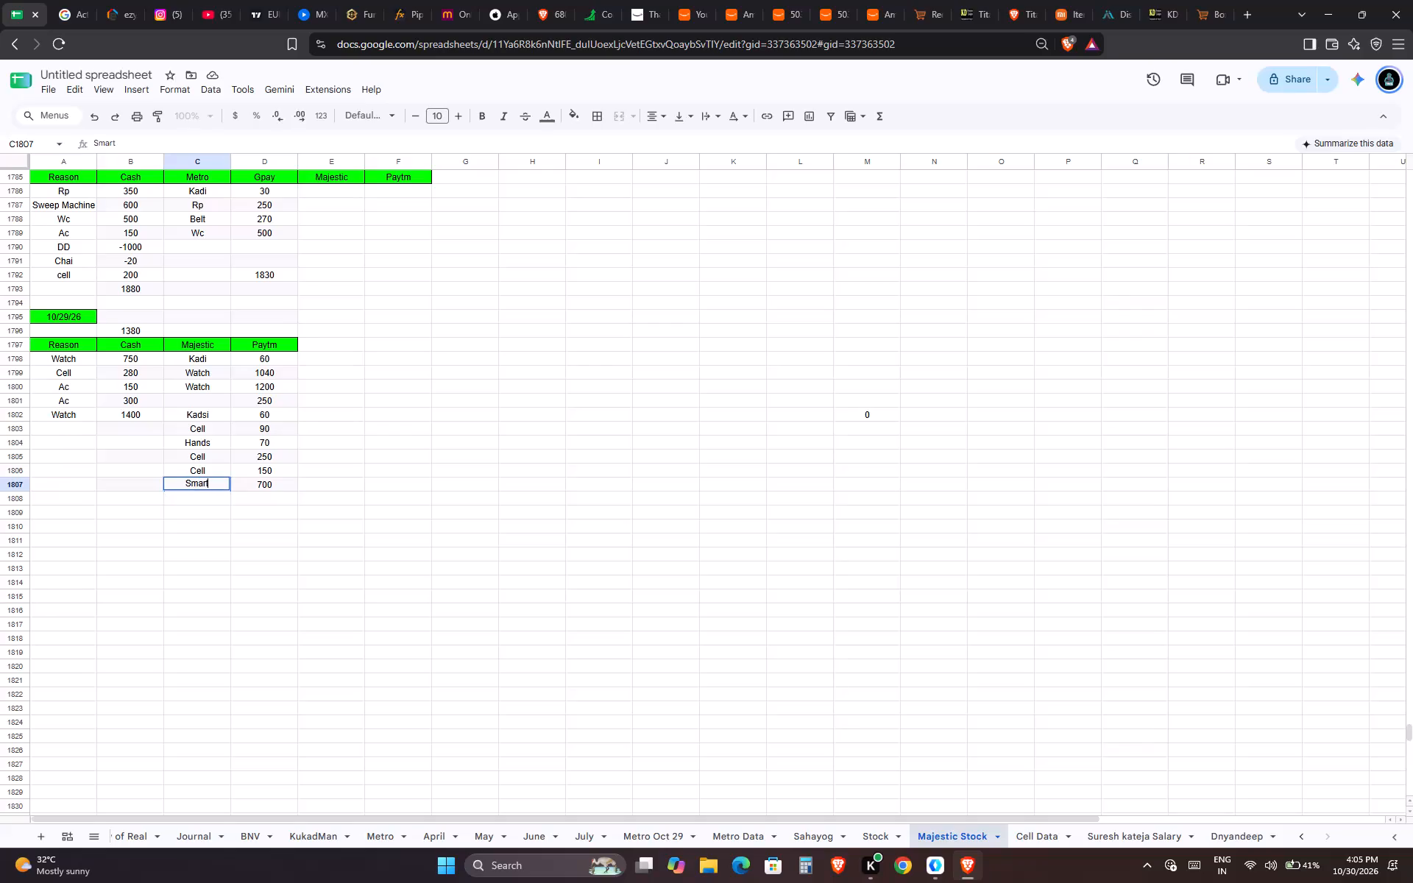
# Complete the Majestic reasons with Smart in C1807 and Nat in the blank cell C1801.
pyautogui.hotkey('ctrl', 'Up')
pyautogui.hotkey('ctrl', 'Up')
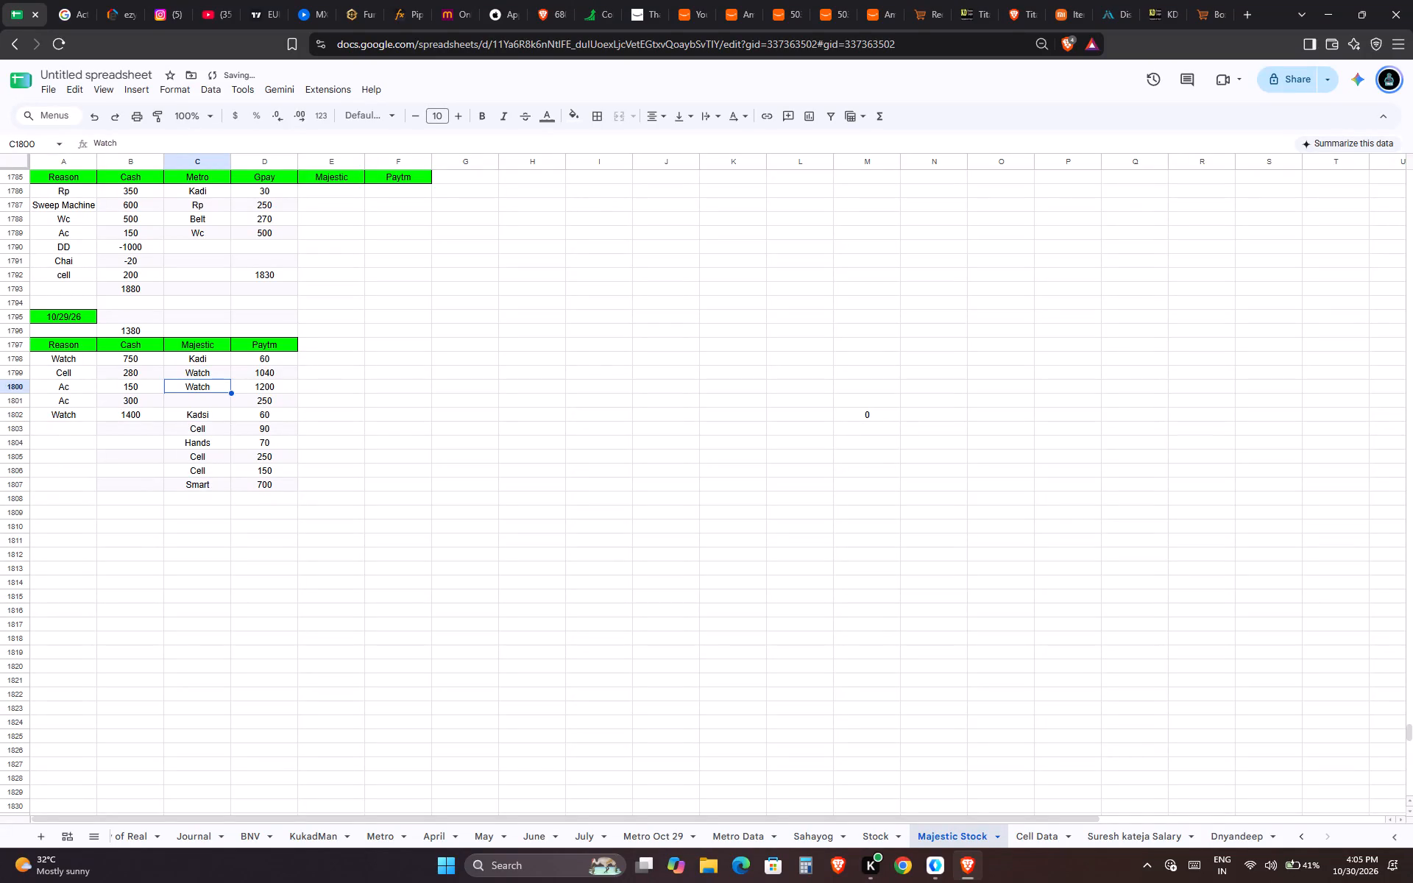
pyautogui.press('Down')
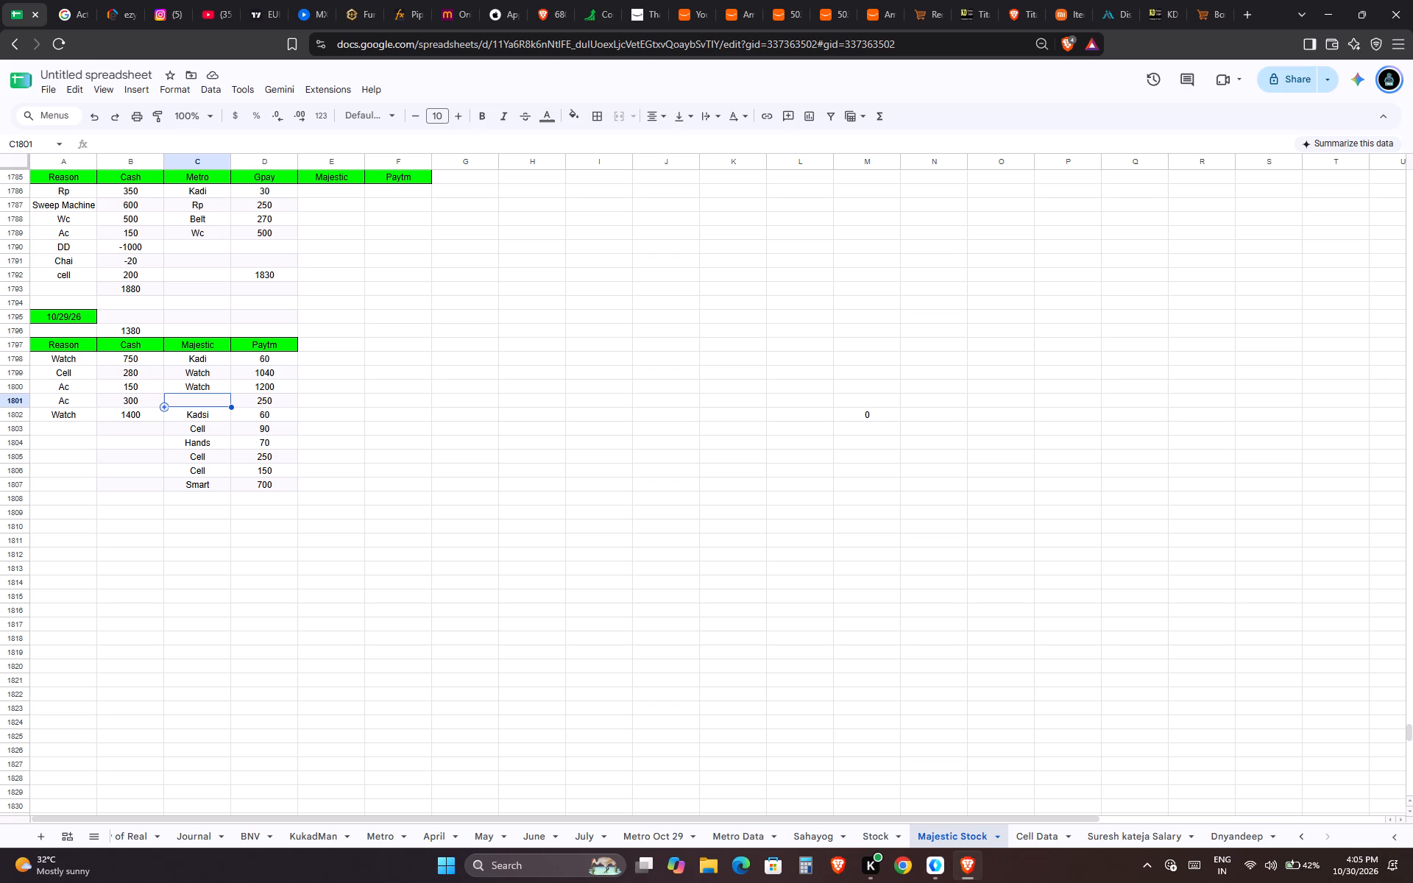
pyautogui.write('Nat')
pyautogui.press('Tab')
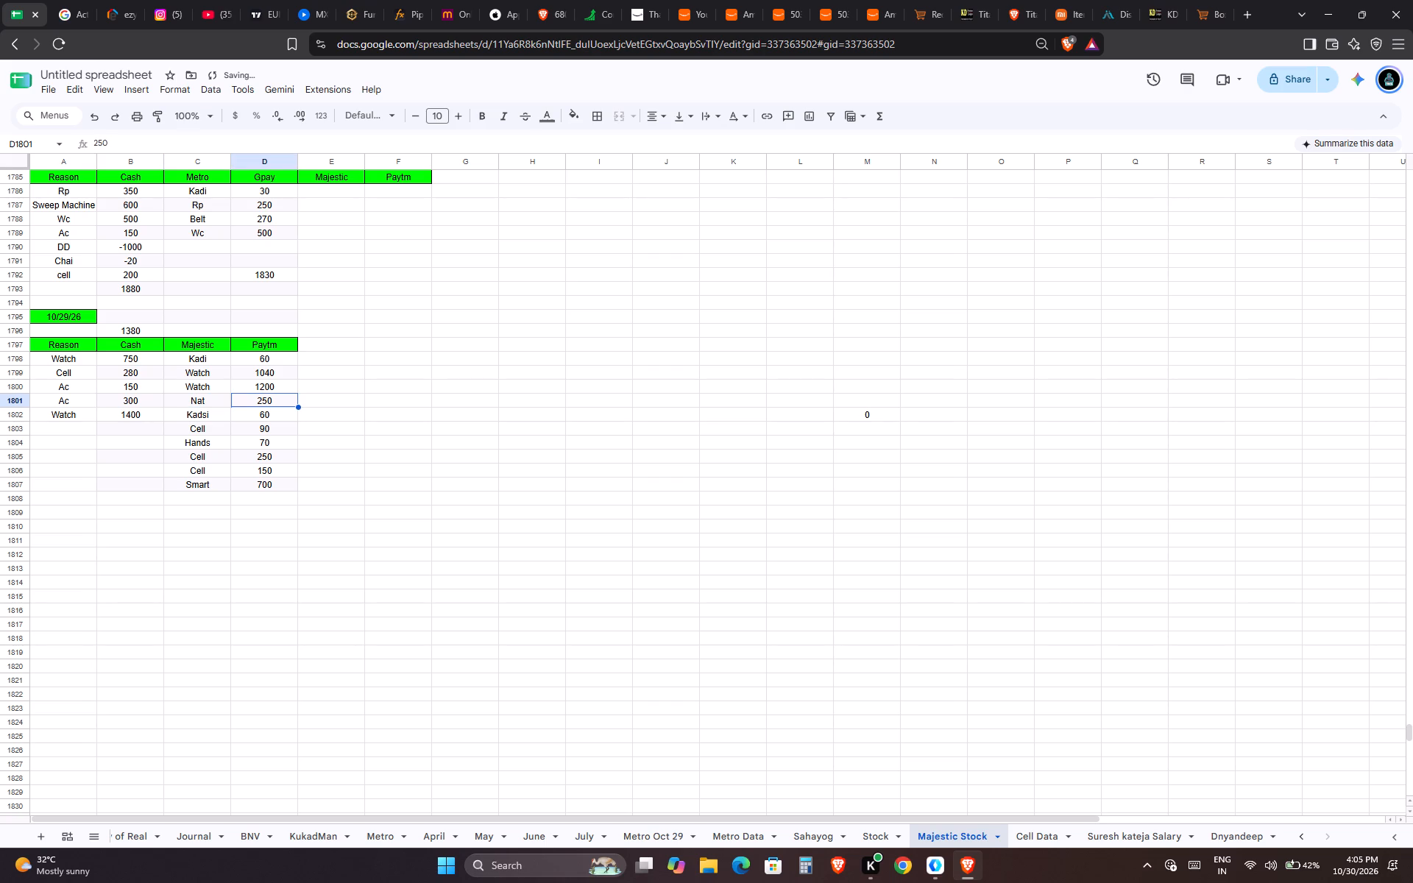
# Copy the 10/29/26 date, opening cash and header rows A1795:D1797 and paste them at A1809 to start another block.
pyautogui.hotkey('ctrl', 'Left')
pyautogui.hotkey('ctrl', 'Left')
pyautogui.hotkey('ctrl', 'Left')
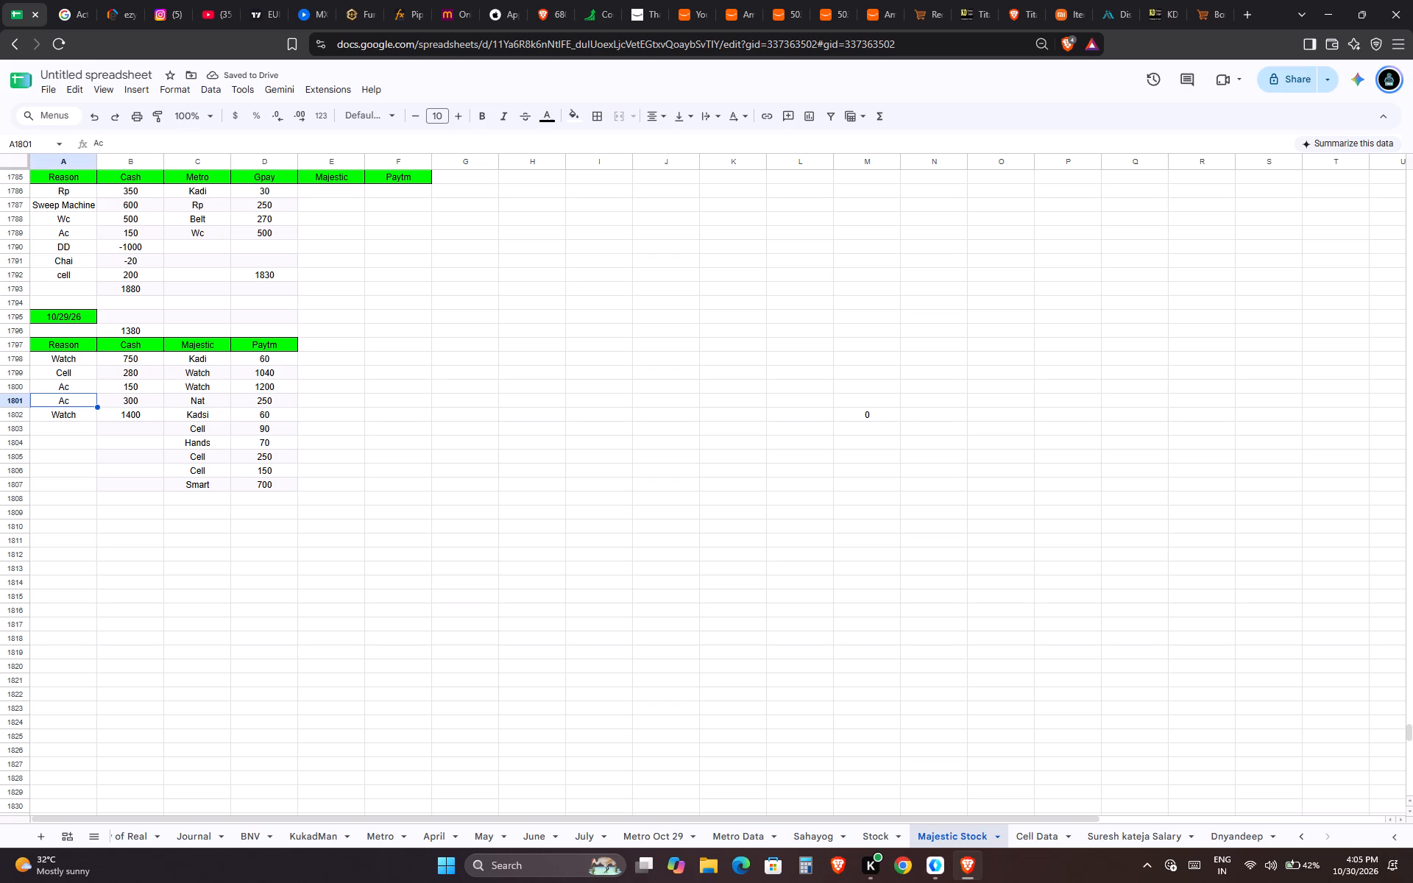
pyautogui.hotkey('ctrl', 'Left')
pyautogui.hotkey('ctrl', 'Up')
pyautogui.hotkey('ctrl', 'Up')
pyautogui.hotkey('shift', 'Down')
pyautogui.hotkey('shift', 'Right')
pyautogui.hotkey('shift', 'Down')
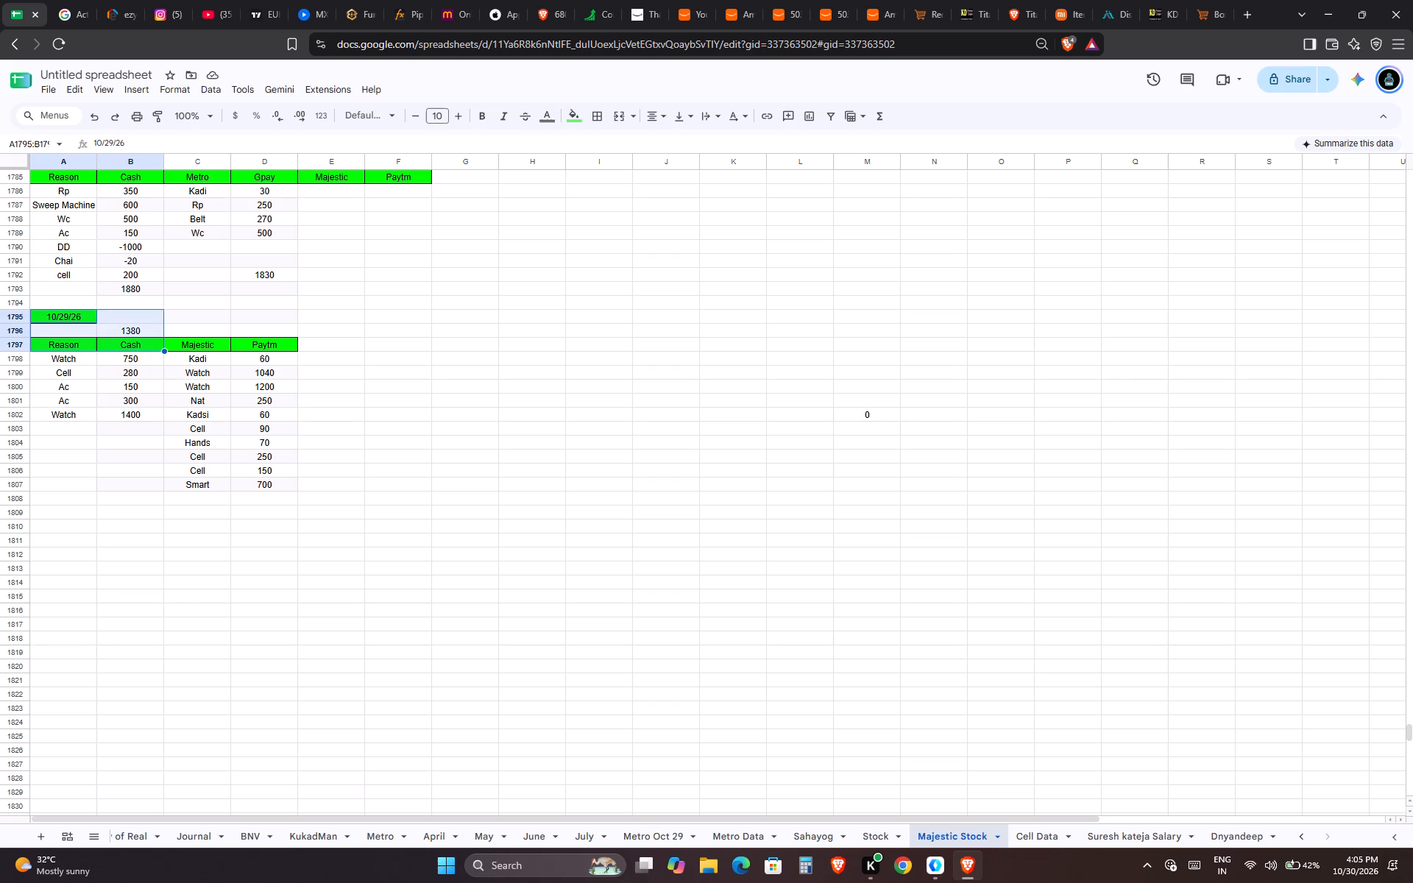
pyautogui.hotkey('shift', 'Right')
pyautogui.hotkey('shift', 'Right')
pyautogui.hotkey('shift', 'Right')
pyautogui.hotkey('shift', 'Left')
pyautogui.hotkey('ctrl', 'c')
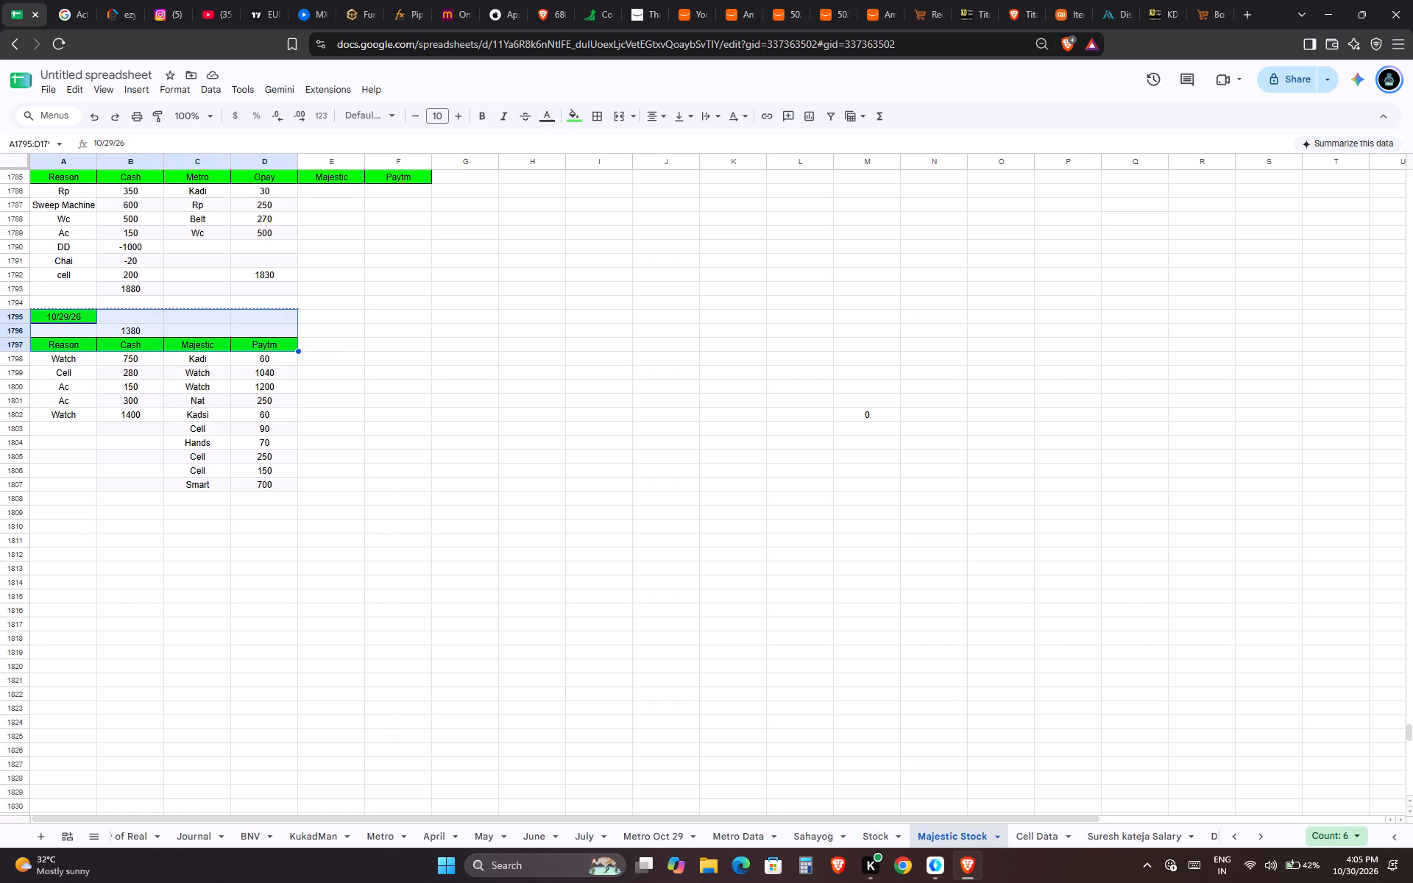
pyautogui.hotkey('ctrl', 'Down')
pyautogui.hotkey('ctrl', 'Down')
pyautogui.press('Down')
pyautogui.press('Down')
pyautogui.press('Down')
pyautogui.press('Down')
pyautogui.press('Down')
pyautogui.press('Down')
pyautogui.press('Down')
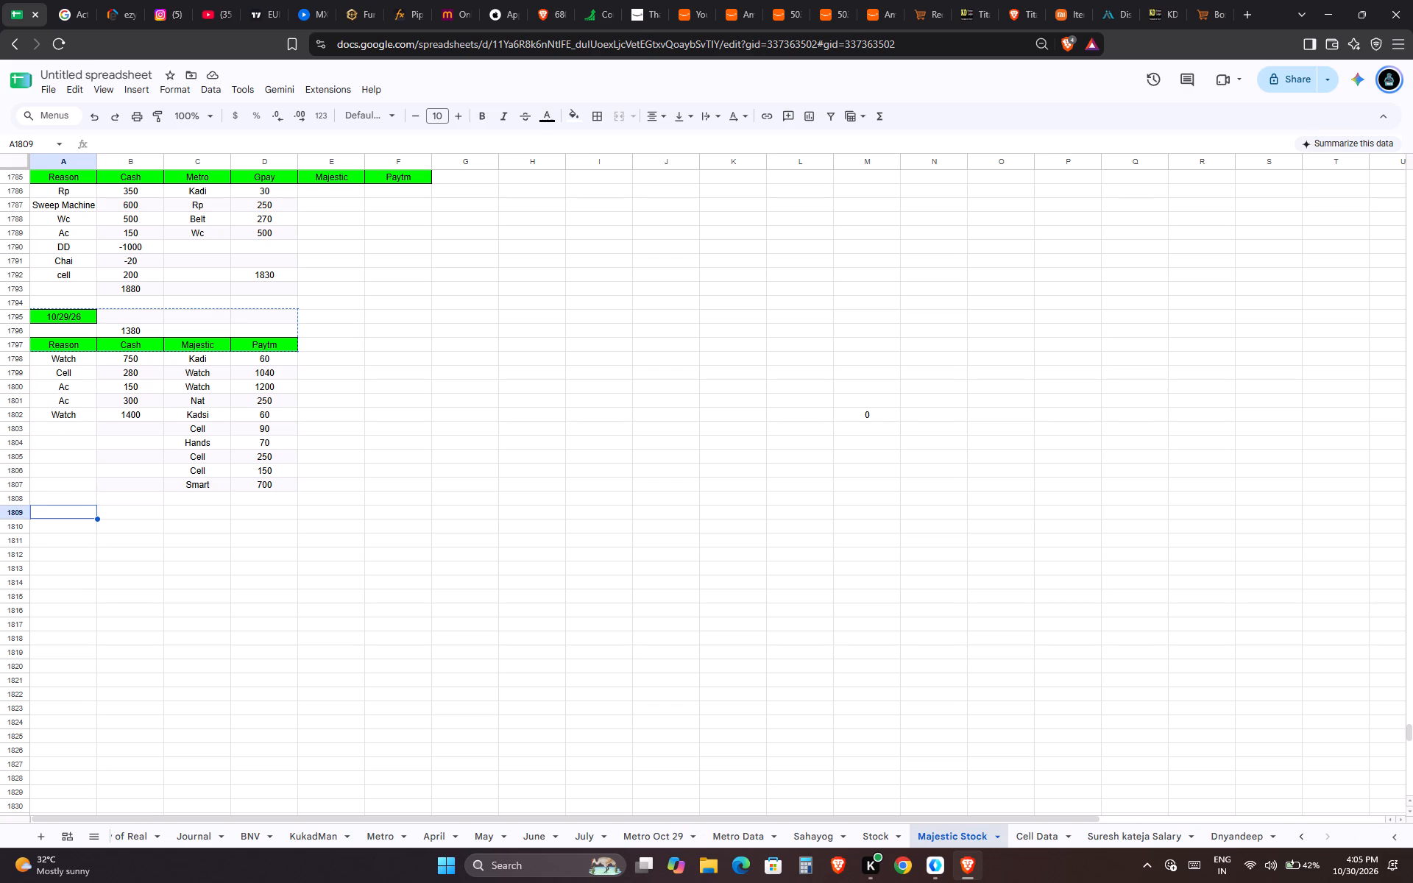
pyautogui.hotkey('ctrl', 'v')
pyautogui.hotkey('ctrl', 'Left')
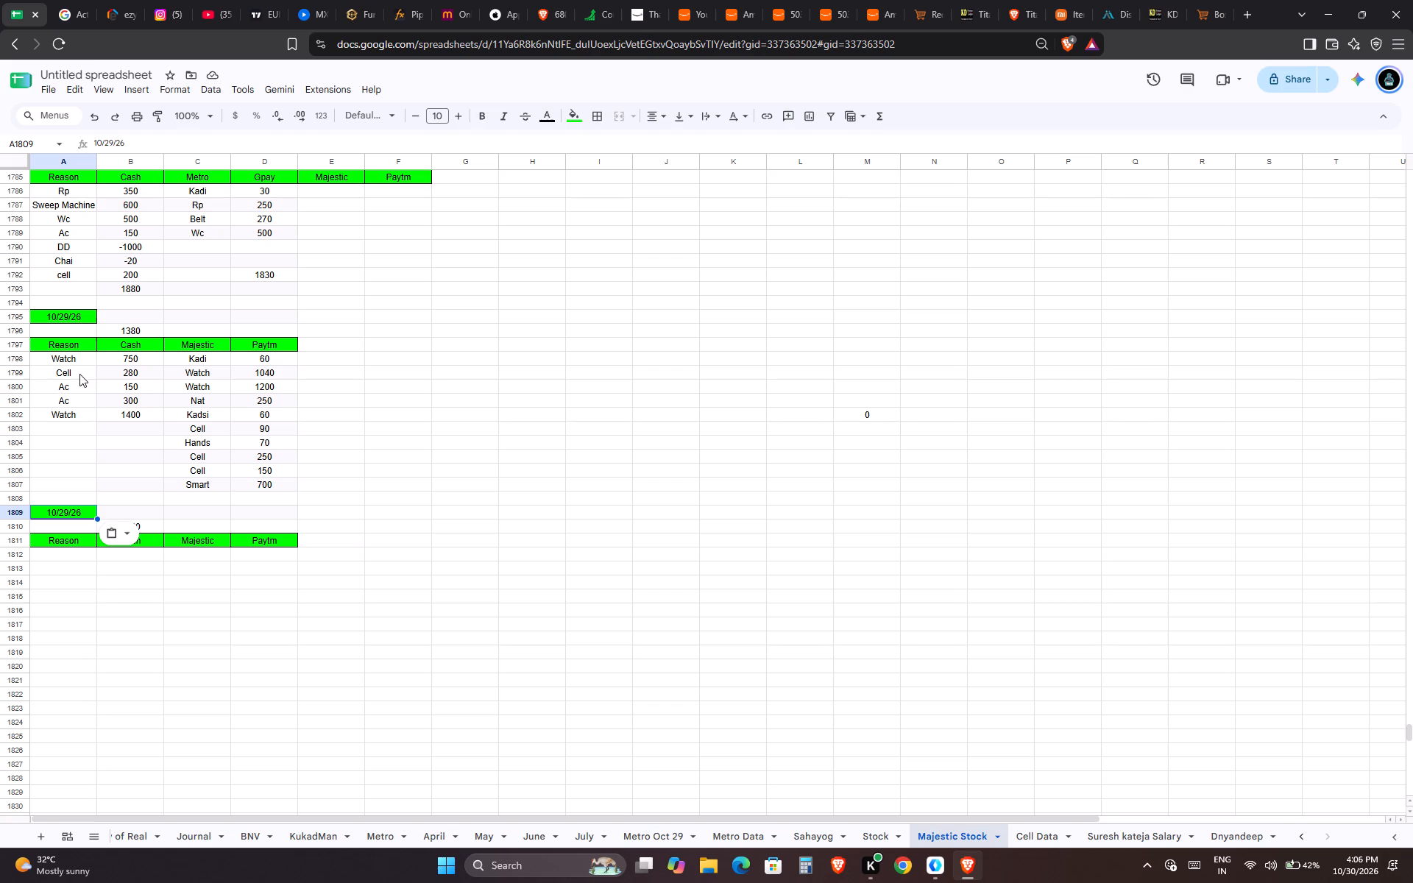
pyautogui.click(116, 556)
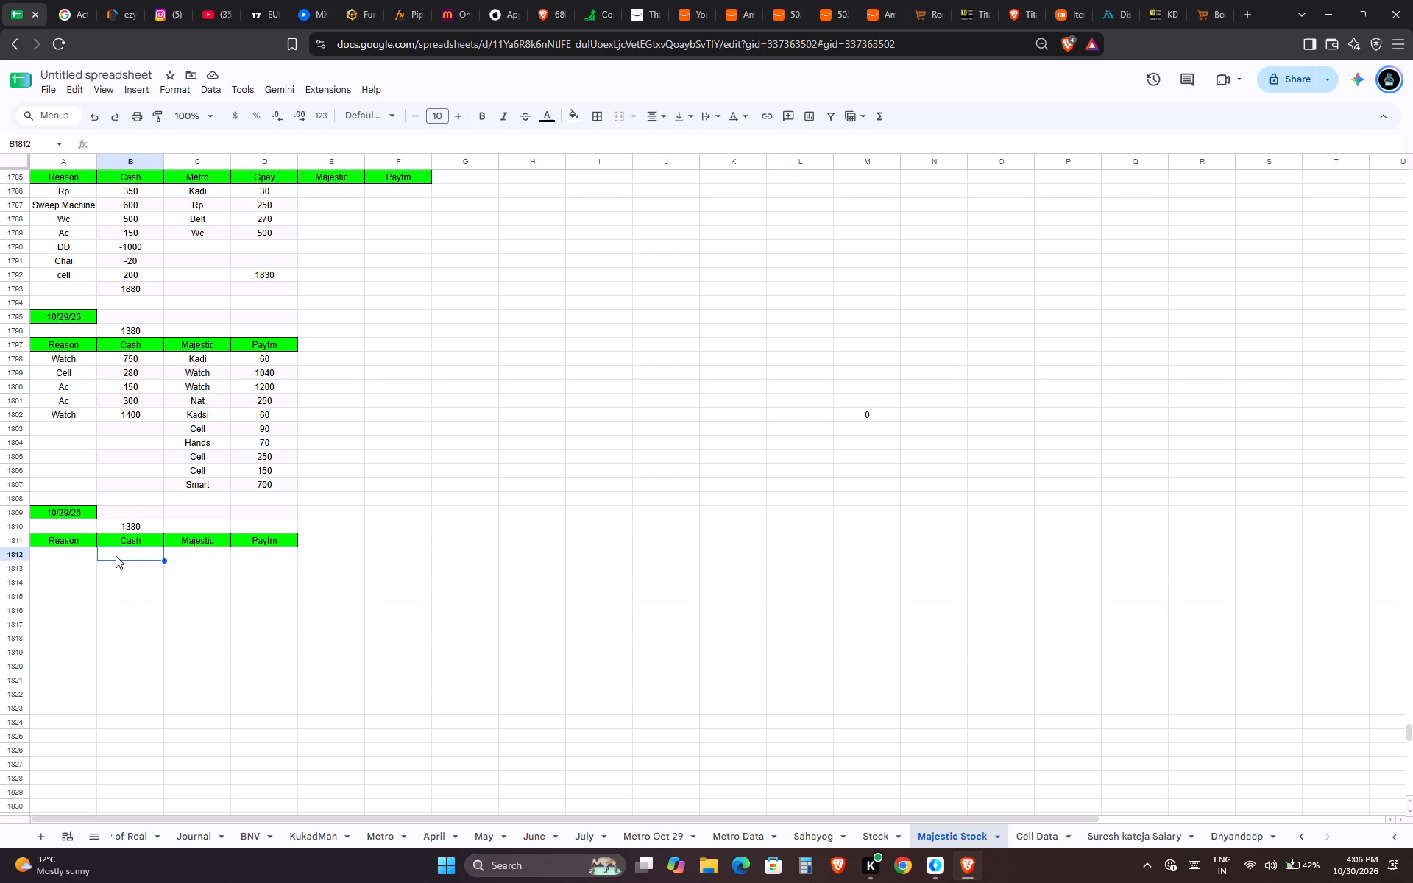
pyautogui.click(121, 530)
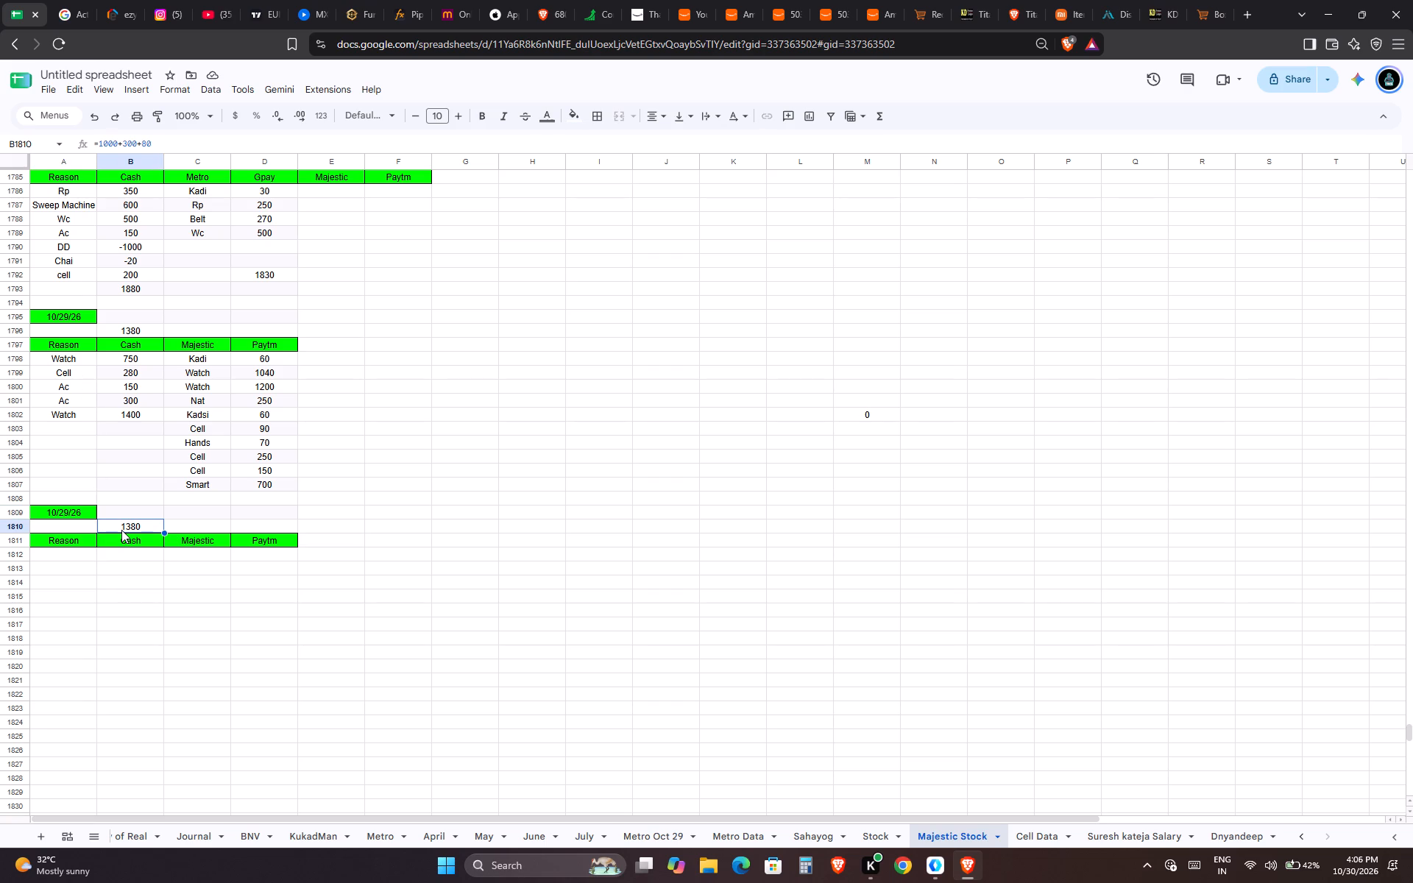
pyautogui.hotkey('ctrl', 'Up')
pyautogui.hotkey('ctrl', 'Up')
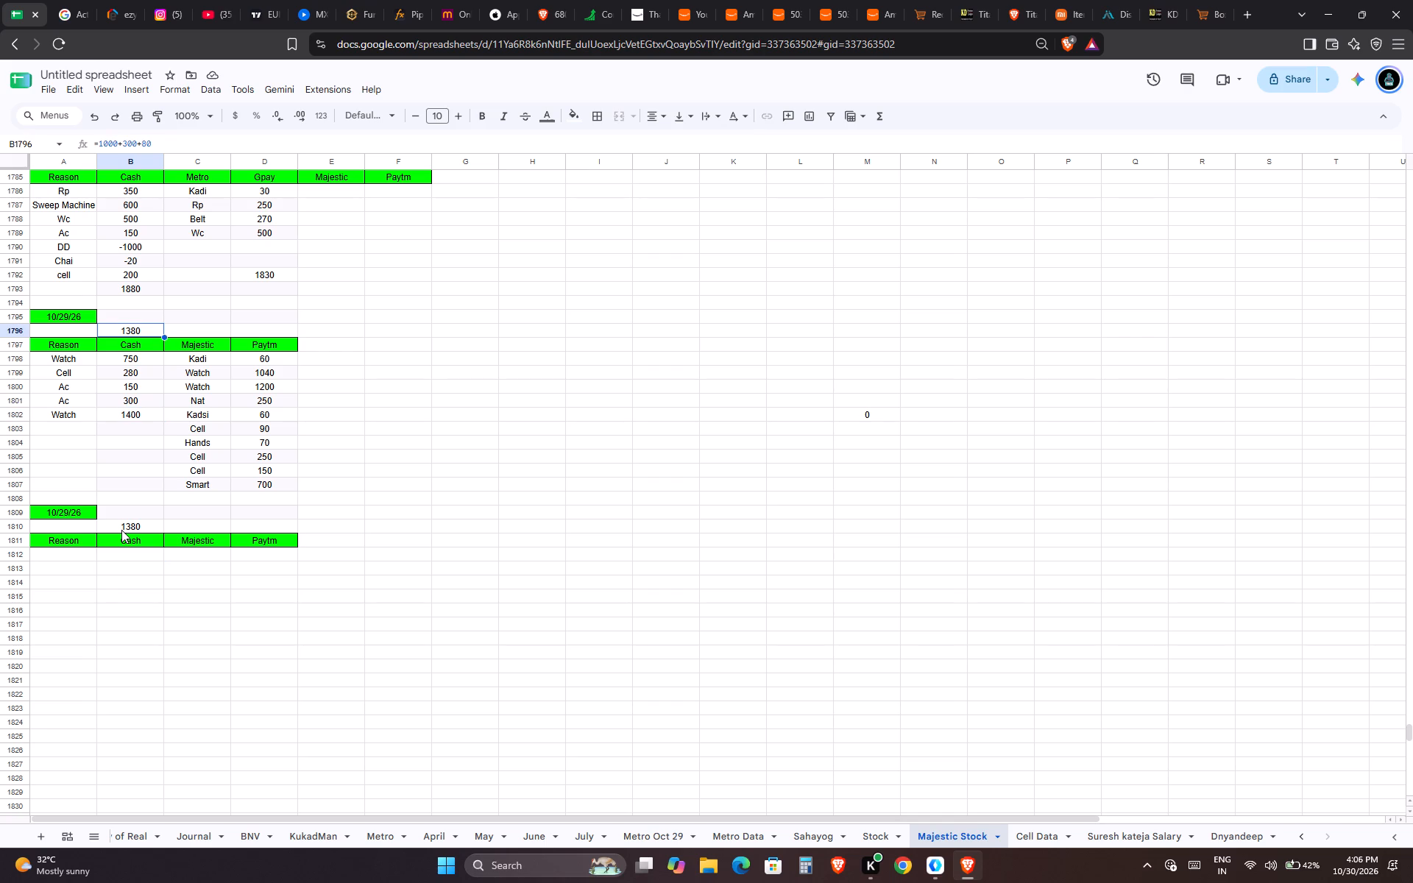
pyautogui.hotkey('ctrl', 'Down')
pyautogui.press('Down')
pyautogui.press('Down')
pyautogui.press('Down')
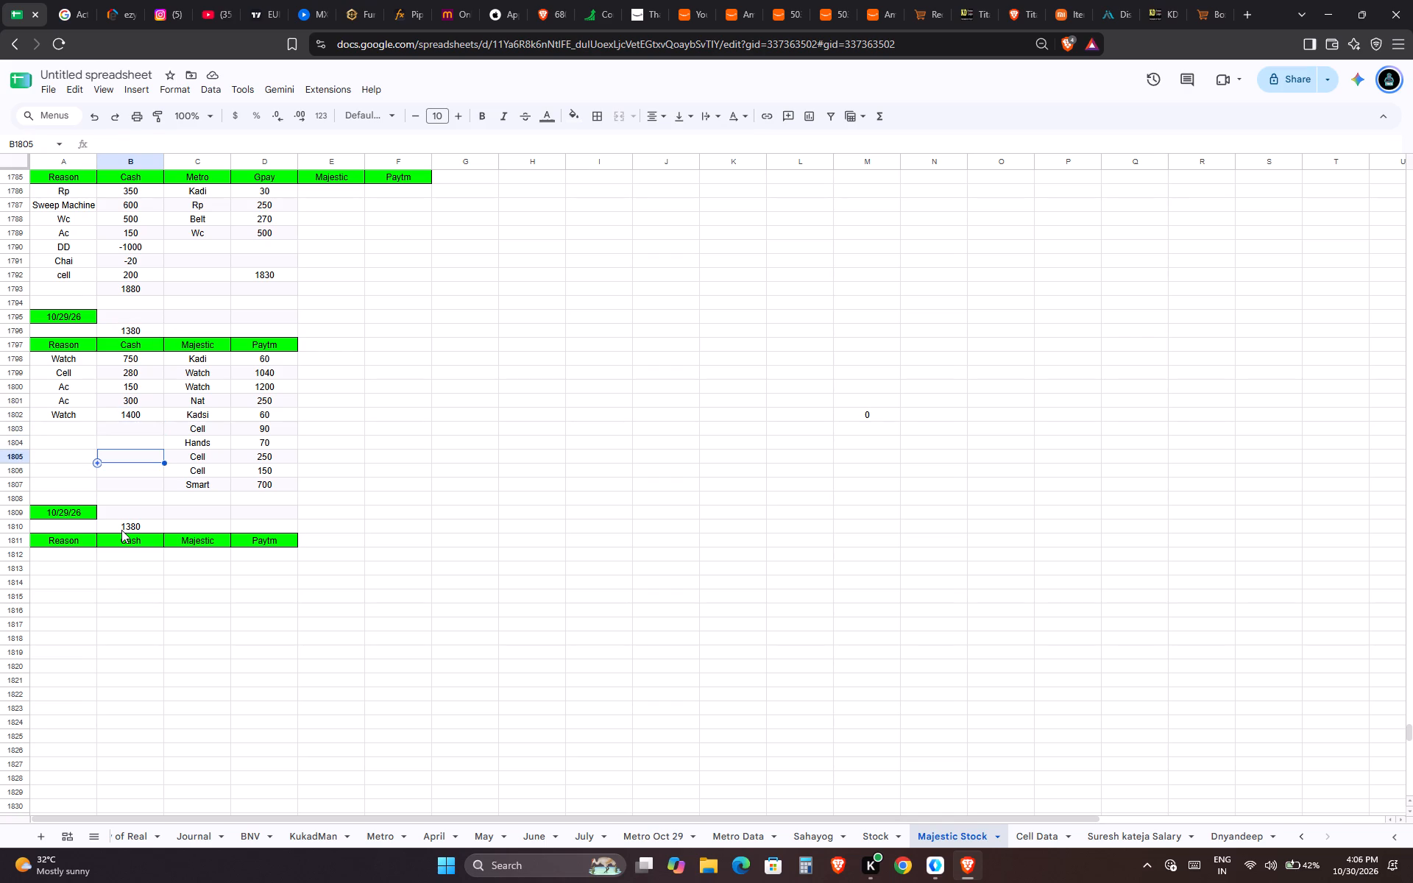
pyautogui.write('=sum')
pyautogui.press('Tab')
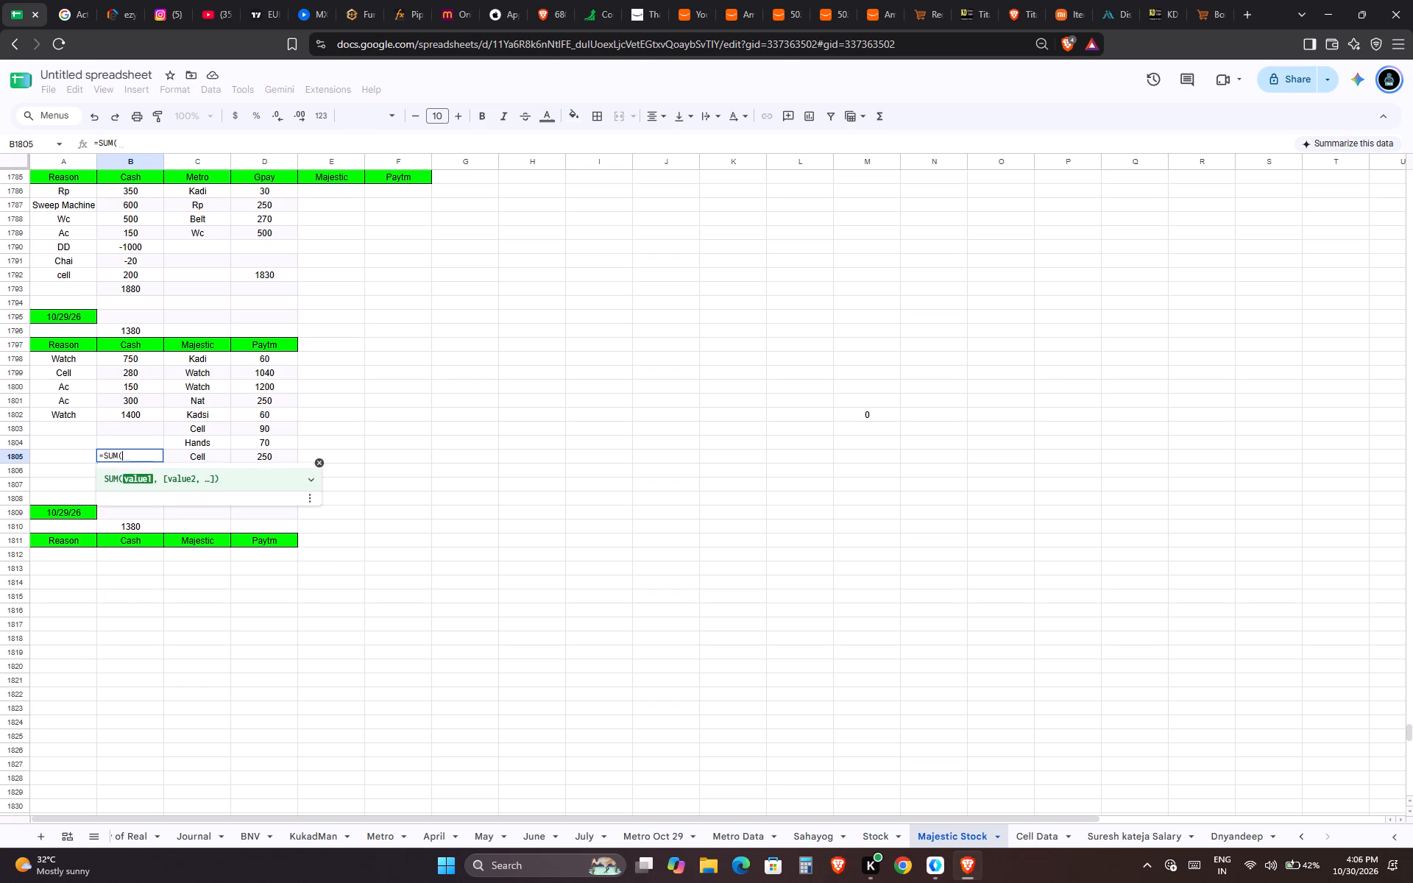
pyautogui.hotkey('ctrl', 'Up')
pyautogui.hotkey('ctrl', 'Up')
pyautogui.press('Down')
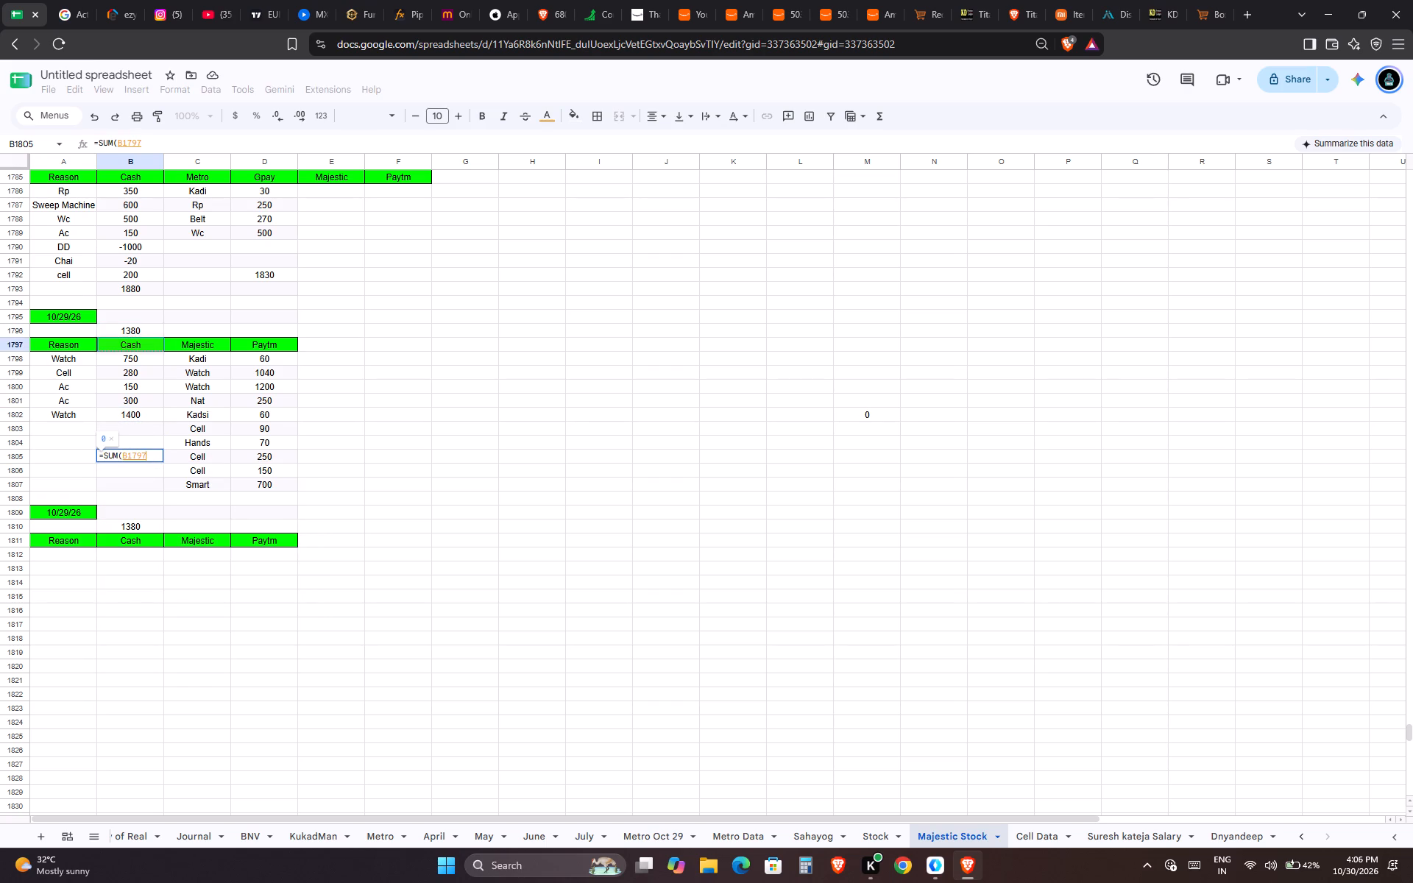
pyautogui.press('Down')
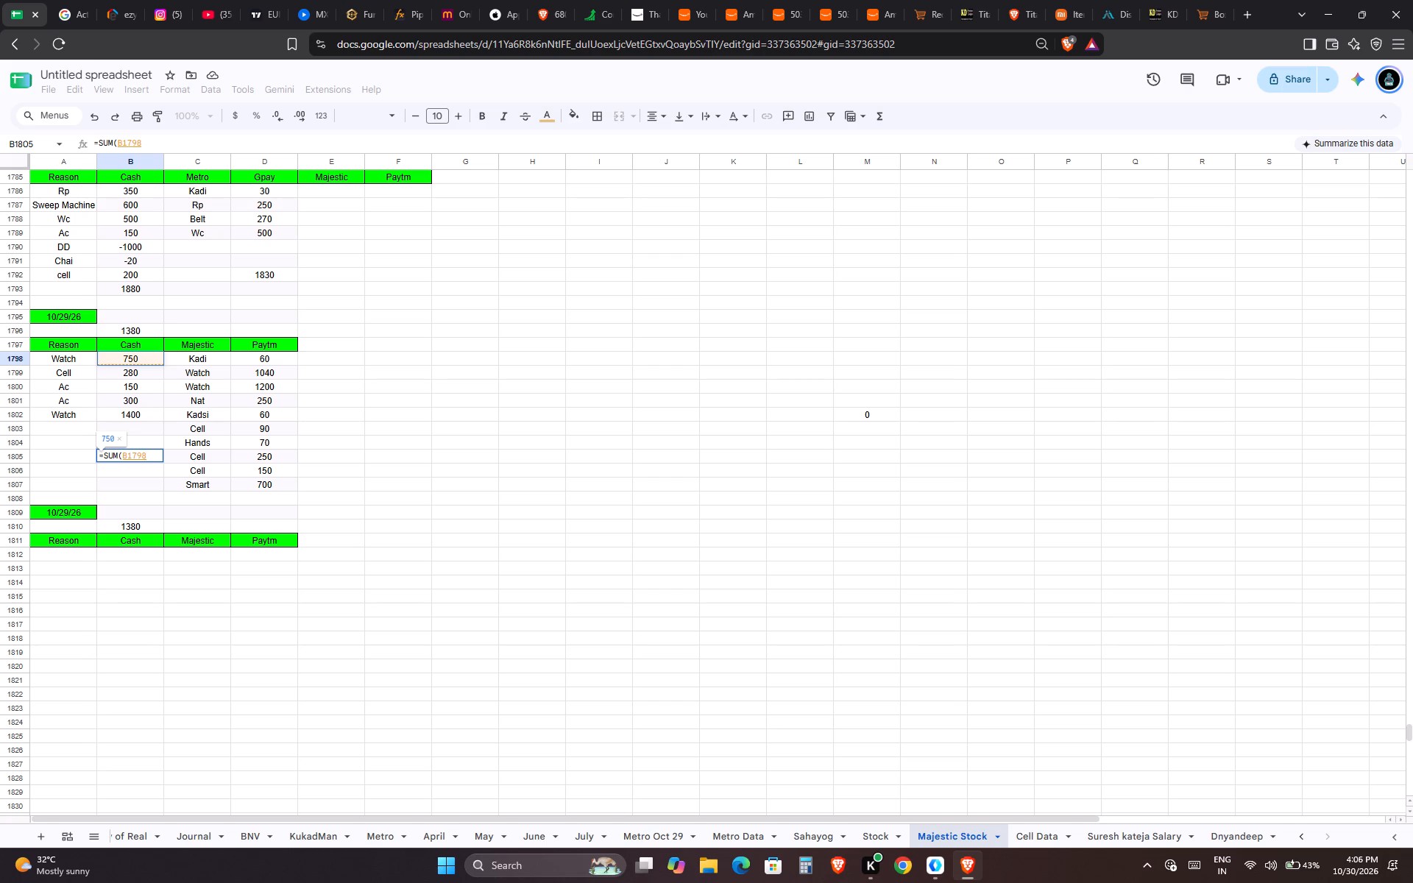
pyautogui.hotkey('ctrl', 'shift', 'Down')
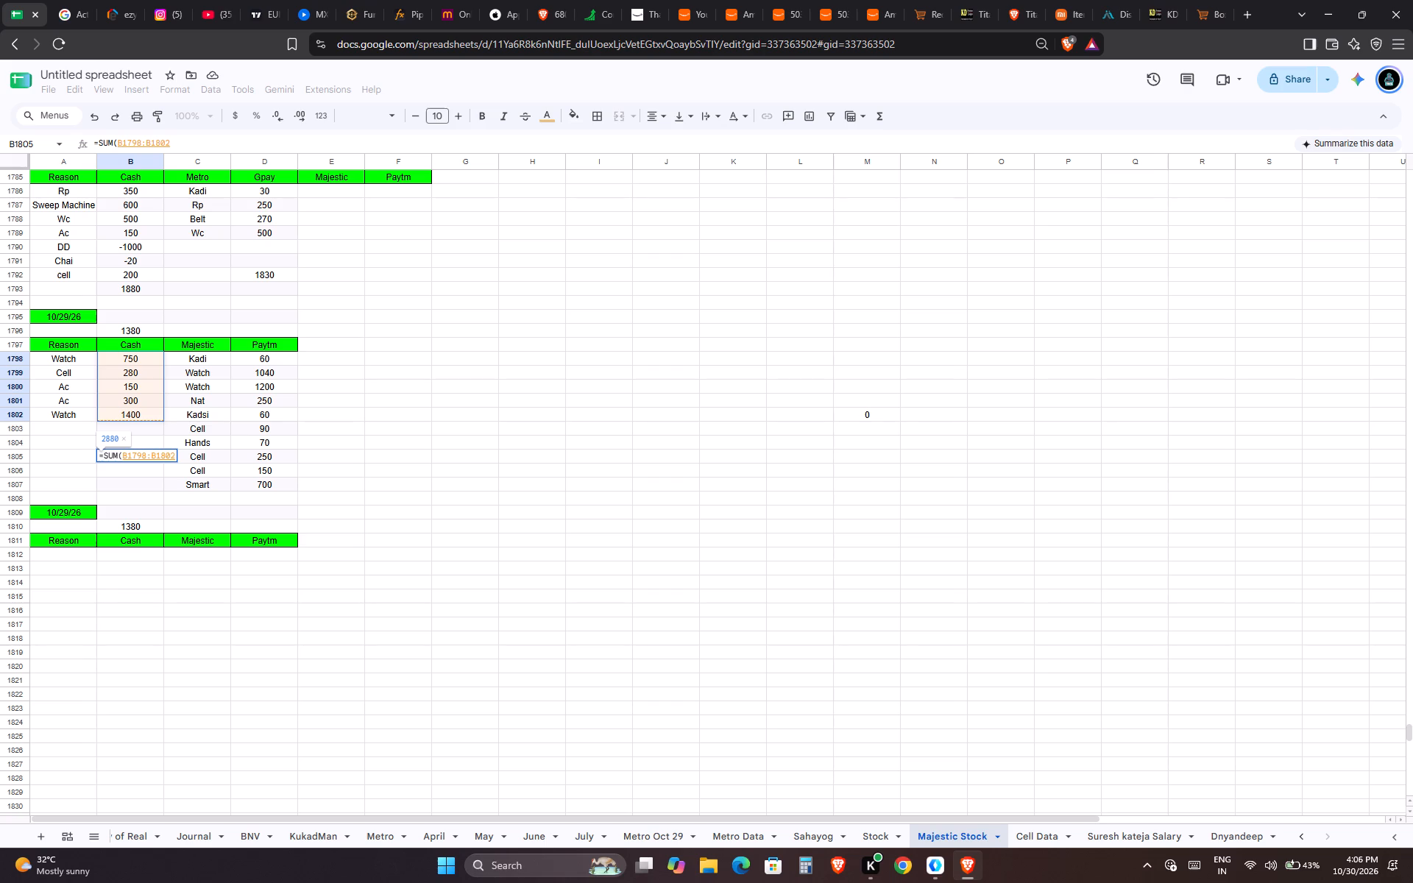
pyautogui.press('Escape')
# Check the sum of the cash amounts in B1798:B1802.
pyautogui.hotkey('ctrl', 'Down')
pyautogui.press('Left')
pyautogui.hotkey('ctrl', 'Up')
pyautogui.hotkey('ctrl', 'Up')
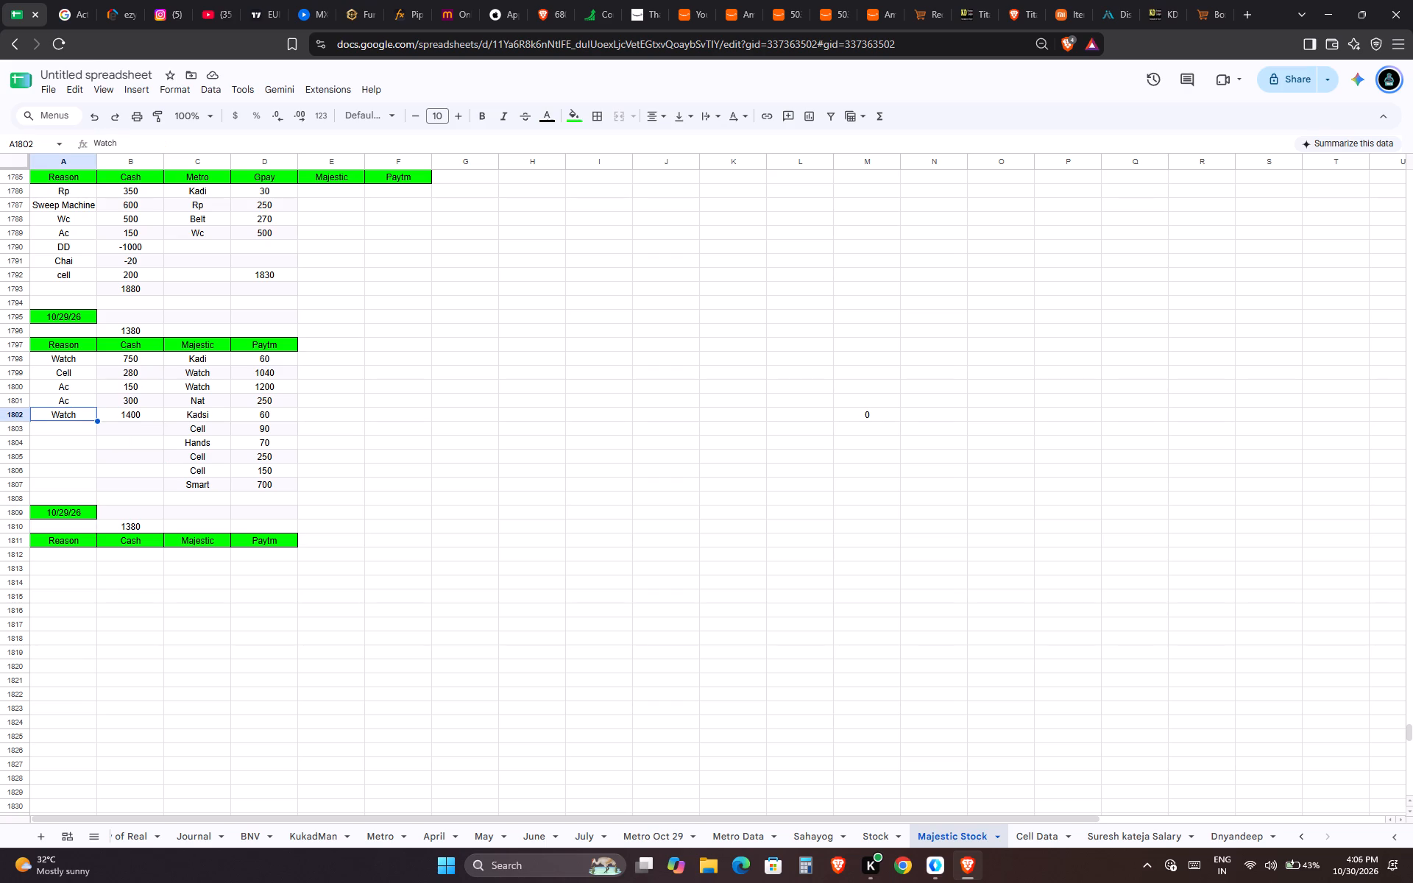
pyautogui.press('Right')
pyautogui.hotkey('ctrl', 'Up')
pyautogui.press('Down')
pyautogui.press('Down')
pyautogui.hotkey('ctrl', 'shift', 'Down')
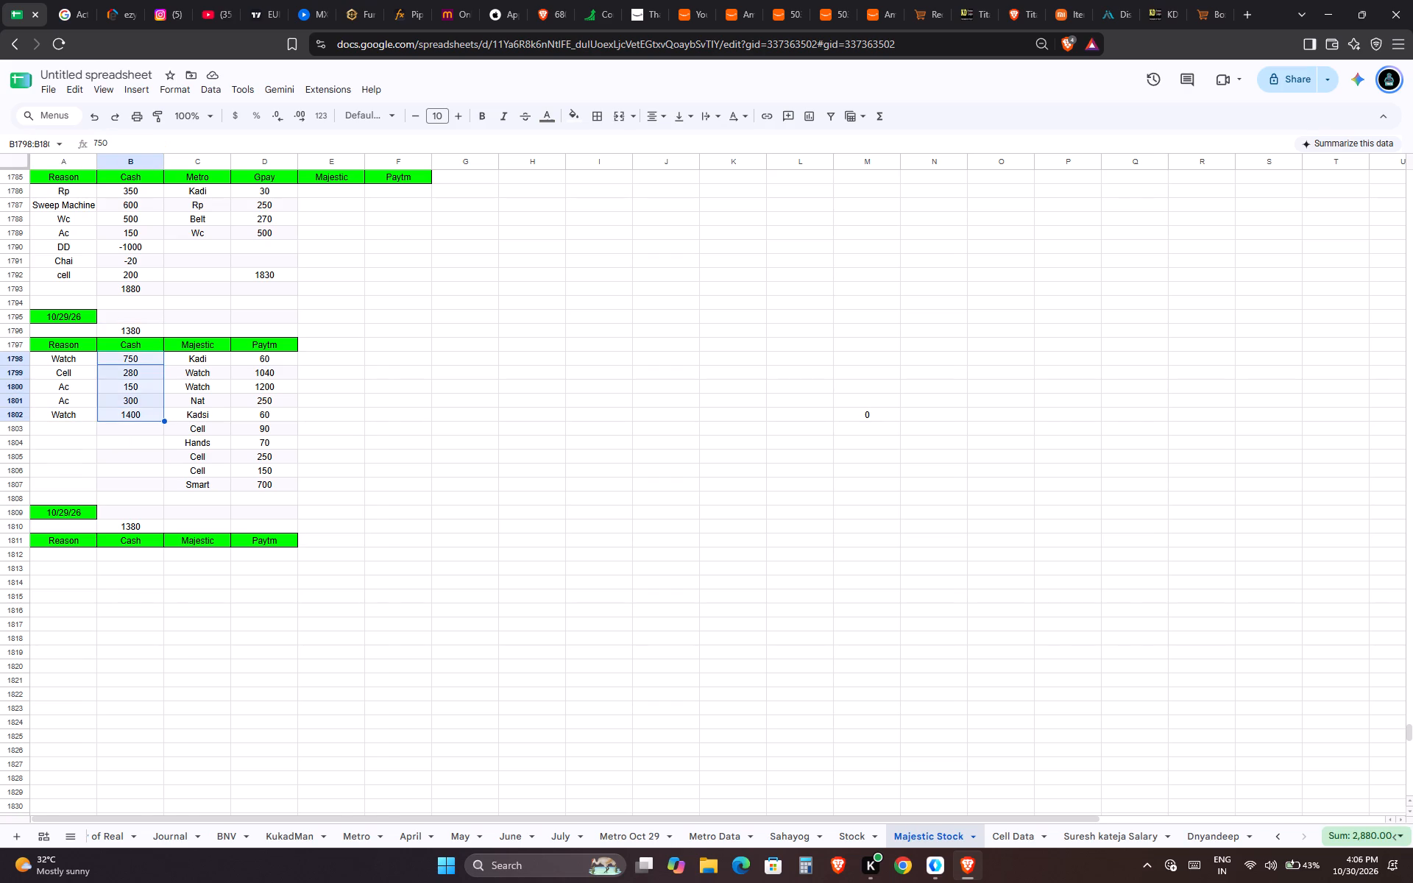
# Add a cash entry in row 1803 with the reason DD and the amount -1000.
pyautogui.hotkey('ctrl', 'Down')
pyautogui.press('Left')
pyautogui.press('Down')
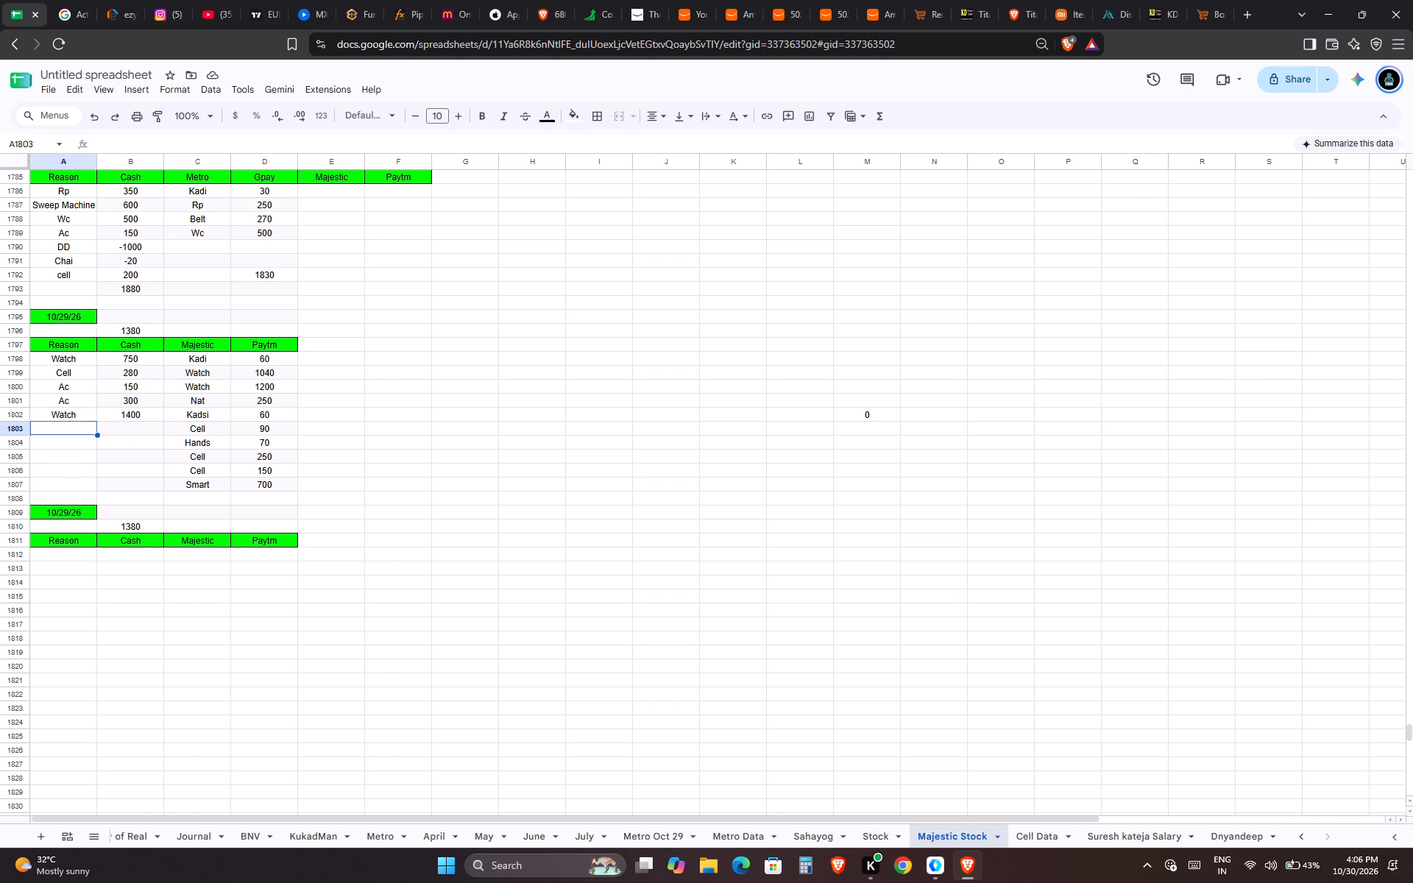
pyautogui.write('DD')
pyautogui.press('Right')
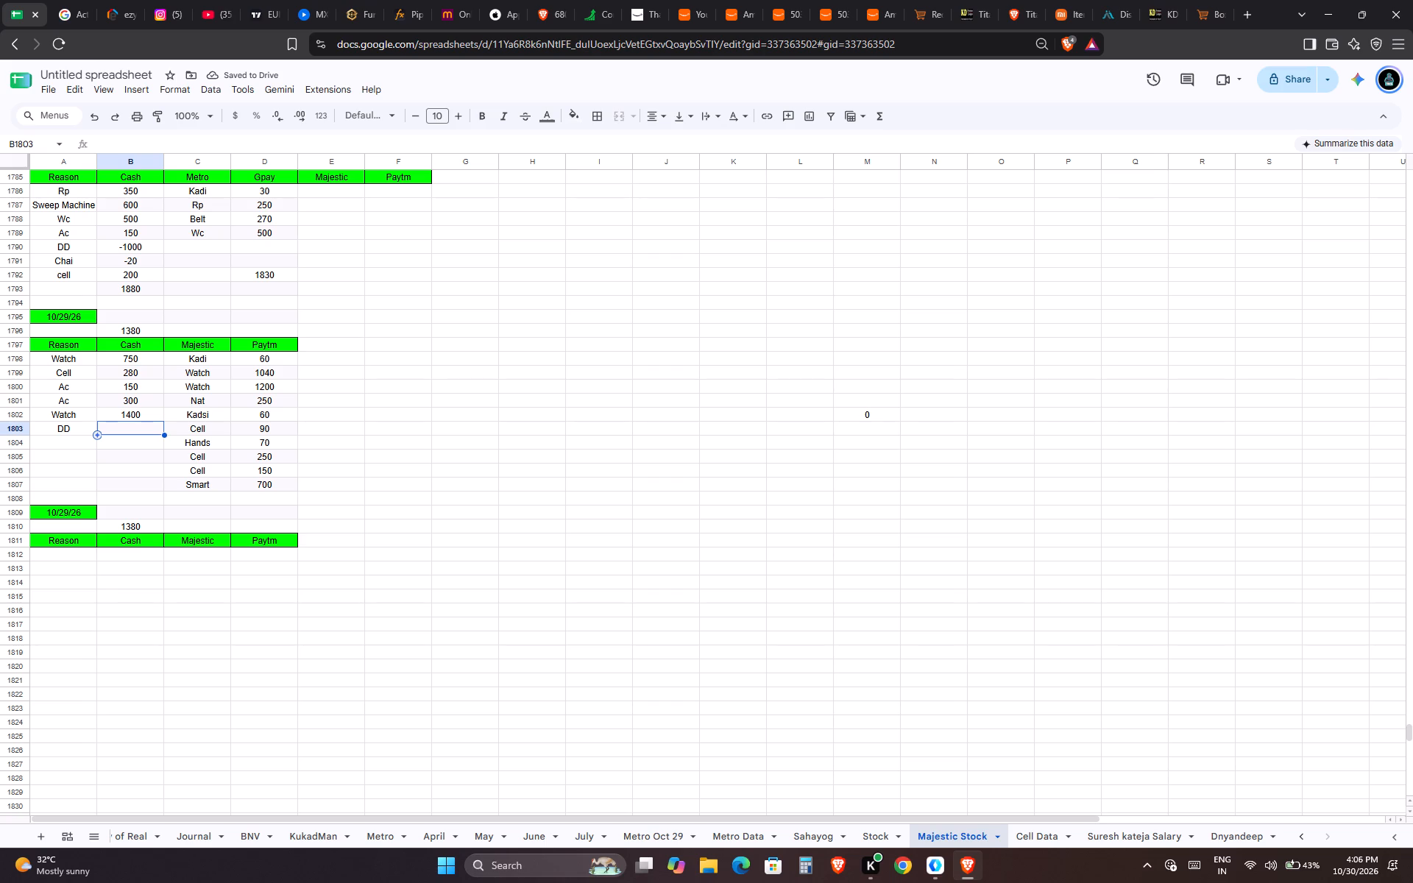
pyautogui.write('-1000')
pyautogui.press('Down')
pyautogui.press('Down')
pyautogui.press('Down')
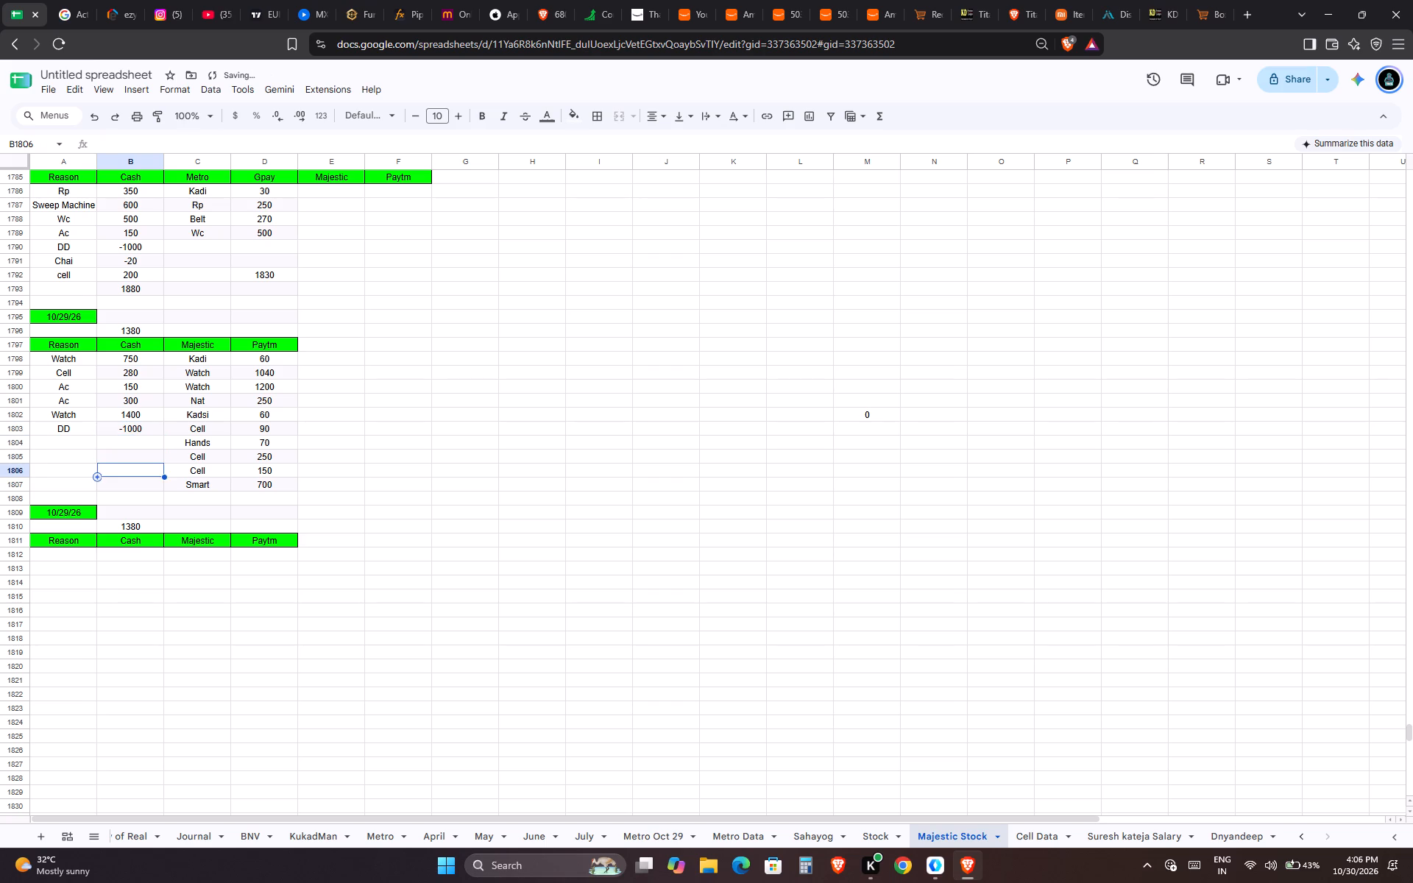
pyautogui.press('Up')
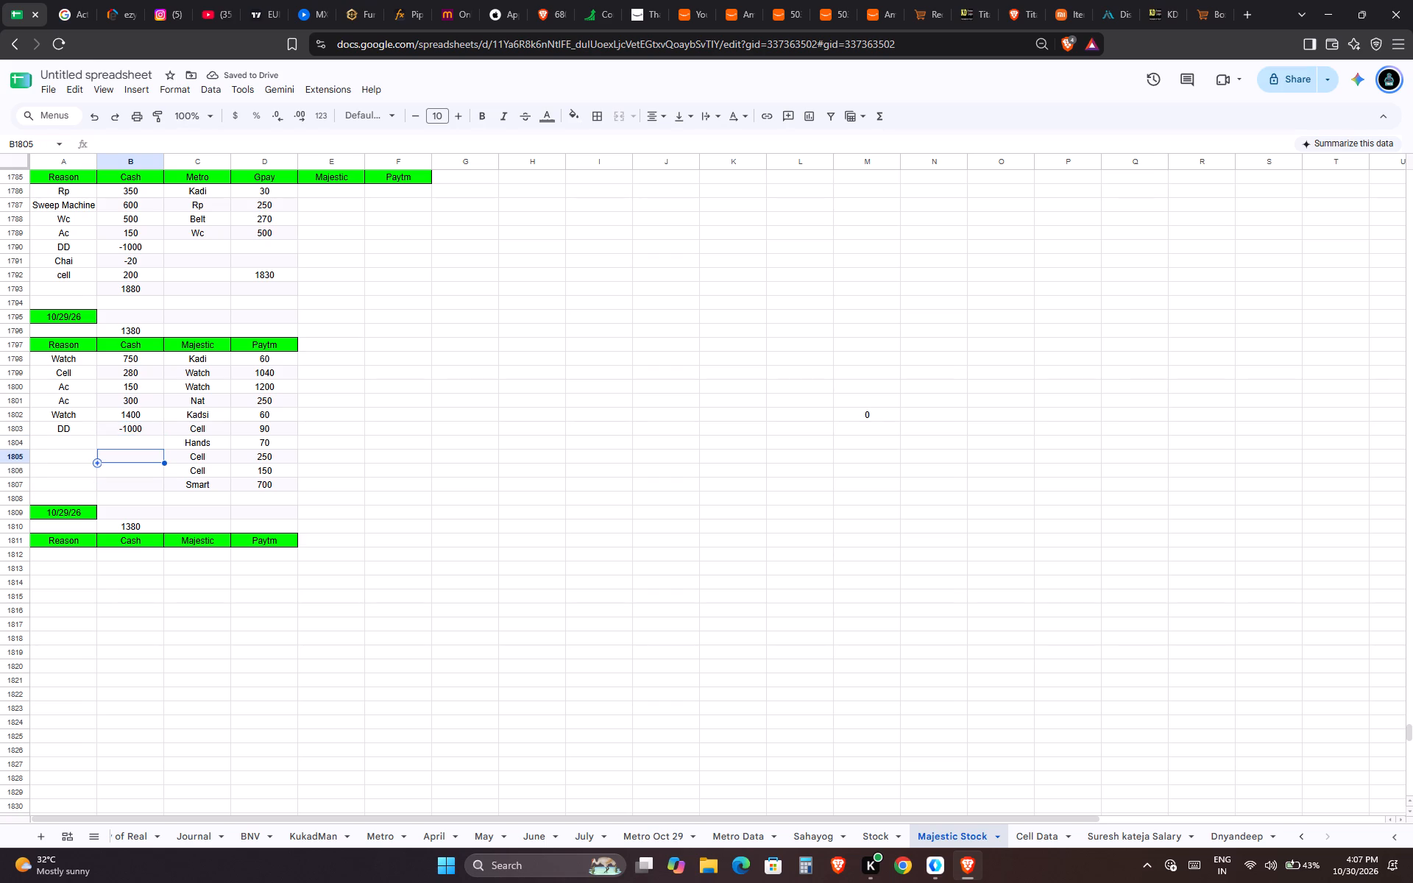
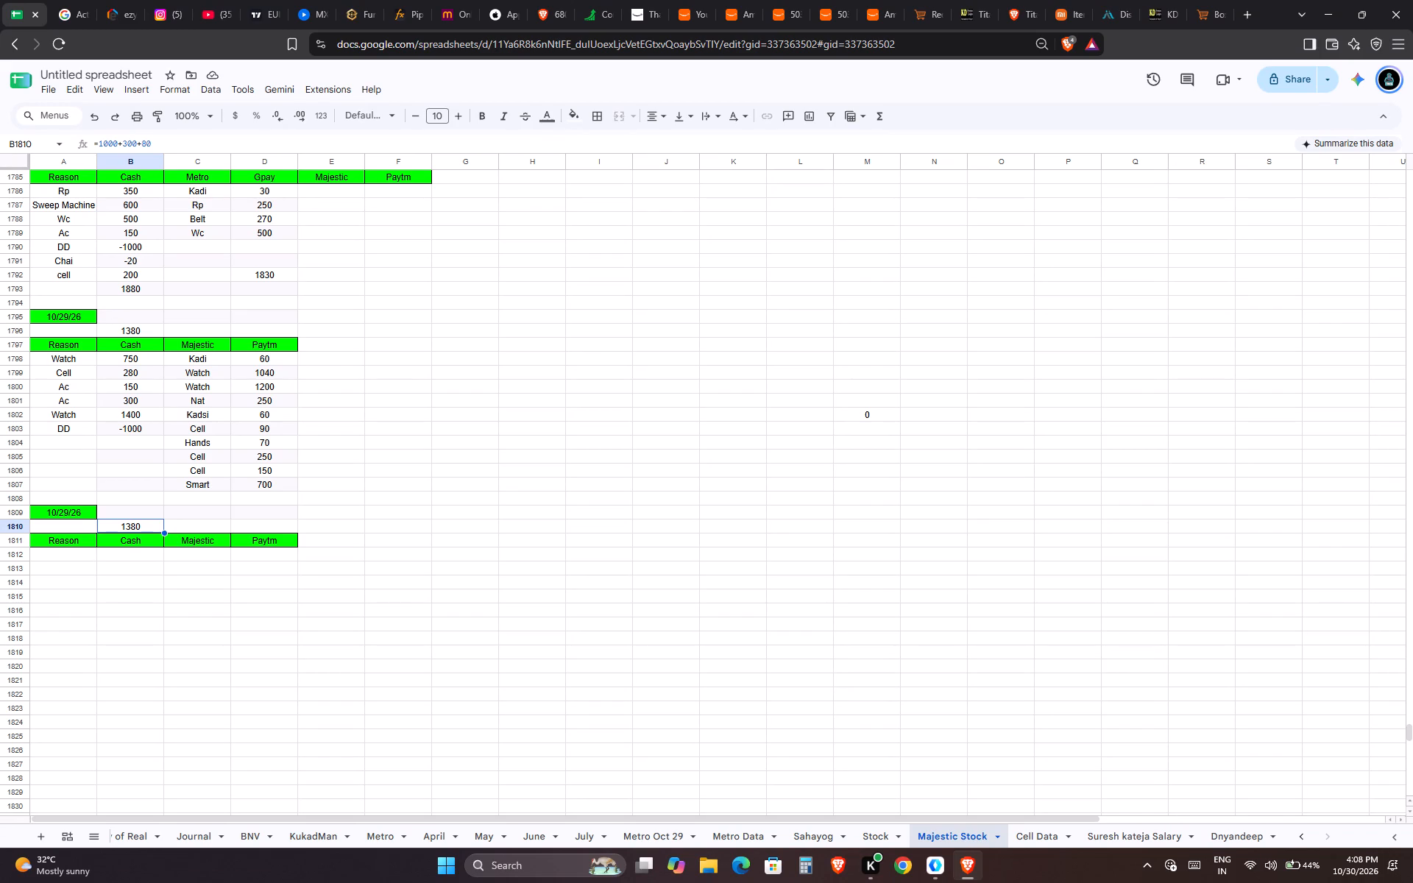
# Clear the copied opening cash amount from B1810 in the new block.
pyautogui.press('BackSpace')
# Total the 10/29/26 cash entries in B1805 with a SUM of B1798:B1803.
pyautogui.hotkey('ctrl', 'Up')
pyautogui.press('Down')
pyautogui.press('Down')
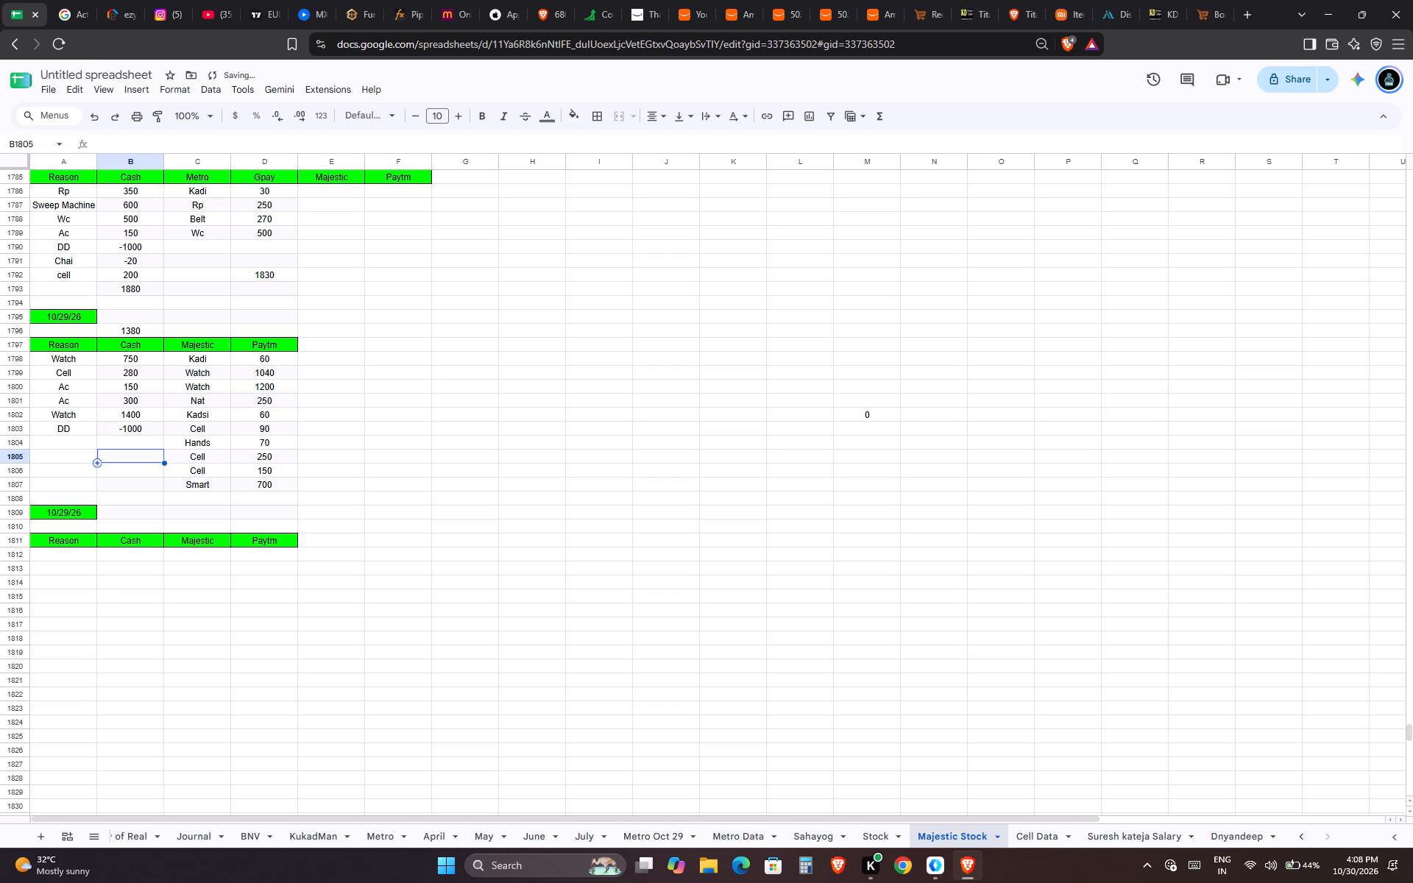
pyautogui.write('=sum')
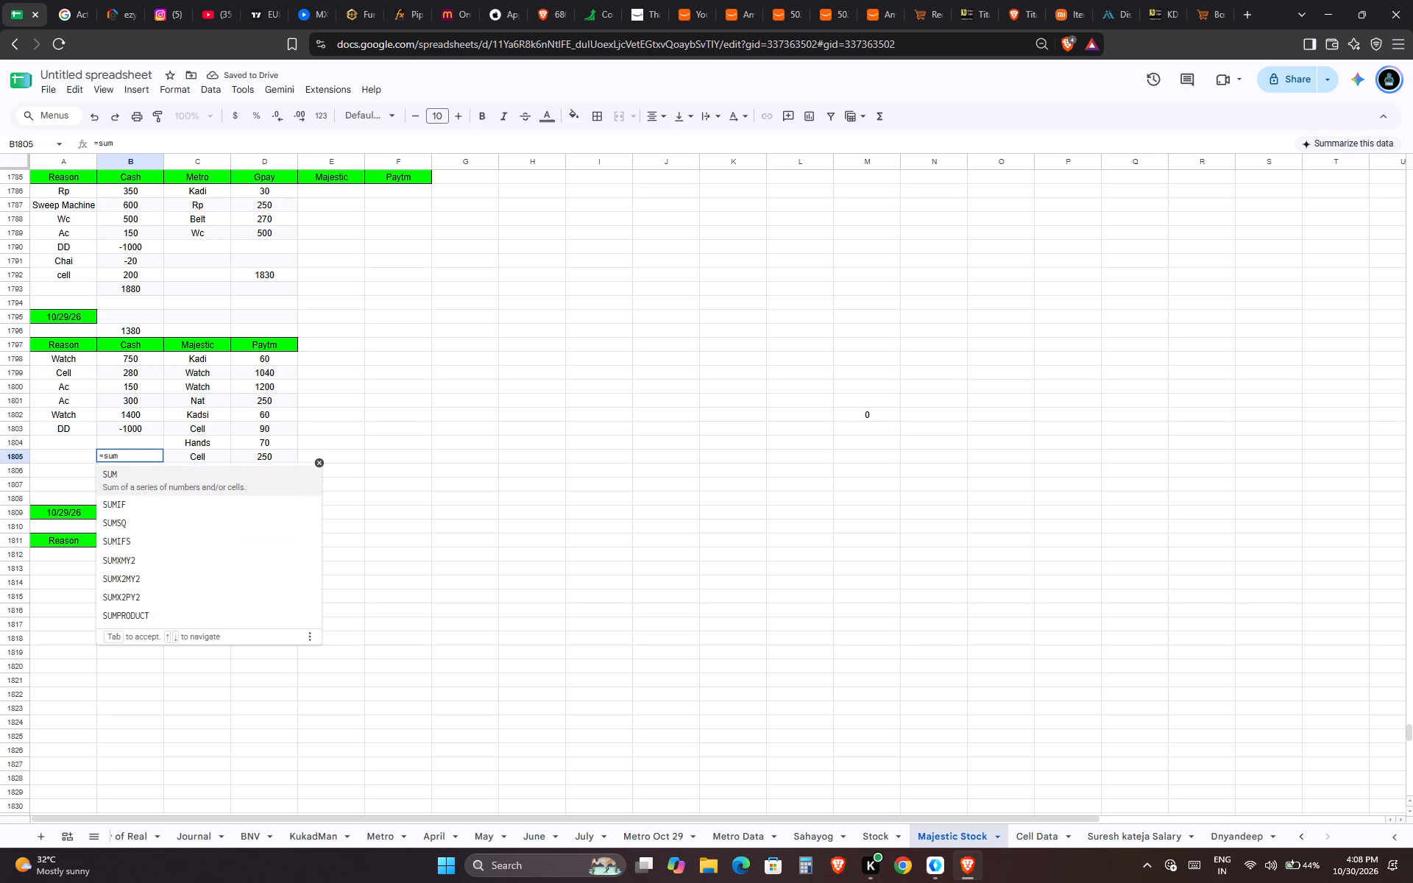
pyautogui.press('Tab')
pyautogui.press('Up')
pyautogui.hotkey('ctrl', 'Up')
pyautogui.hotkey('ctrl', 'Up')
pyautogui.press('Down')
pyautogui.press('Down')
pyautogui.hotkey('ctrl', 'shift', 'Down')
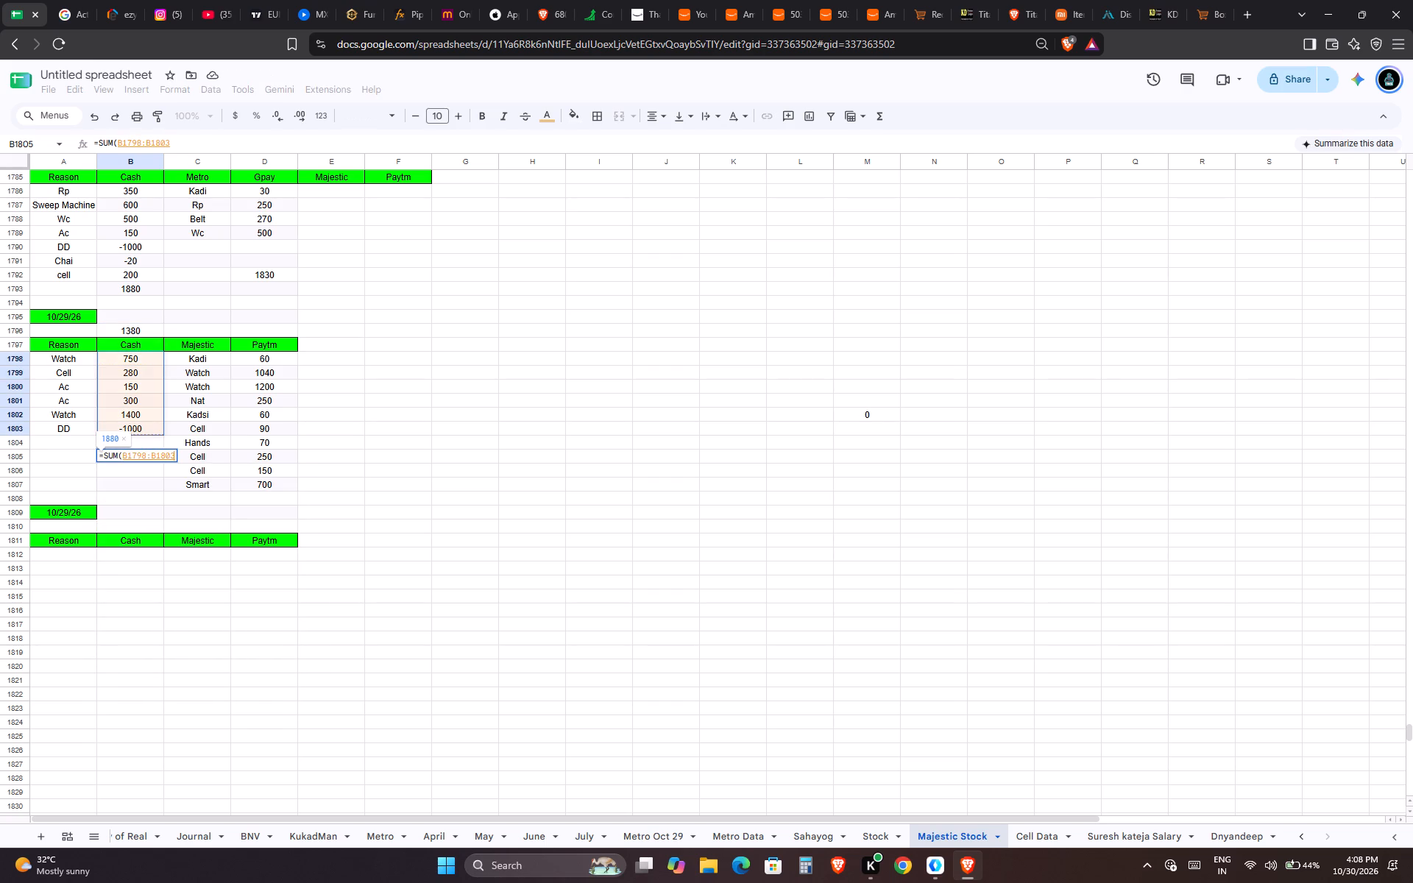
pyautogui.press('Return')
# Total the Paytm column in D1809 with the suggested SUM of D1796:D1807.
pyautogui.press('Right')
pyautogui.press('Down')
pyautogui.press('Right')
pyautogui.press('Down')
pyautogui.press('Down')
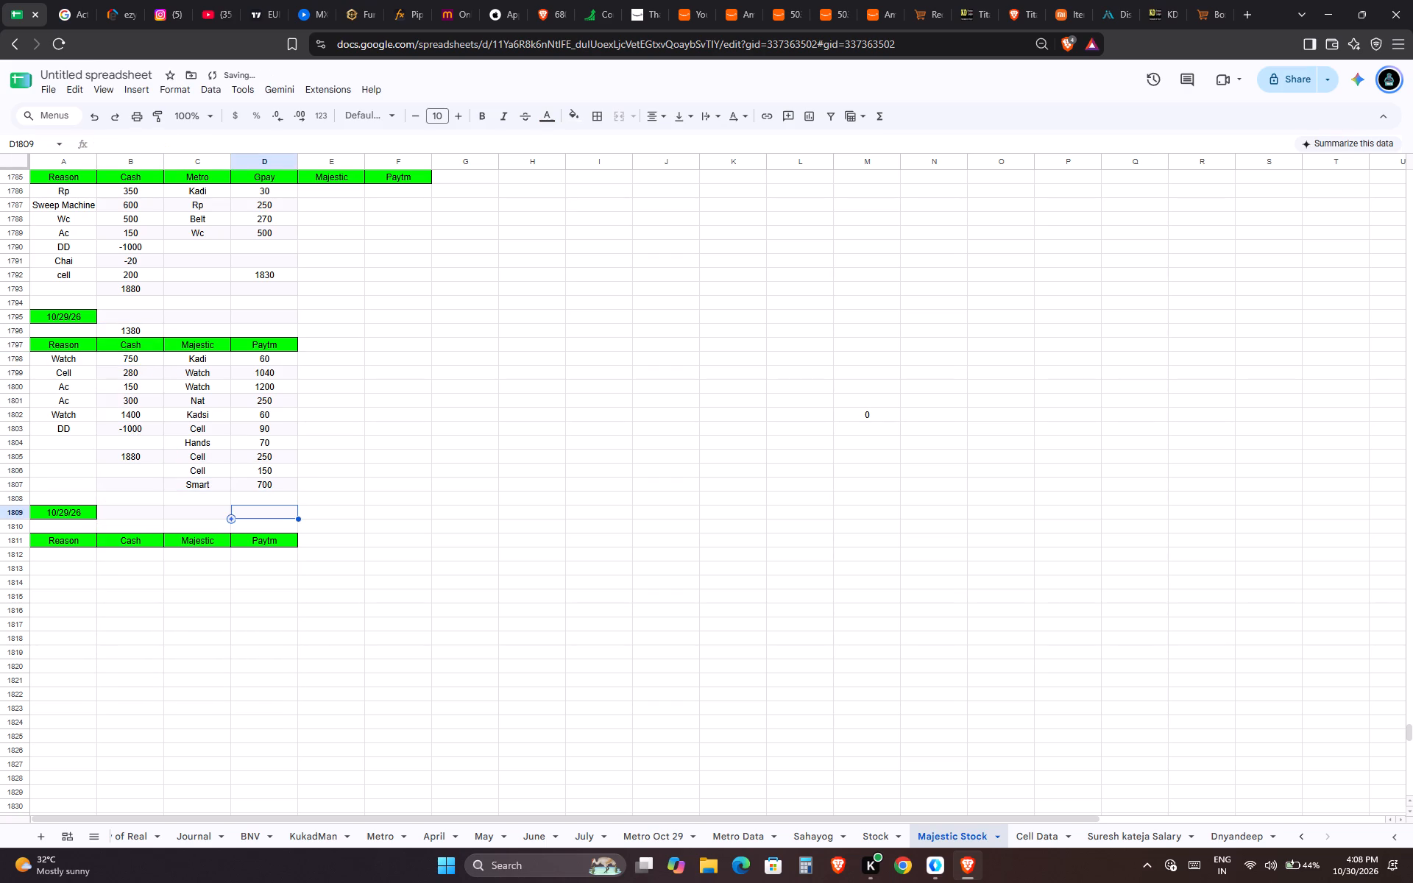
pyautogui.write('=sum')
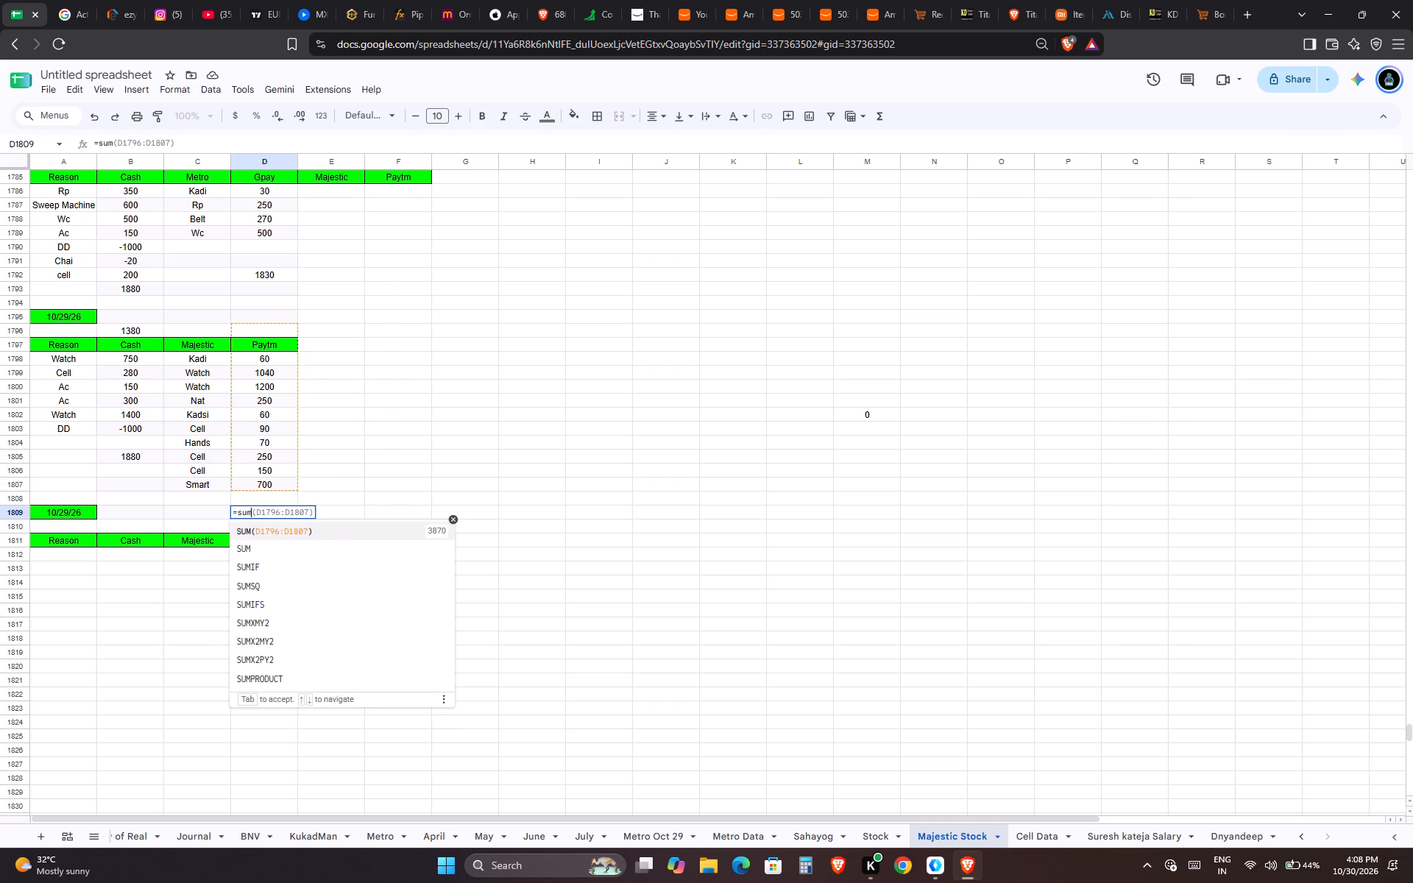
pyautogui.press('Tab')
# Check the sum of the Paytm amounts in D1798:D1807.
pyautogui.hotkey('ctrl', 'Up')
pyautogui.hotkey('ctrl', 'Up')
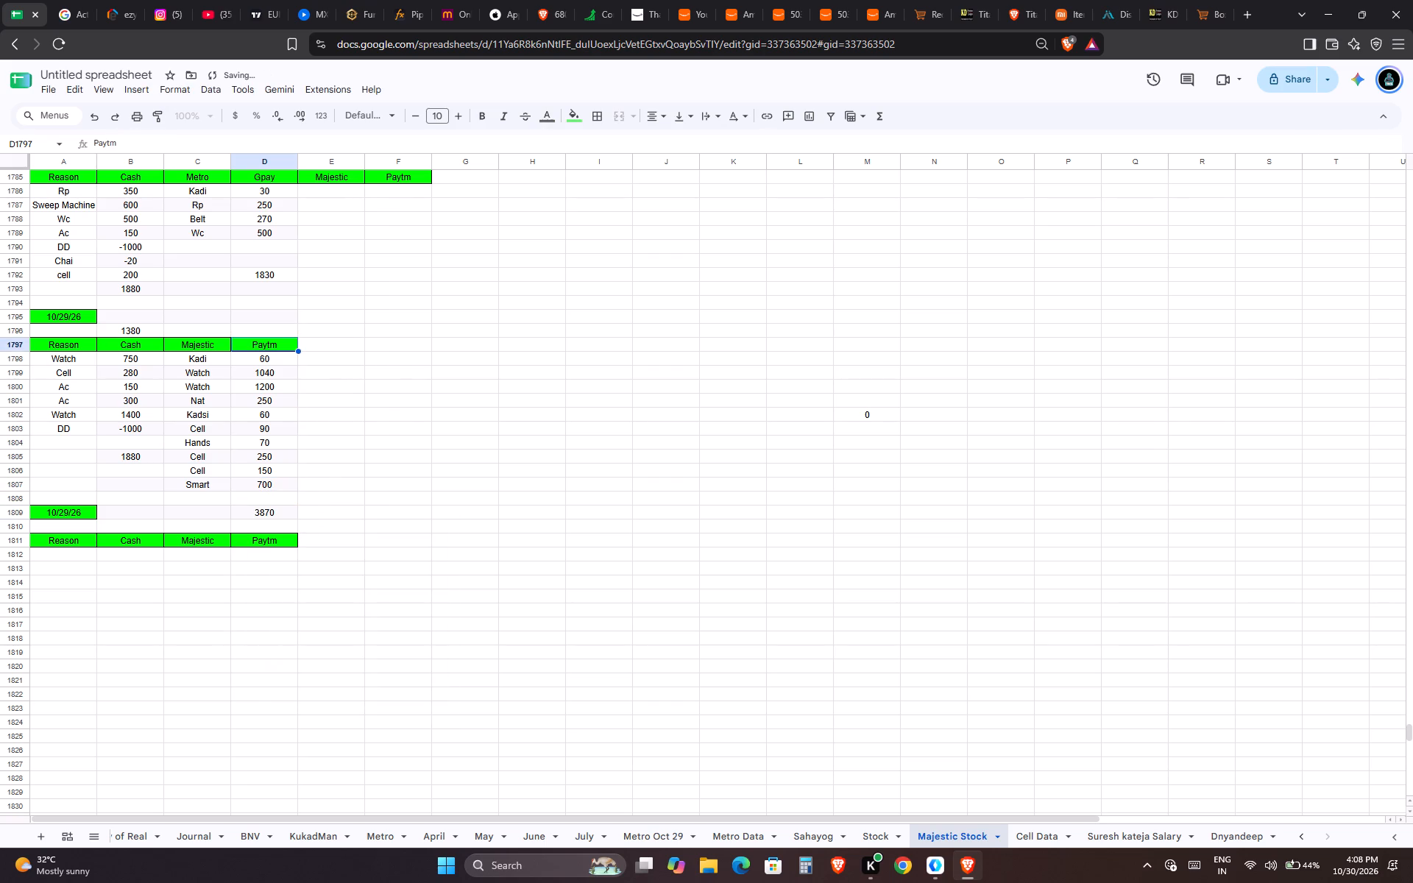
pyautogui.press('Down')
pyautogui.hotkey('ctrl', 'Down')
pyautogui.hotkey('ctrl', 'Up')
pyautogui.press('Down')
pyautogui.press('Down')
pyautogui.press('Up')
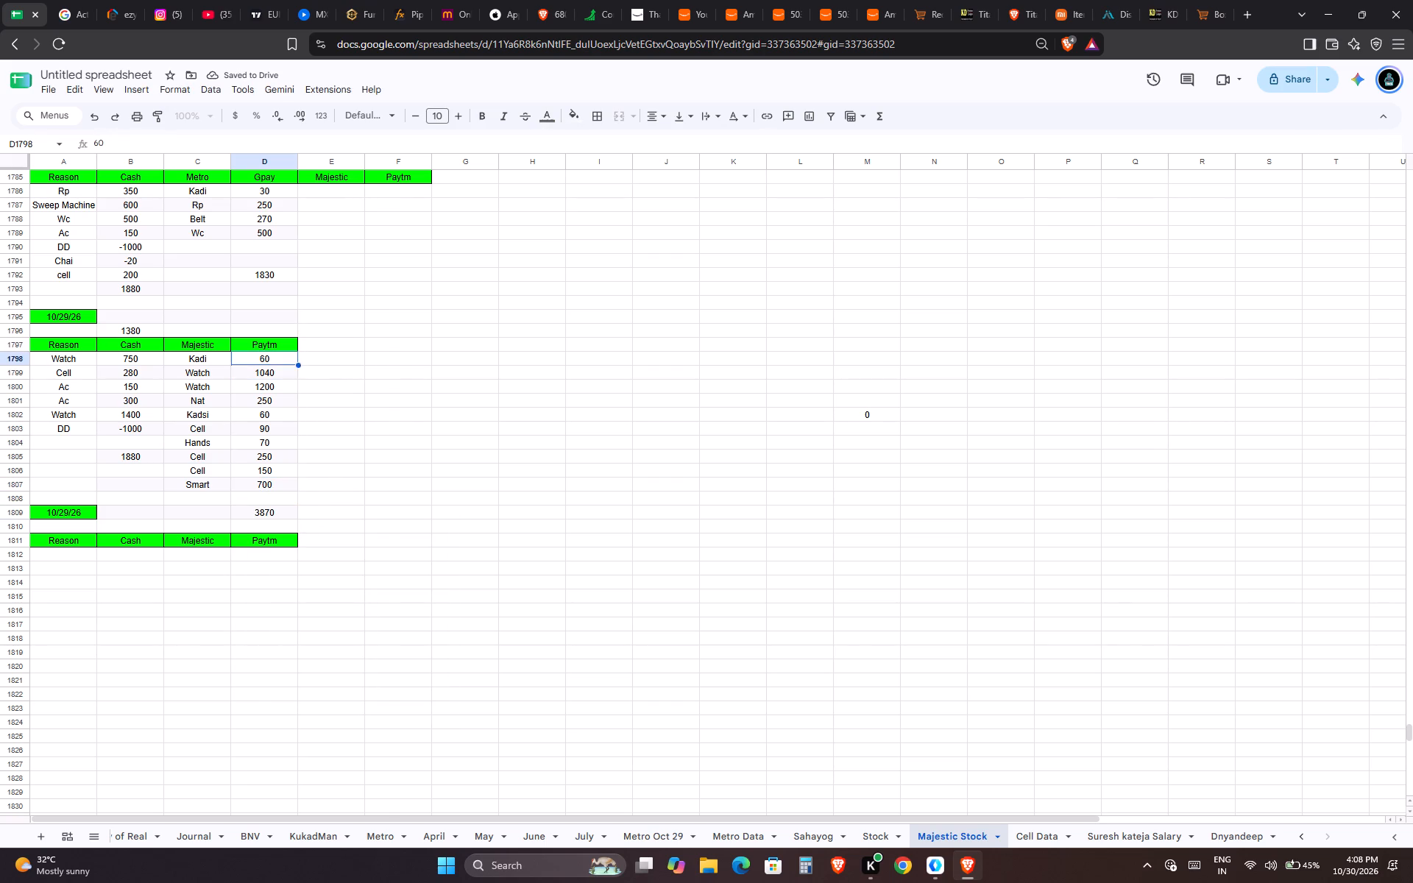
pyautogui.hotkey('ctrl', 'shift', 'Down')
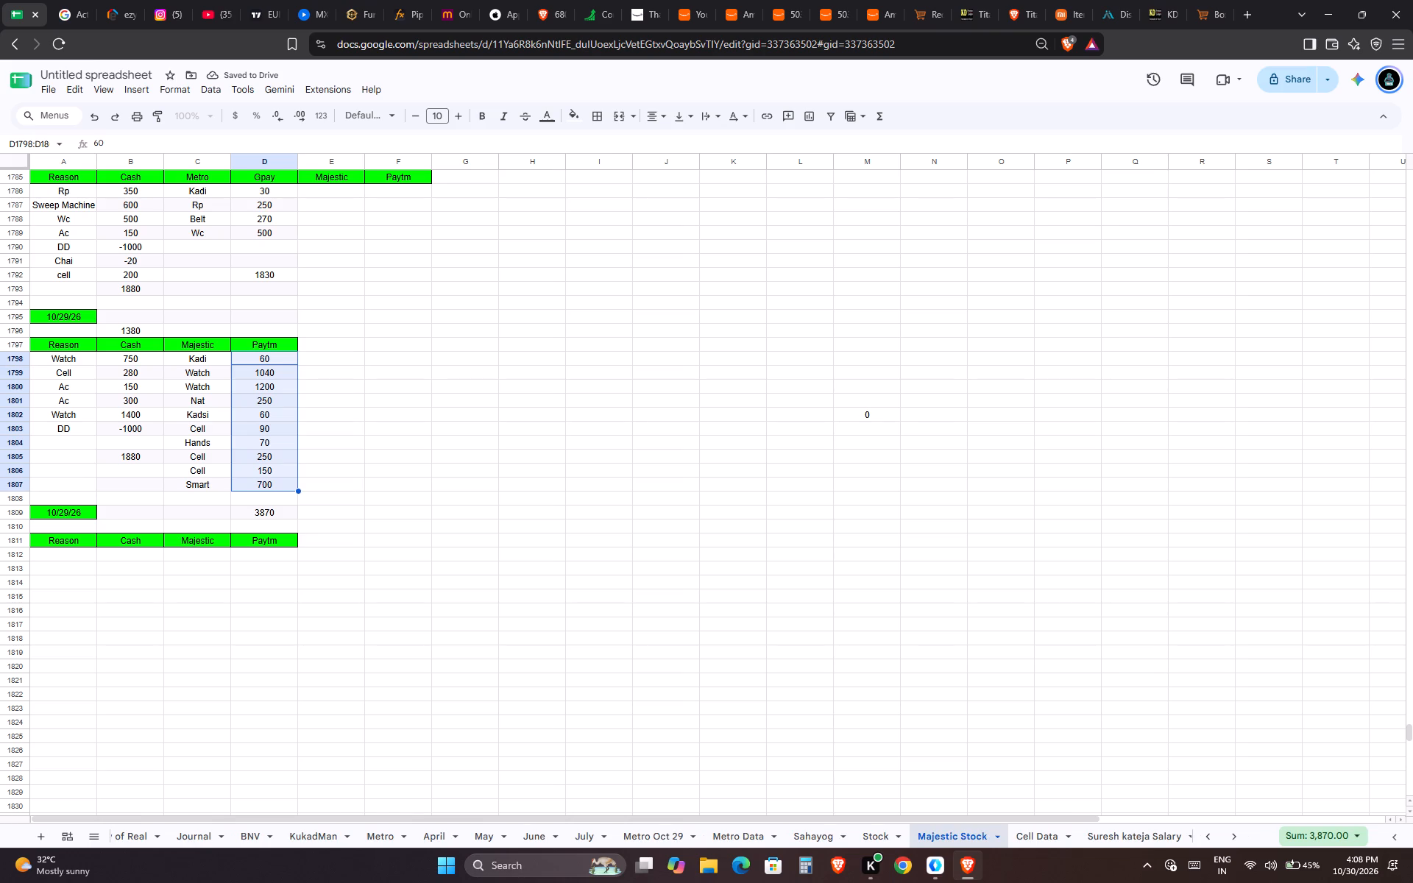
pyautogui.hotkey('ctrl', 'Left')
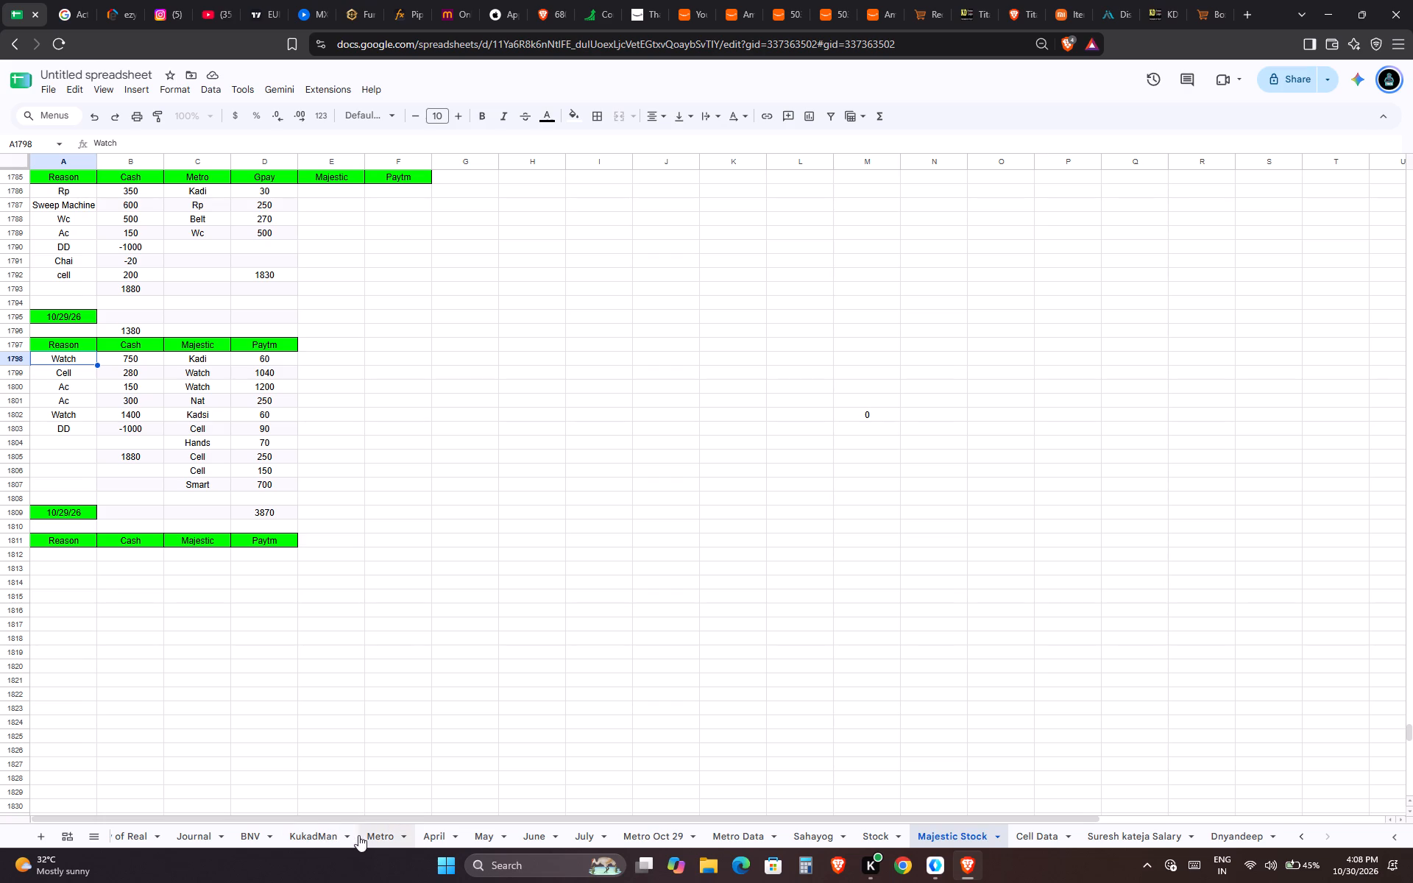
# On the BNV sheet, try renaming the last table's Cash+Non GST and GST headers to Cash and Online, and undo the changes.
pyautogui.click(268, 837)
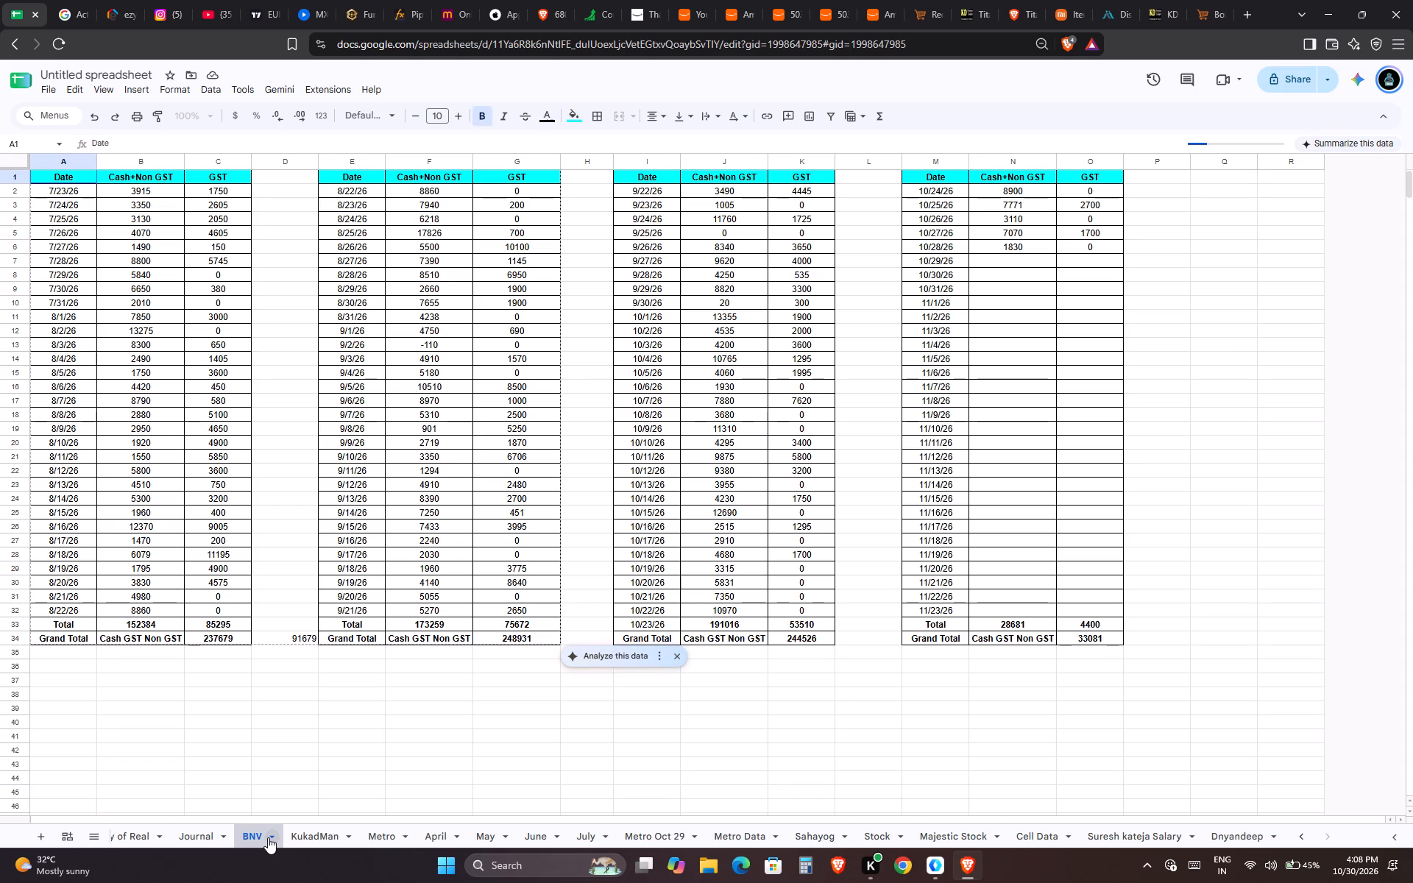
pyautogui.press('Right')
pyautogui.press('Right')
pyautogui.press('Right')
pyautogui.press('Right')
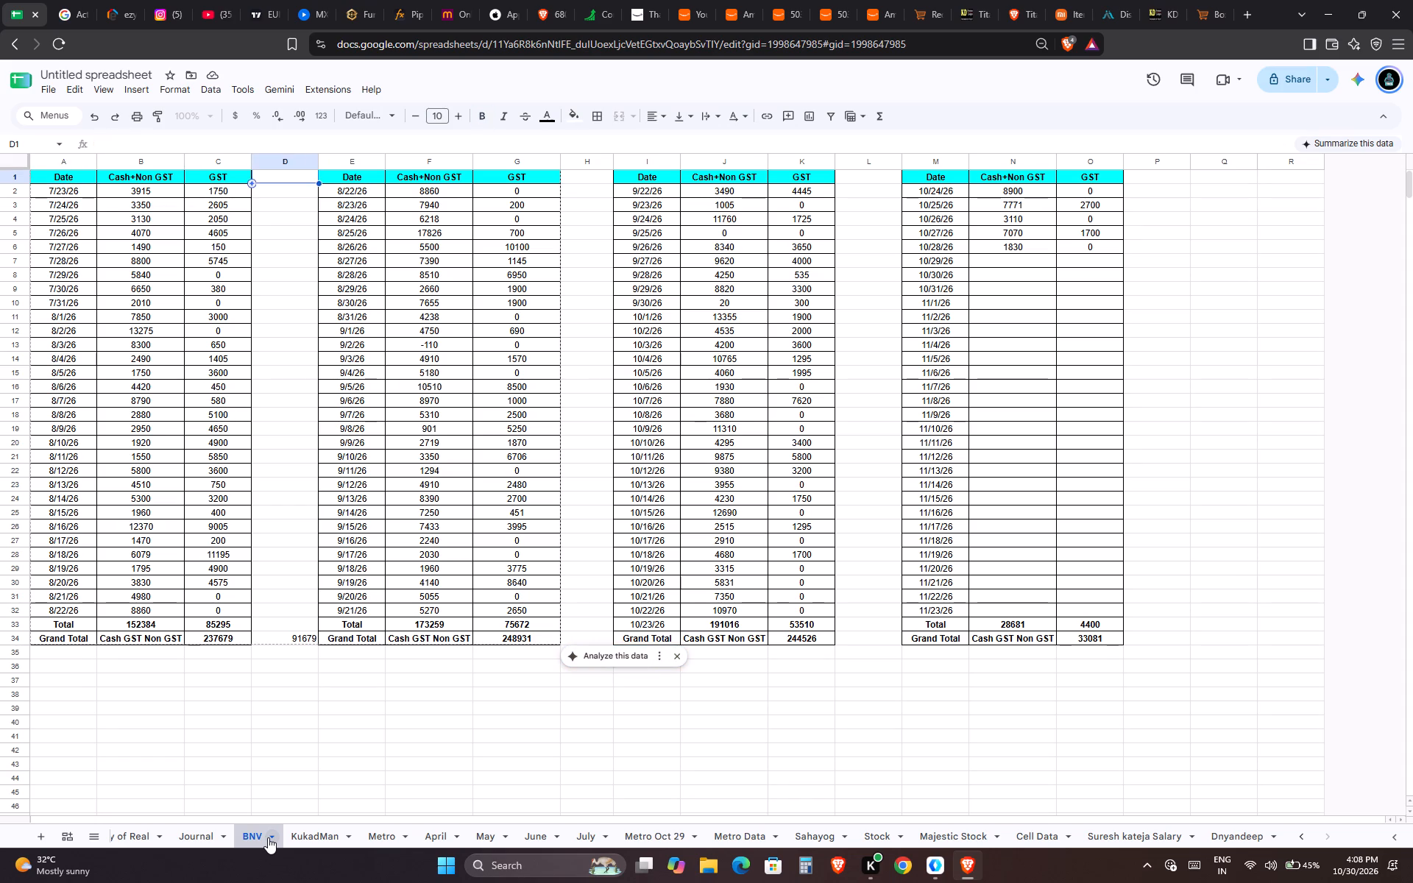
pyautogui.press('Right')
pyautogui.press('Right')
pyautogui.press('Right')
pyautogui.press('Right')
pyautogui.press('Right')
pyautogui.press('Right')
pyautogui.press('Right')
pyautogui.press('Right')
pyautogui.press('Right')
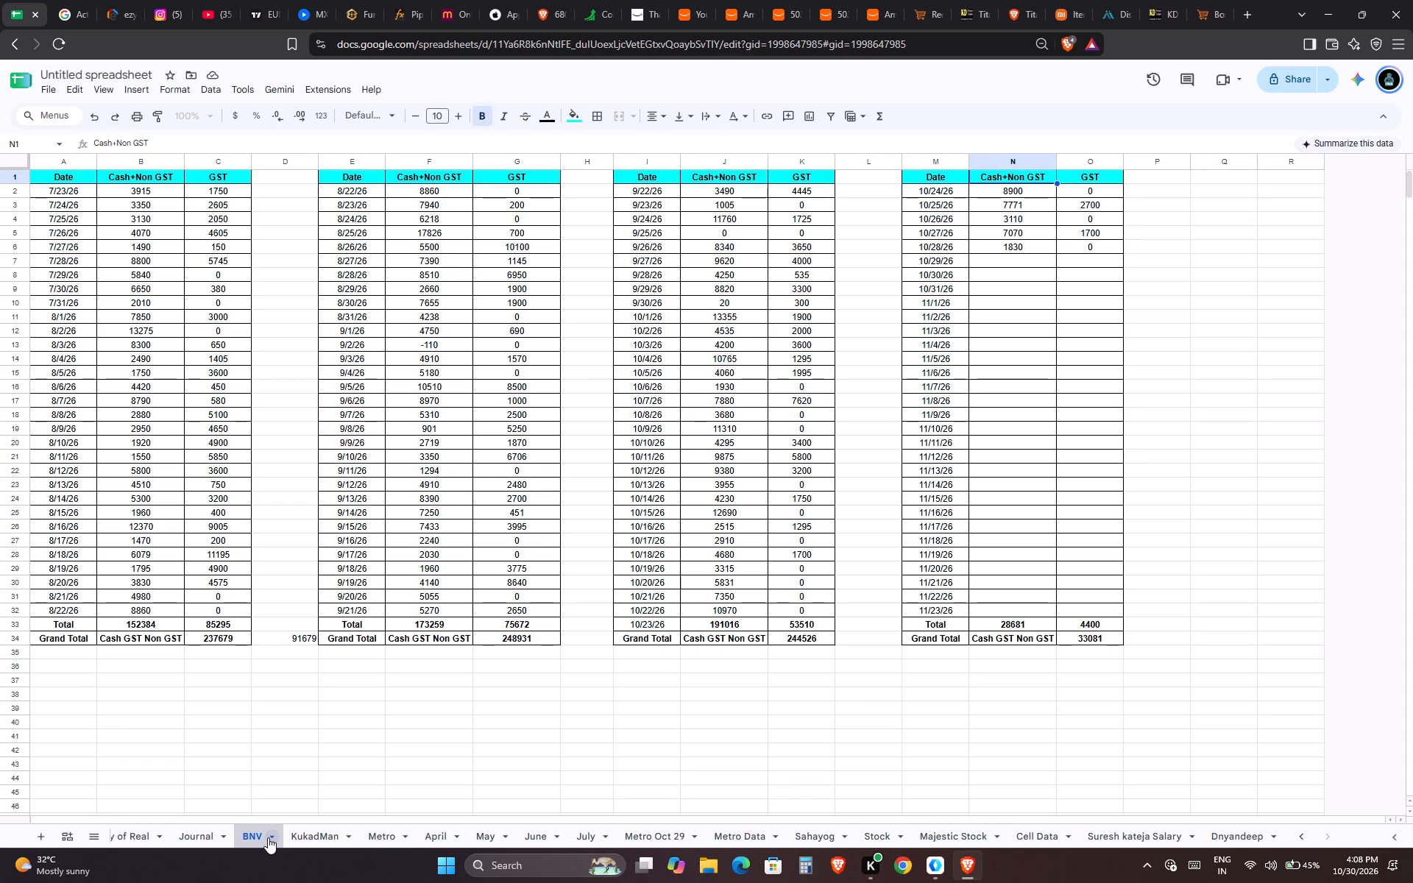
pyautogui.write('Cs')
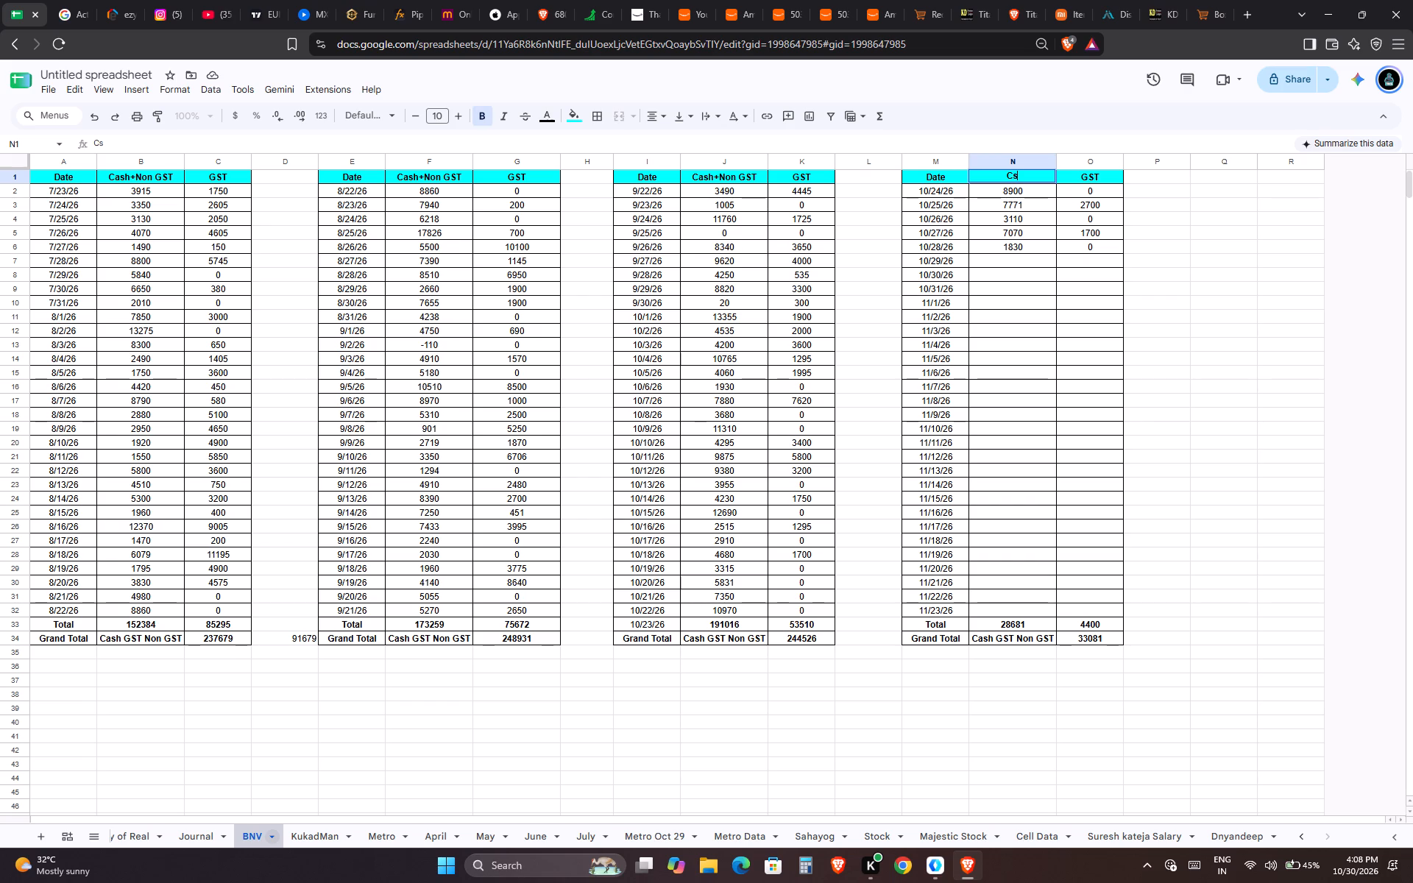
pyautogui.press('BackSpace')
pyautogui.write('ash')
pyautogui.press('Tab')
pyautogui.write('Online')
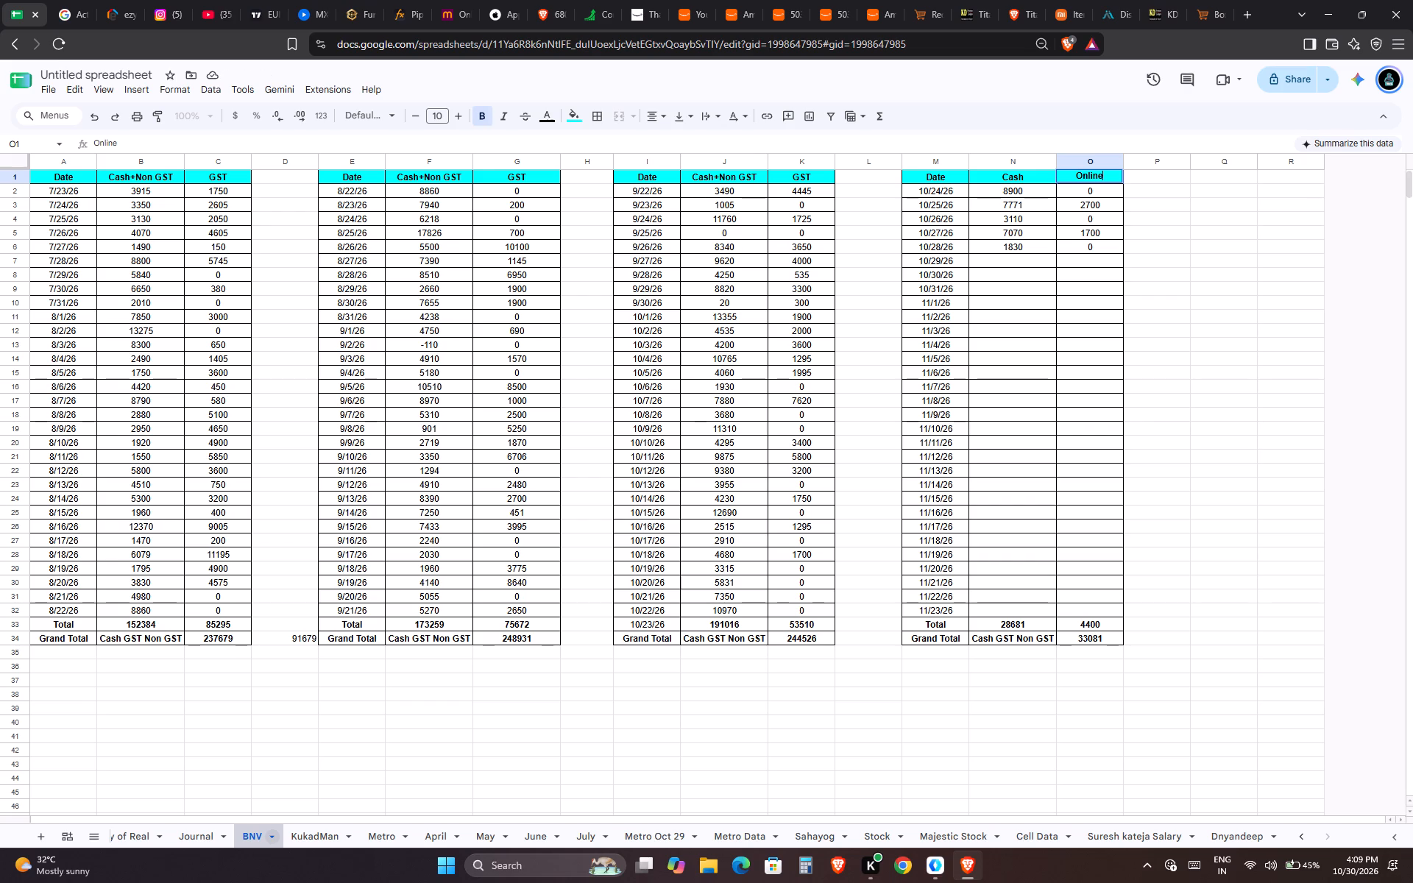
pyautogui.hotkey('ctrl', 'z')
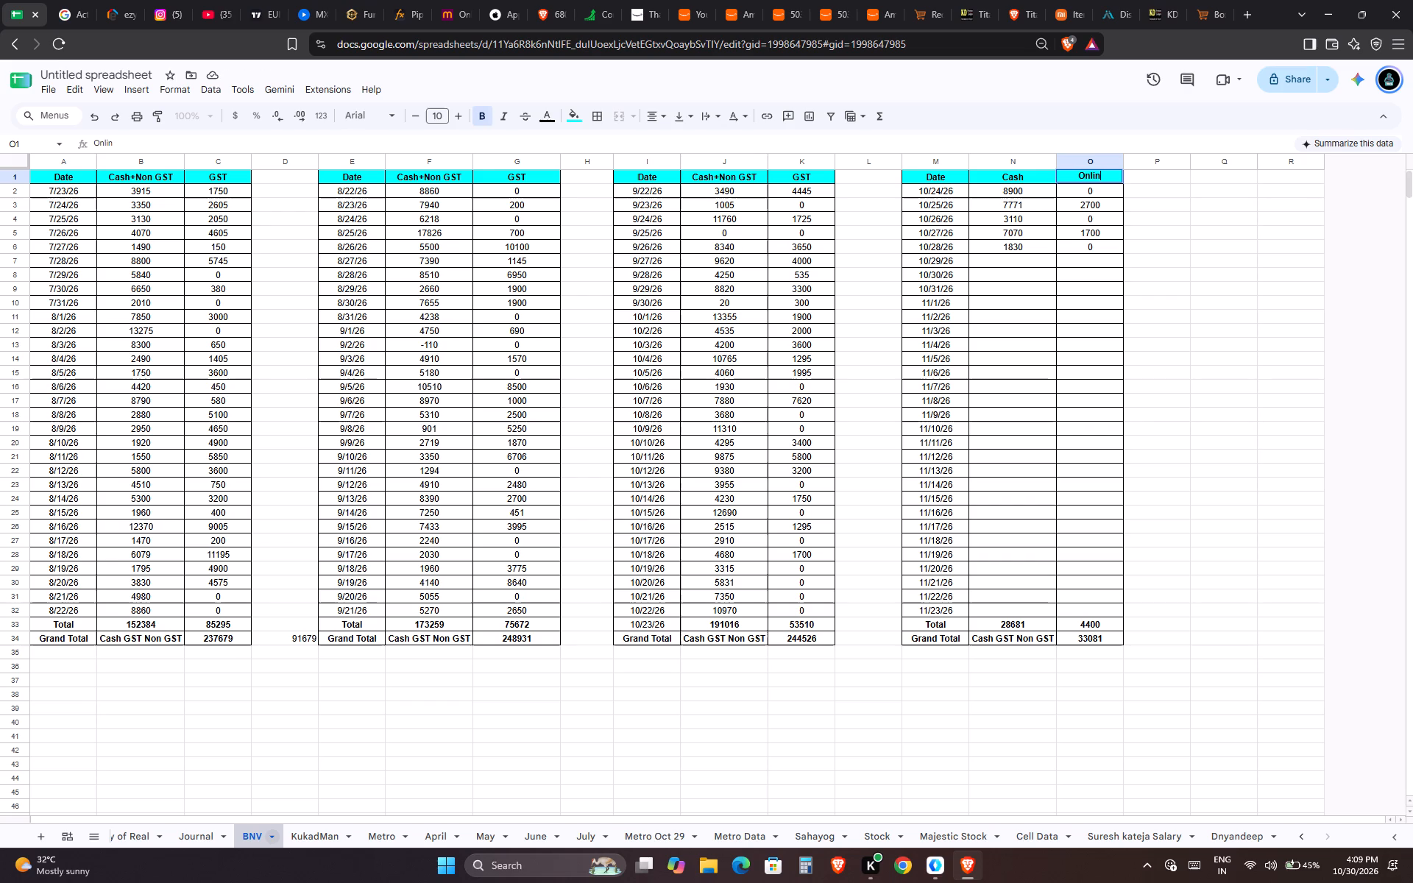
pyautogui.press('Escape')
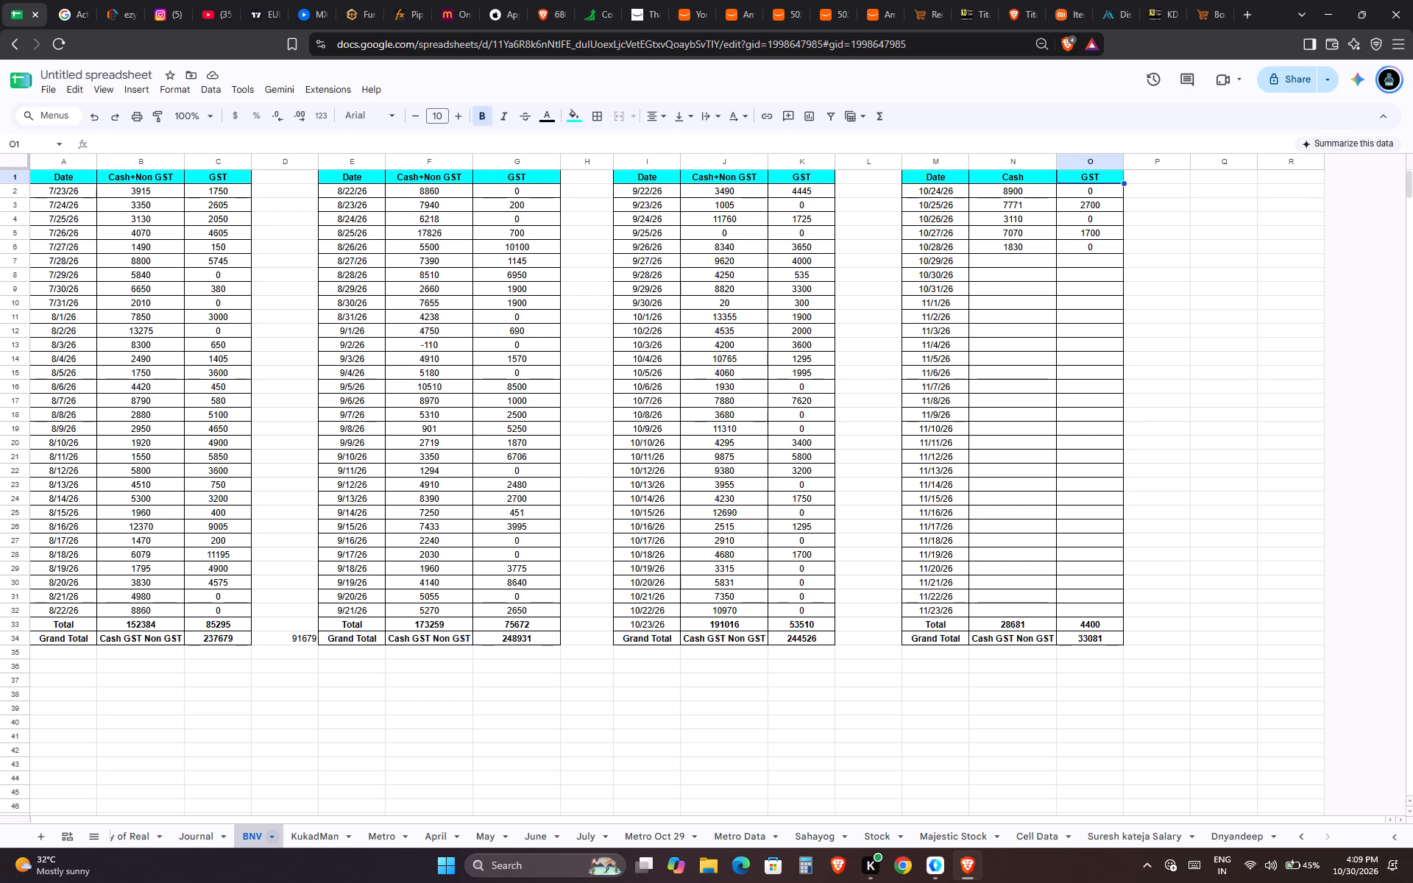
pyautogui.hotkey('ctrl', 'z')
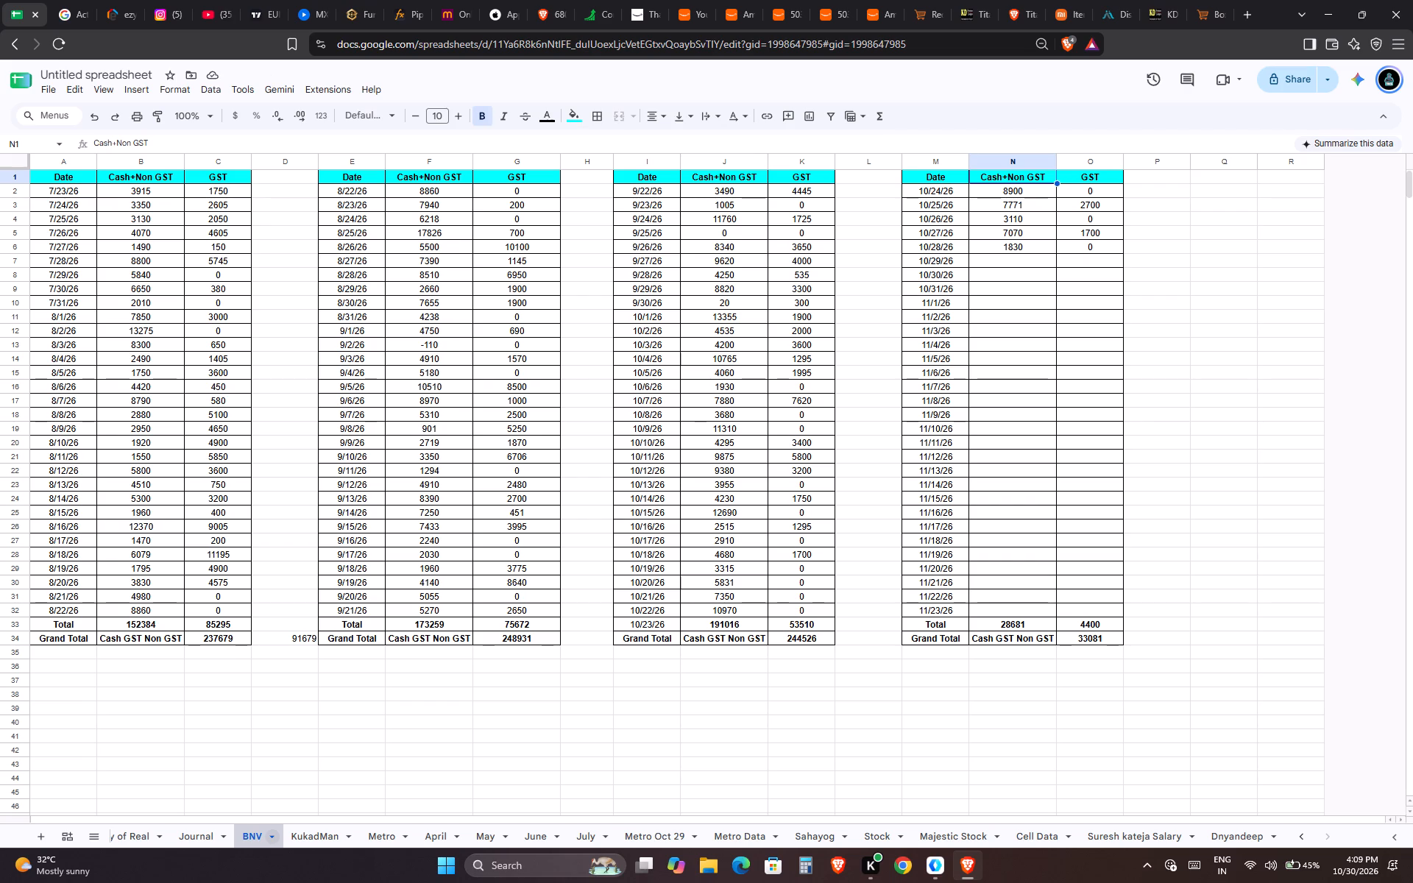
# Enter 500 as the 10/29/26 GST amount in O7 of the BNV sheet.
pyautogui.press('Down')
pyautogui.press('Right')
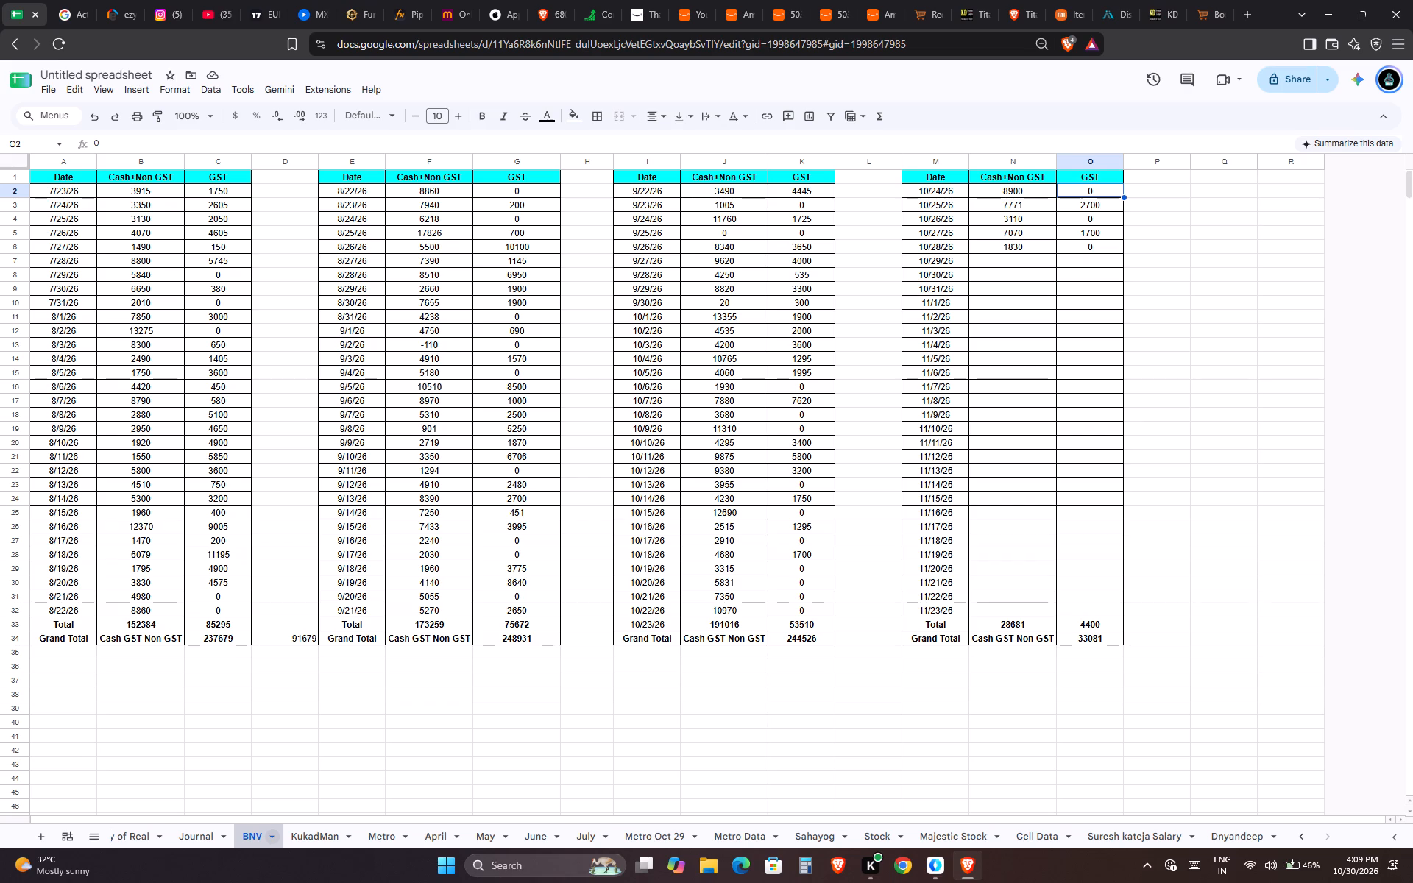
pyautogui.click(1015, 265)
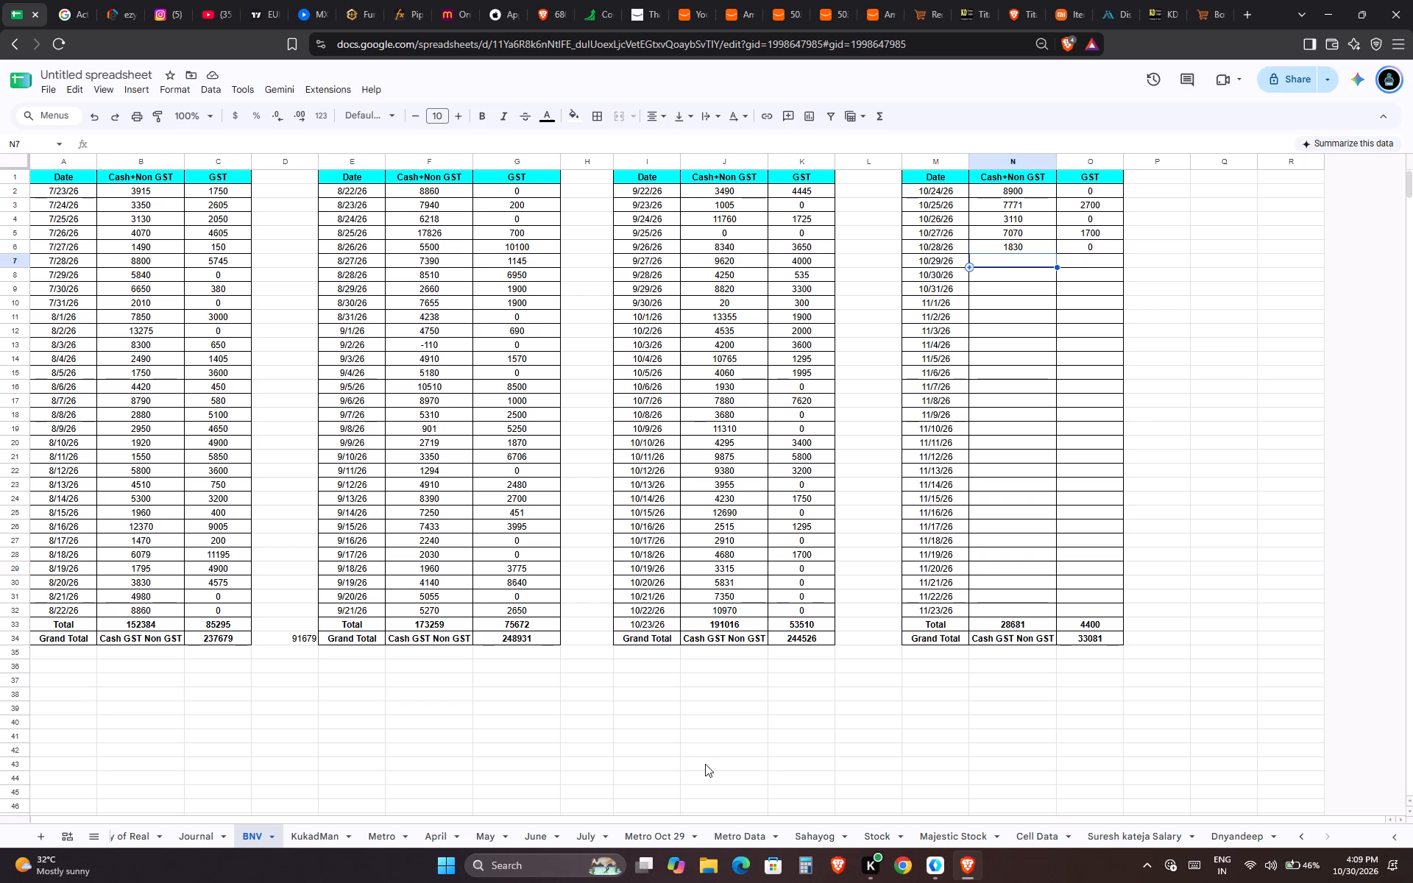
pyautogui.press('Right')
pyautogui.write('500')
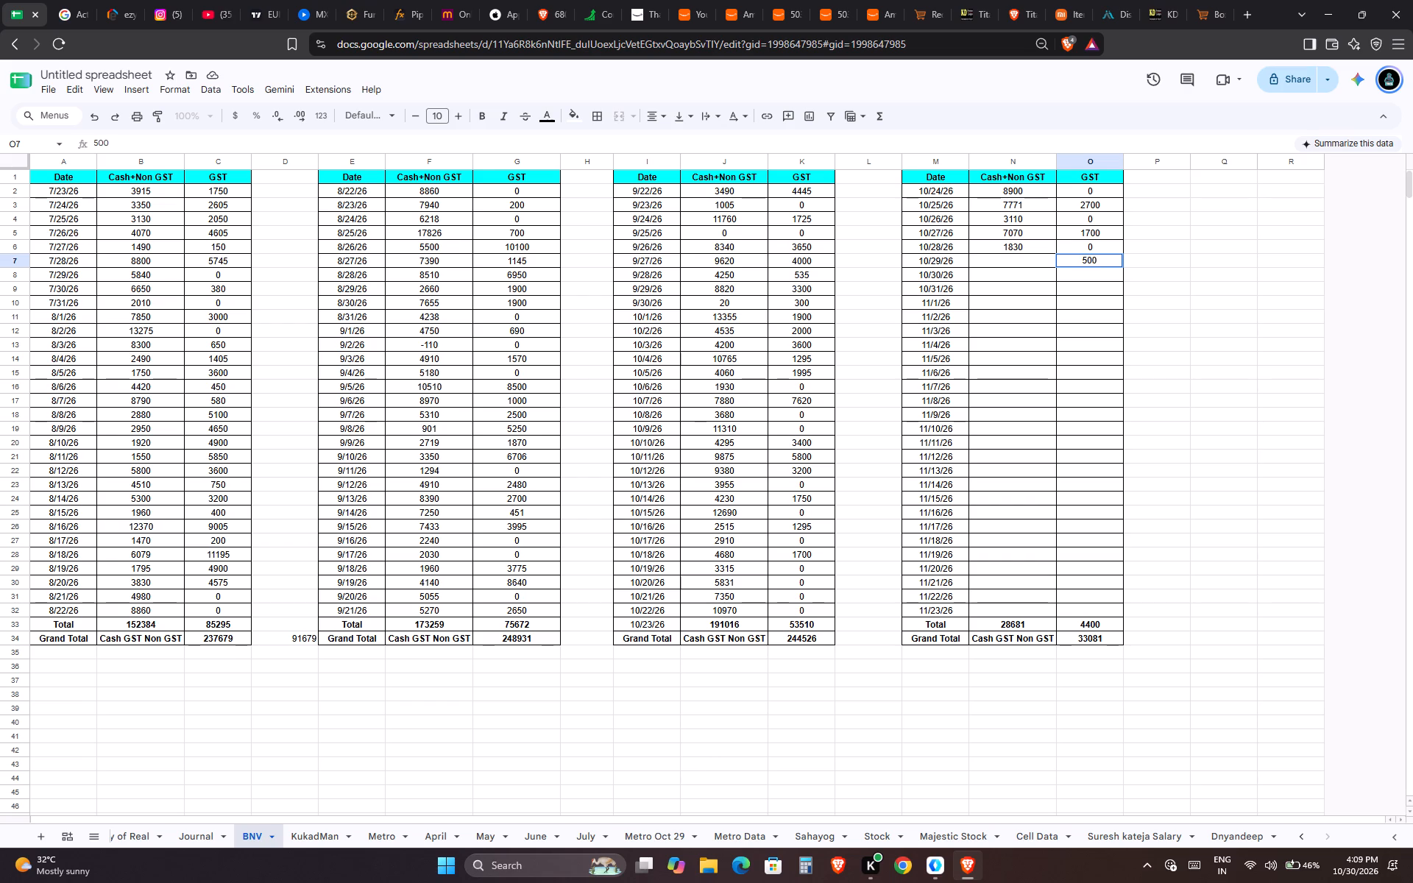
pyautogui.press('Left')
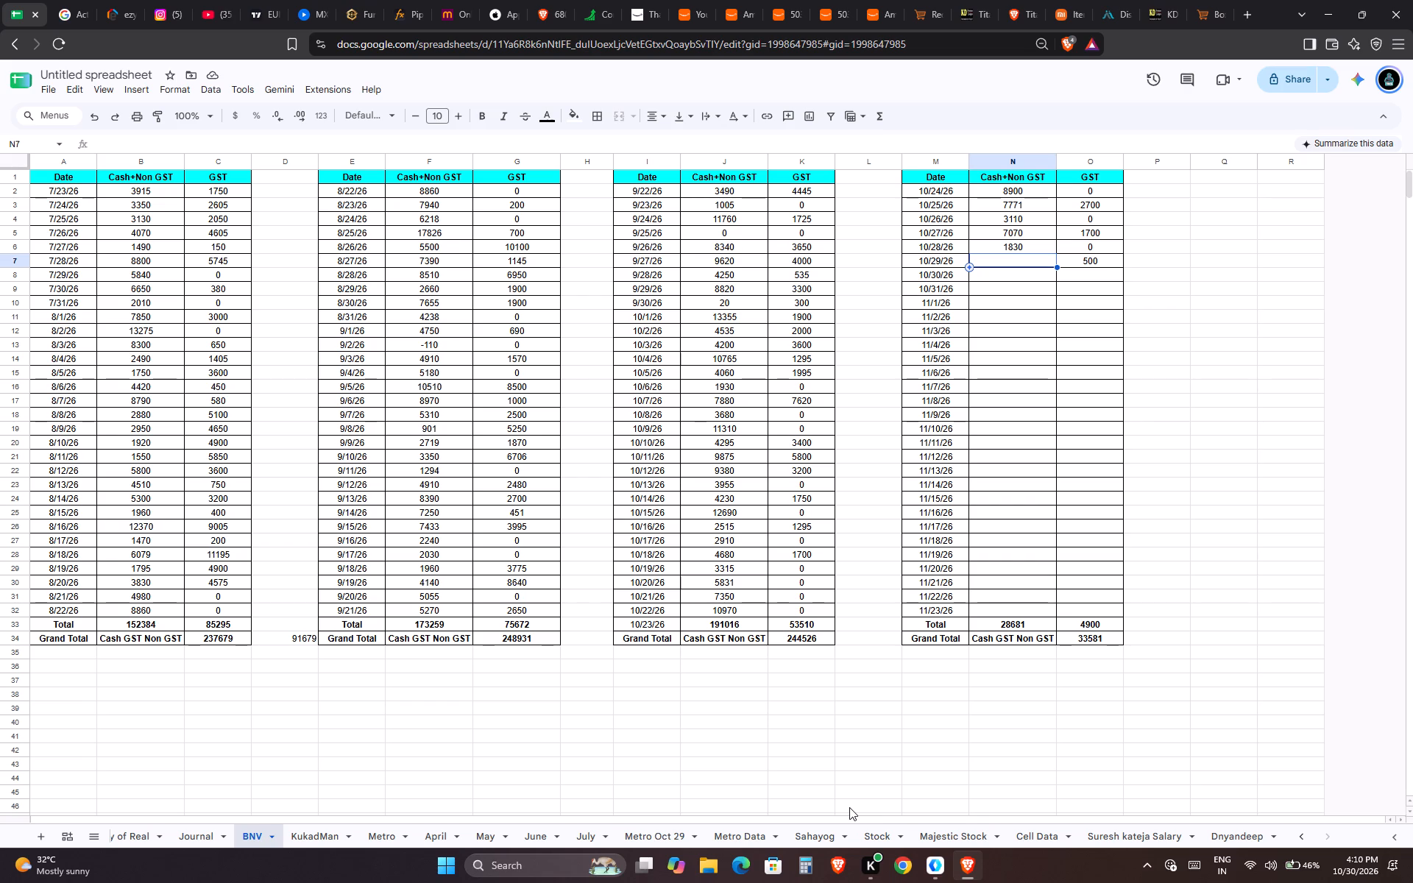
# Set the 10/29/26 GST amount in O7 of the BNV sheet to 560.
pyautogui.press('Right')
pyautogui.press('5')
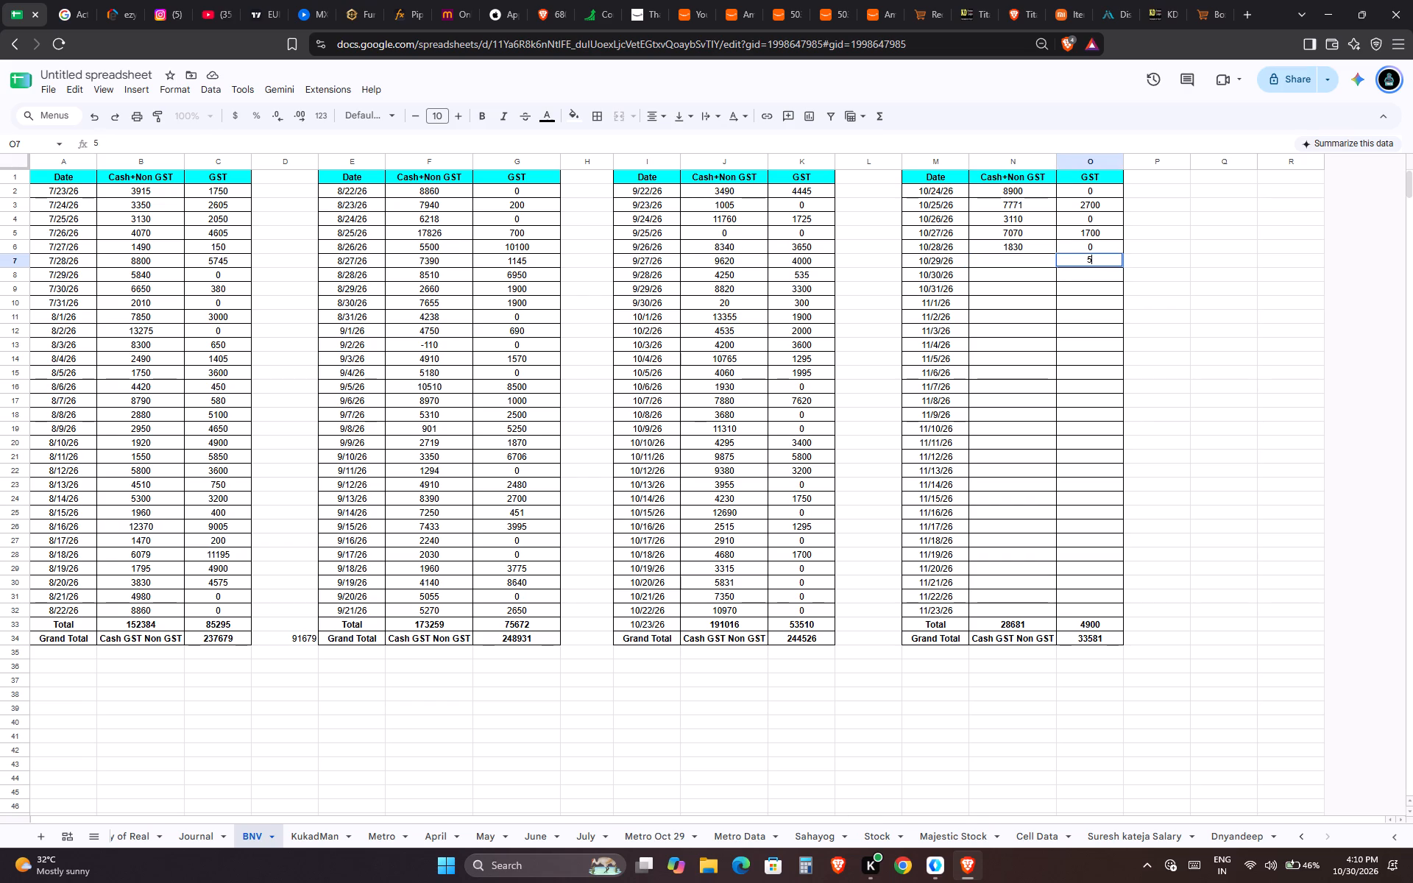
pyautogui.write('60')
pyautogui.press('Down')
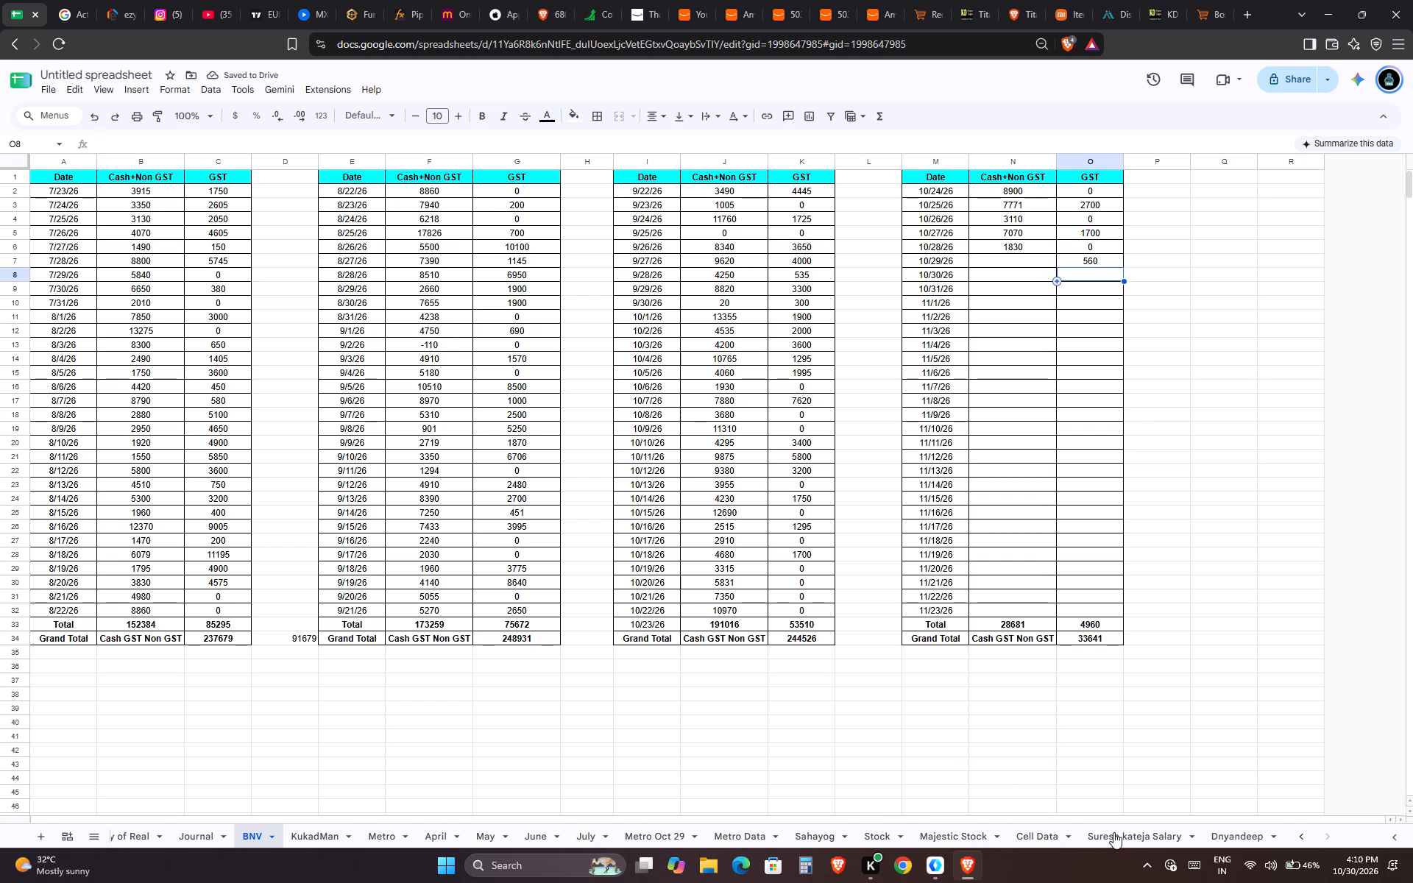
# Look up the Majestic Stock totals and enter =1880+3870 as the 10/29/26 Cash+Non GST amount in N7 of the BNV sheet.
pyautogui.click(959, 843)
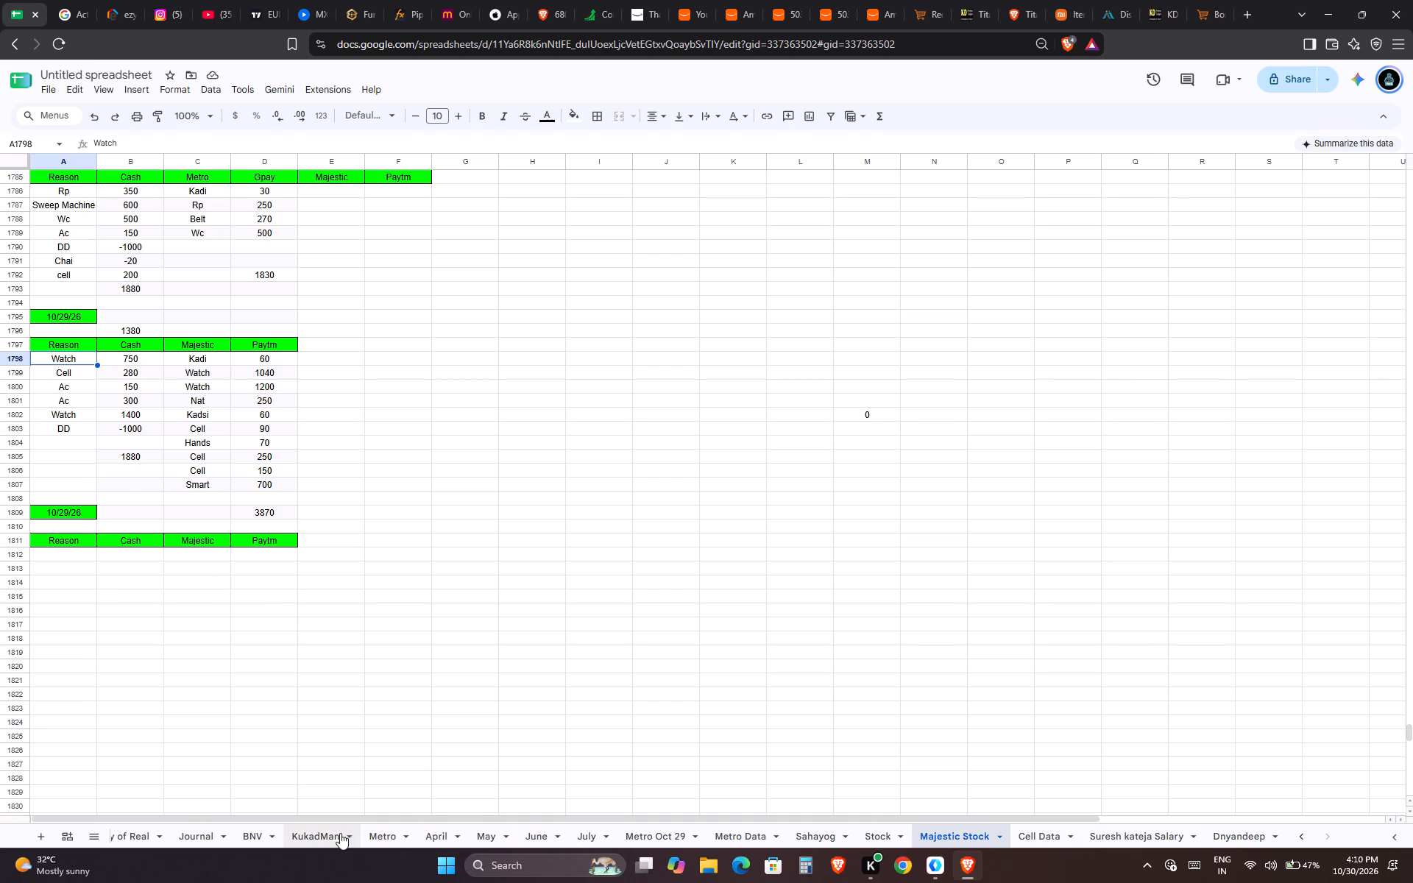
pyautogui.click(263, 840)
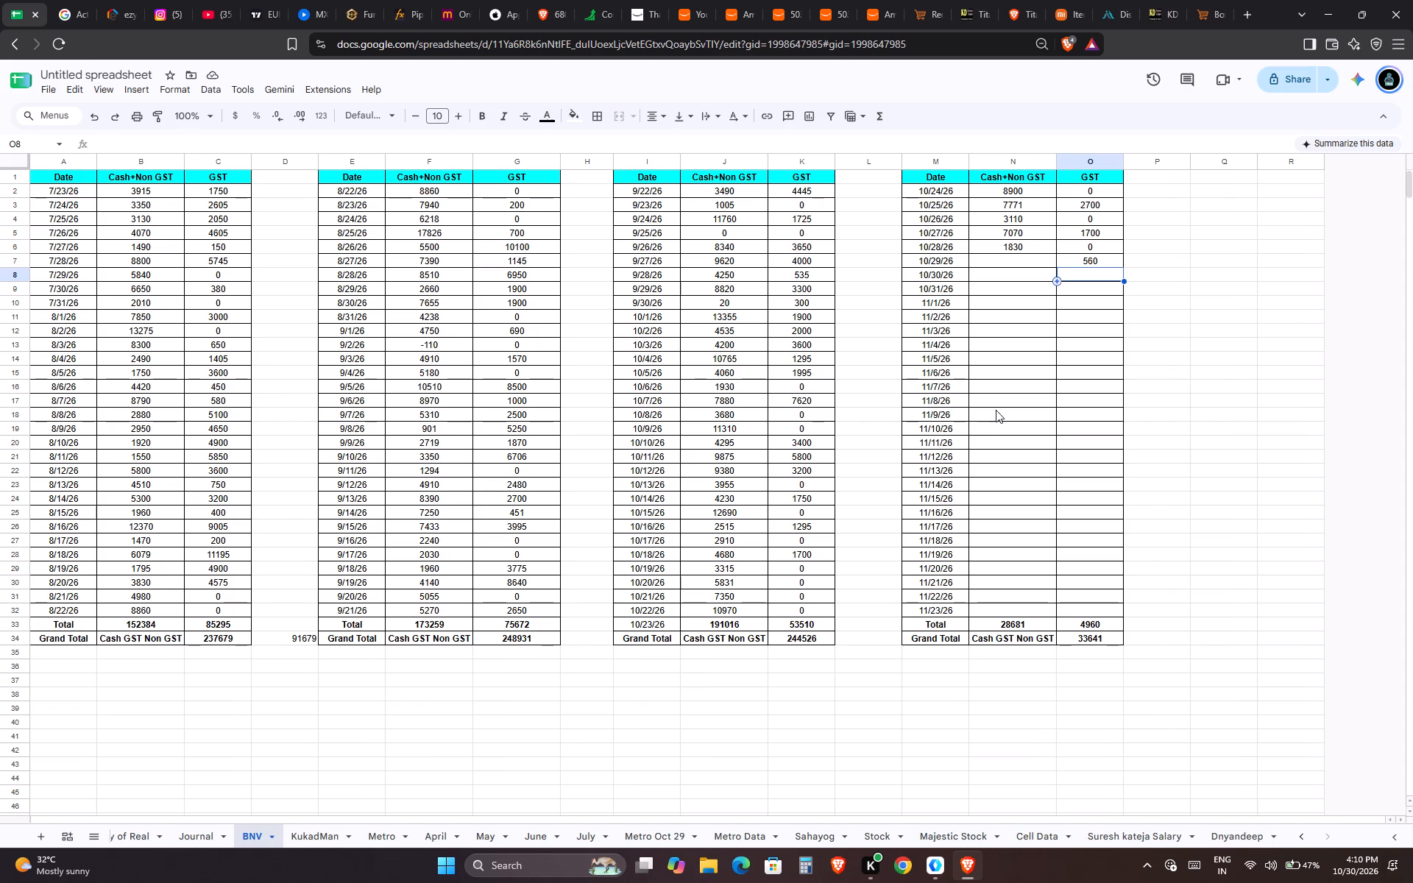
pyautogui.click(1020, 256)
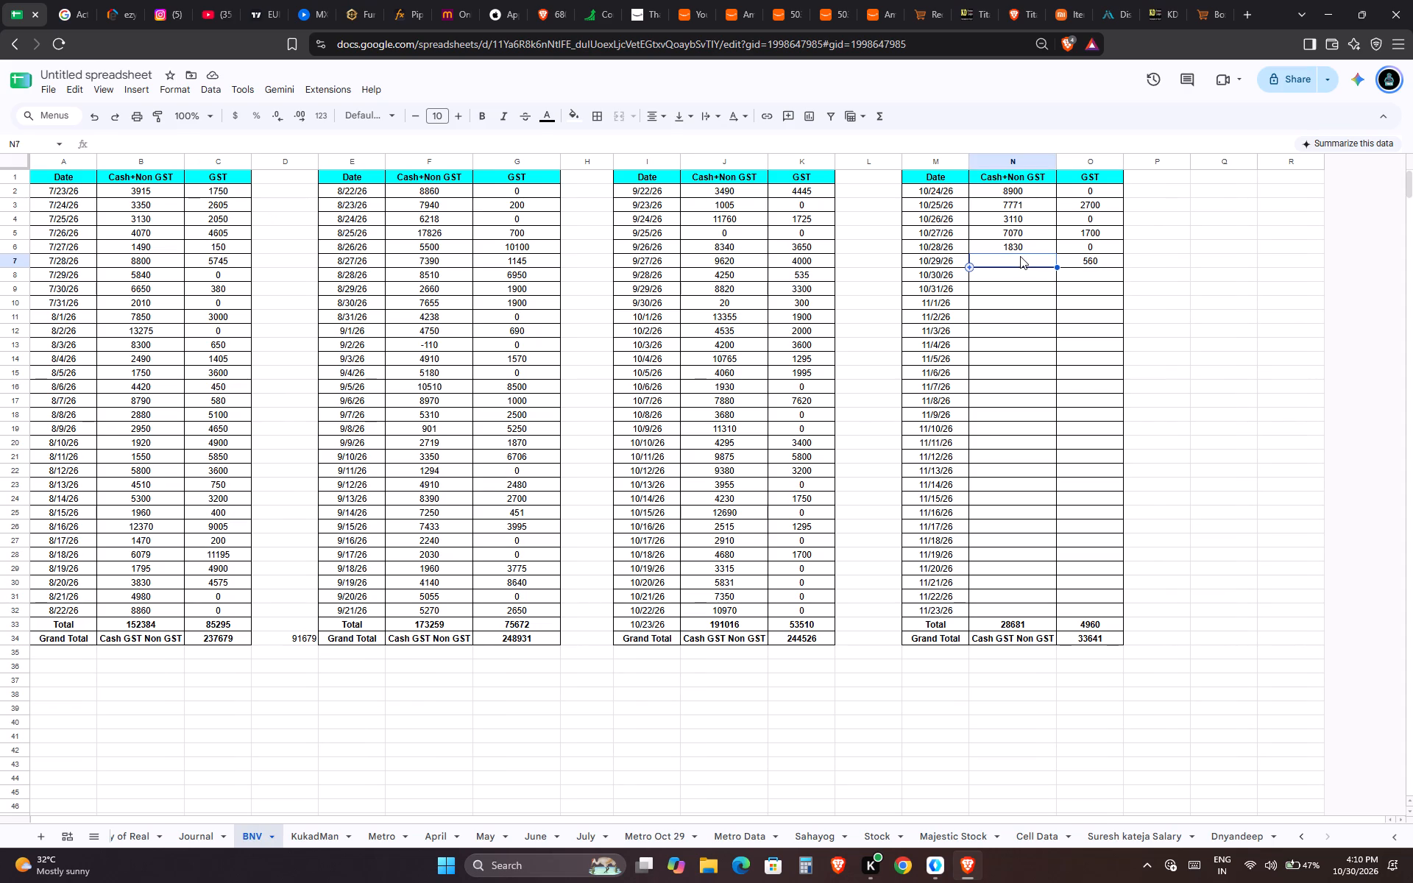
pyautogui.write('=1')
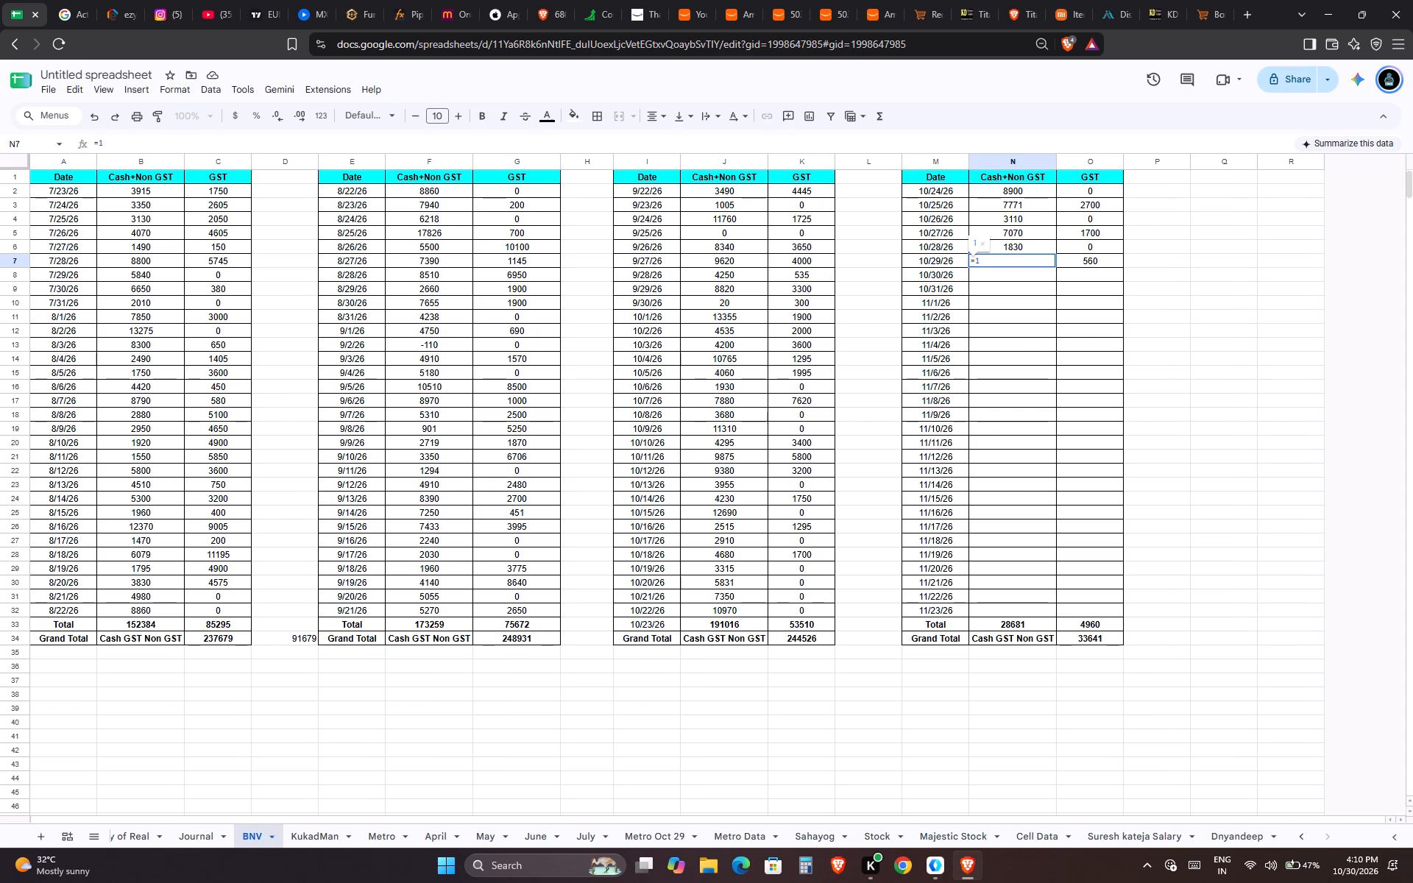
pyautogui.write('88')
pyautogui.write('0+38')
pyautogui.write('70')
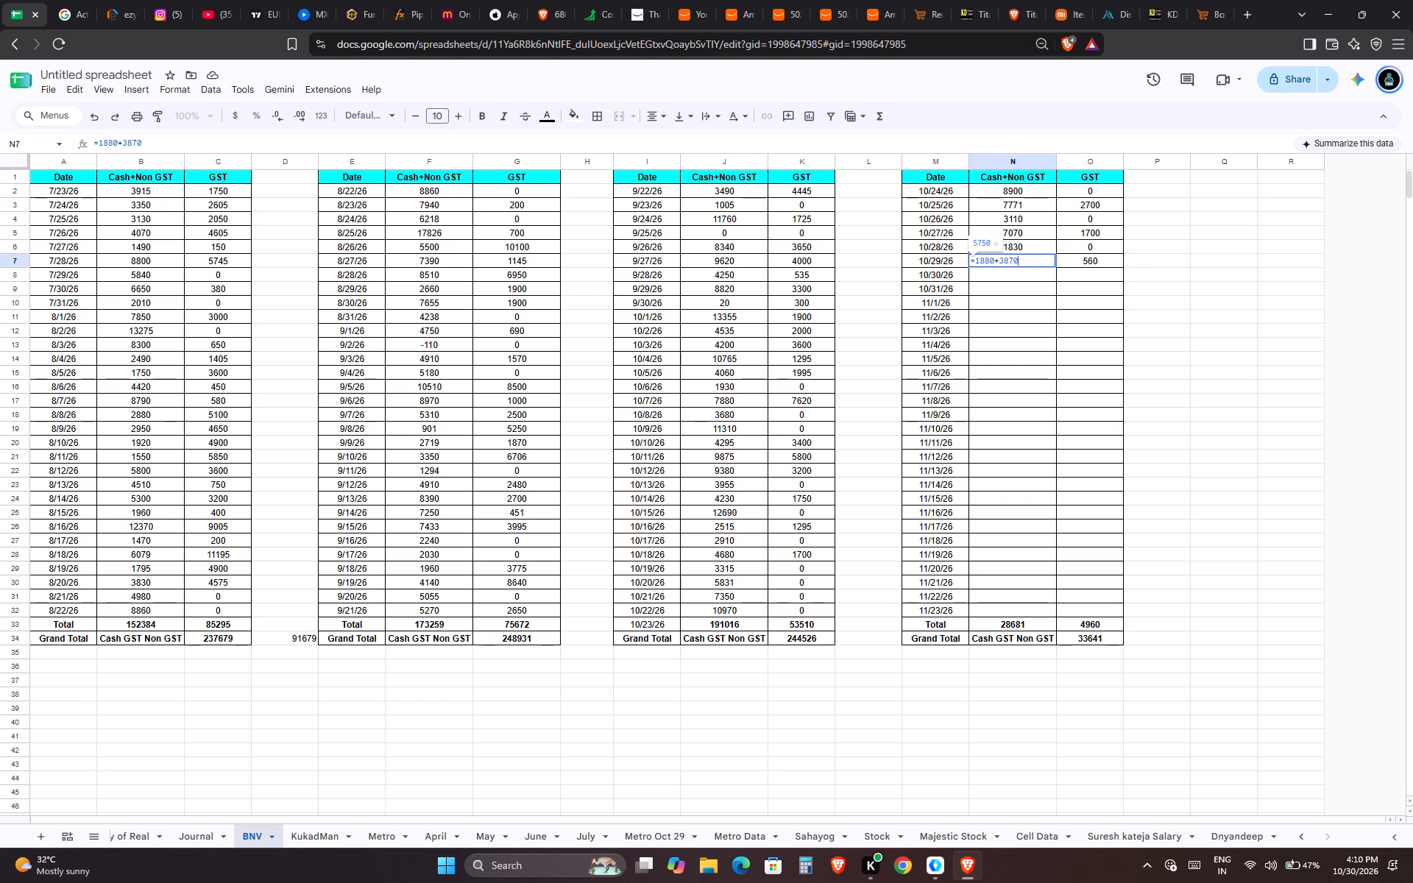
pyautogui.press('Return')
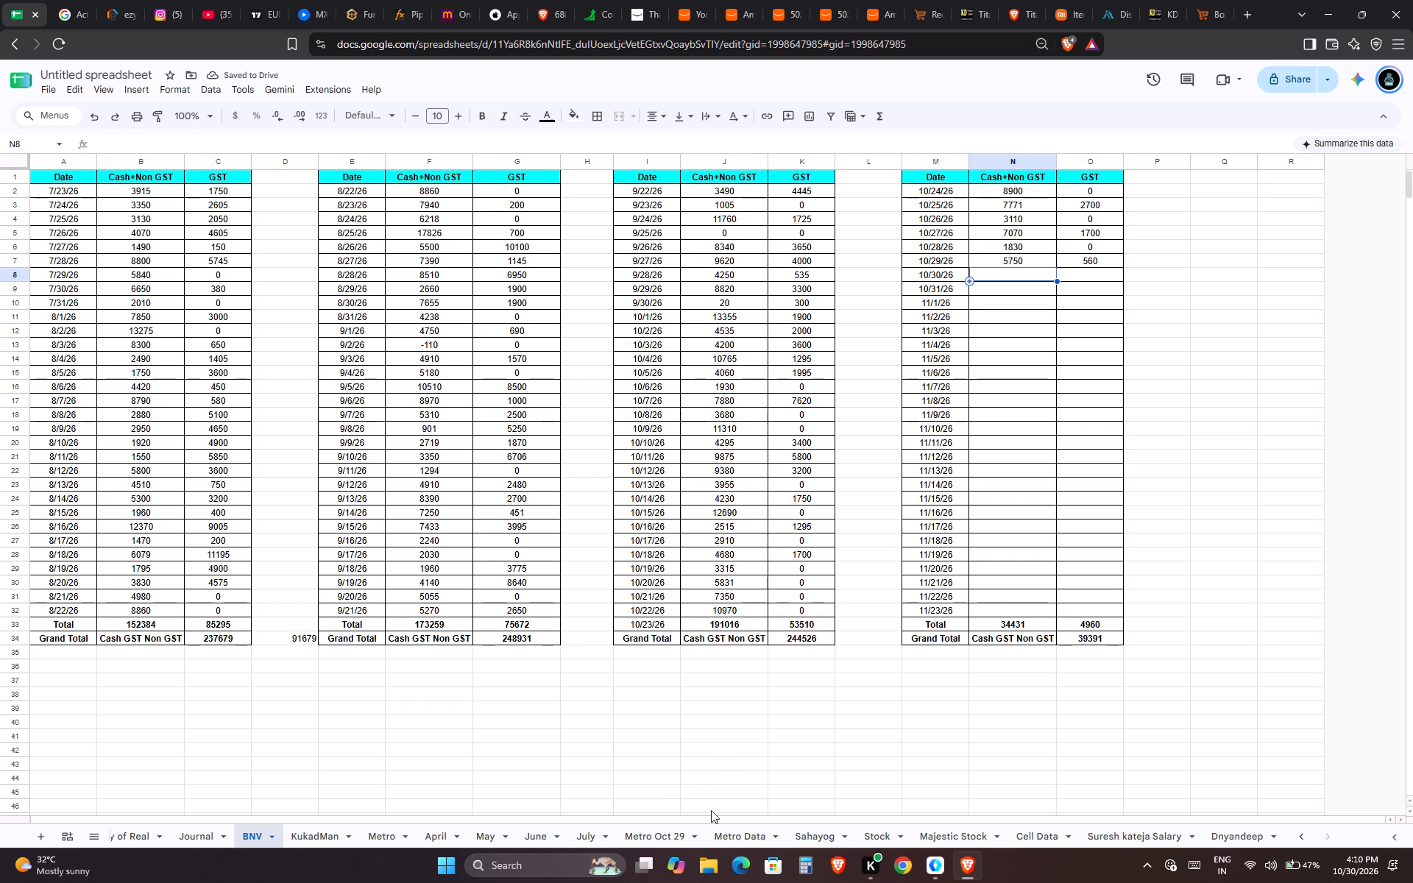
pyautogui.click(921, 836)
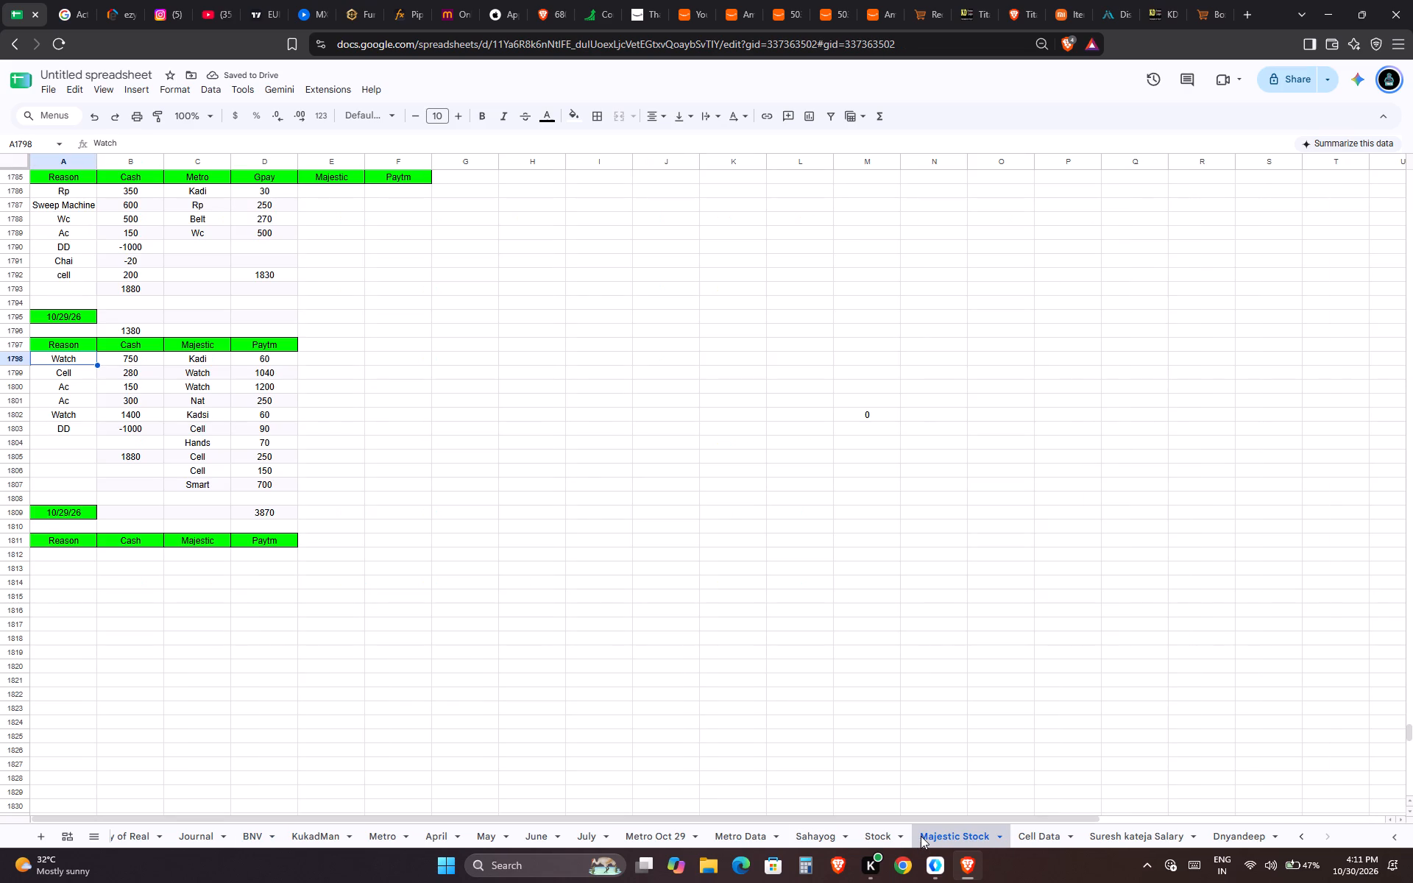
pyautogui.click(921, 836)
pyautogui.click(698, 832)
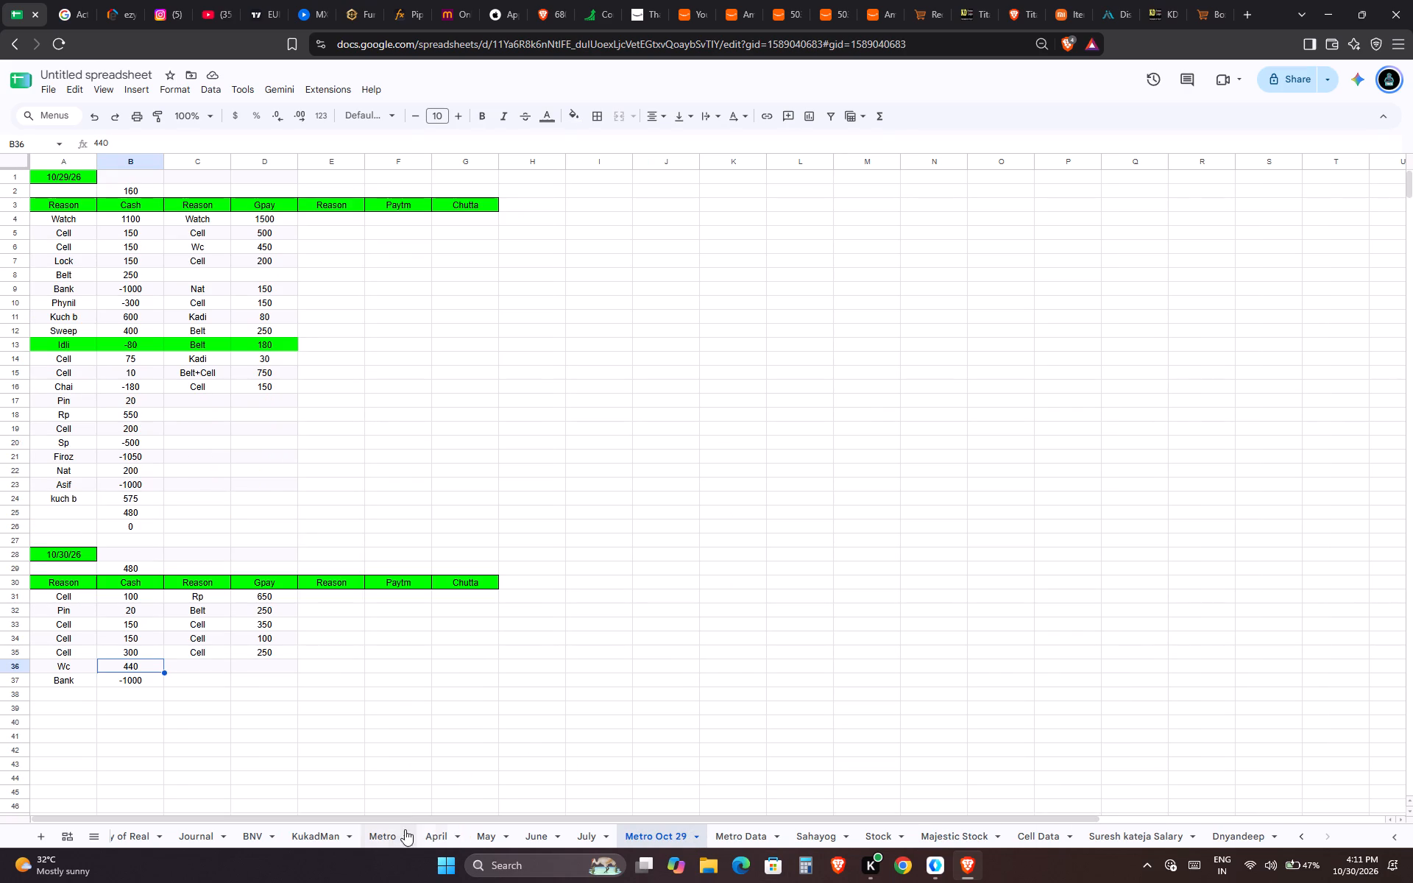
# Move the BNV sheet so it sits between the Metro Data and Sahayog sheets.
pyautogui.moveTo(263, 829); pyautogui.dragTo(331, 812)
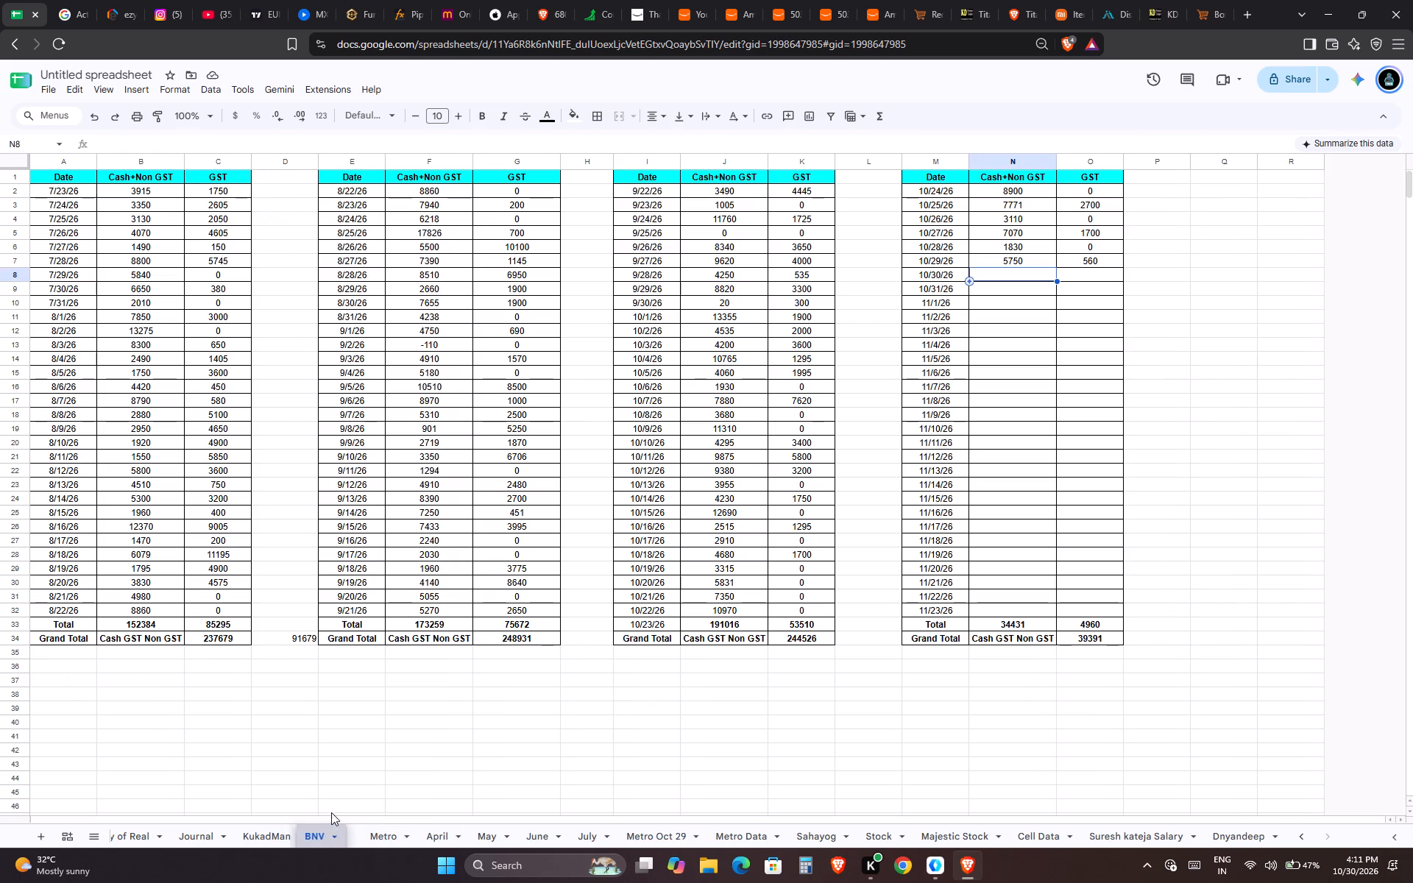
pyautogui.moveTo(331, 812); pyautogui.dragTo(770, 804)
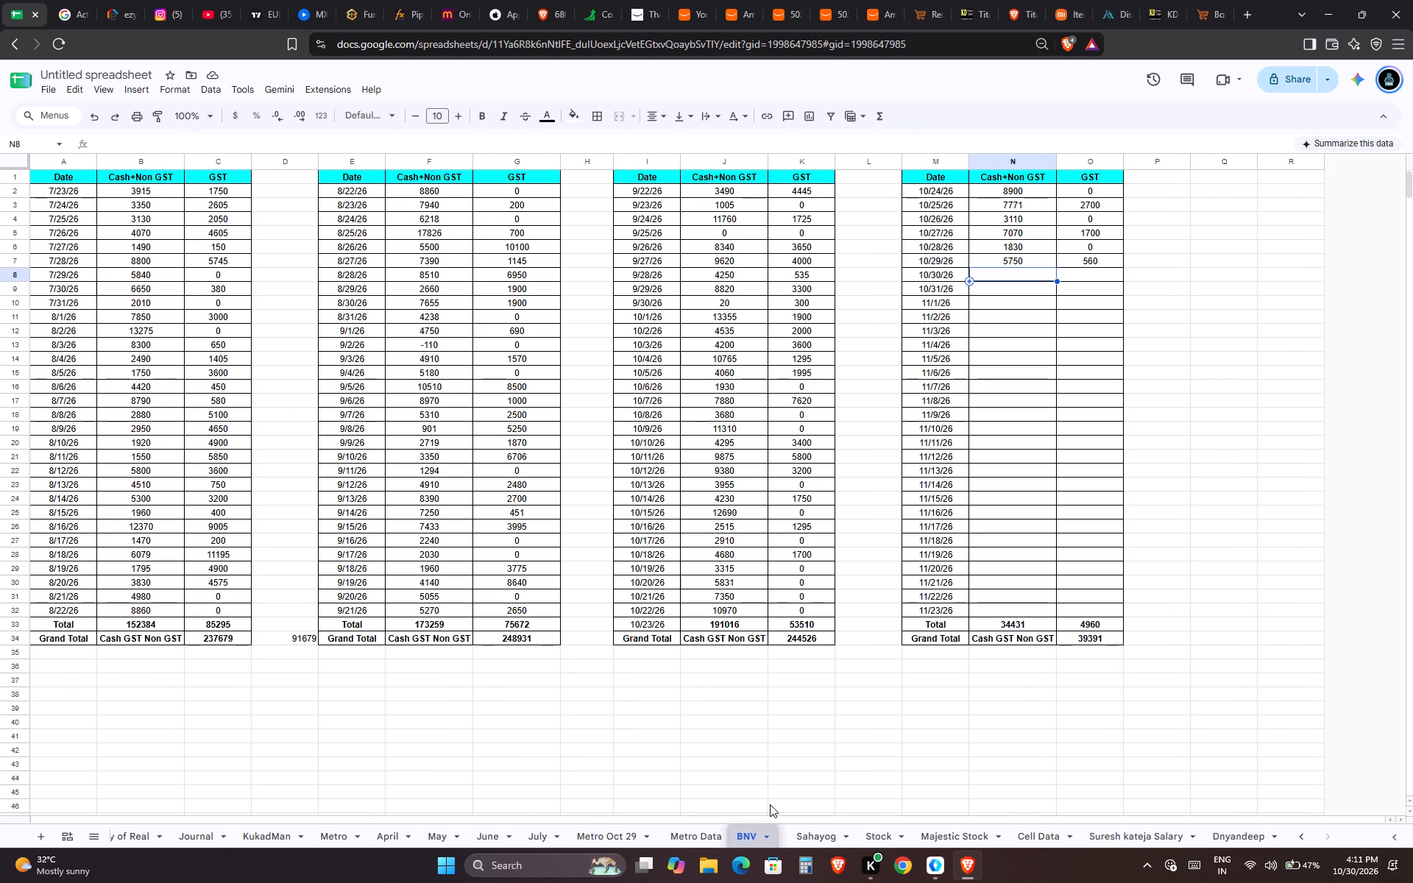
# Move the BNV sheet so it sits between the Stock and Majestic Stock sheets.
pyautogui.moveTo(770, 804); pyautogui.dragTo(955, 801)
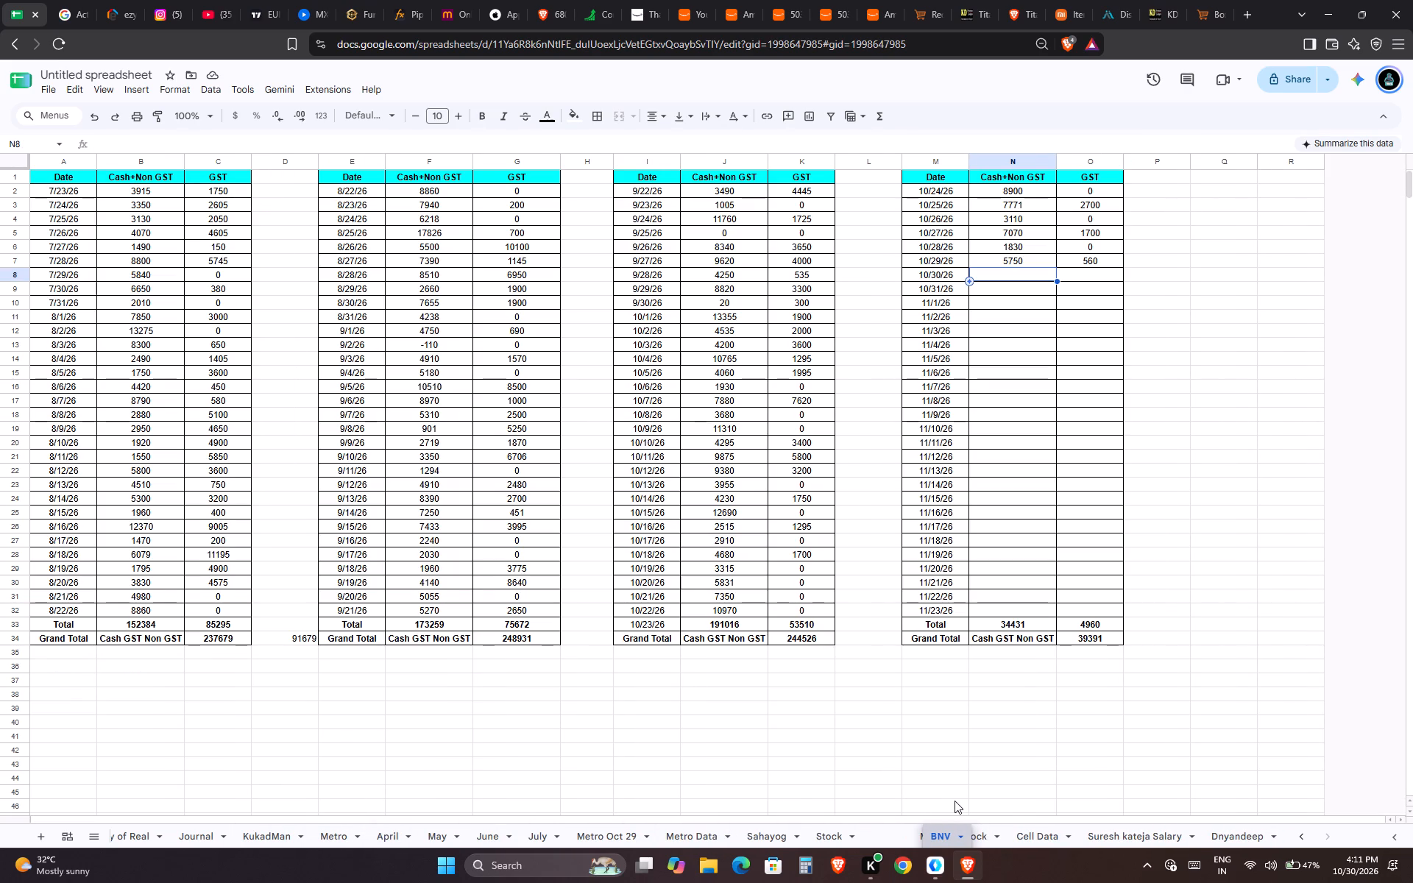
pyautogui.moveTo(955, 801); pyautogui.dragTo(936, 796)
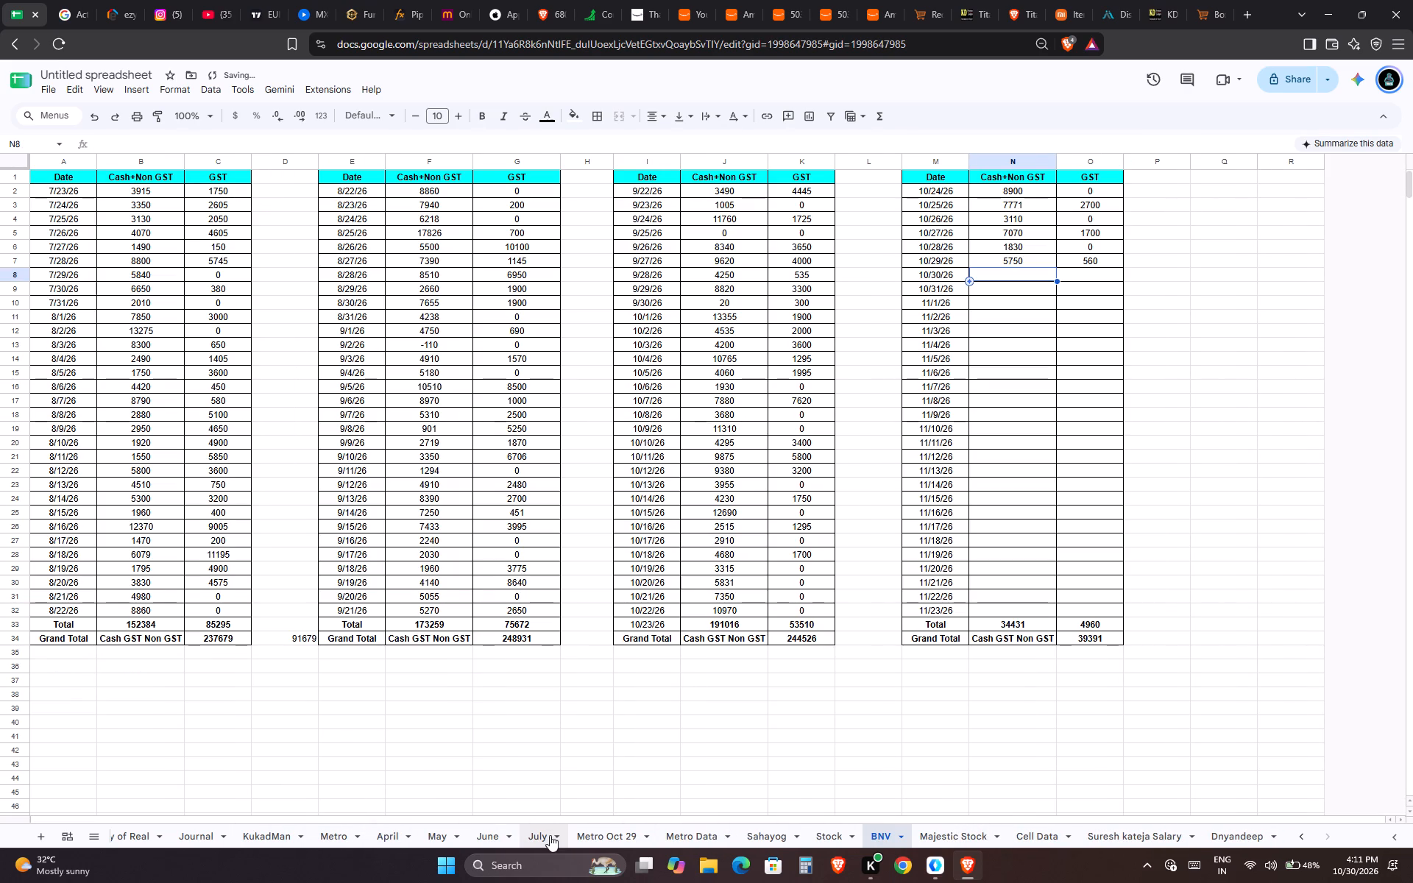
# Move the Metro Data sheet so it sits between the July and Metro Oct 29 sheets.
pyautogui.moveTo(692, 843); pyautogui.dragTo(631, 849)
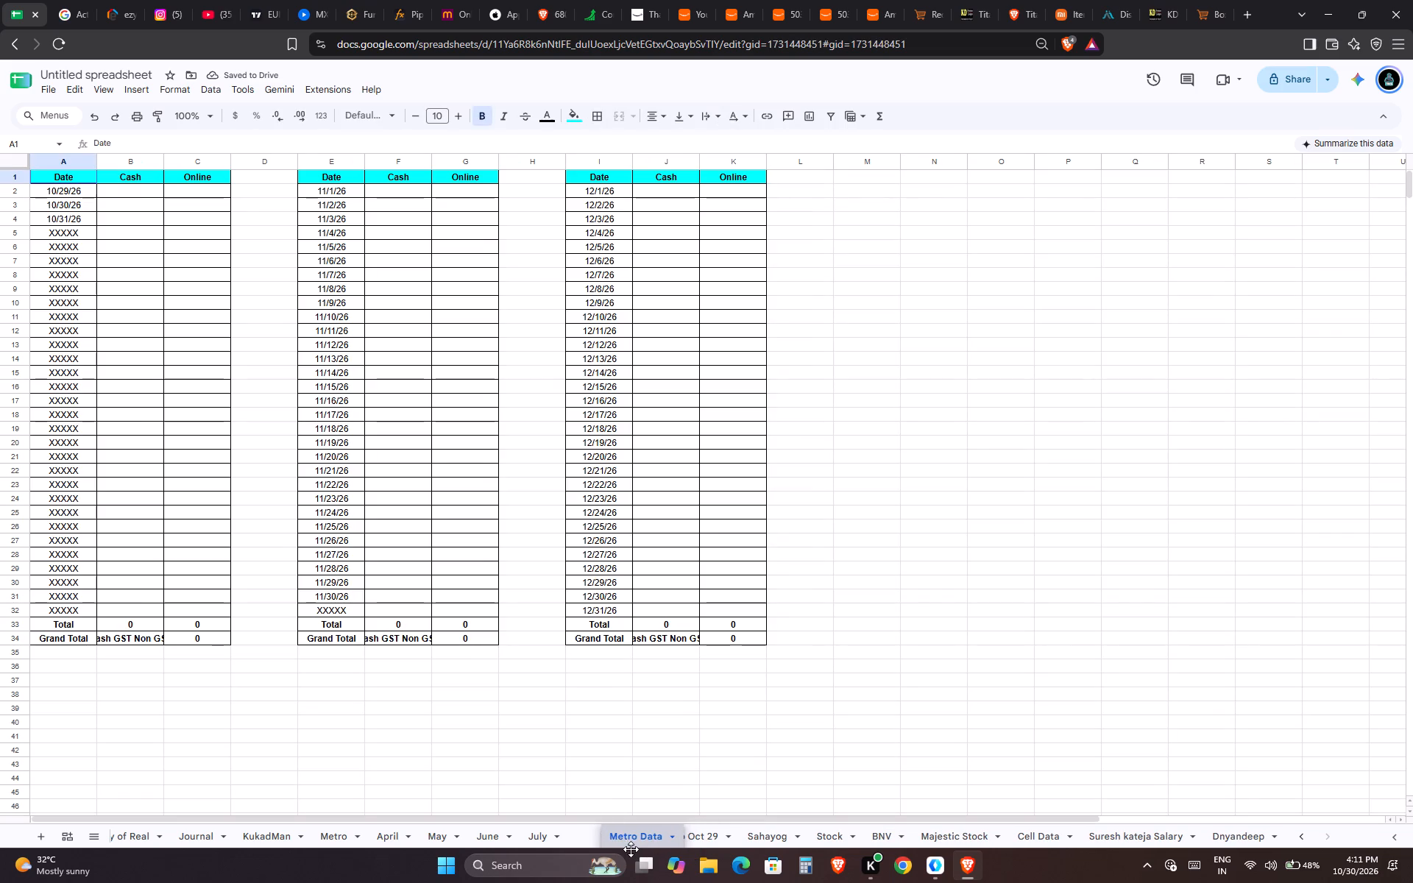
pyautogui.moveTo(631, 849); pyautogui.dragTo(631, 848)
pyautogui.click(587, 734)
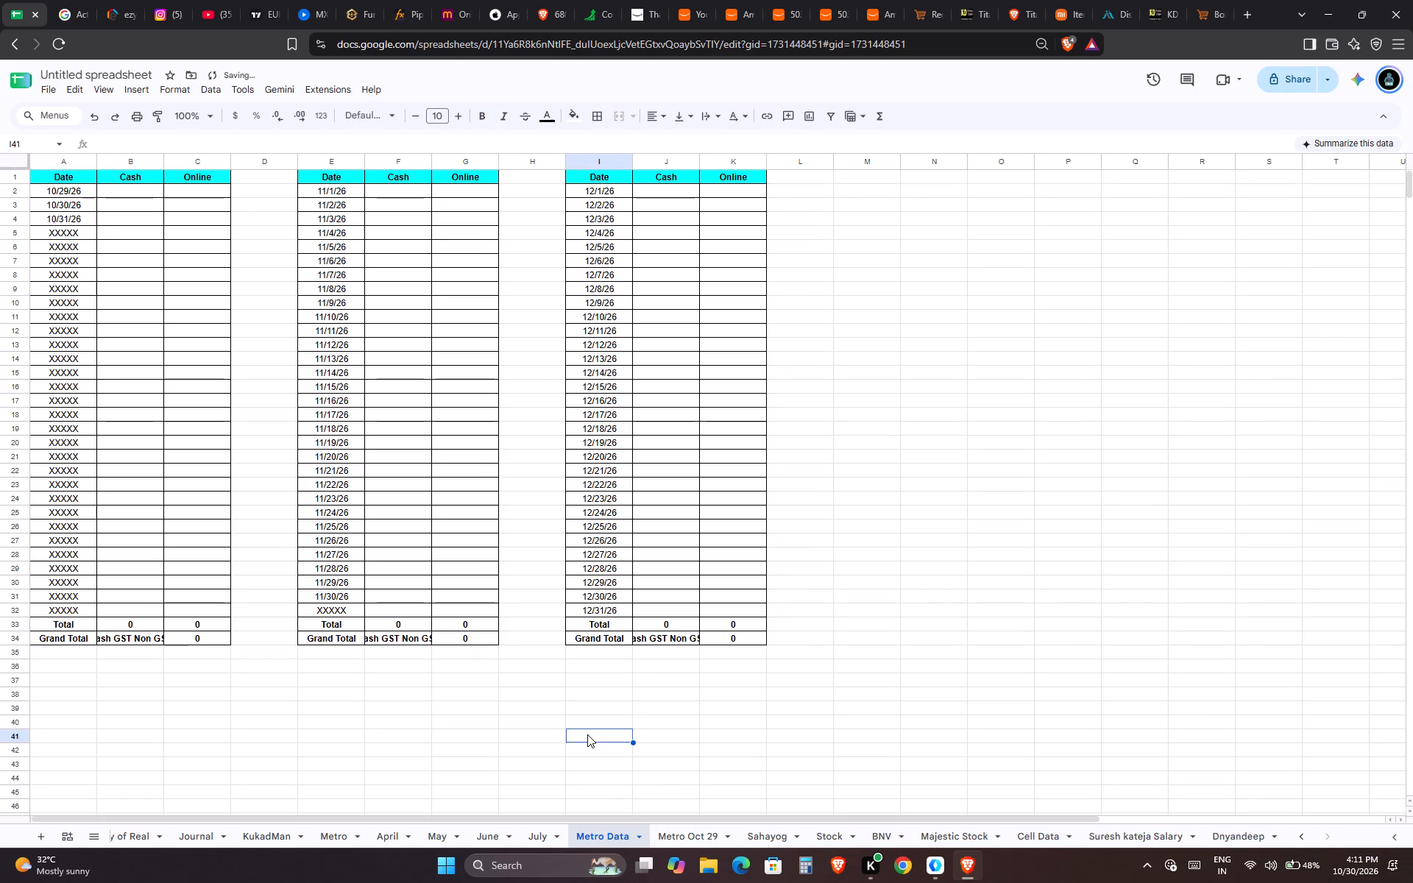
# Examine the 10/29/26 Cash column on the Metro Oct 29 sheet, checking the existing total's formula and the sum of B4:B24.
pyautogui.click(690, 840)
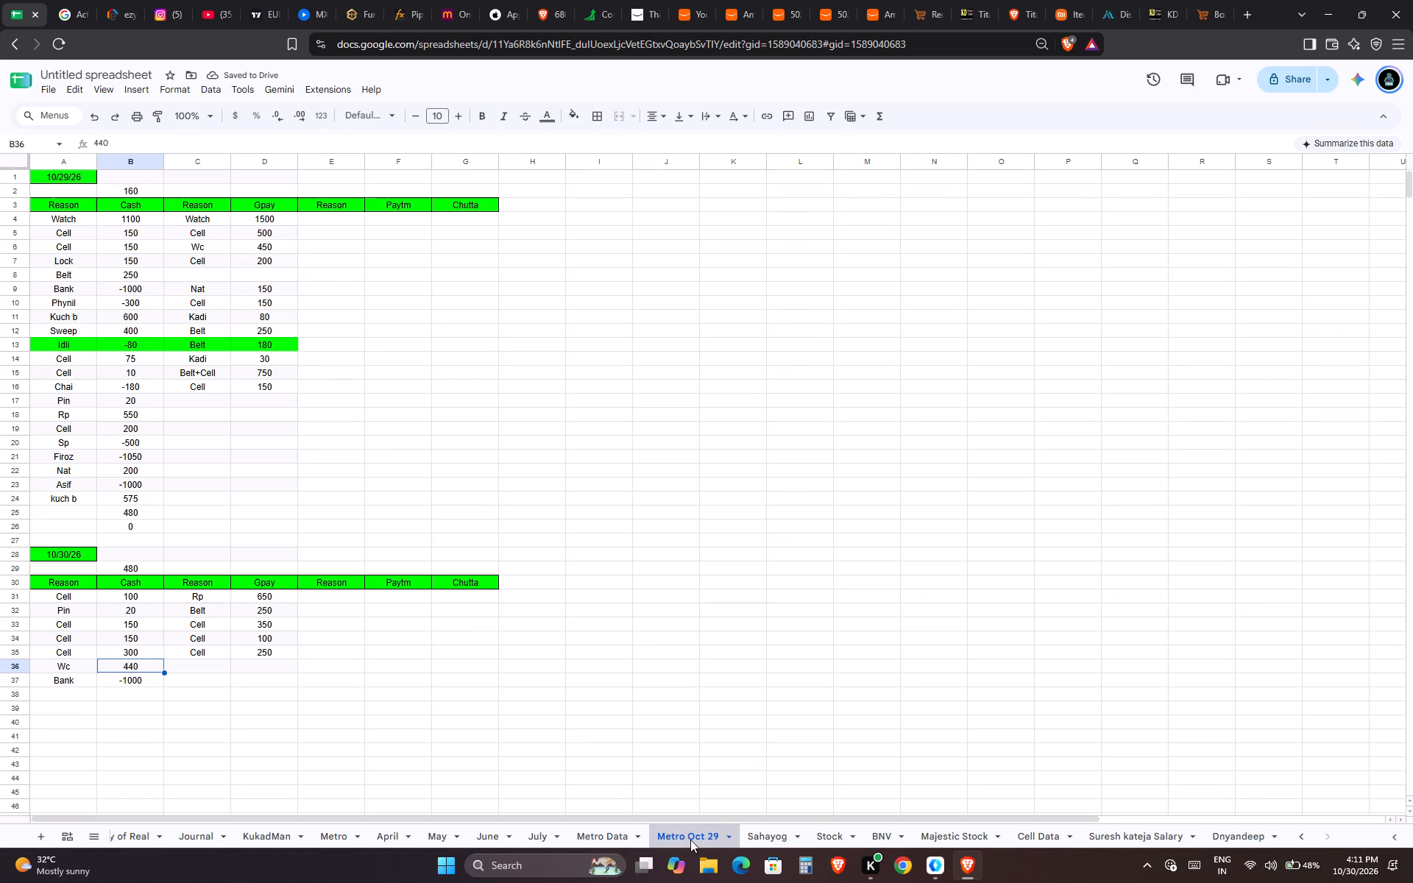
pyautogui.press('Left')
pyautogui.press('Left')
pyautogui.press('Right')
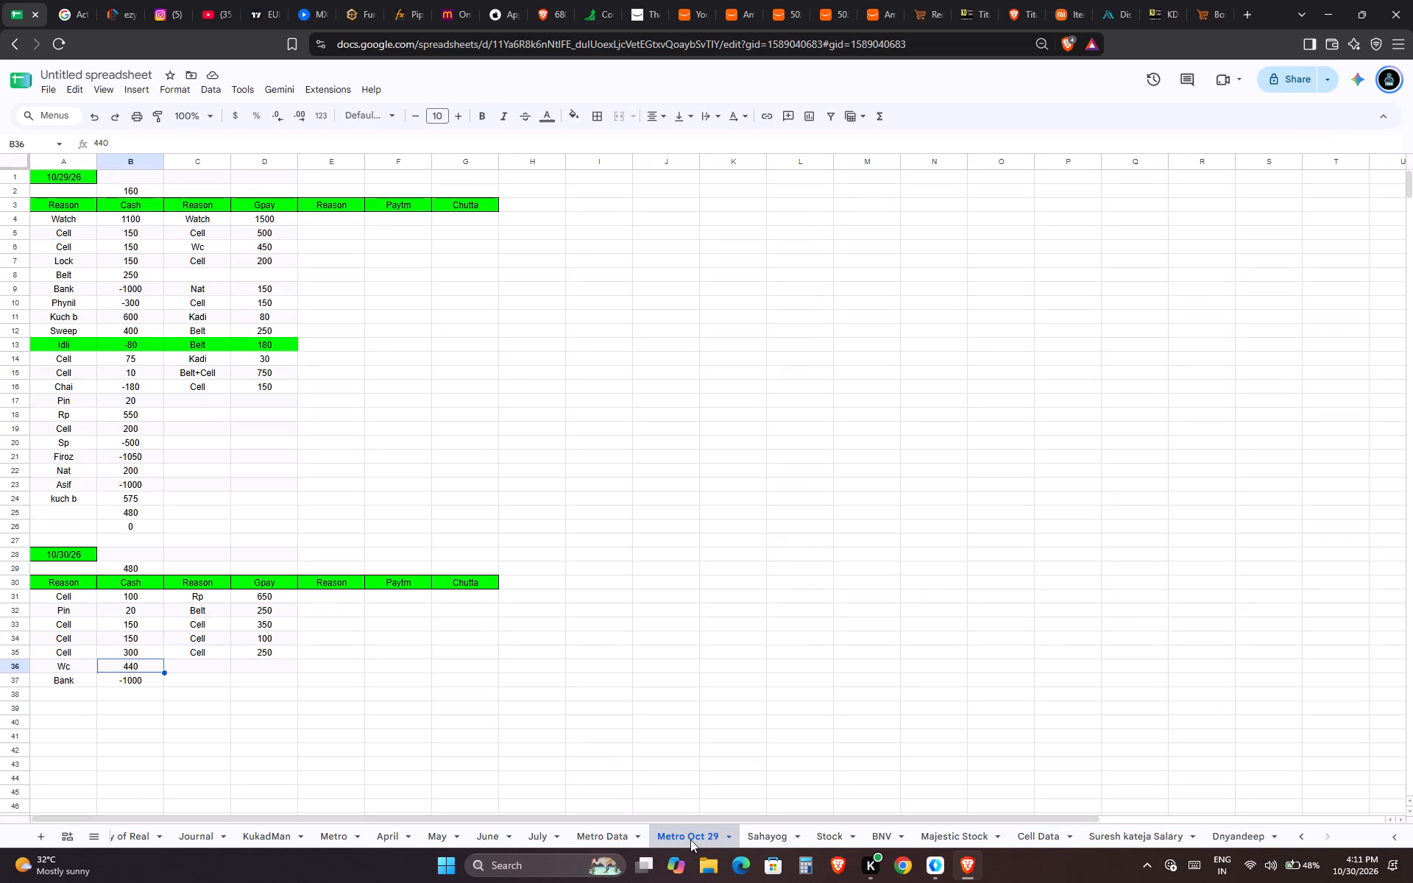
pyautogui.hotkey('ctrl', 'Up')
pyautogui.hotkey('ctrl', 'Up')
pyautogui.hotkey('ctrl', 'Up')
pyautogui.hotkey('ctrl', 'Up')
pyautogui.hotkey('ctrl', 'Up')
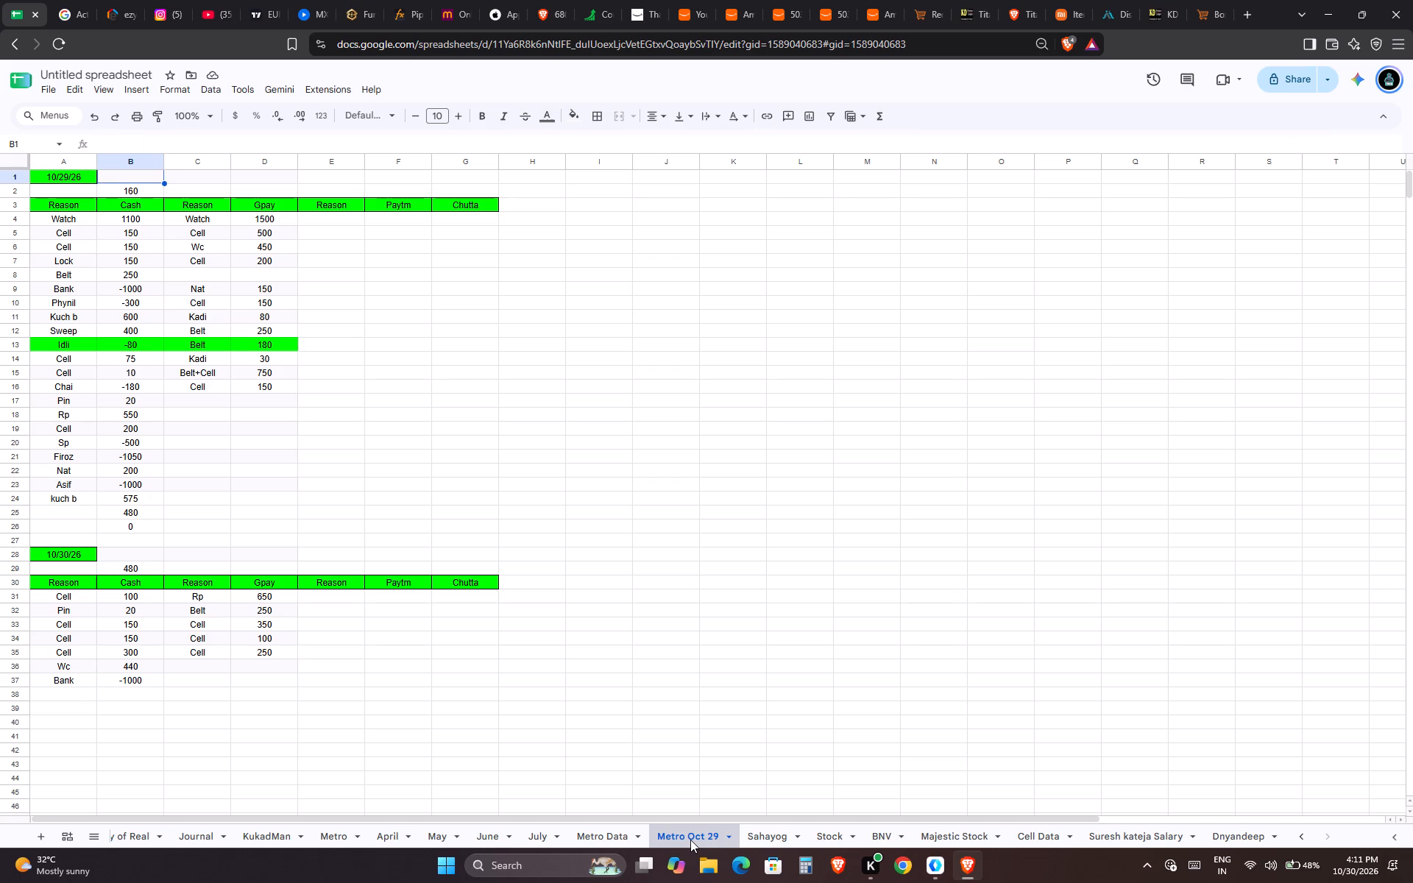
pyautogui.hotkey('ctrl', 'Down')
pyautogui.press('Down')
pyautogui.press('Down')
pyautogui.hotkey('ctrl', 'Down')
pyautogui.press('Up')
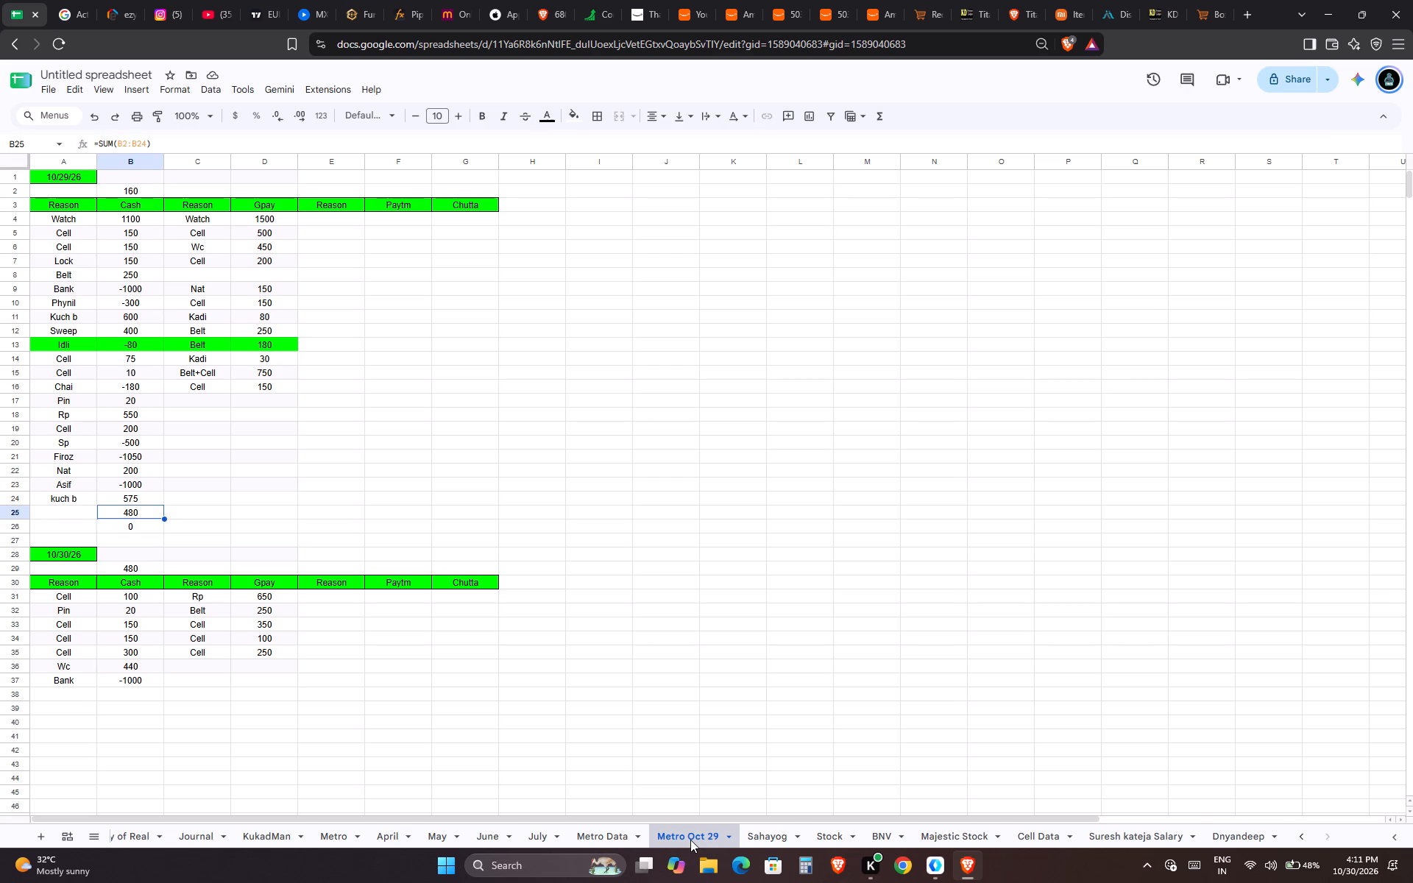
pyautogui.press('Up')
pyautogui.hotkey('ctrl', 'shift', 'Up')
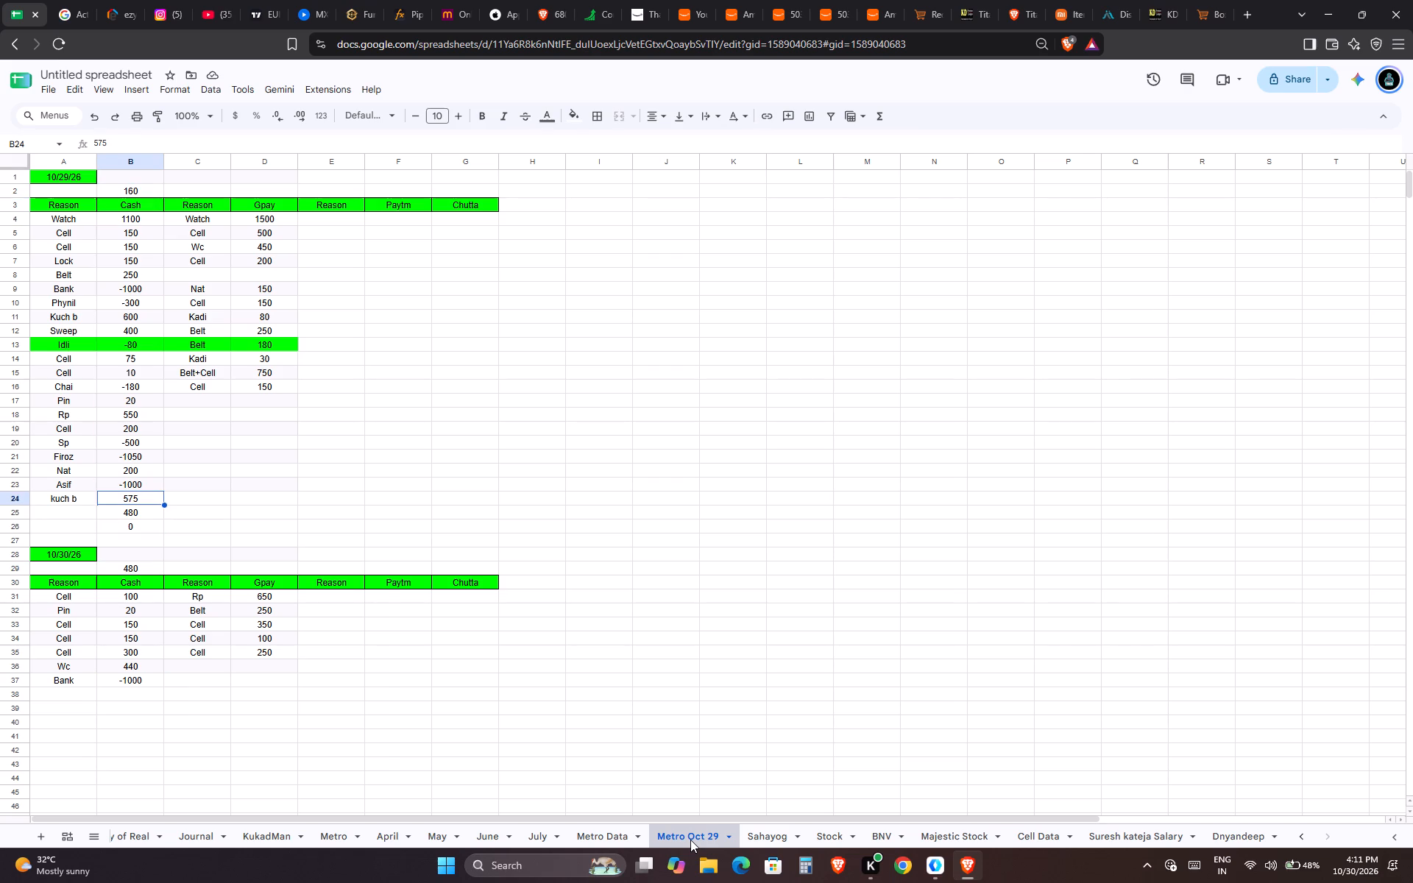
pyautogui.hotkey('shift', 'Down')
pyautogui.hotkey('shift', 'Down')
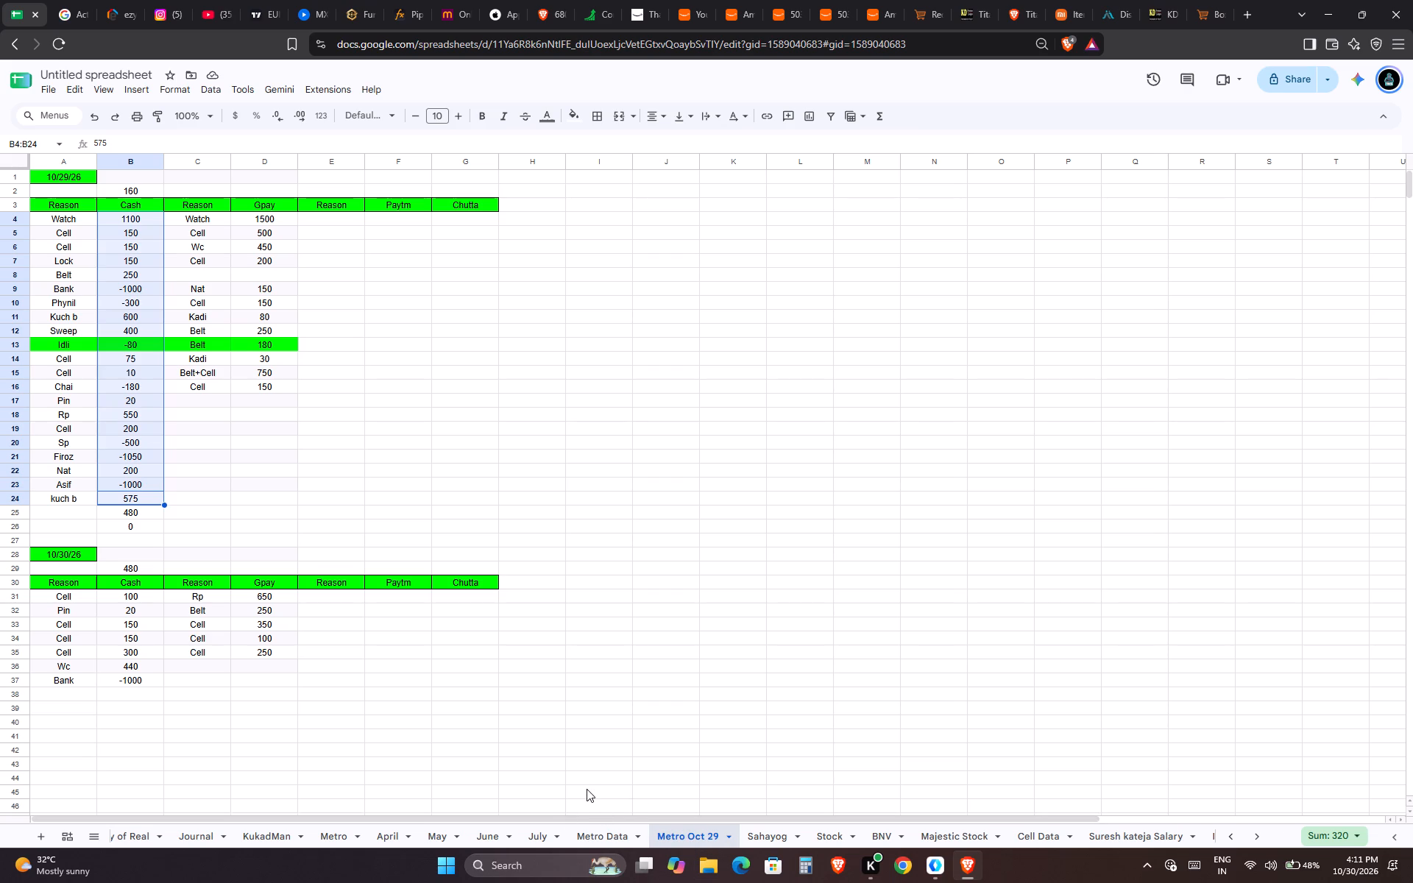
# Clear the existing 10/29/26 cash total and difference formulas from B25 and B26 of Metro Oct 29.
pyautogui.press('Down')
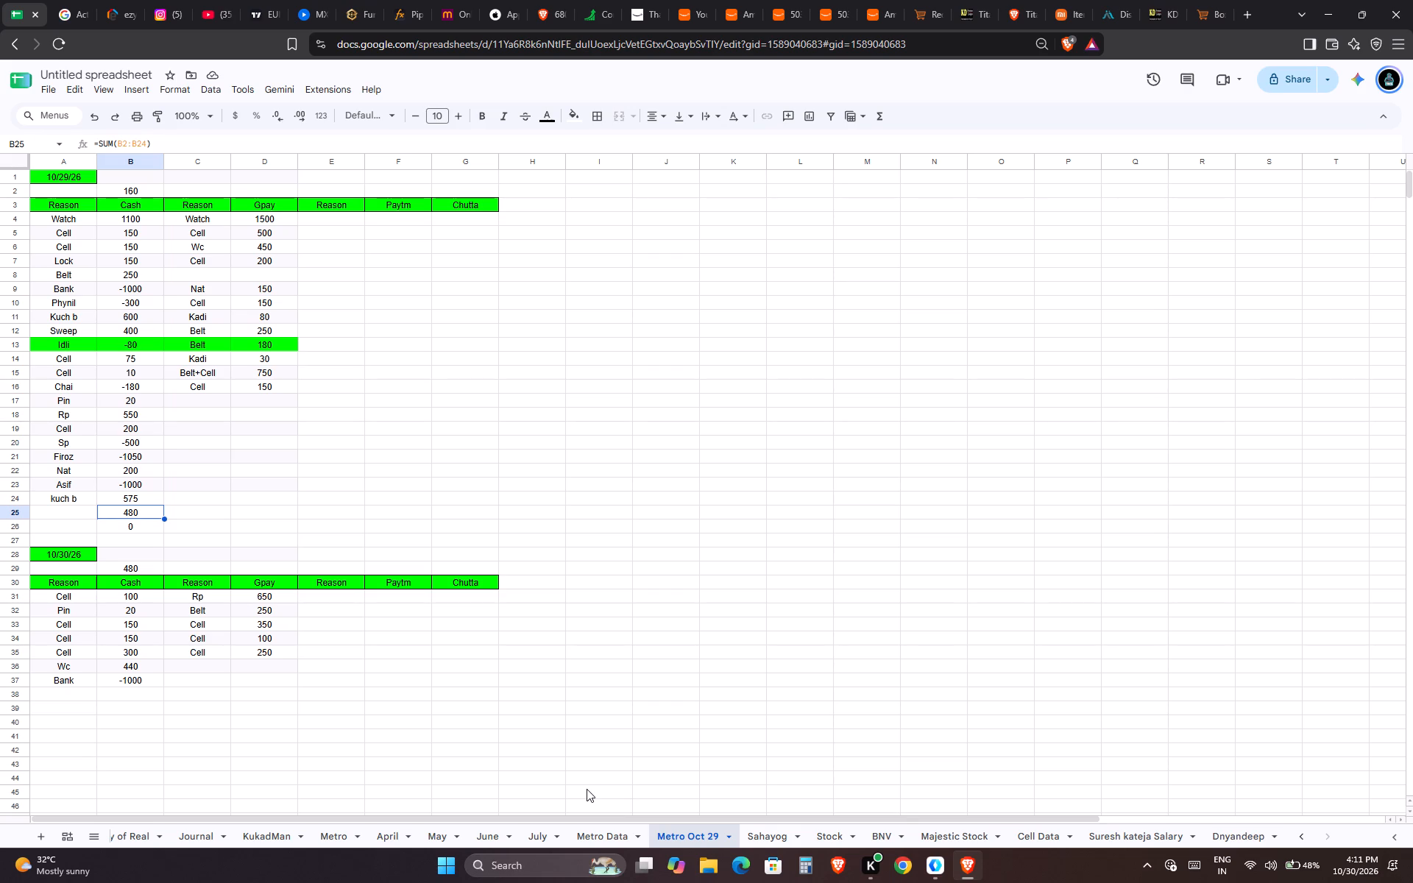
pyautogui.press('Down')
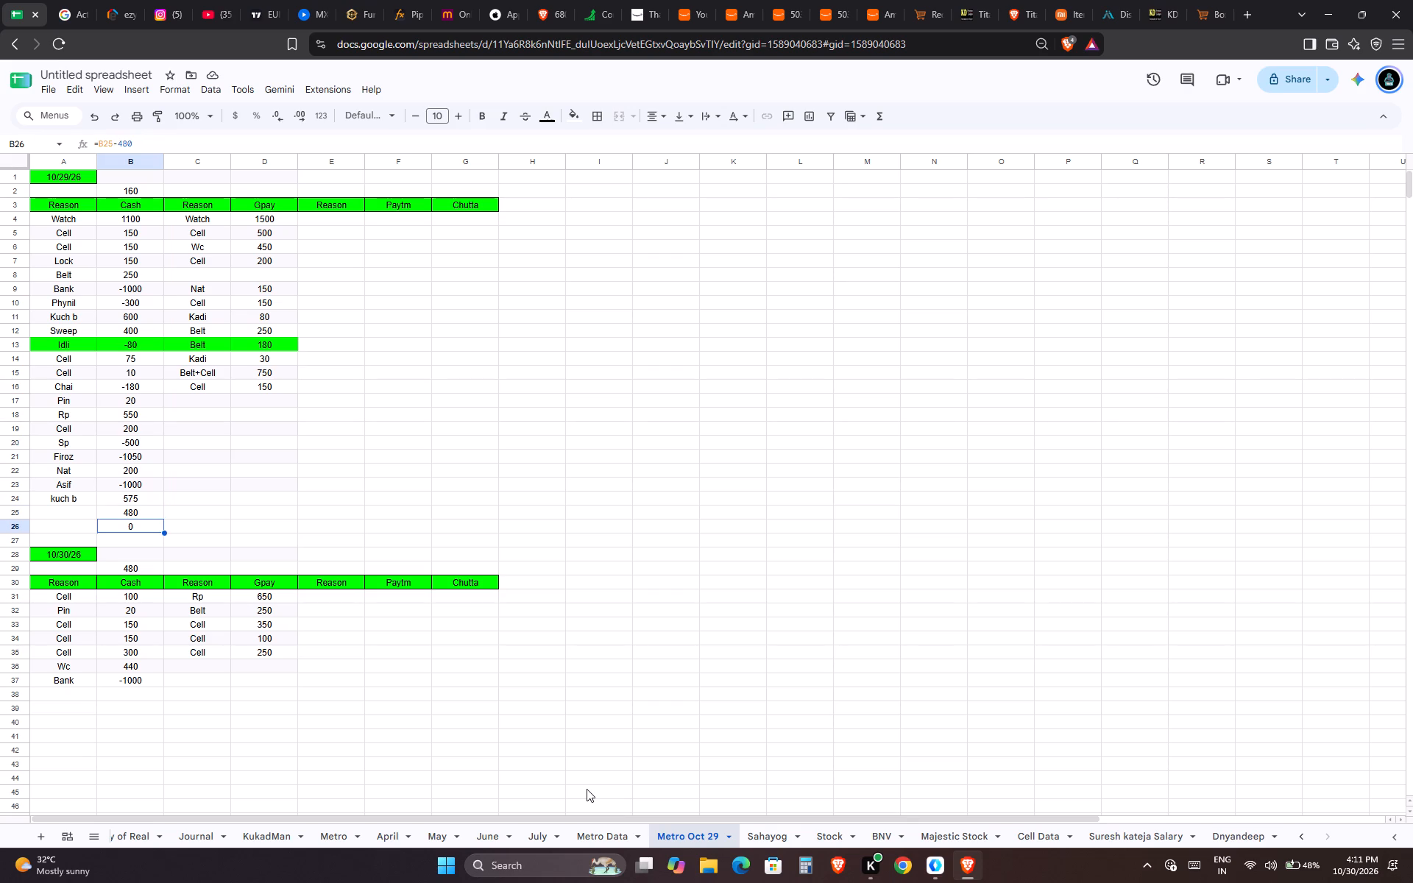
pyautogui.press('BackSpace')
pyautogui.press('Up')
pyautogui.press('BackSpace')
pyautogui.press('Down')
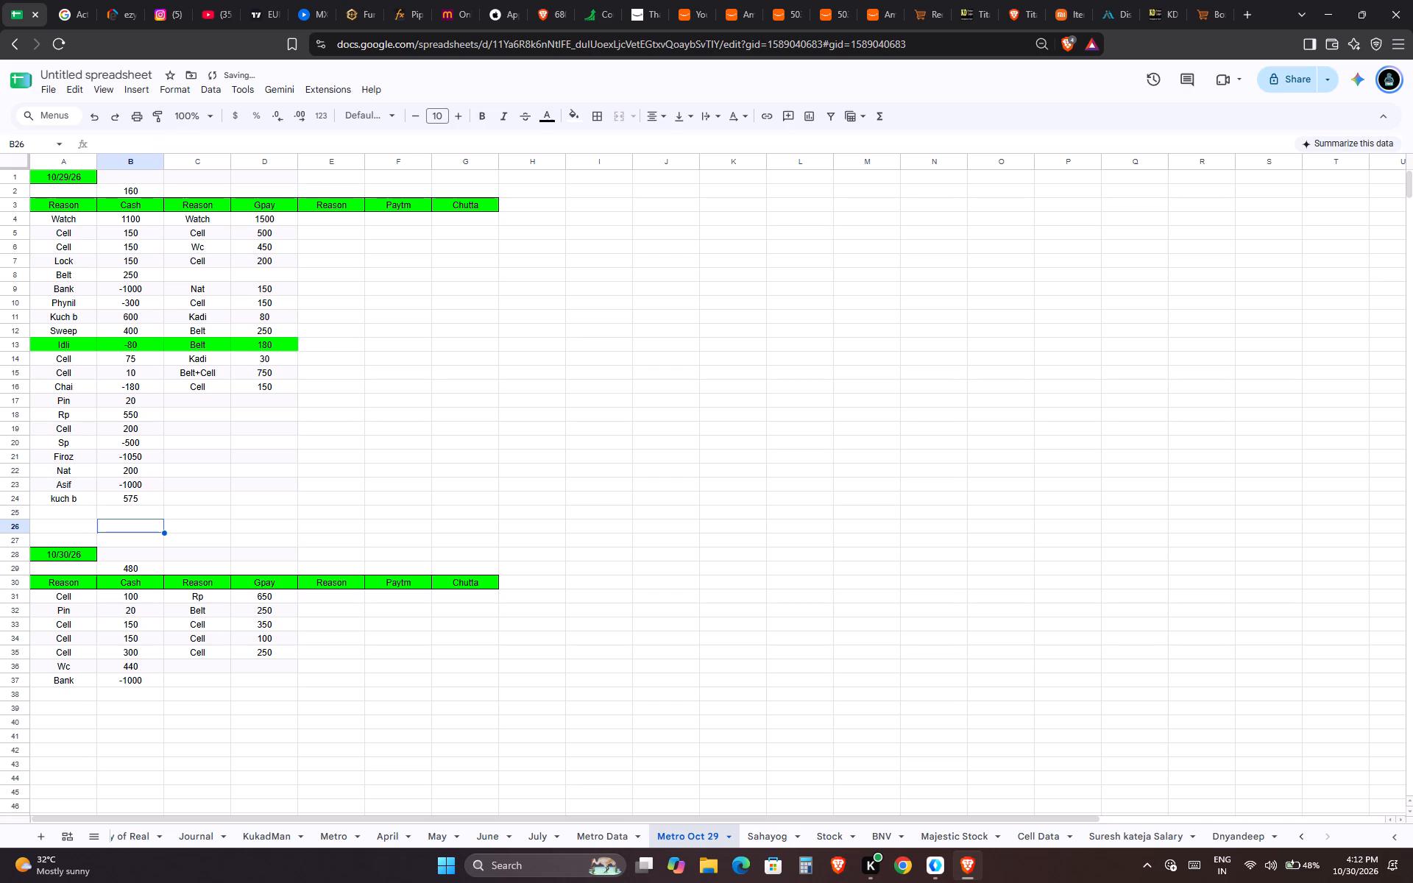
# Total the 10/29/26 Cash entries B4:B24 with a SUM formula in B26, excluding the opening amount in B2.
pyautogui.write('=sum')
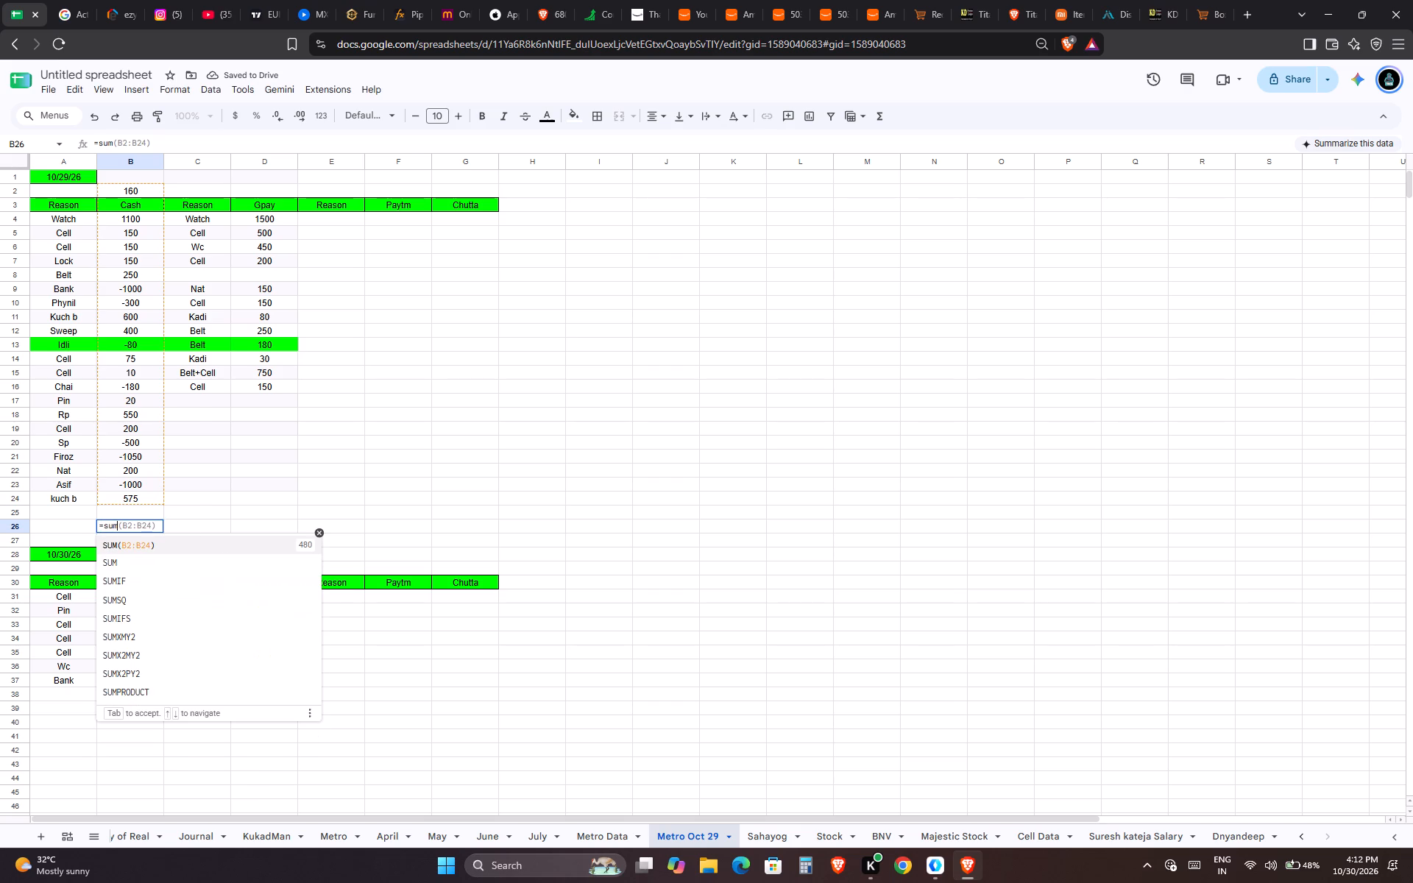
pyautogui.press('Down')
pyautogui.press('Tab')
pyautogui.hotkey('ctrl', 'Up')
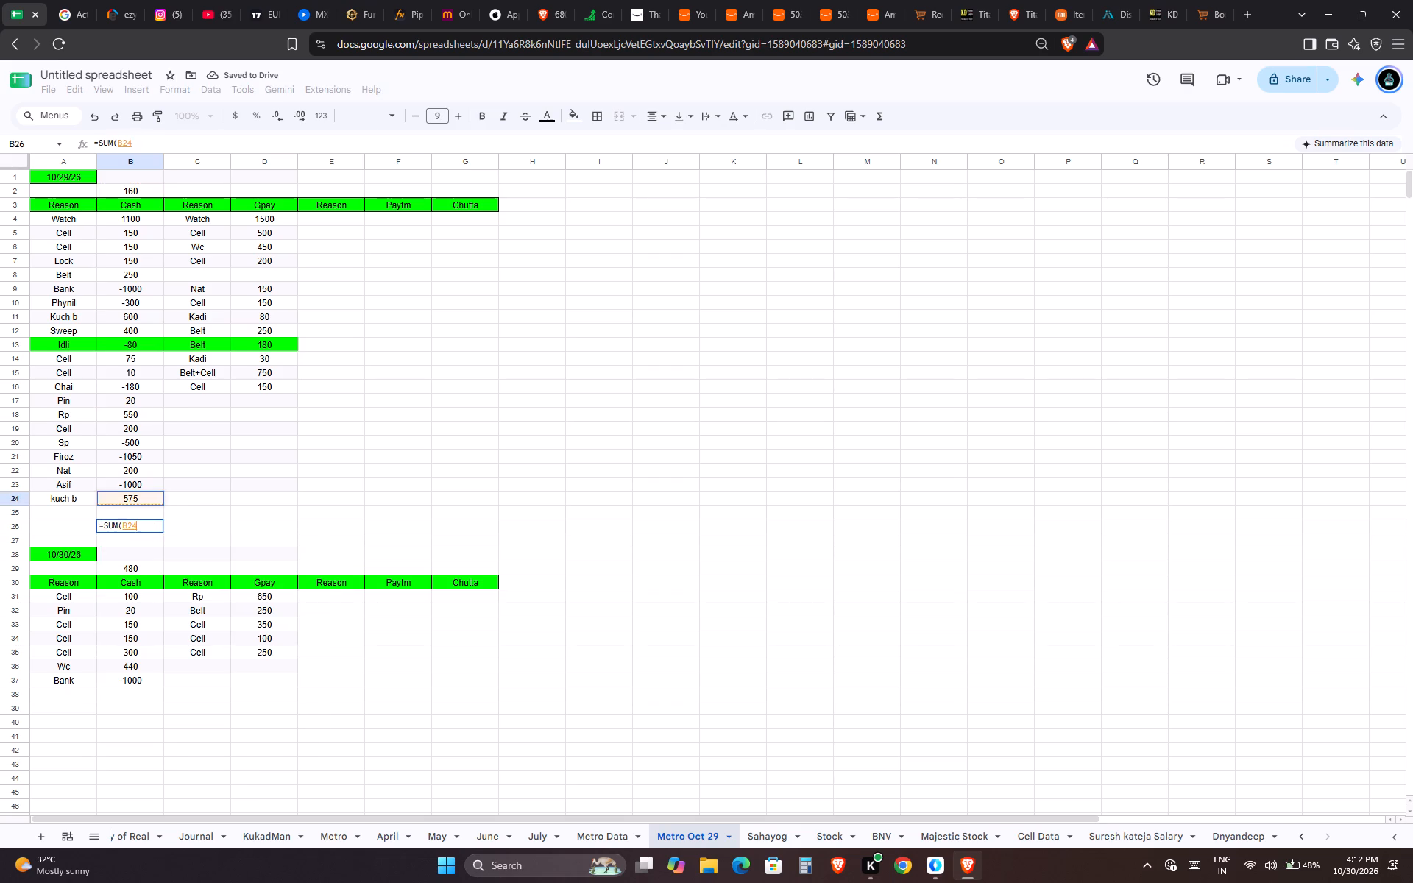
pyautogui.hotkey('ctrl', 'Up')
pyautogui.press('Down')
pyautogui.press('Down')
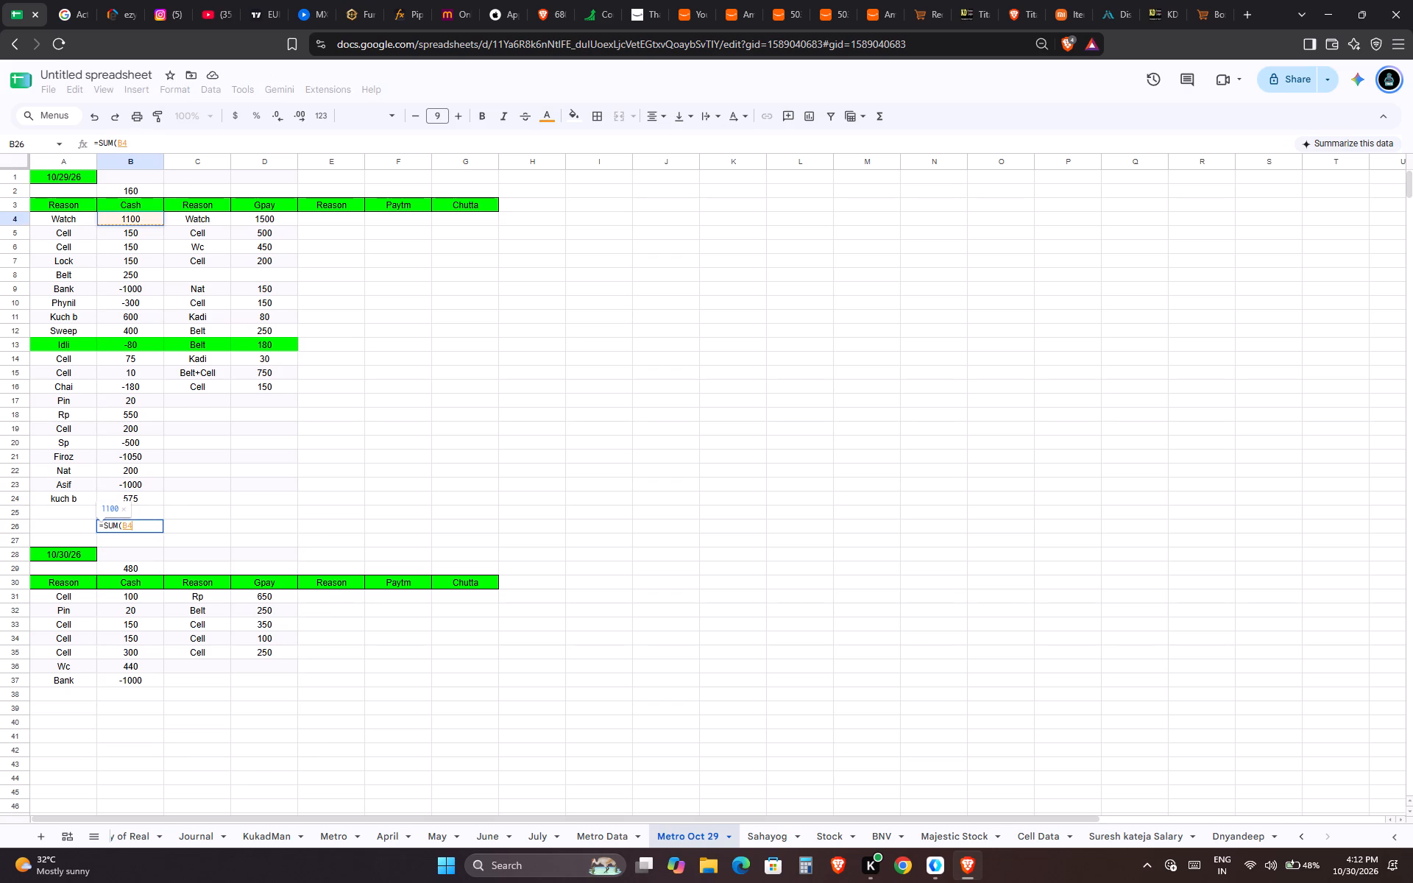
pyautogui.hotkey('ctrl', 'shift', 'Down')
pyautogui.press('Return')
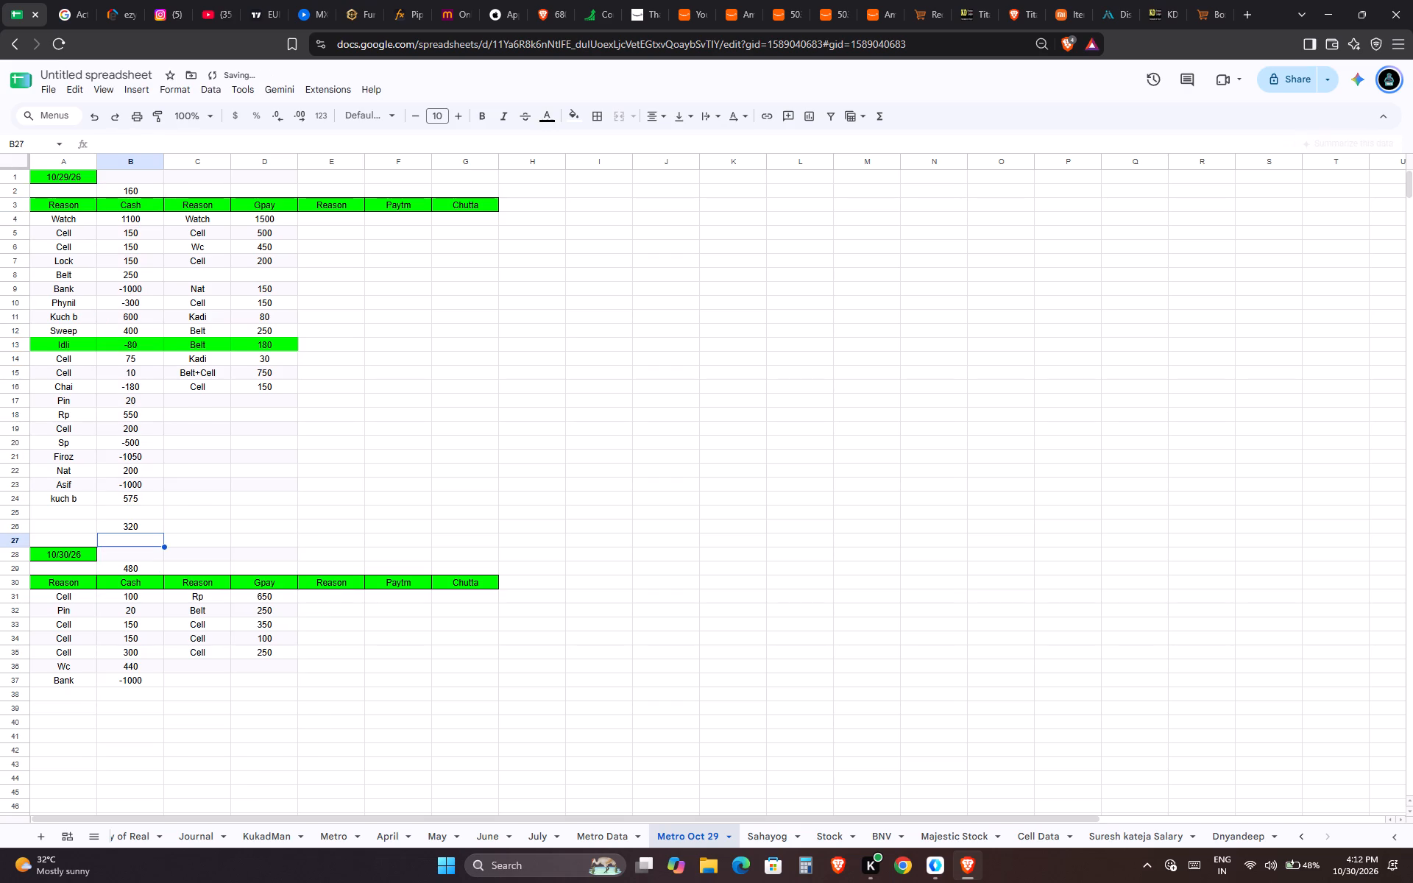
# Total the 10/29/26 Gpay entries D4:D16 with a SUM formula in D26.
pyautogui.press('Right')
pyautogui.press('Up')
pyautogui.press('Right')
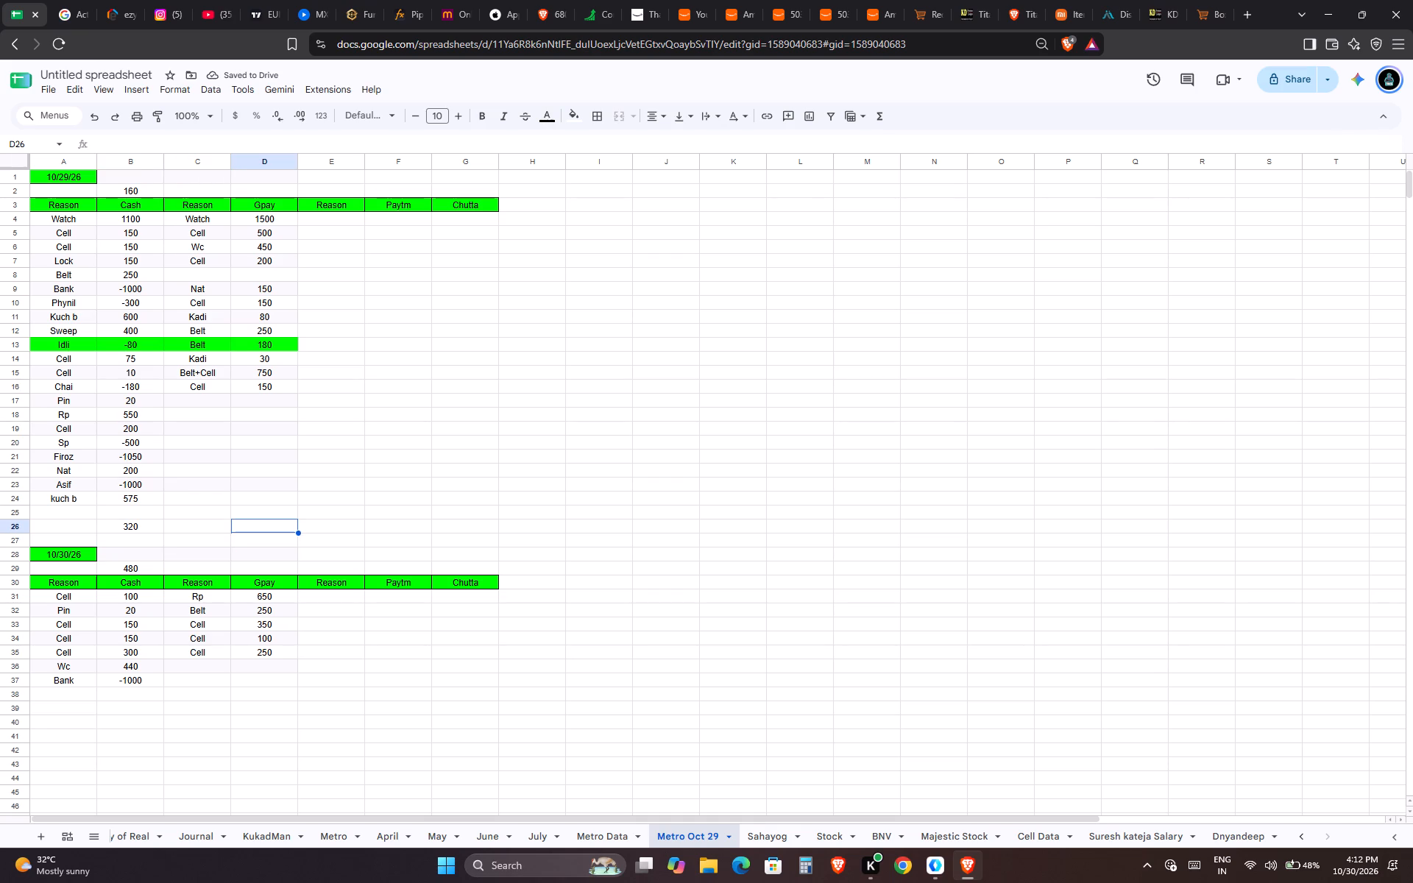
pyautogui.write('=sum')
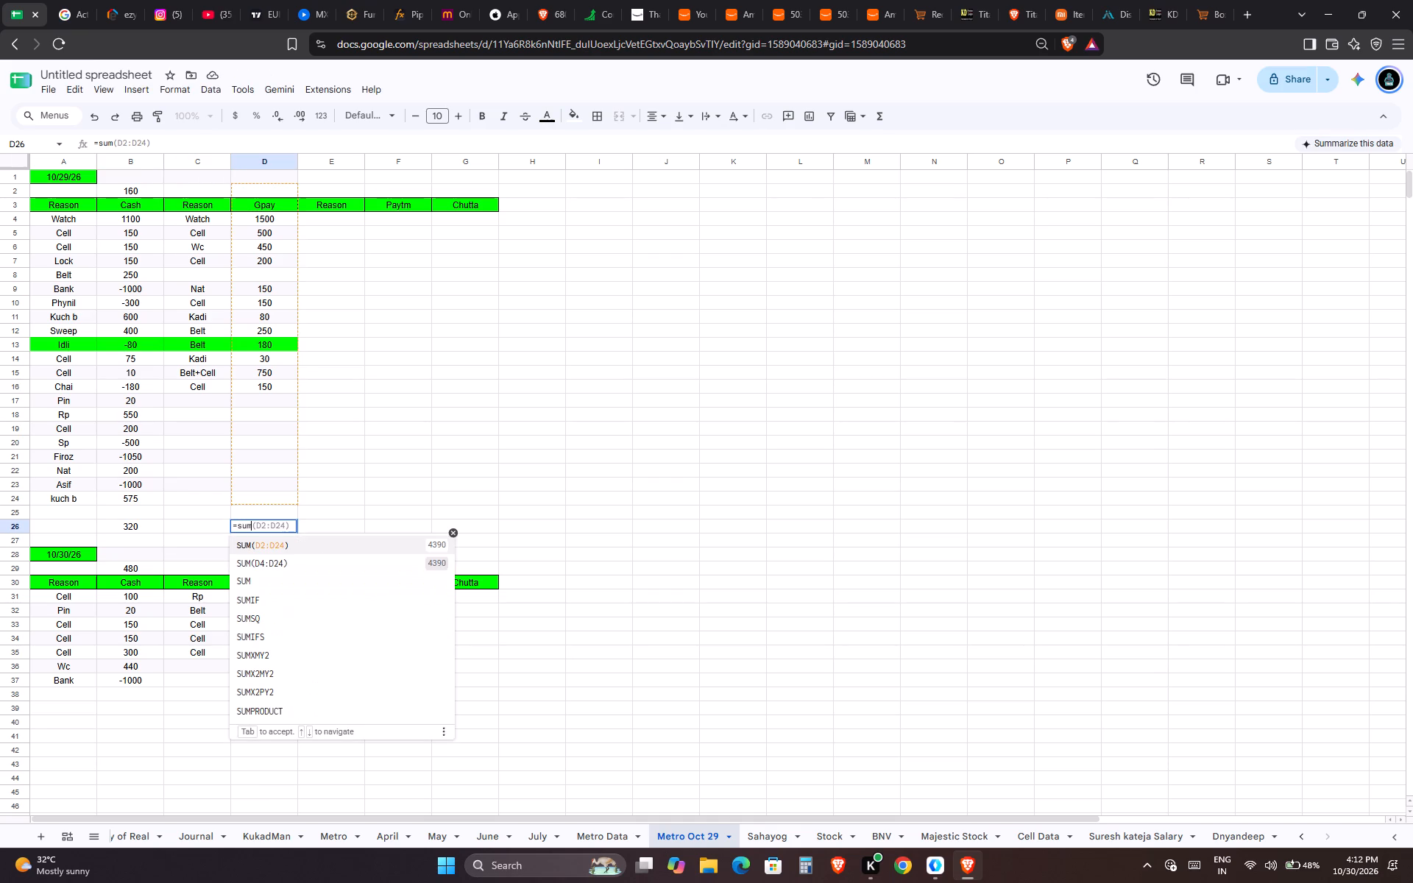
pyautogui.press('Down')
pyautogui.press('Down')
pyautogui.press('Tab')
pyautogui.hotkey('ctrl', 'Up')
pyautogui.hotkey('ctrl', 'Up')
pyautogui.hotkey('ctrl', 'Up')
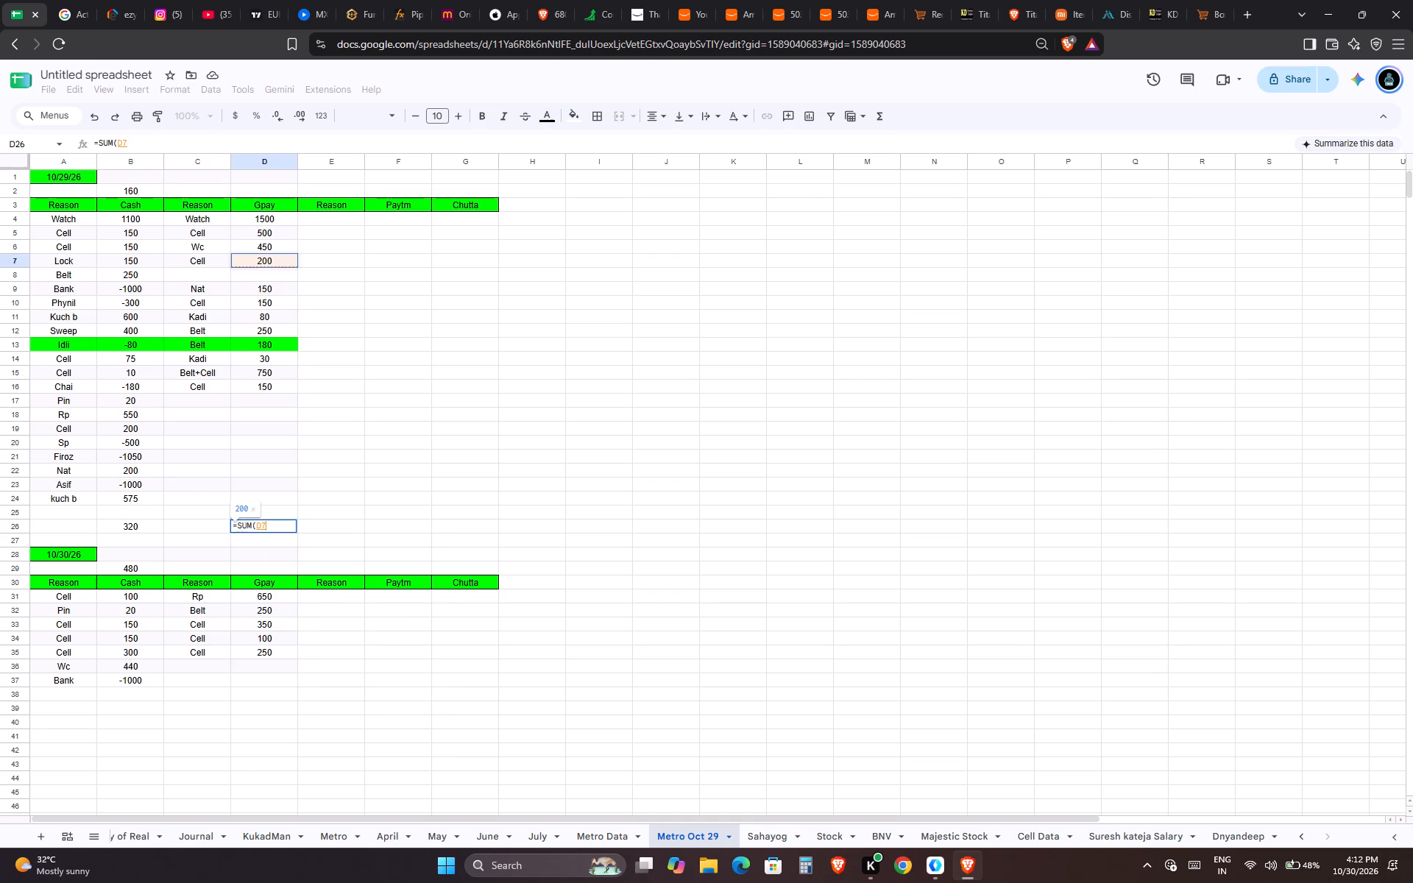
pyautogui.hotkey('ctrl', 'Up')
pyautogui.press('Down')
pyautogui.press('Down')
pyautogui.press('Up')
pyautogui.hotkey('ctrl', 'shift', 'Down')
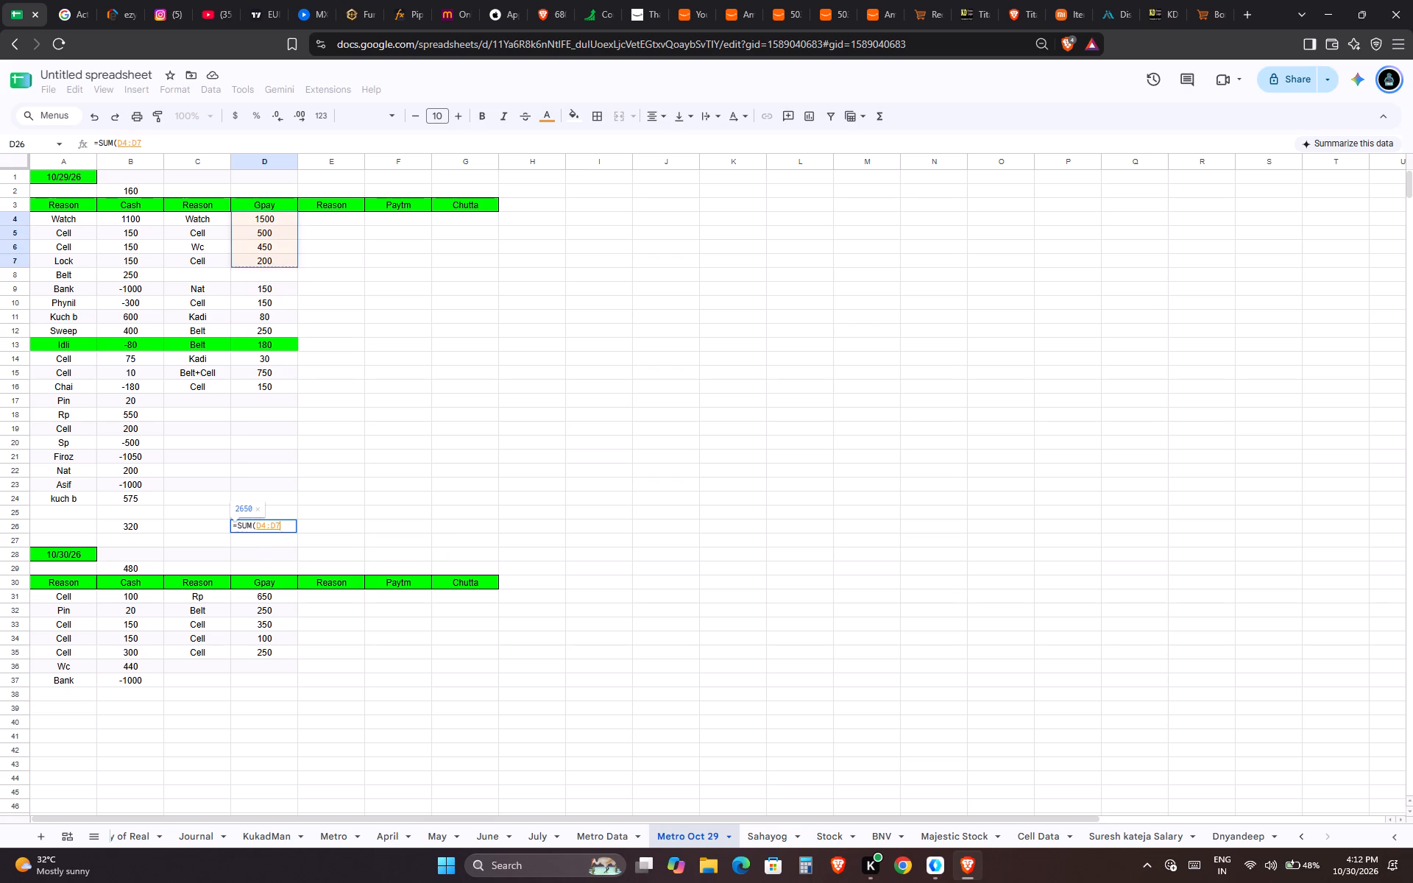
pyautogui.hotkey('ctrl', 'shift', 'Down')
pyautogui.hotkey('ctrl', 'shift', 'Down')
pyautogui.press('Return')
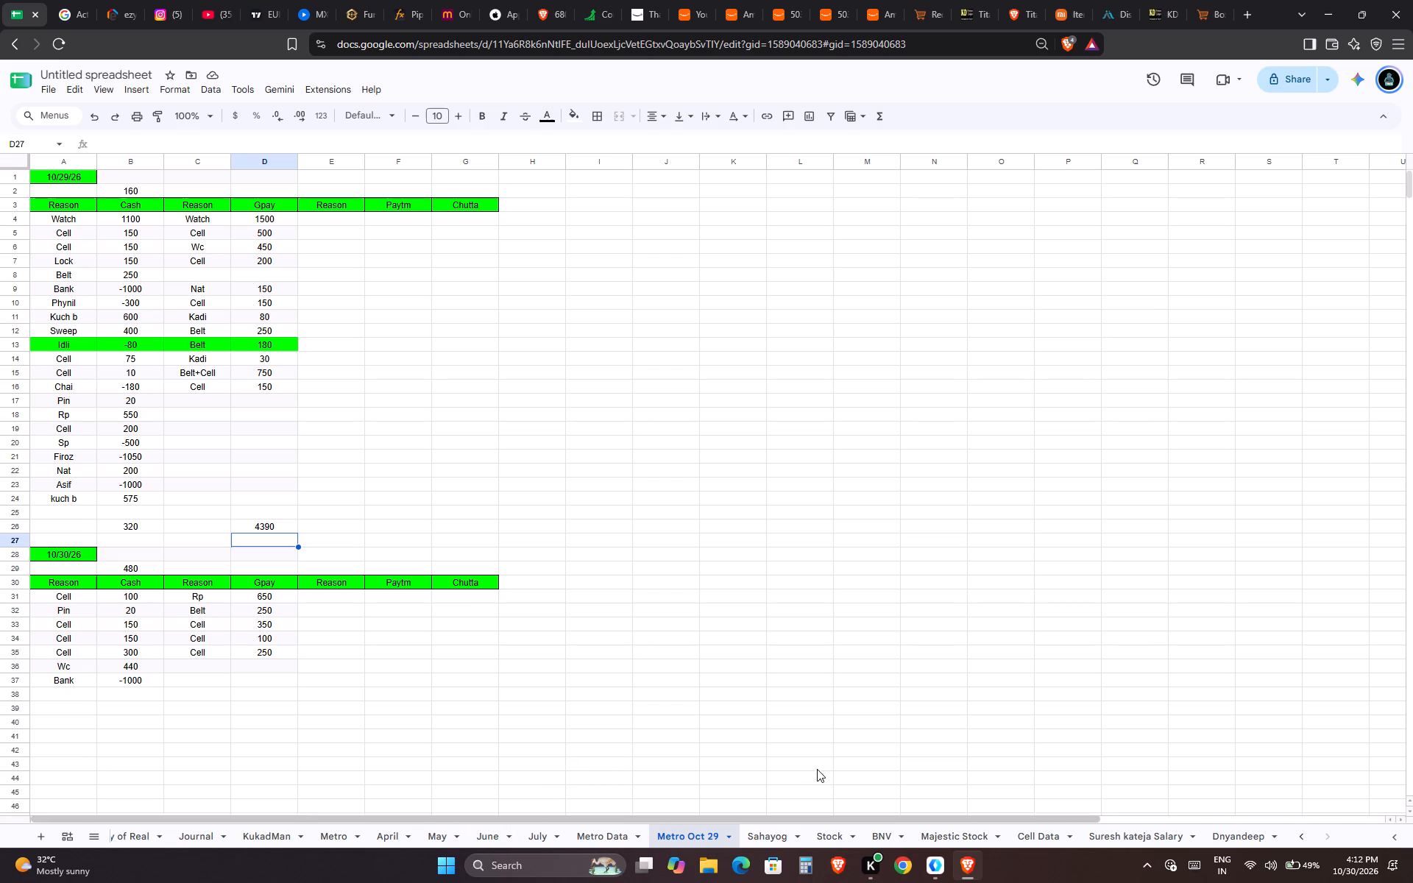
# Enter 4390 as the 10/29/26 Online amount in C2 of the Metro Data sheet.
pyautogui.click(617, 831)
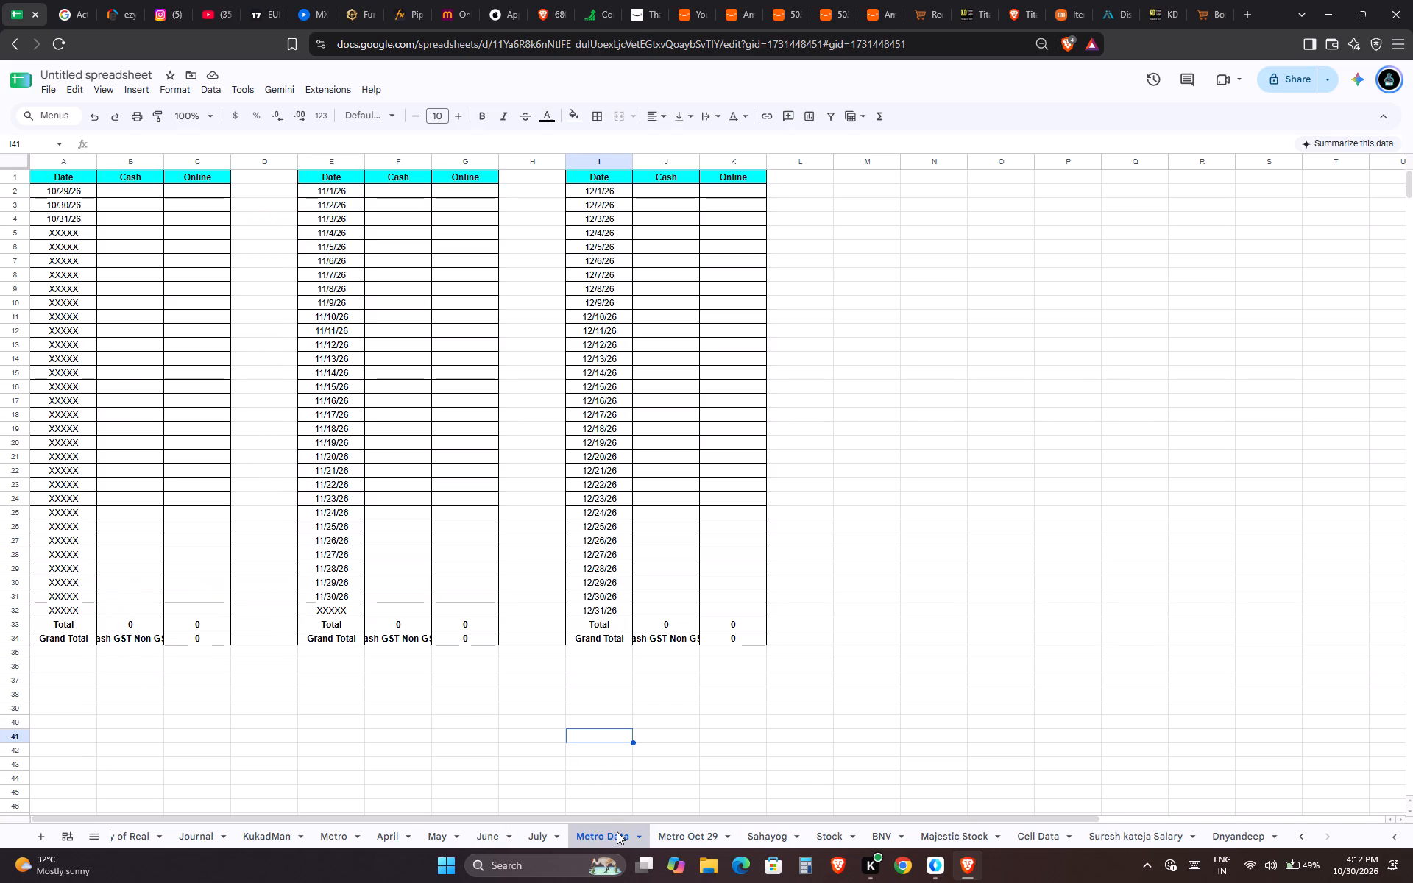
pyautogui.press('Left')
pyautogui.press('Left')
pyautogui.hotkey('ctrl', 'Left')
pyautogui.hotkey('ctrl', 'Up')
pyautogui.hotkey('ctrl', 'Up')
pyautogui.press('Right')
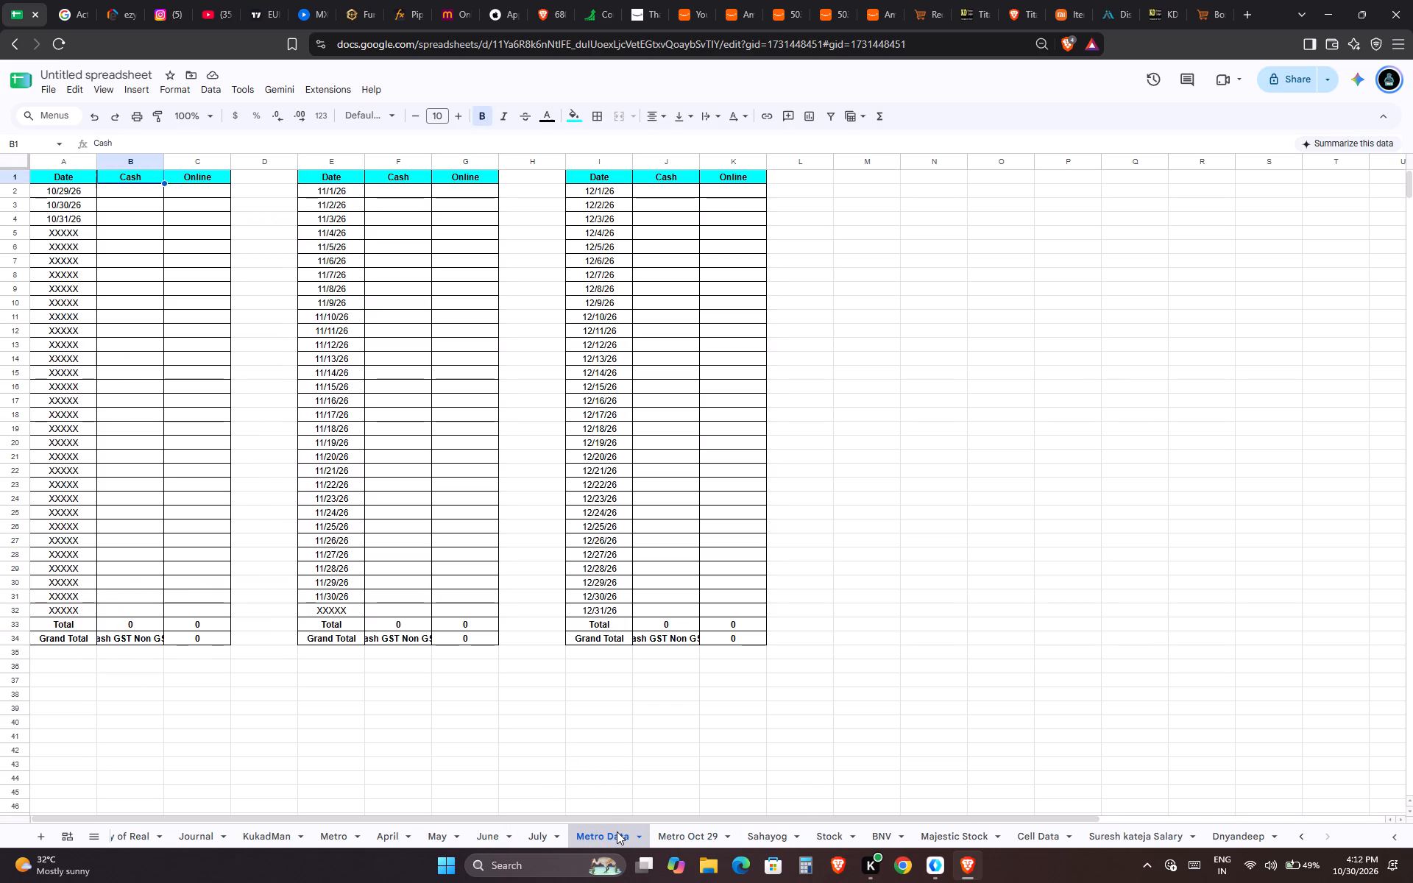
pyautogui.press('Down')
pyautogui.press('Right')
pyautogui.write('4390')
pyautogui.press('Down')
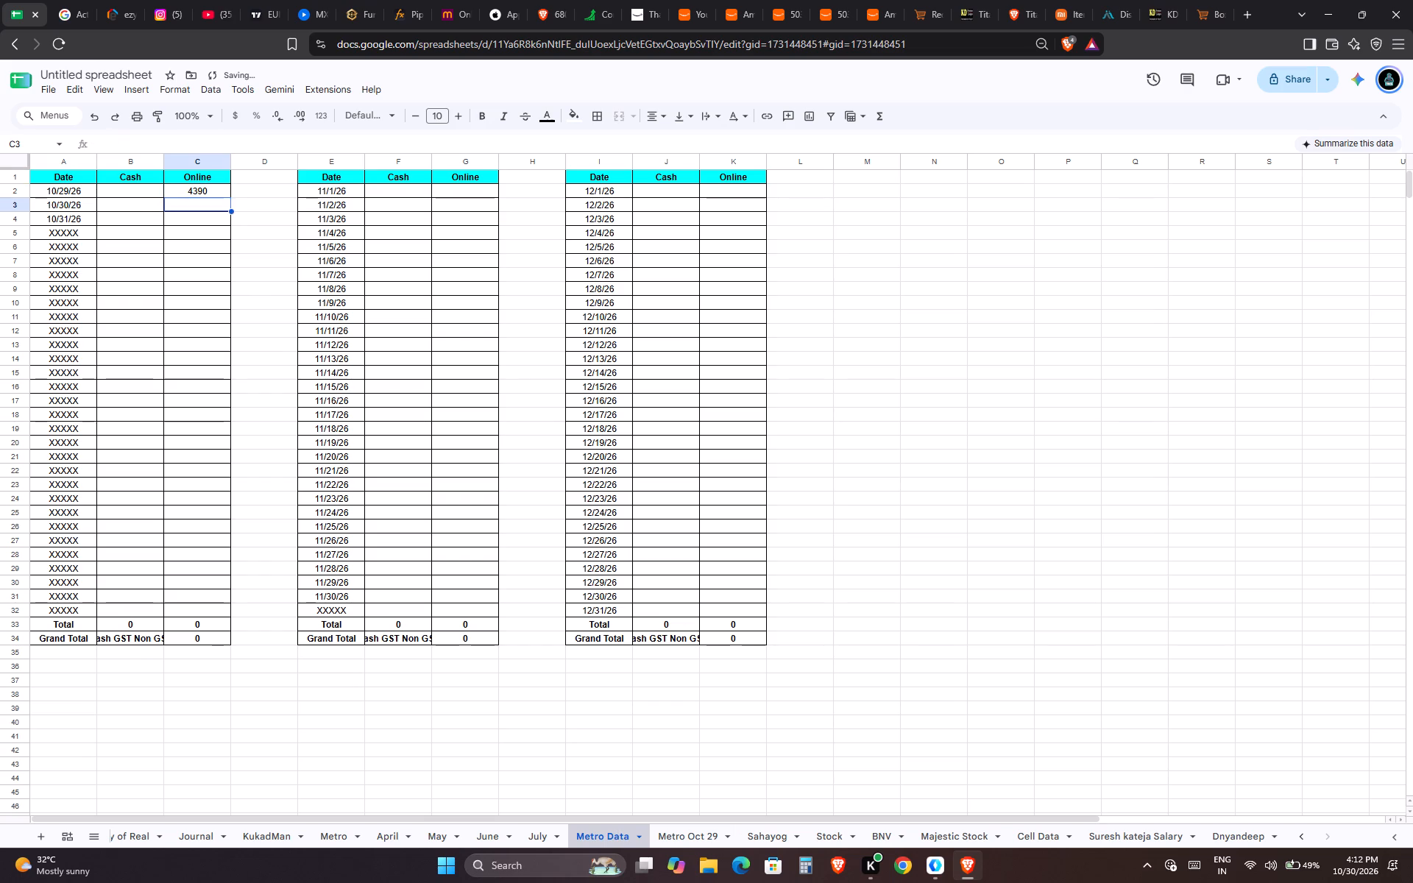
# Recheck the Metro Oct 29 cash total, enter 320 as the 10/29/26 Cash amount in B2 of Metro Data, and save.
pyautogui.press('Left')
pyautogui.press('Up')
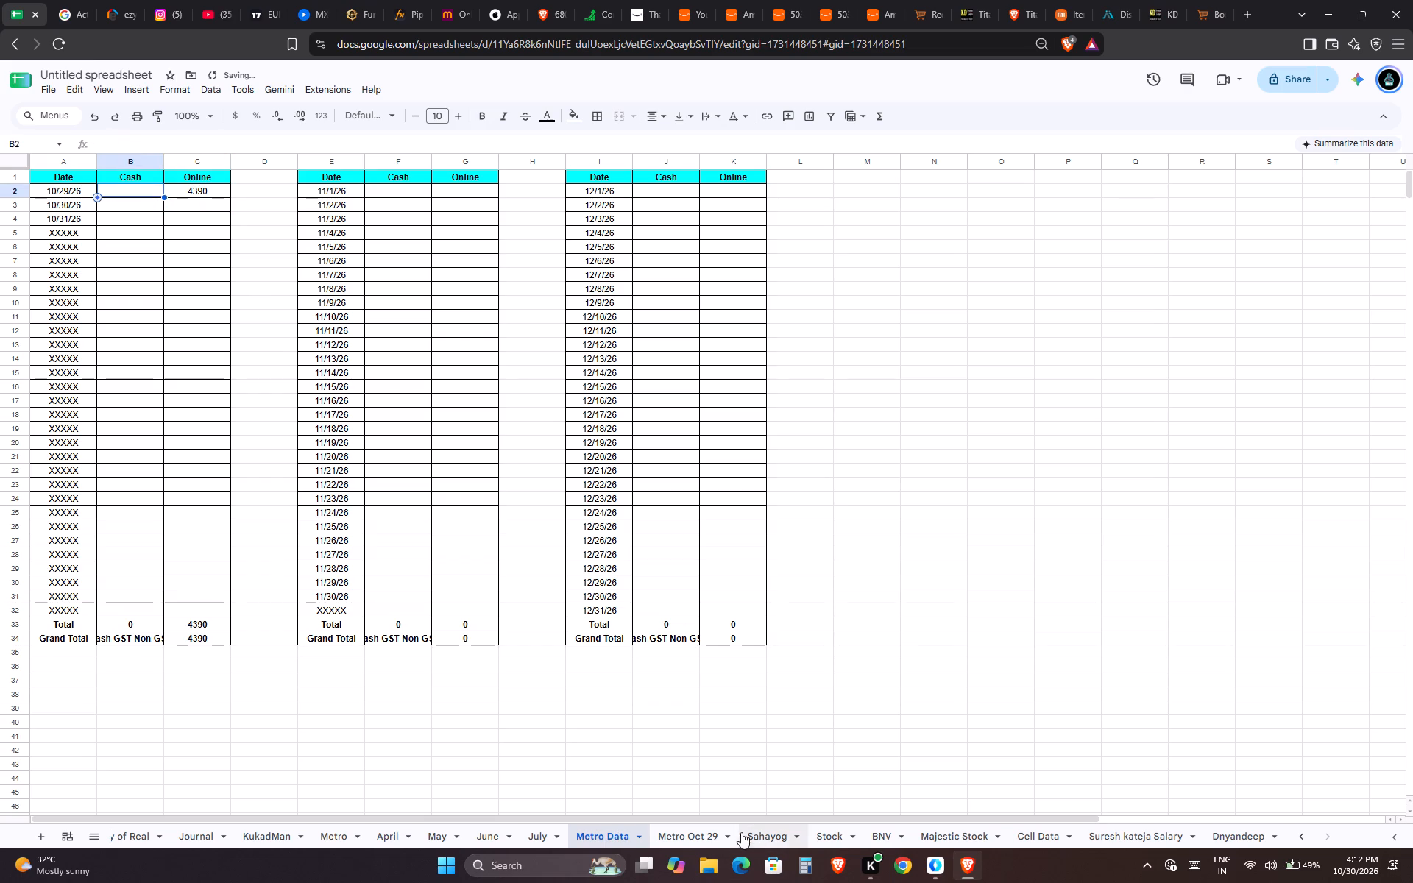
pyautogui.click(702, 843)
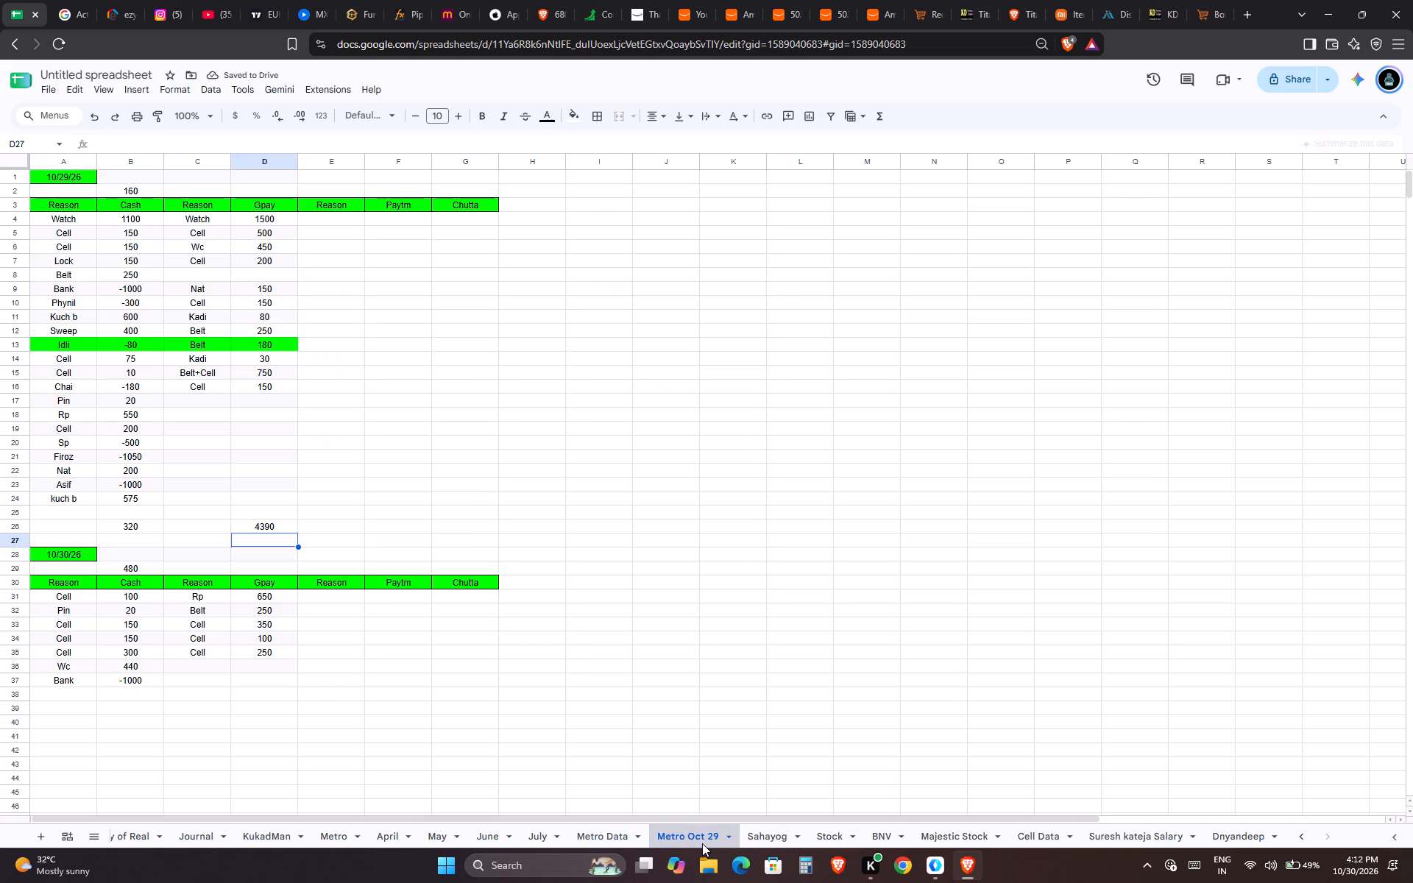
pyautogui.moveTo(643, 849); pyautogui.dragTo(622, 834)
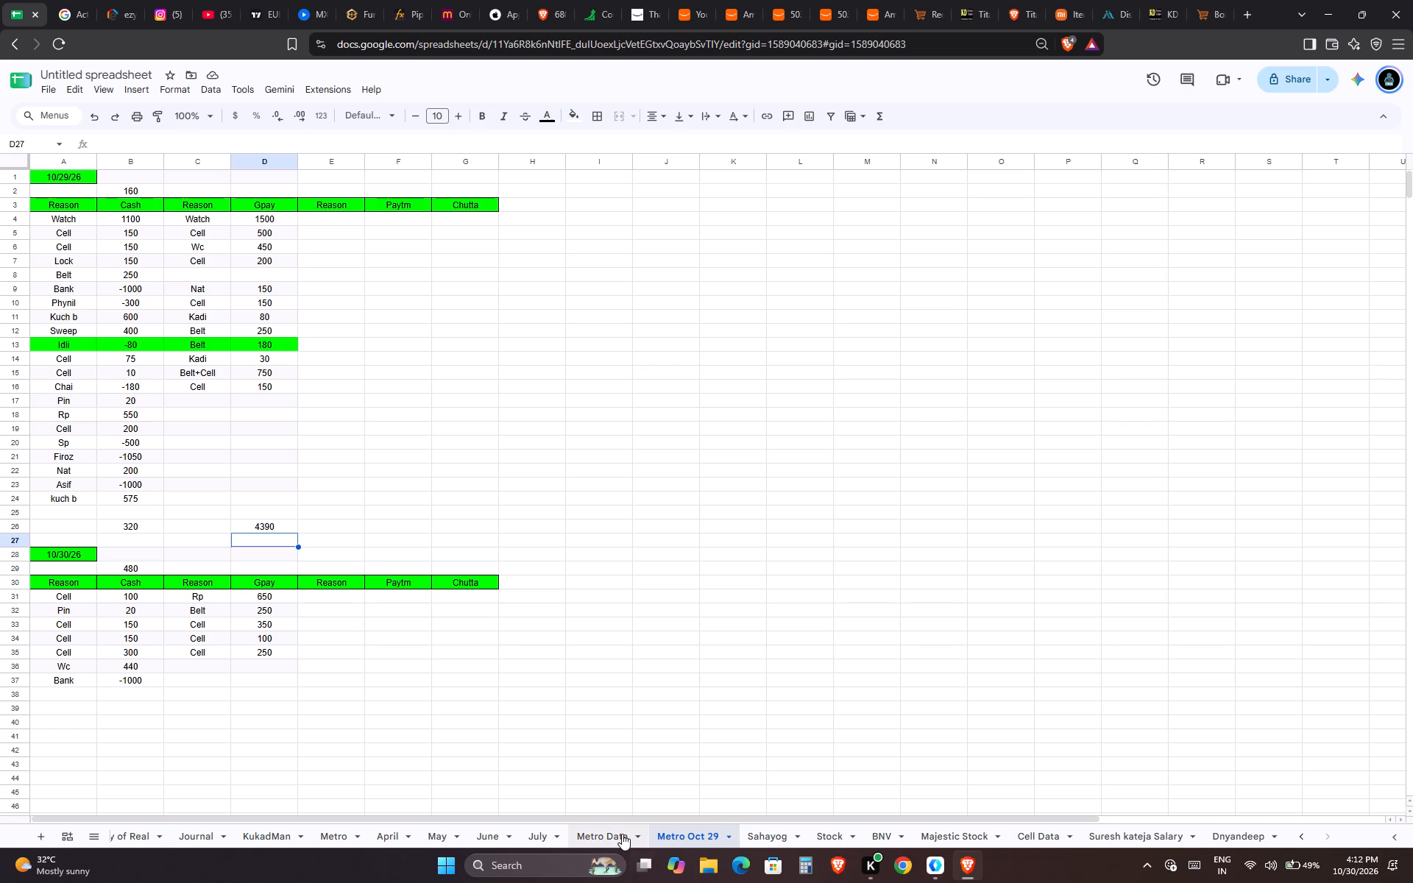
pyautogui.click(622, 834)
pyautogui.press('Up')
pyautogui.press('Up')
pyautogui.press('Left')
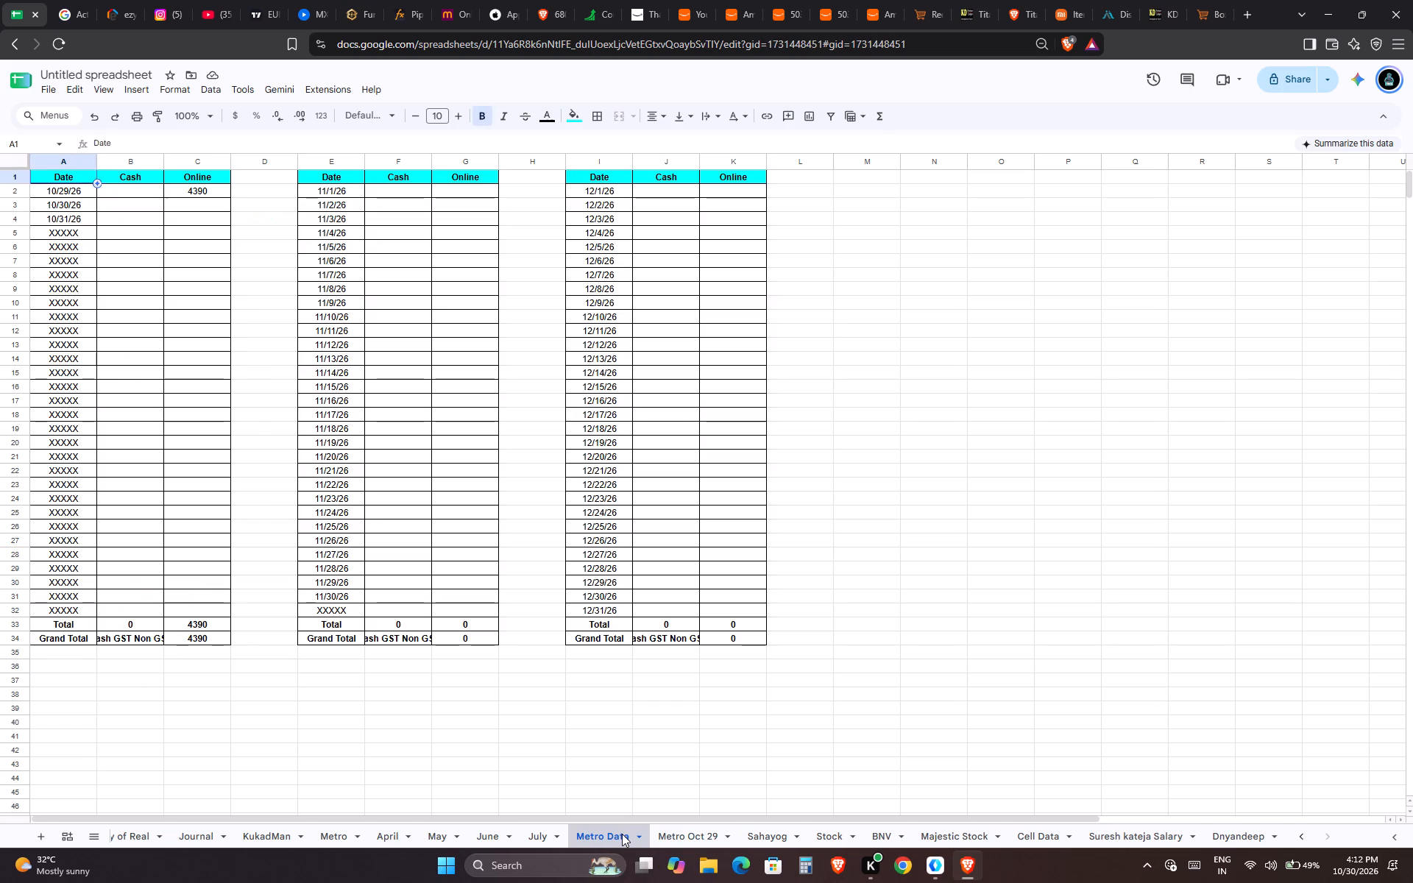
pyautogui.press('Down')
pyautogui.press('Right')
pyautogui.write('320')
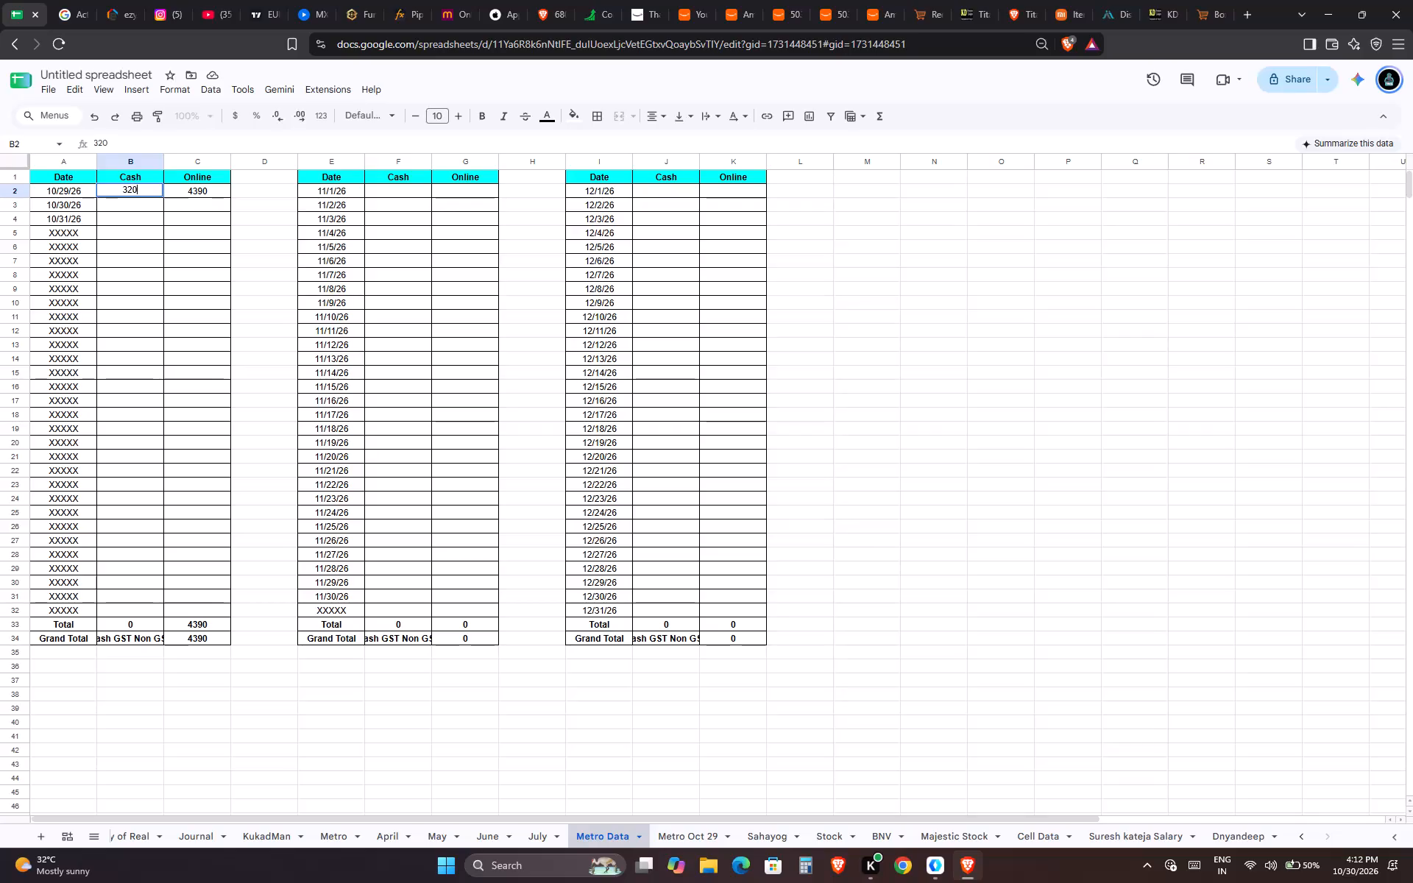
pyautogui.press('Return')
pyautogui.hotkey('ctrl', 's')
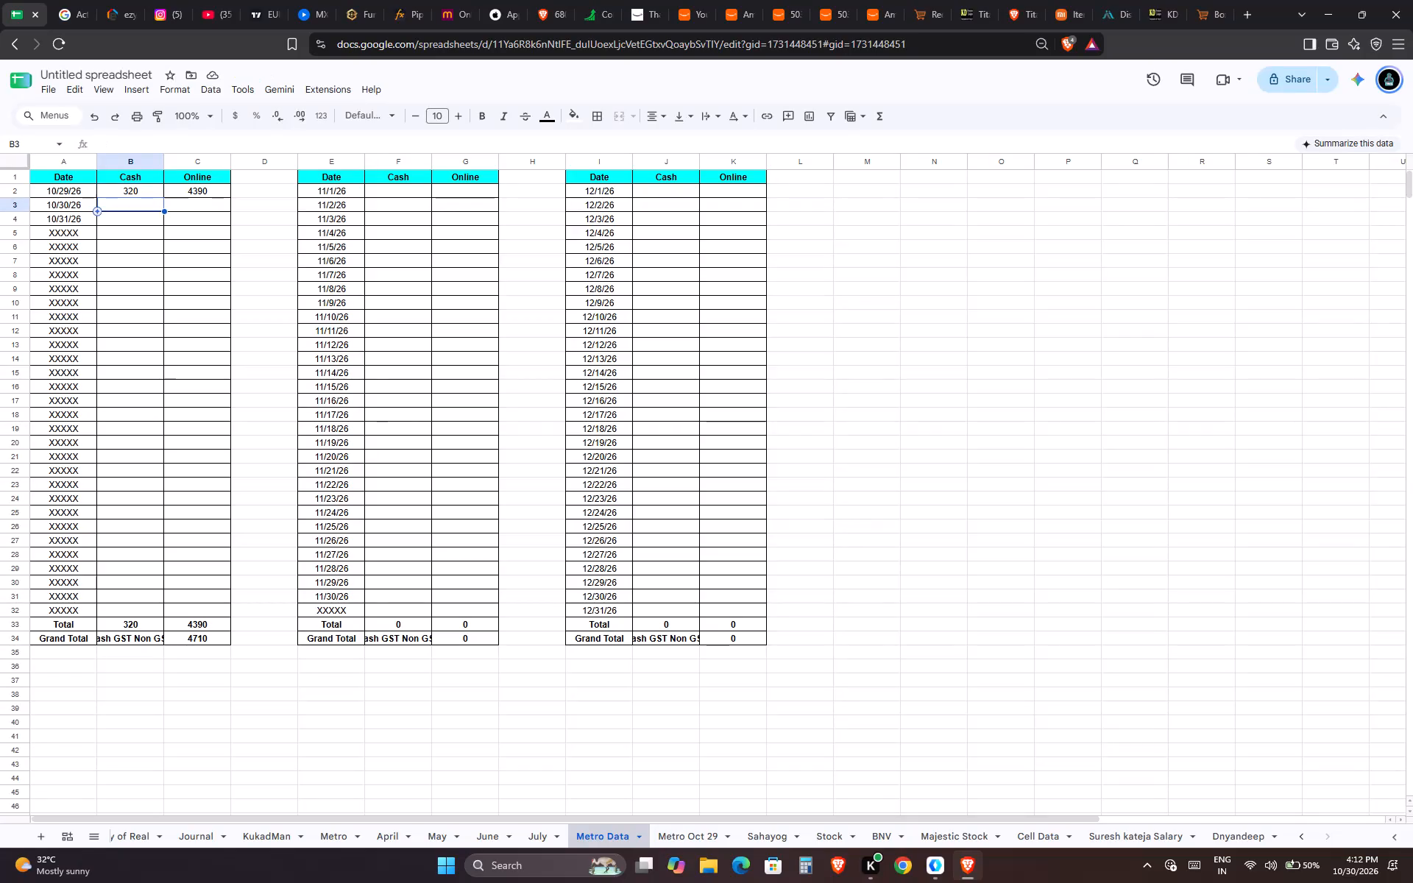
# Change the Grand Total label in B34 of Metro Data to "Cash Online".
pyautogui.hotkey('ctrl', 'Down')
pyautogui.press('Down')
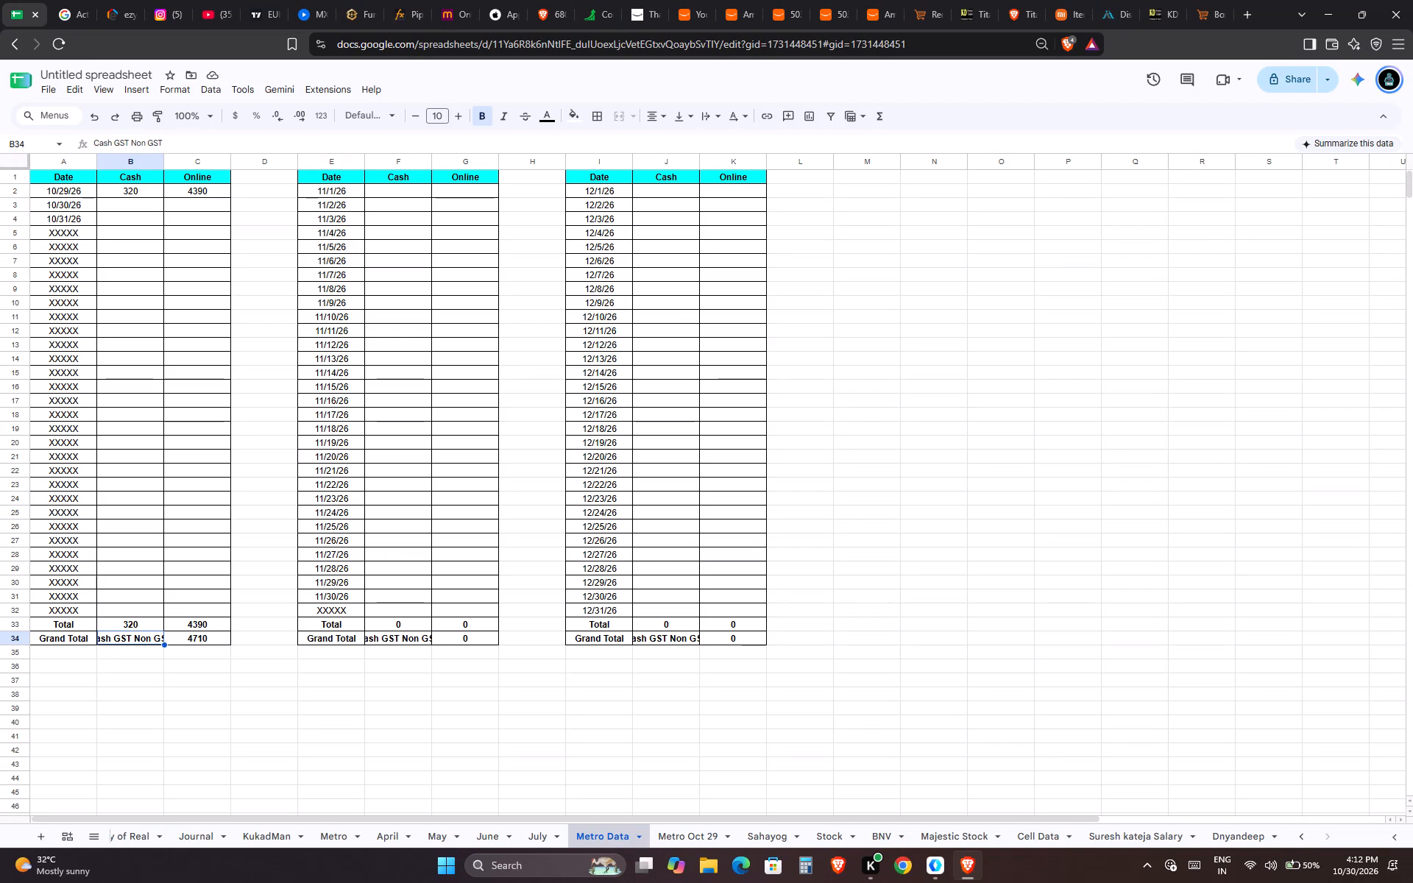
pyautogui.press('F2')
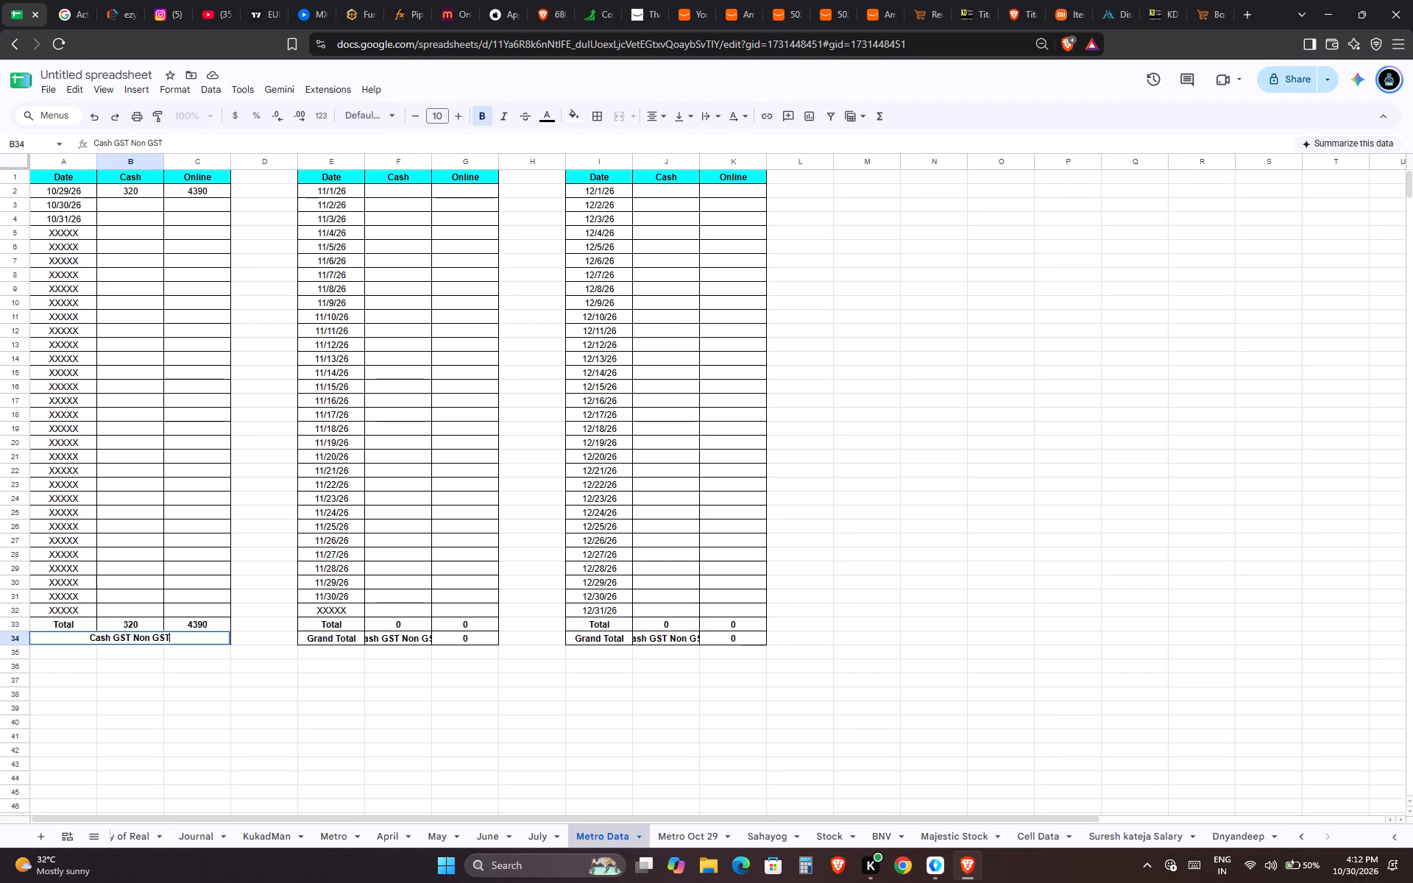
pyautogui.press('Left')
pyautogui.hotkey('ctrl', 'Left')
pyautogui.press('Left')
pyautogui.press('Right')
pyautogui.press('Right')
pyautogui.press('Right')
pyautogui.press('Right')
pyautogui.press('Right')
pyautogui.hotkey('ctrl', 'shift', 'Left')
pyautogui.hotkey('ctrl', 'shift', 'Left')
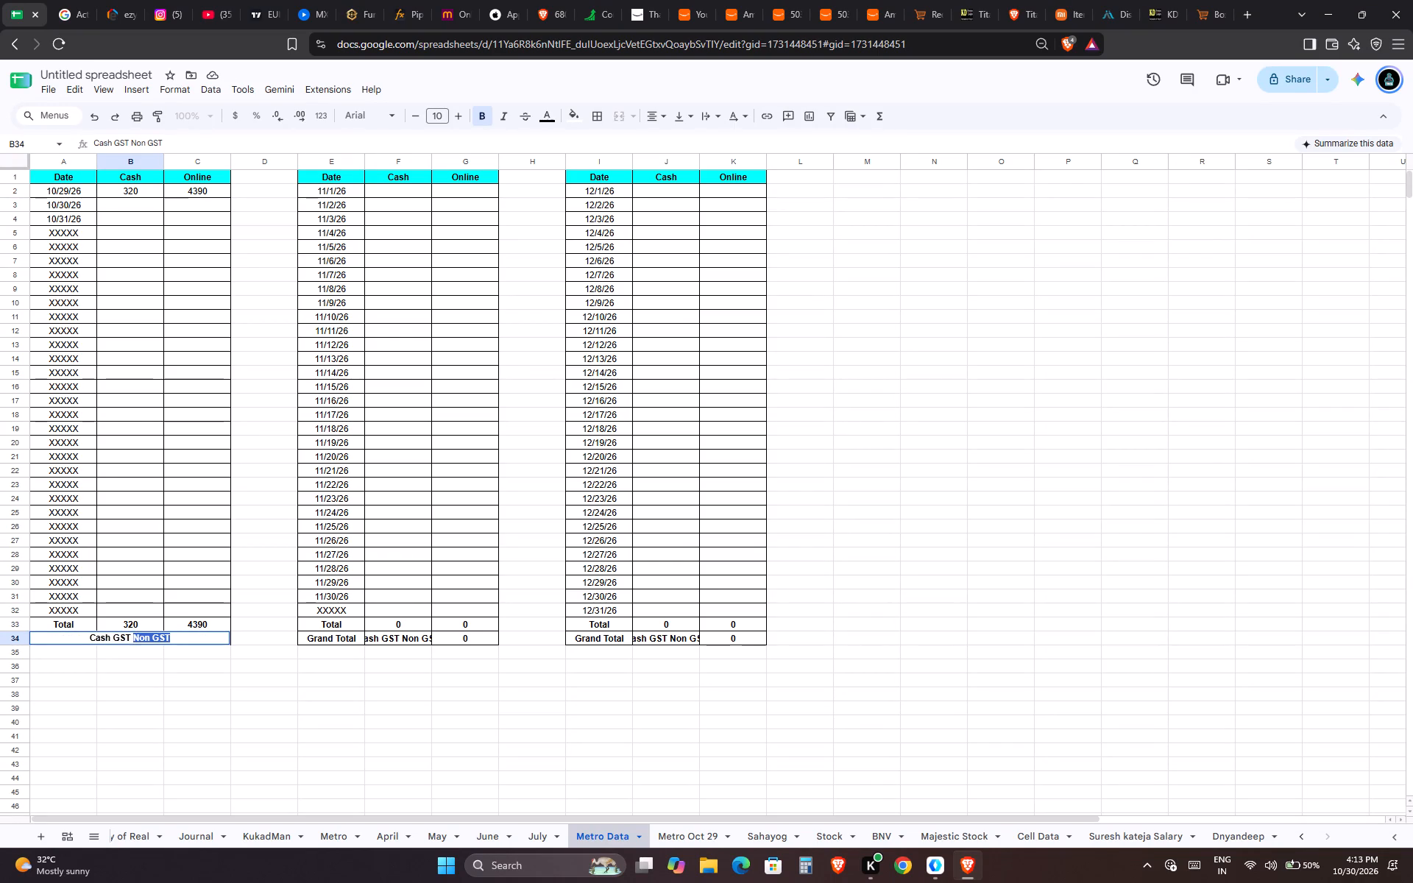
pyautogui.hotkey('ctrl', 'shift', 'Left')
pyautogui.write('Online')
pyautogui.press('Tab')
pyautogui.press('Tab')
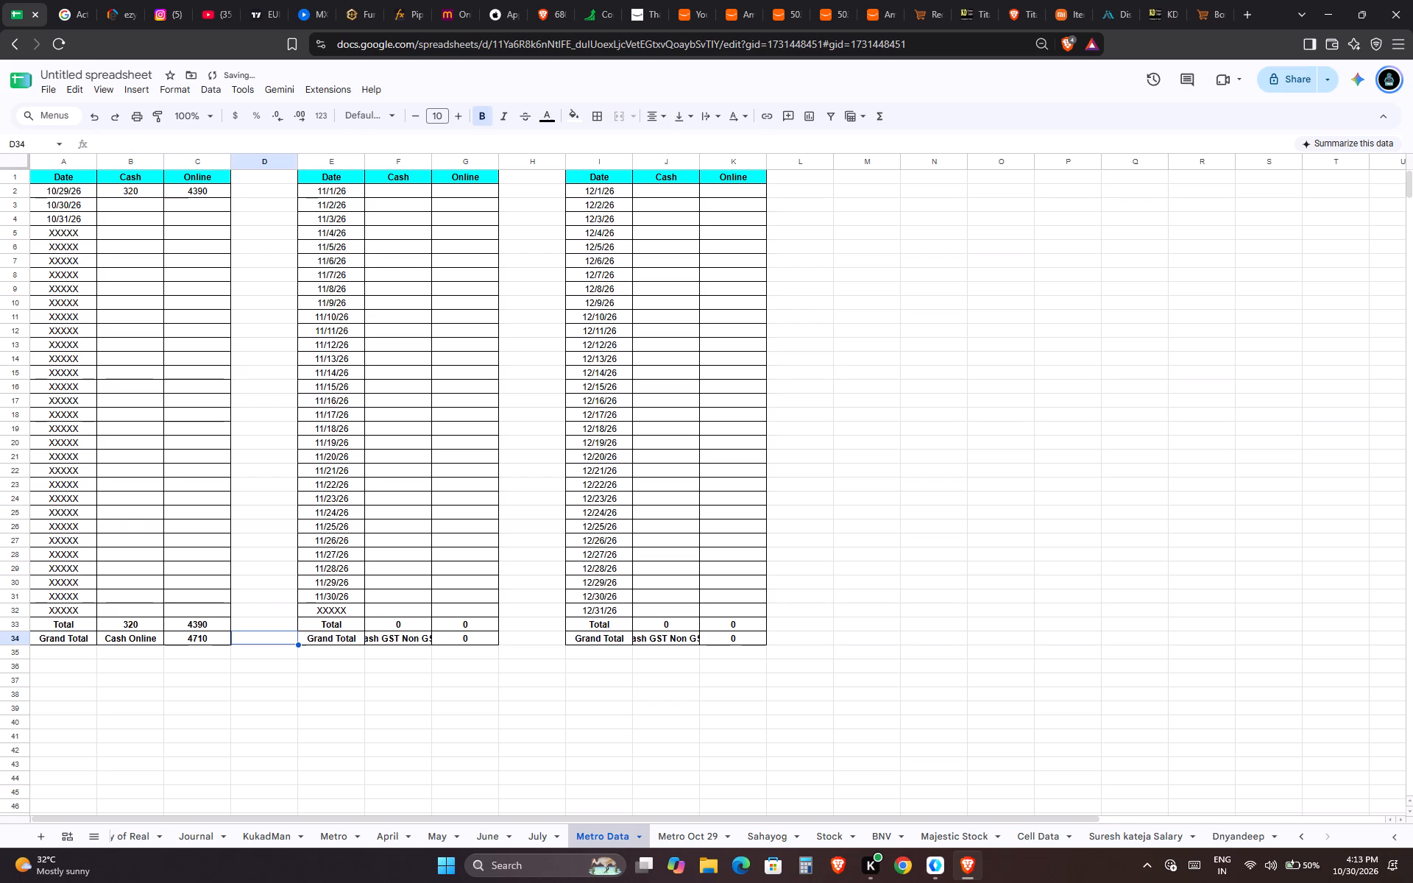
# Copy the "Cash Online" label from B34 into the November and December Grand Total rows at F34 and J34, and save.
pyautogui.press('Left')
pyautogui.press('Left')
pyautogui.hotkey('ctrl', 'c')
pyautogui.hotkey('ctrl', 'Right')
pyautogui.press('Right')
pyautogui.press('Right')
pyautogui.press('Right')
pyautogui.hotkey('ctrl', 'v')
pyautogui.hotkey('ctrl', 'Right')
pyautogui.hotkey('ctrl', 'Right')
pyautogui.press('Right')
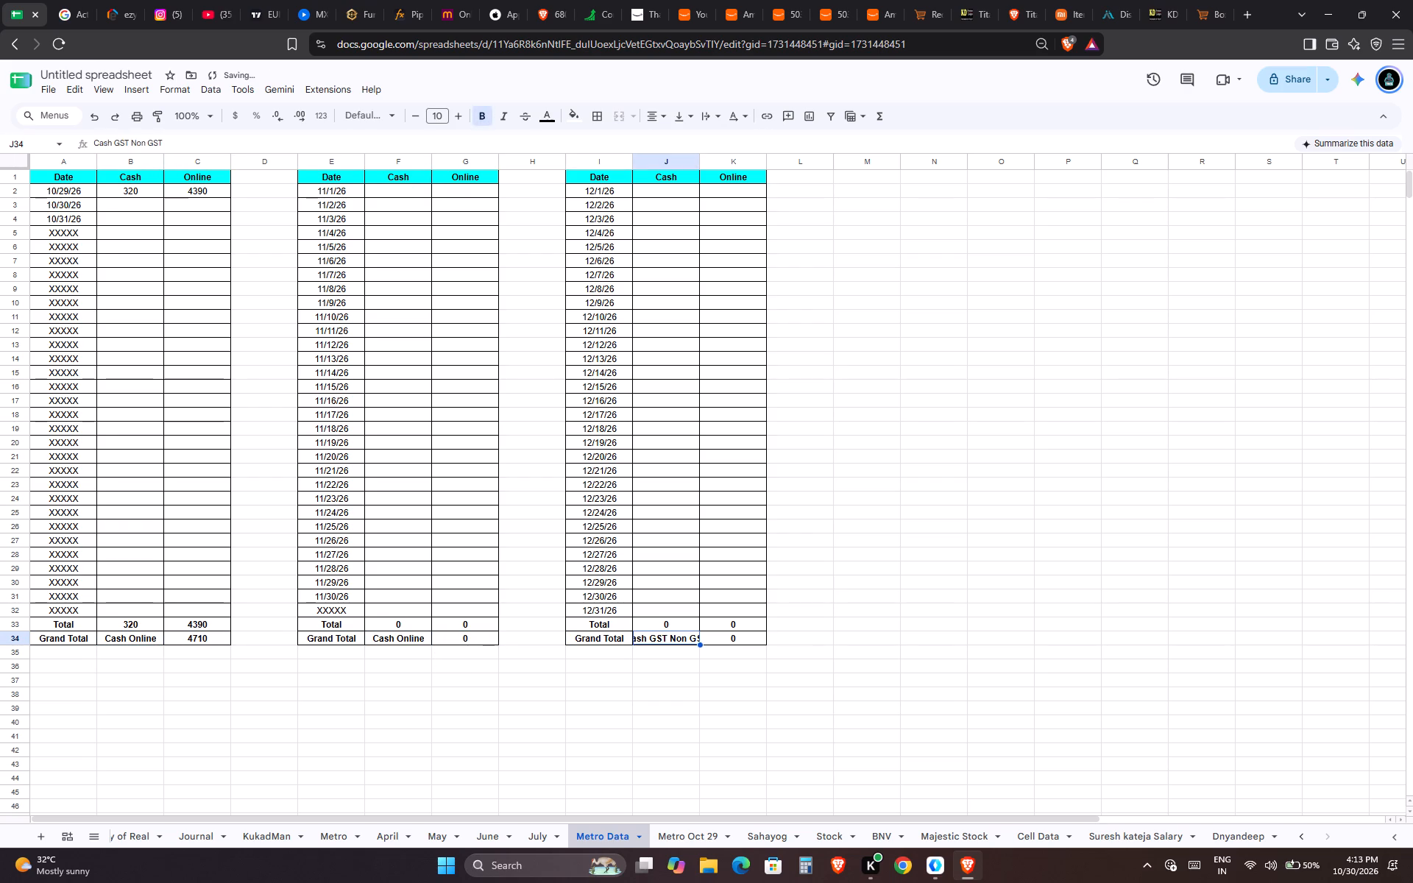
pyautogui.hotkey('ctrl', 'v')
pyautogui.hotkey('ctrl', 's')
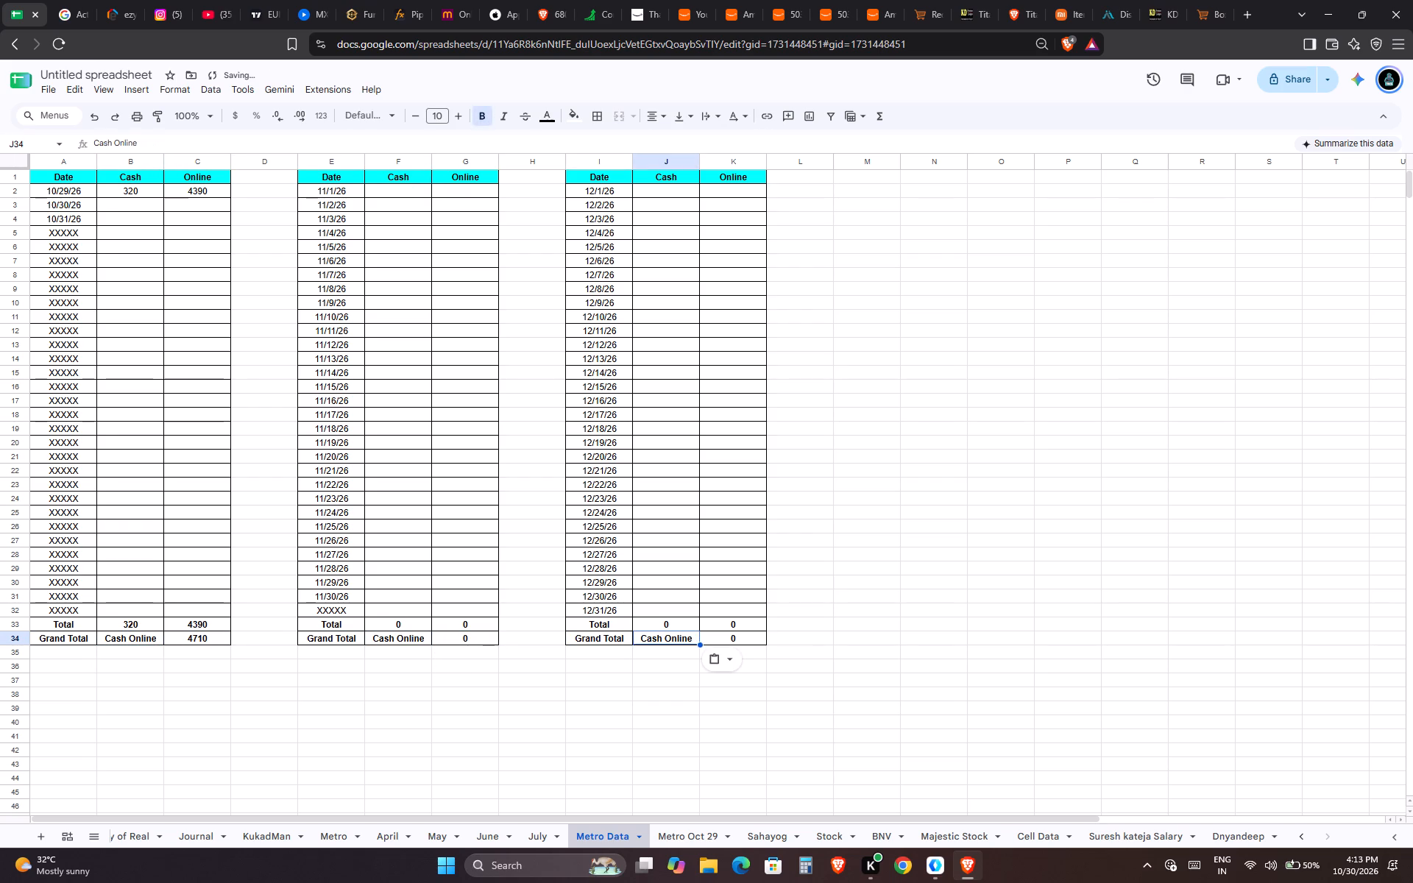
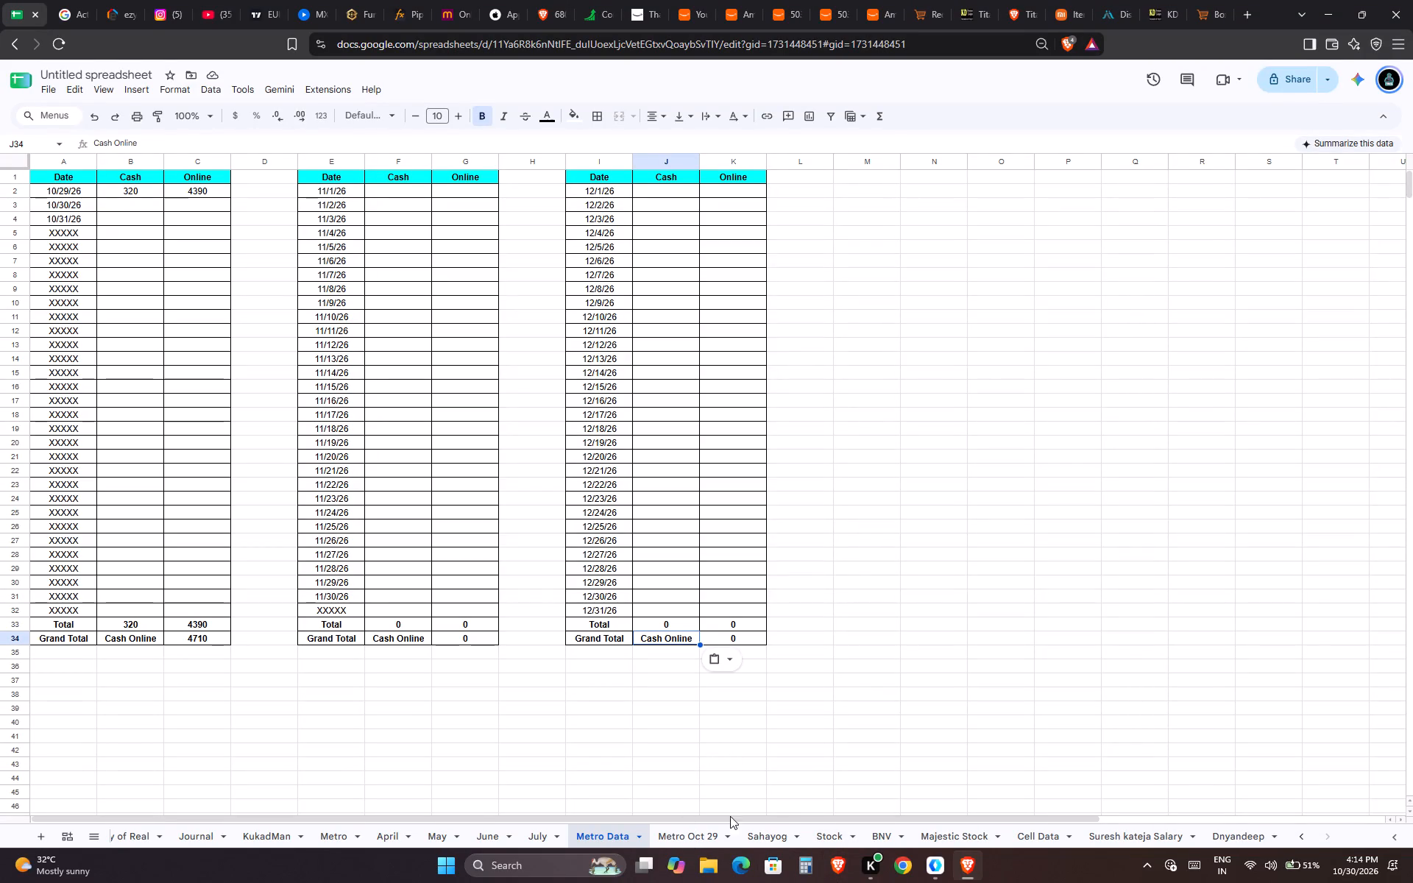
# Locate the last filled Amount entry in the Date, Amount and Mode sheet that follows Metro Oct 29.
pyautogui.click(773, 831)
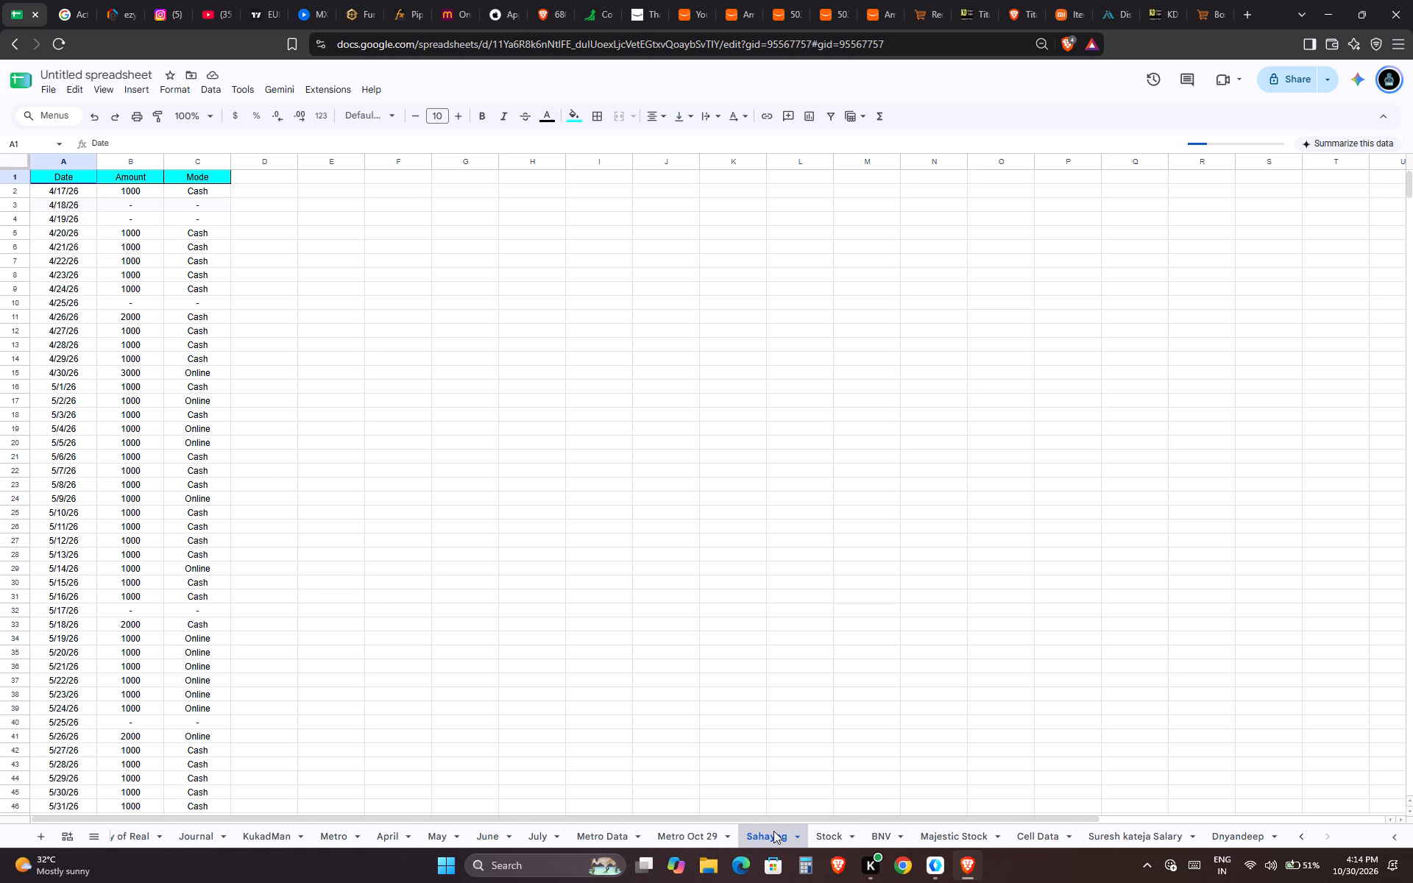
pyautogui.press('Down')
pyautogui.press('Left')
pyautogui.hotkey('ctrl', 'Down')
pyautogui.press('Right')
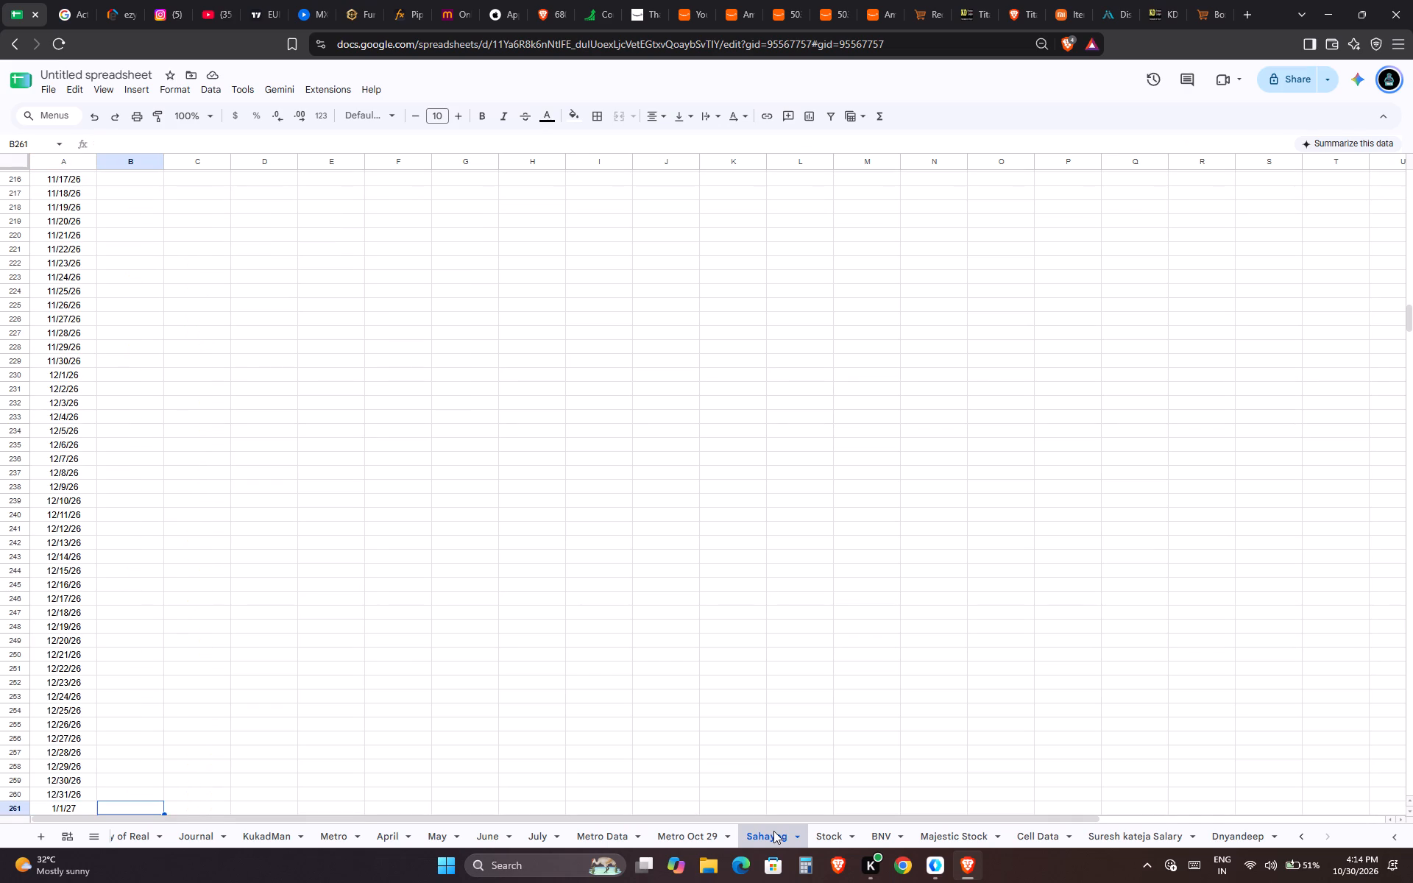
pyautogui.hotkey('ctrl', 'Up')
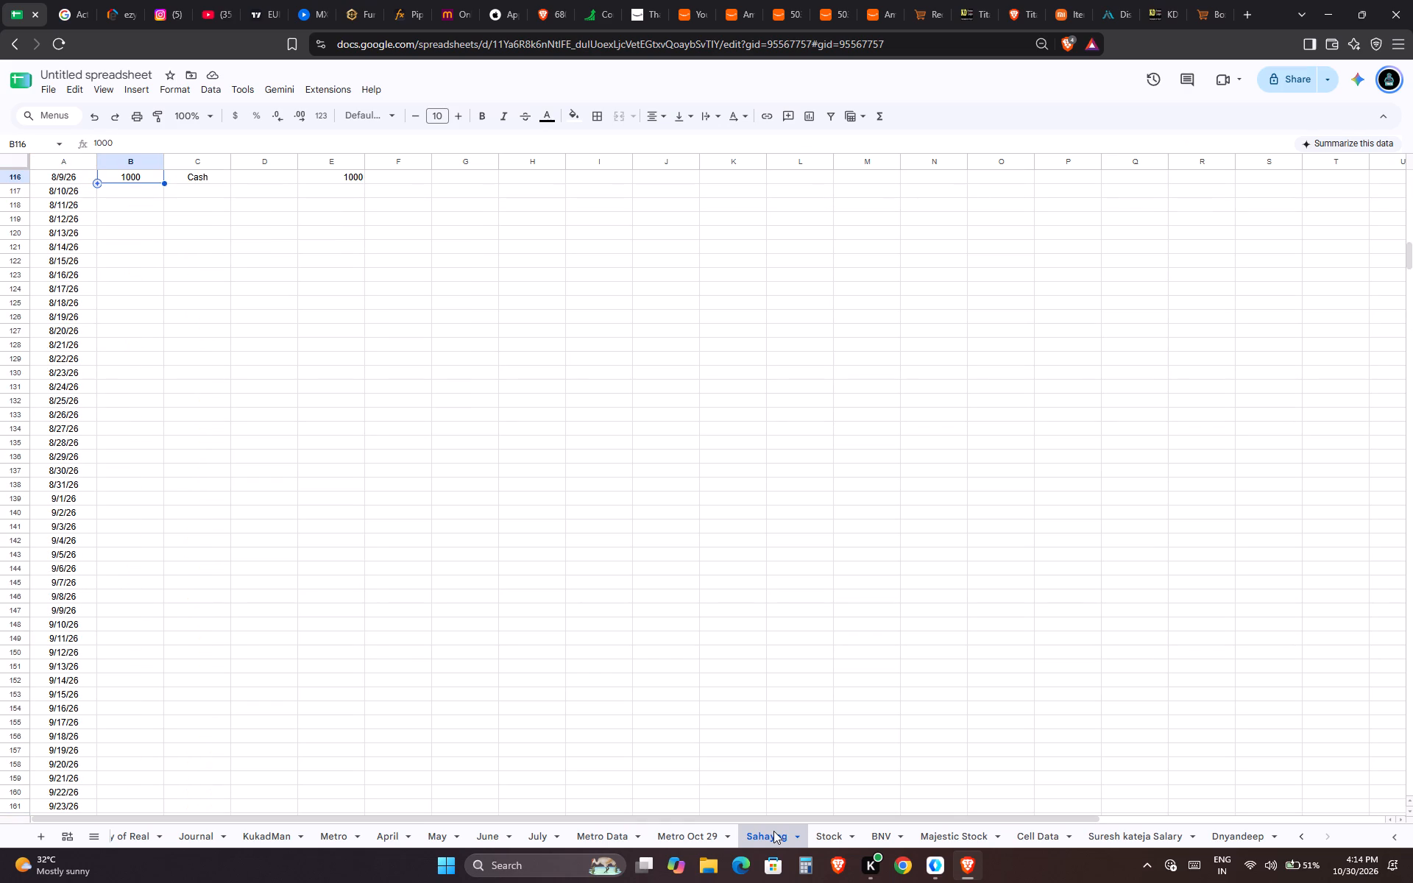
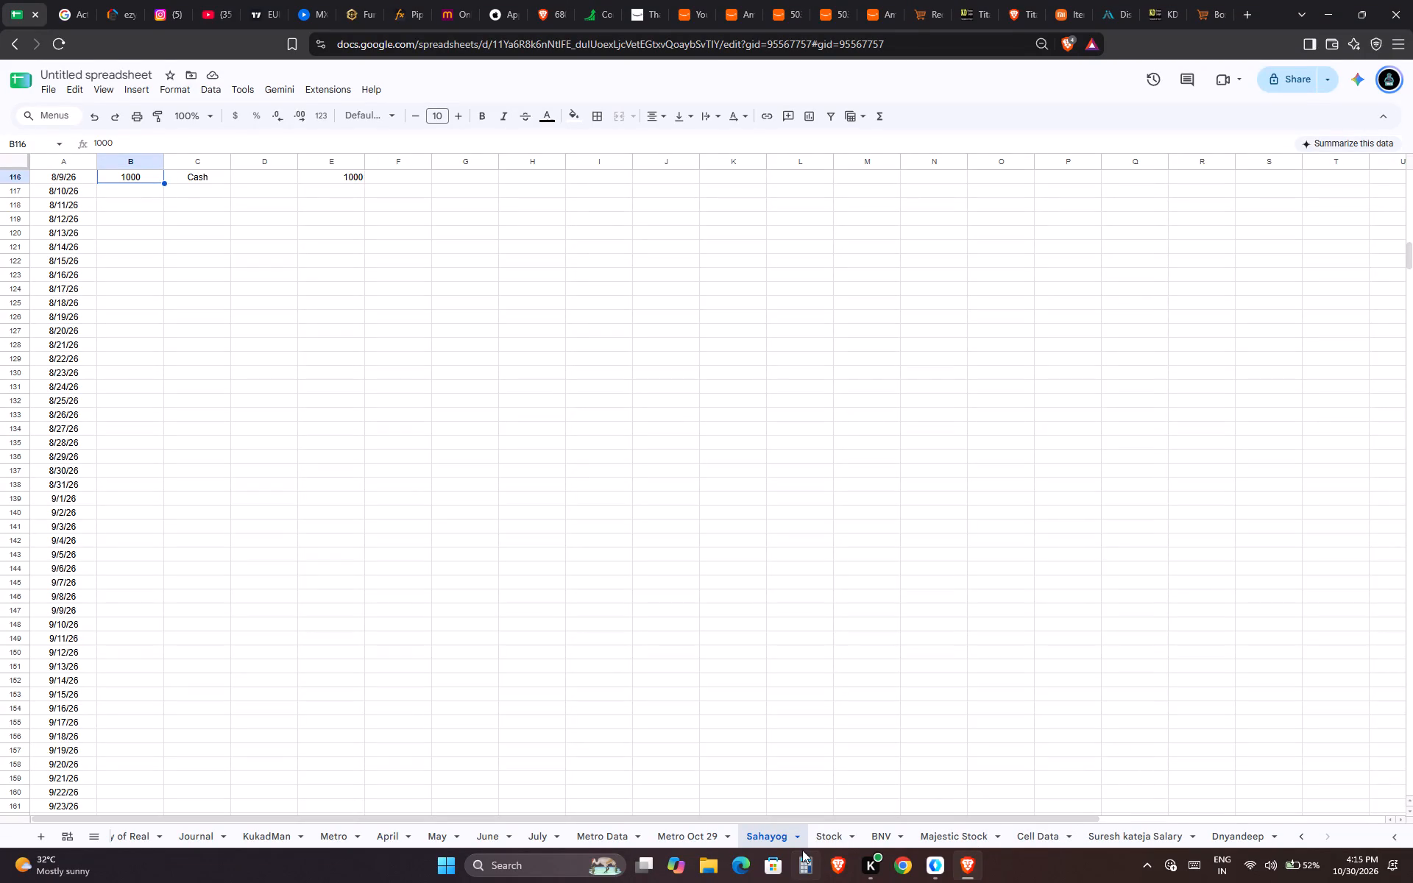
# Examine the layouts of the Stock and July sheets.
pyautogui.click(830, 831)
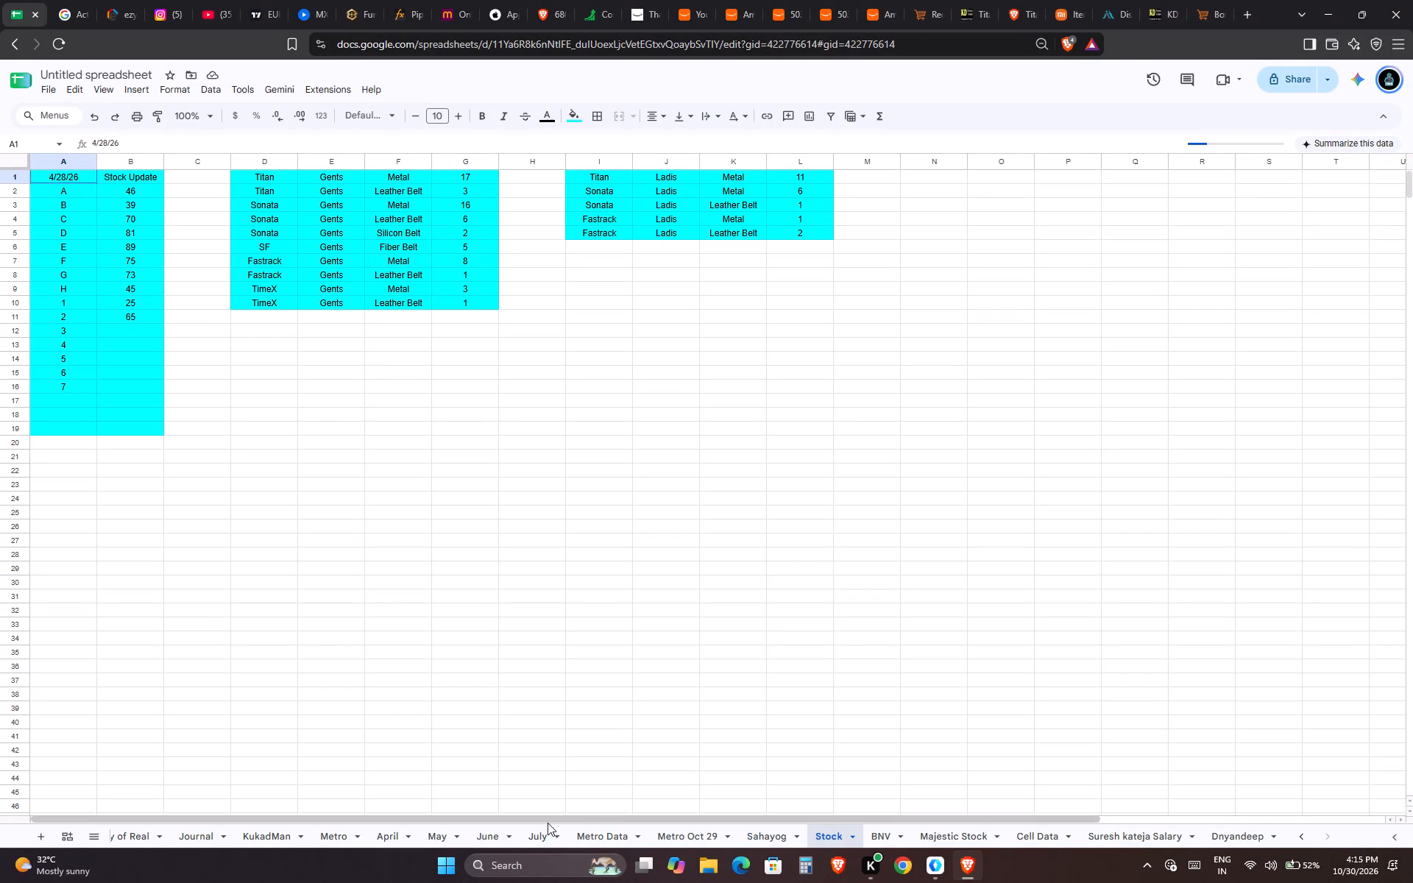
pyautogui.click(524, 828)
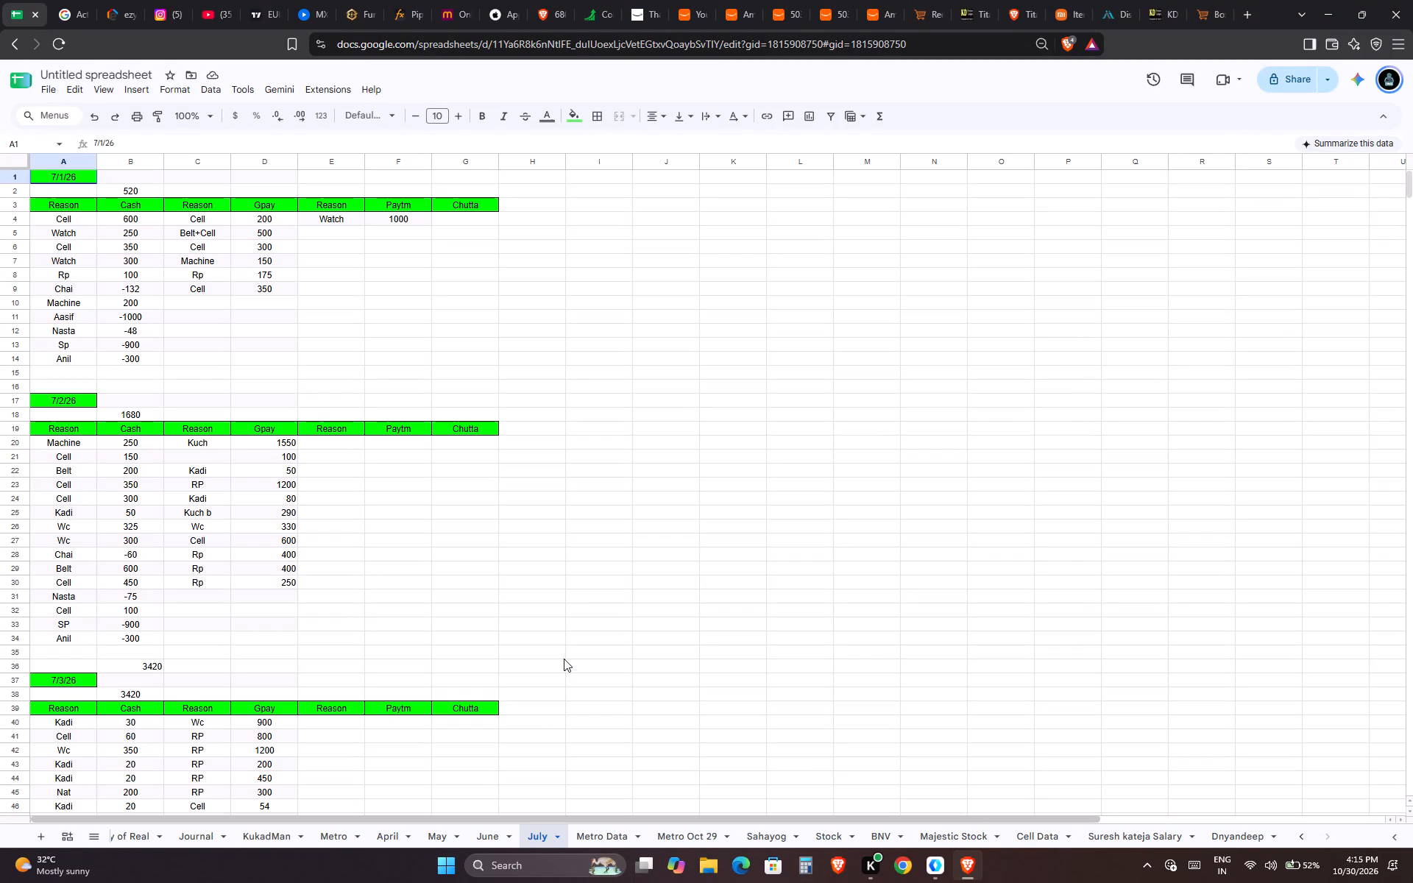
pyautogui.scroll(1, 564, 659)
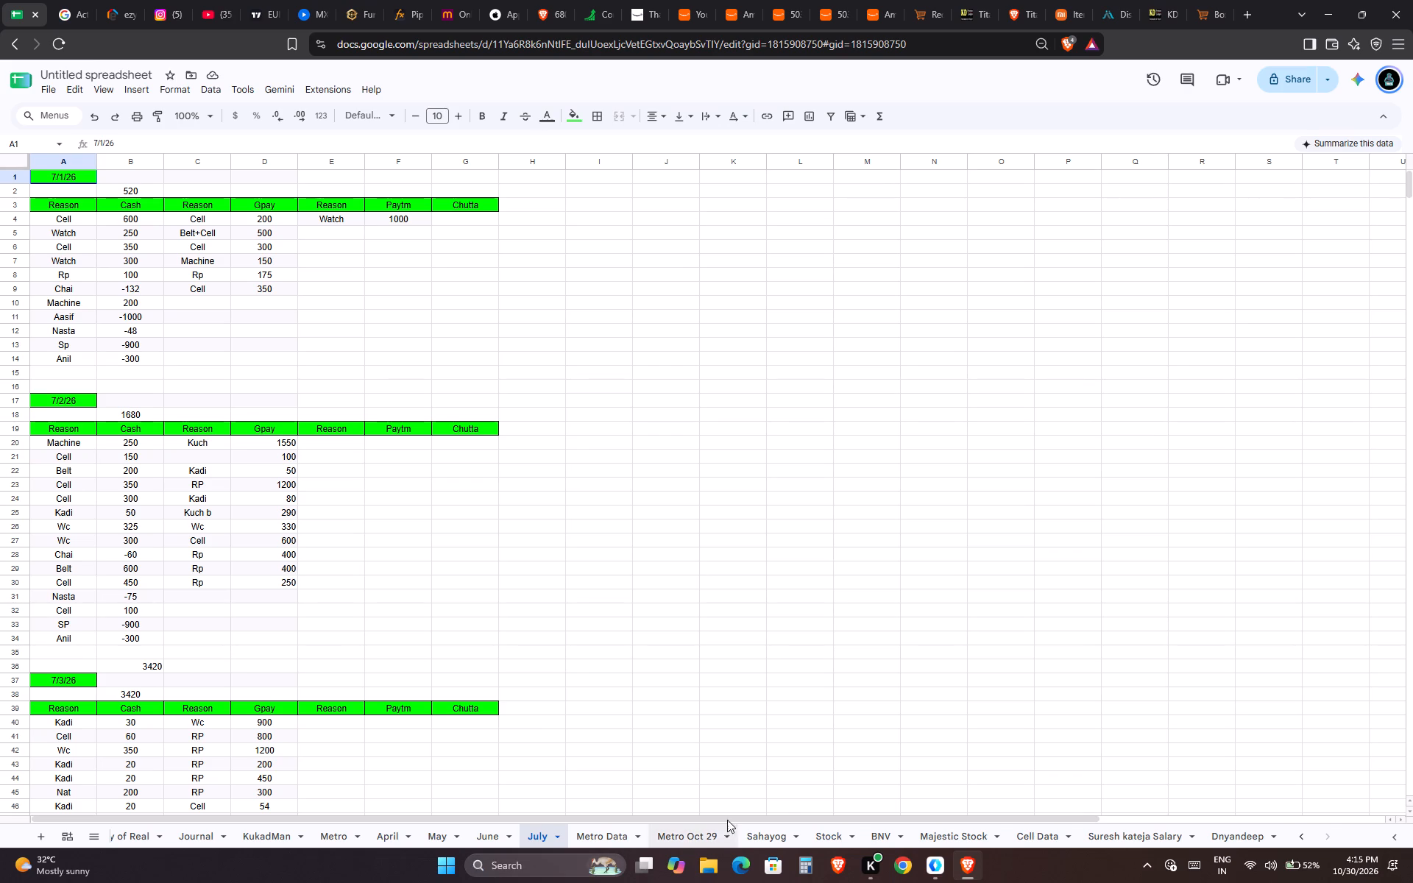
pyautogui.click(828, 829)
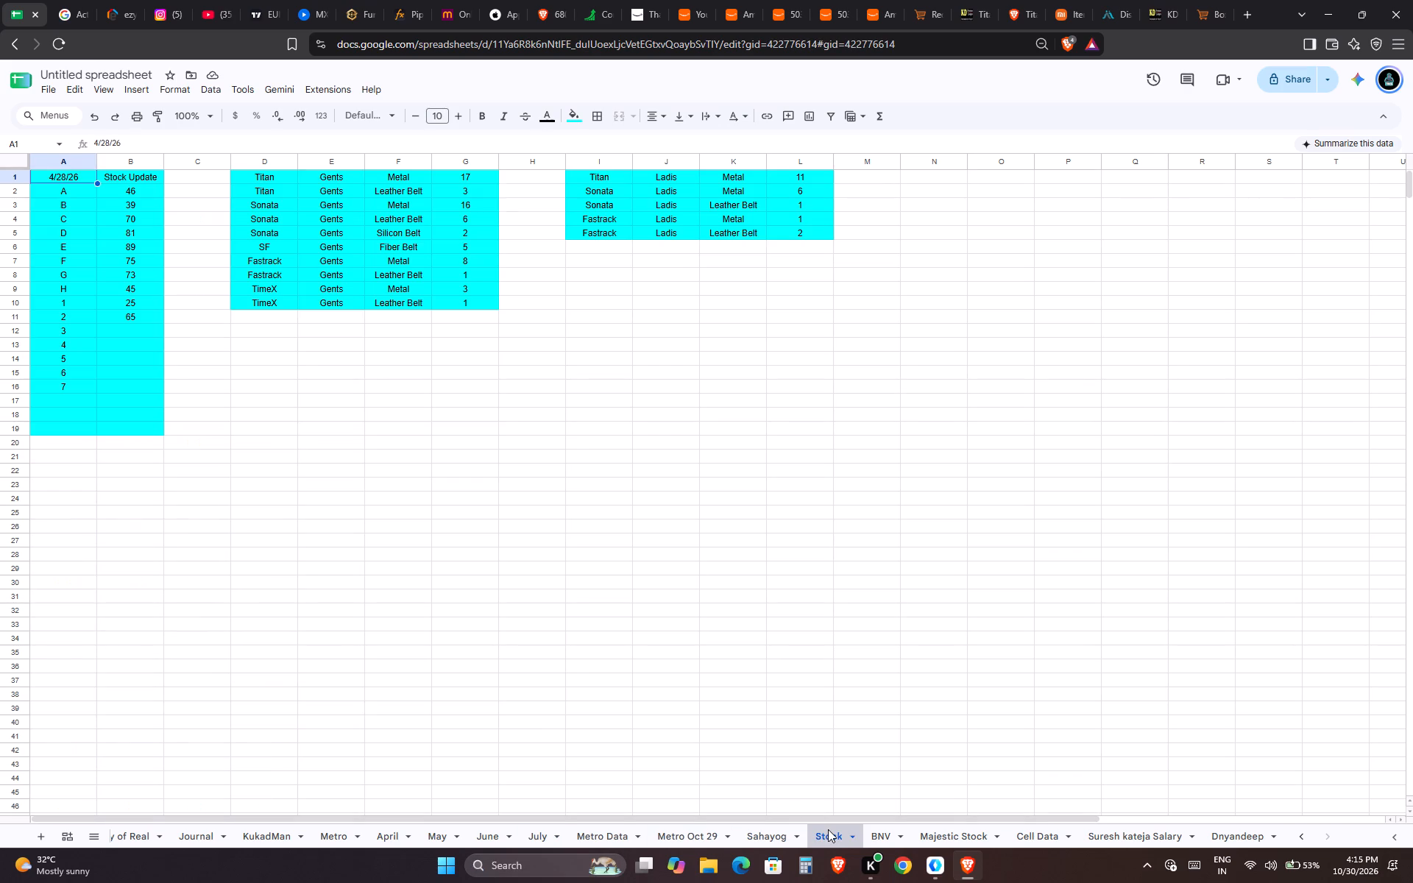
pyautogui.scroll(2, 821, 731)
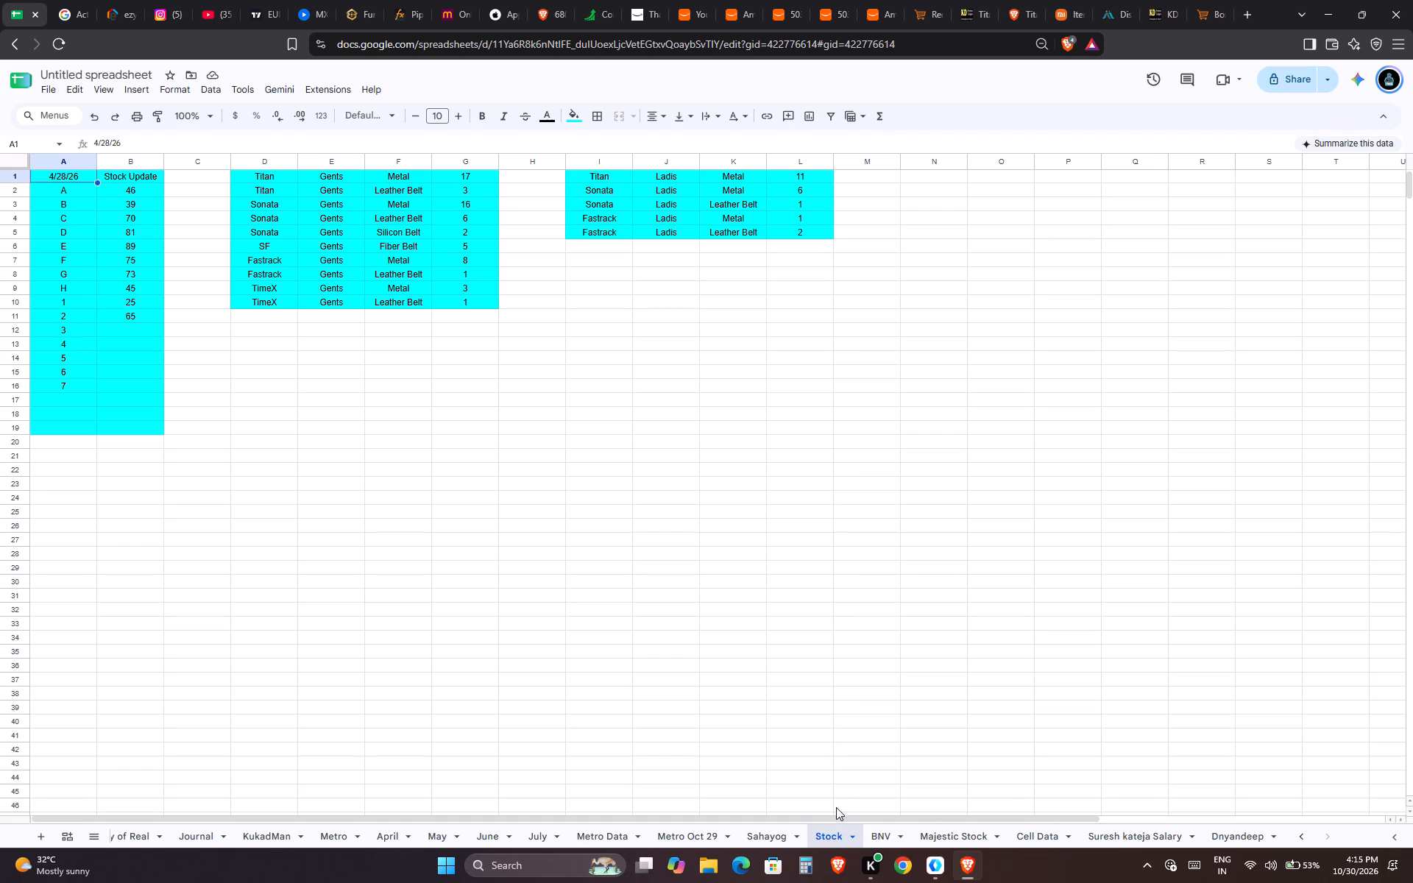
pyautogui.hotkey('ctrl', 'a')
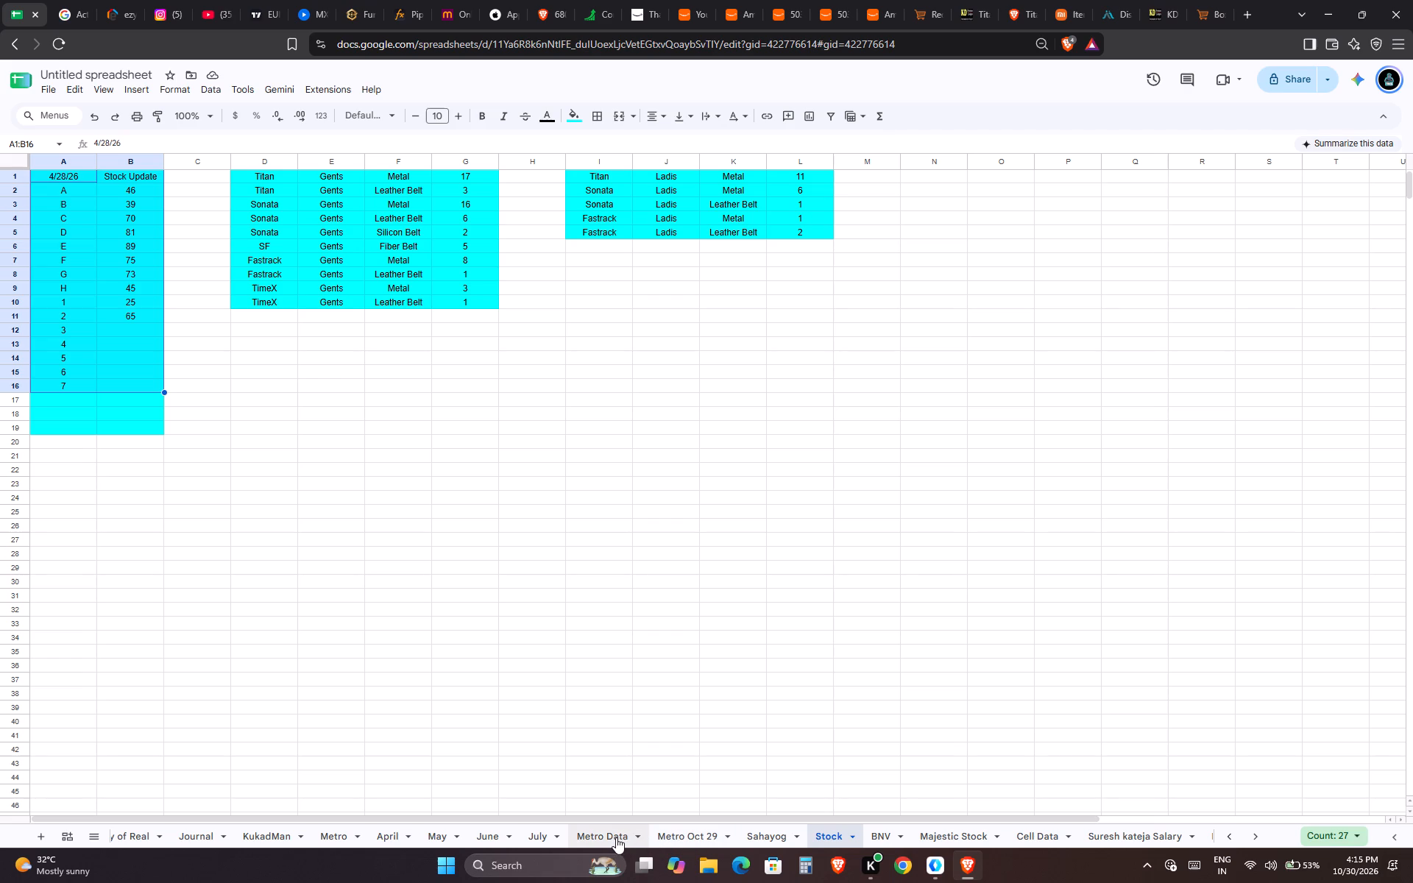
# Copy the 10/30/26 Reason, Cash and Gpay block (A28:D37) from Metro Oct 29 over the Stock sheet's contents, starting at A1.
pyautogui.click(693, 827)
pyautogui.hotkey('ctrl', 'Left')
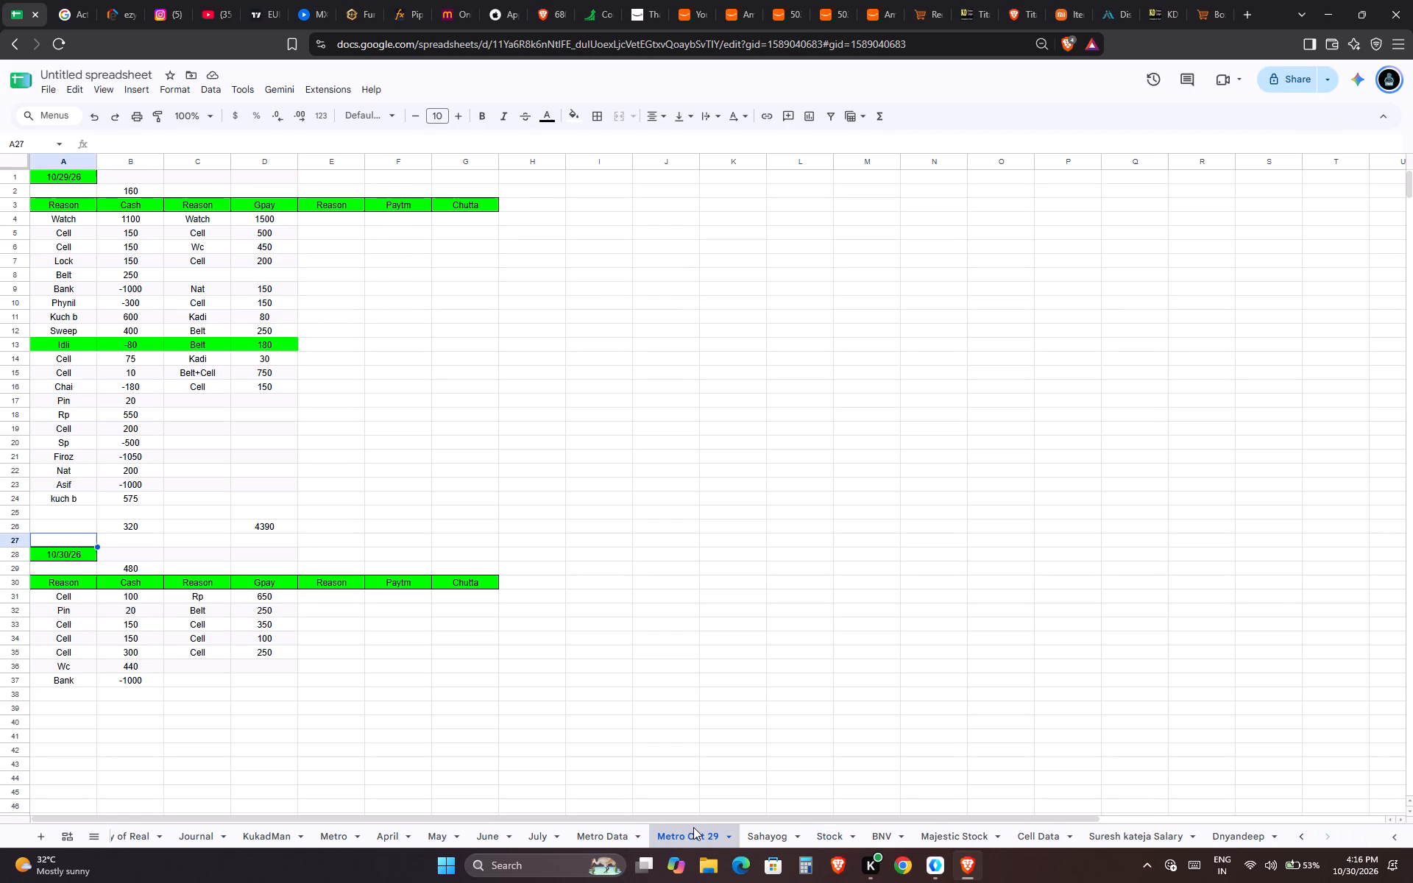
pyautogui.press('Down')
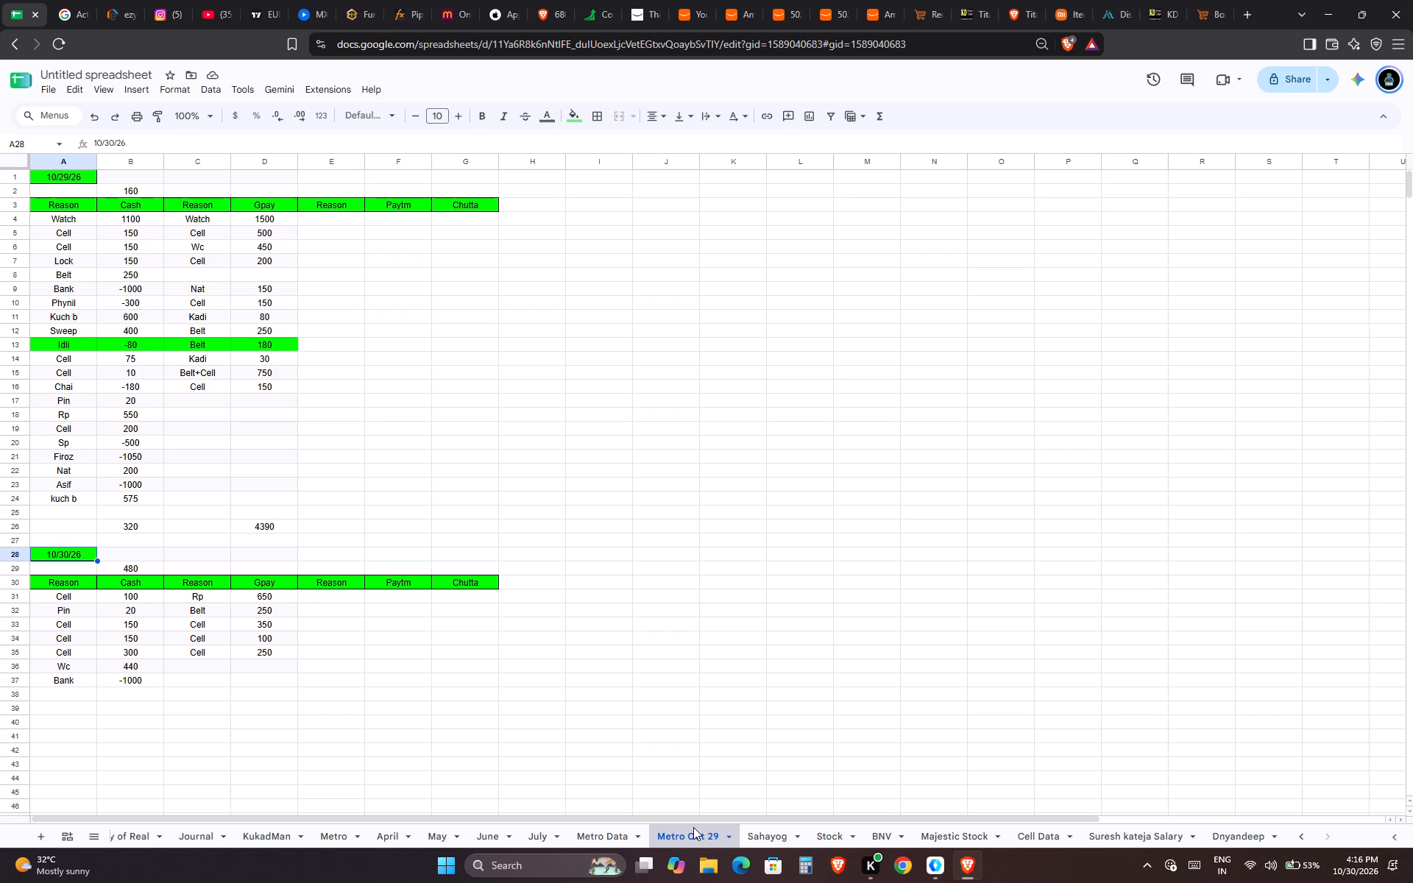
pyautogui.press('Down')
pyautogui.press('Right')
pyautogui.press('Down')
pyautogui.press('Right')
pyautogui.press('Left')
pyautogui.press('Up')
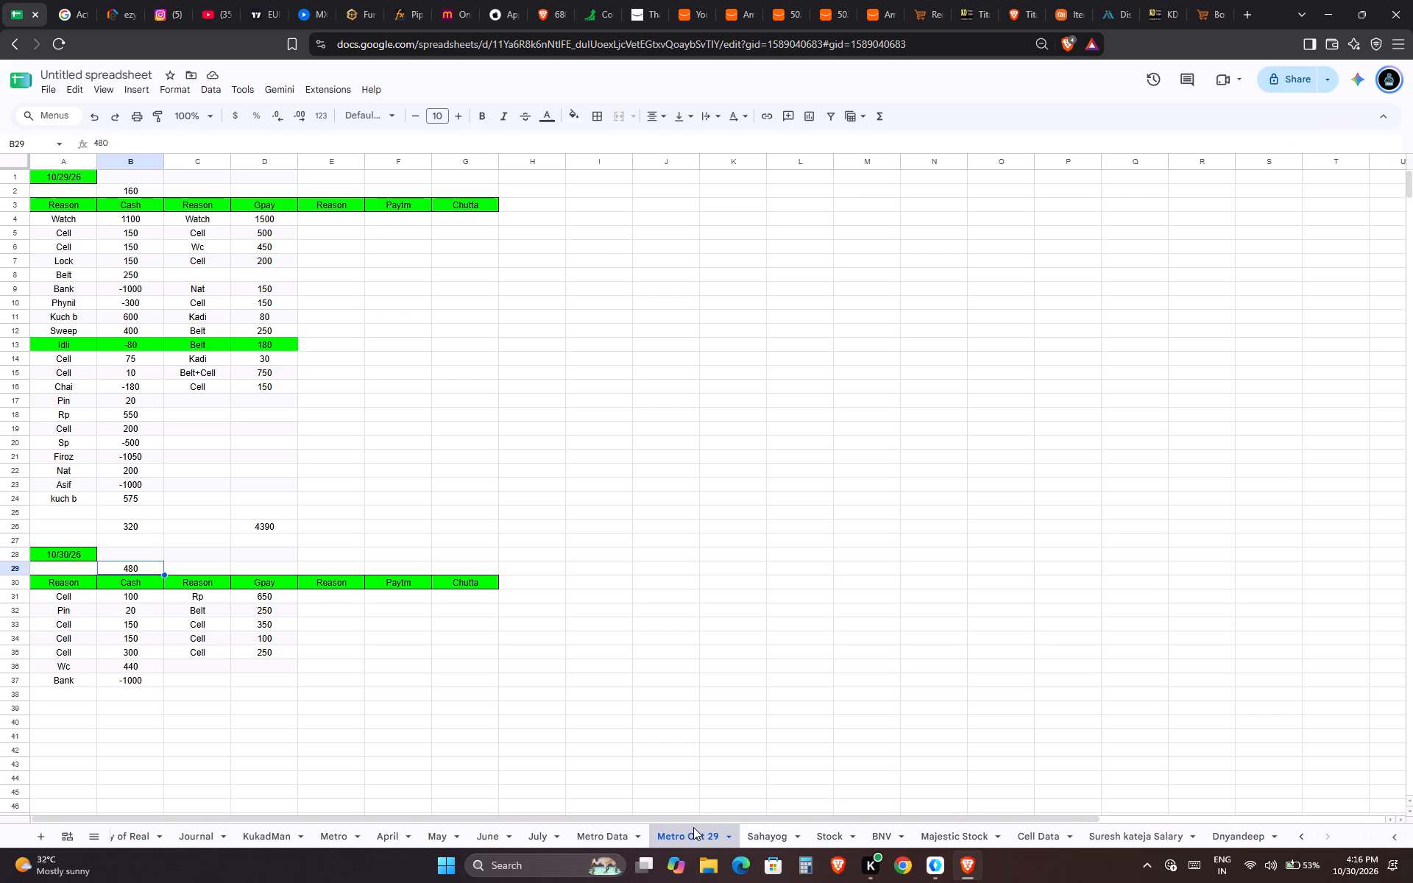
pyautogui.press('Left')
pyautogui.press('Up')
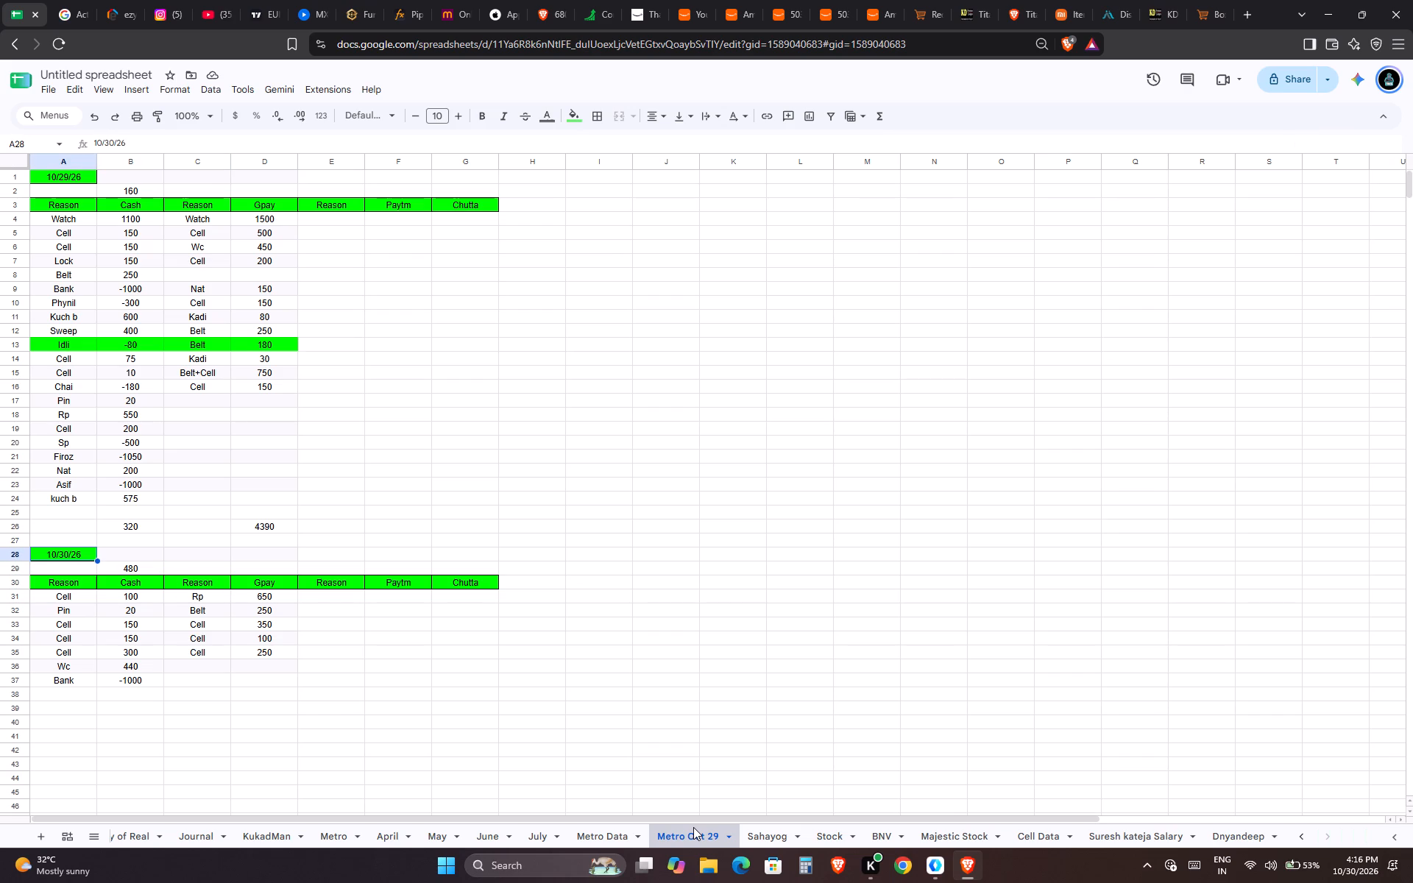
pyautogui.hotkey('shift', 'Down')
pyautogui.hotkey('shift', 'Down')
pyautogui.hotkey('ctrl', 'shift', 'Down')
pyautogui.hotkey('shift', 'Right')
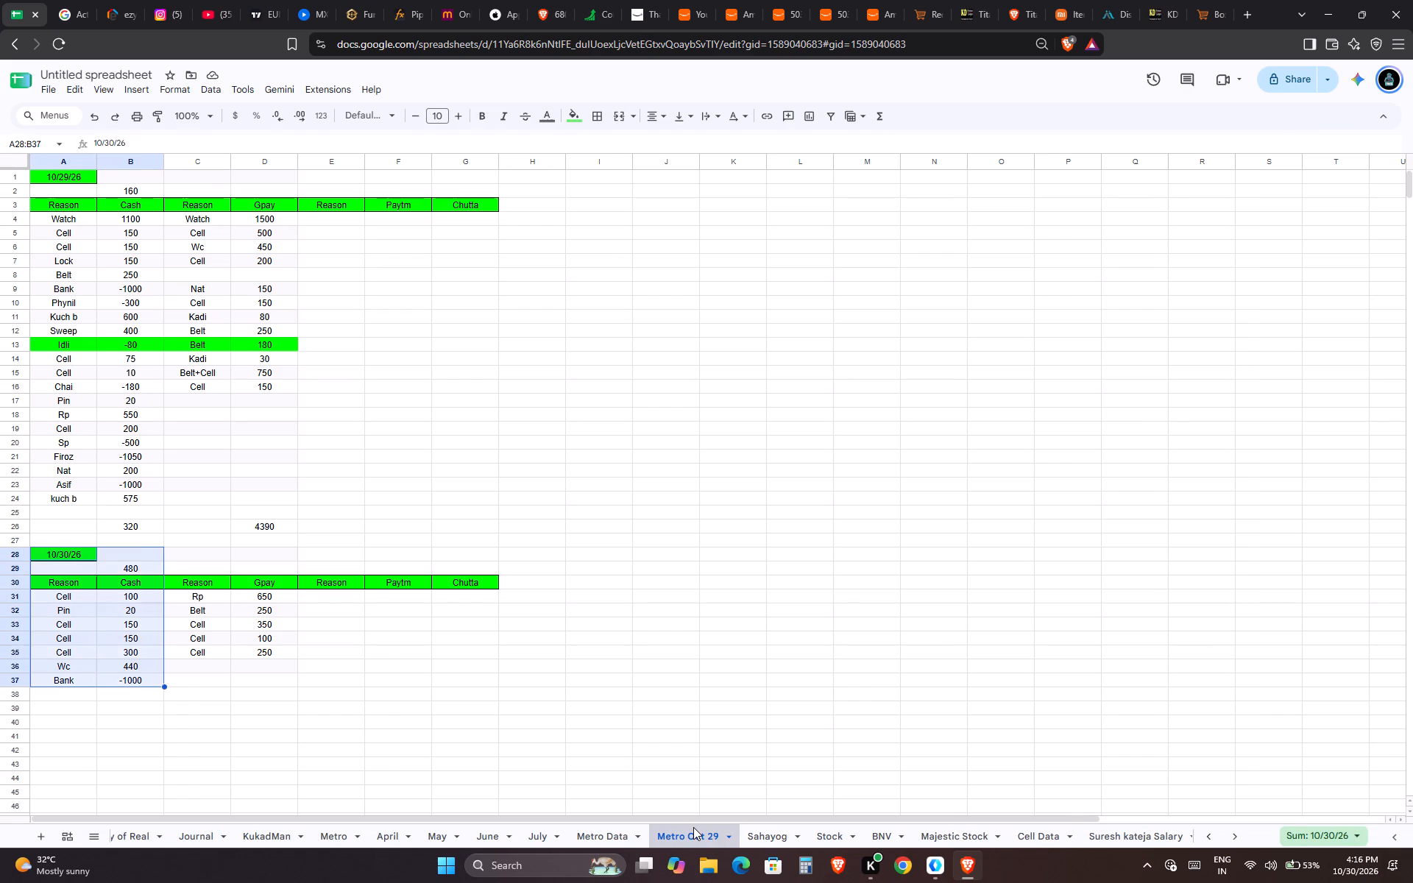
pyautogui.hotkey('shift', 'Right')
pyautogui.hotkey('shift', 'Right')
pyautogui.hotkey('ctrl', 'c')
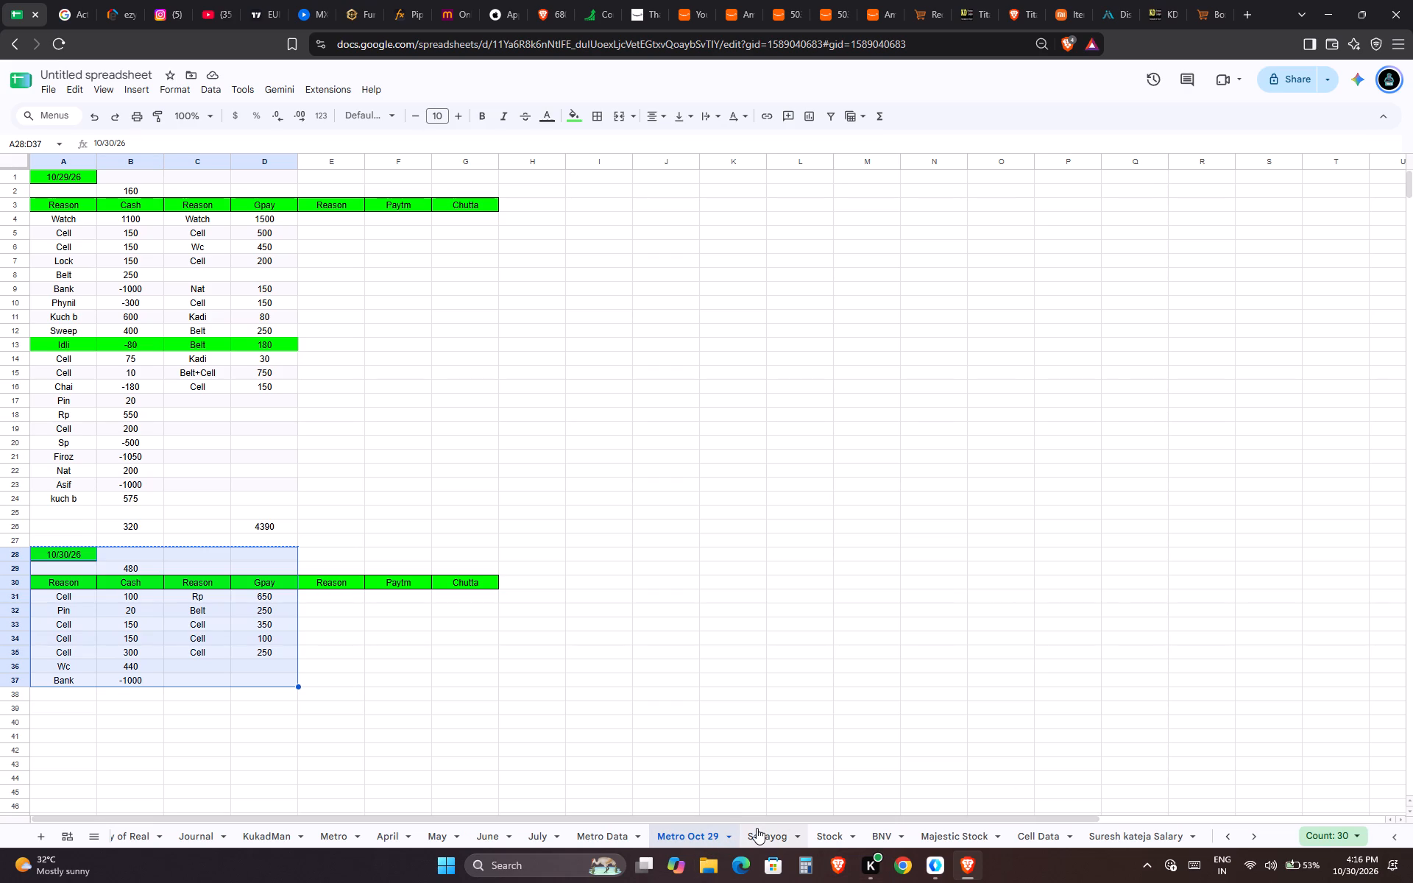
pyautogui.click(824, 827)
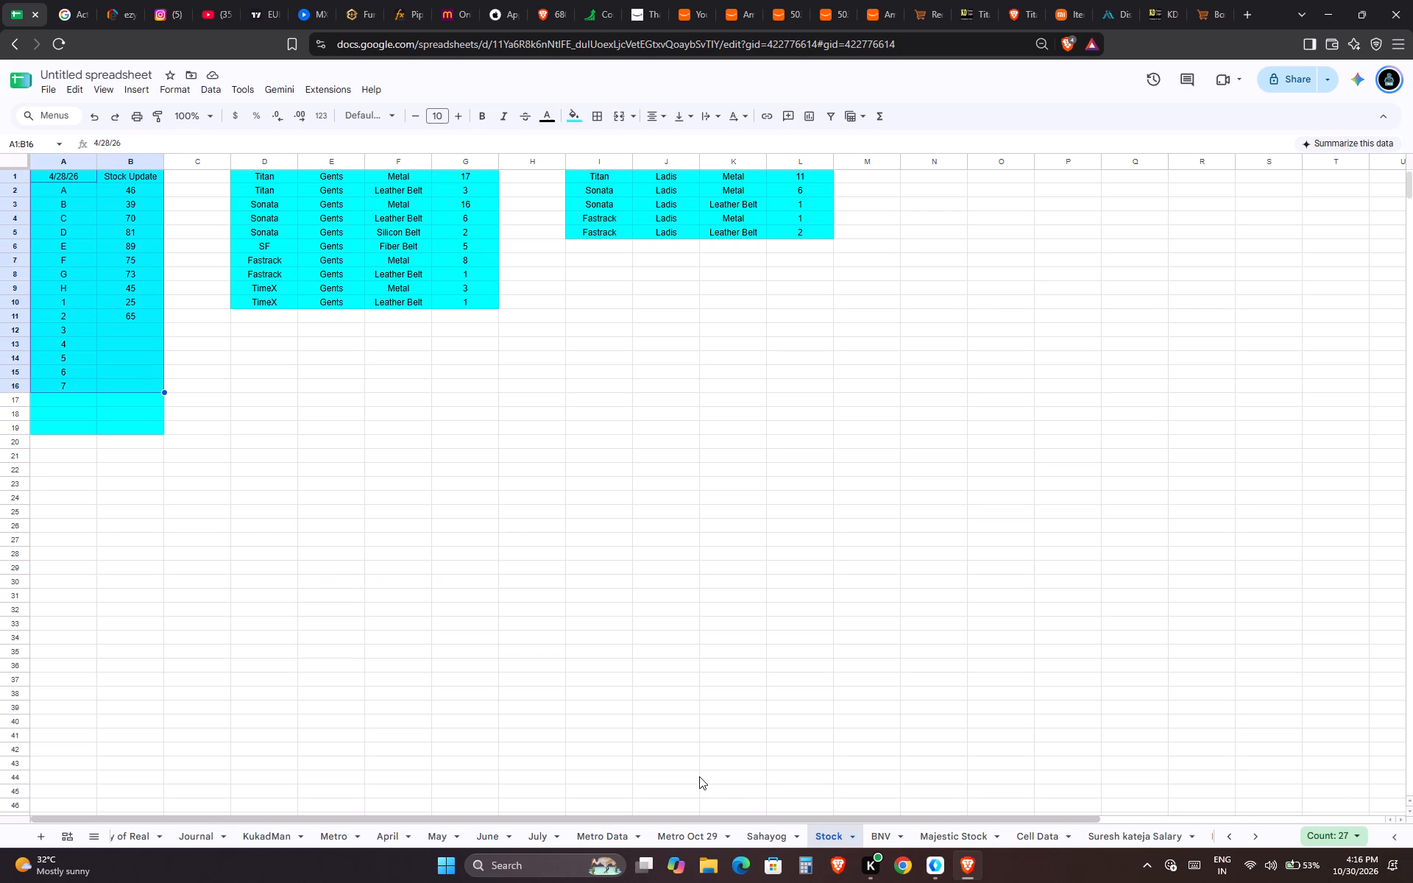
pyautogui.hotkey('ctrl', 'v')
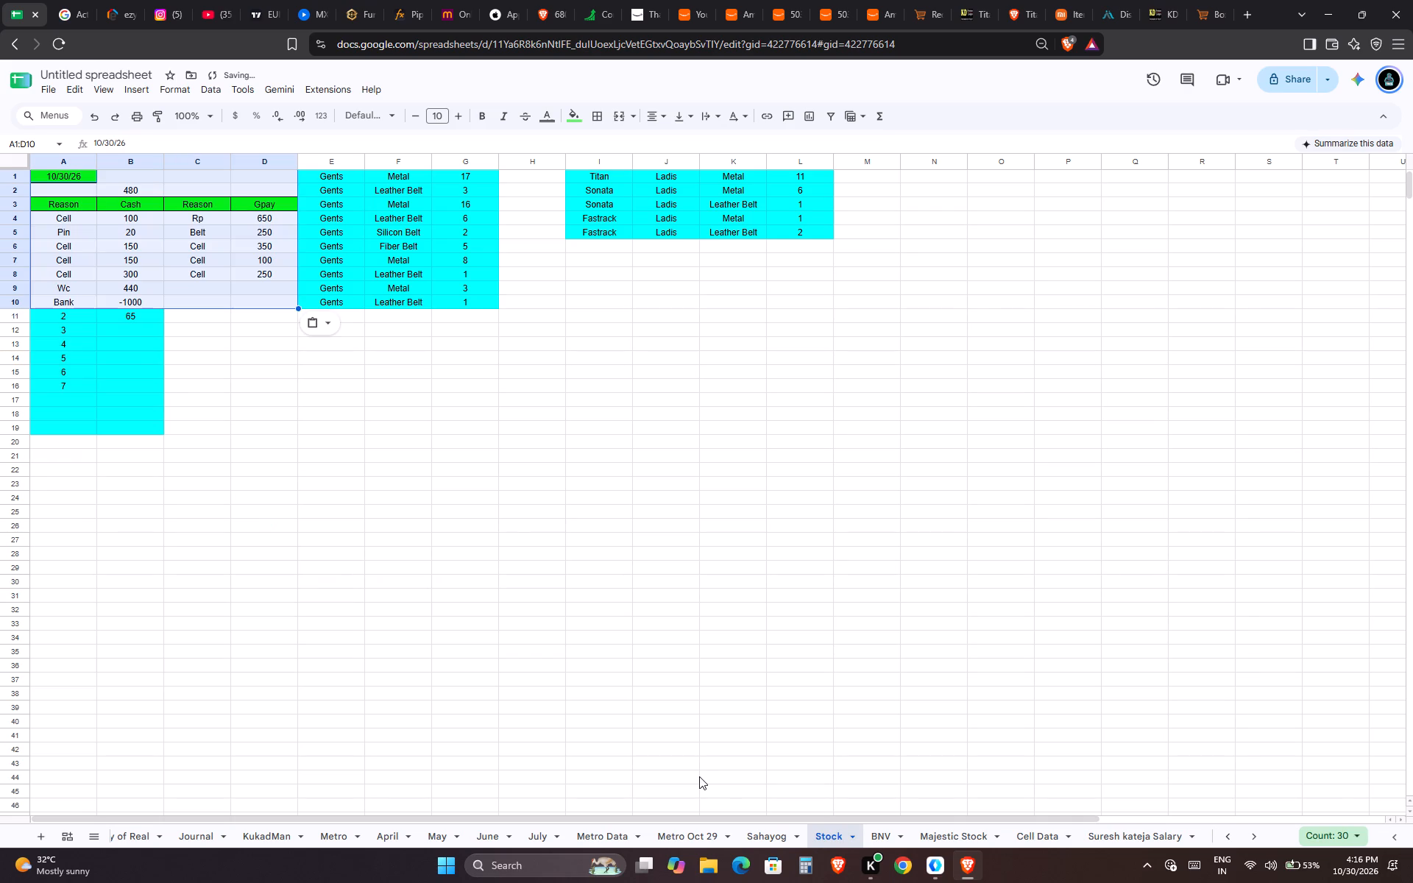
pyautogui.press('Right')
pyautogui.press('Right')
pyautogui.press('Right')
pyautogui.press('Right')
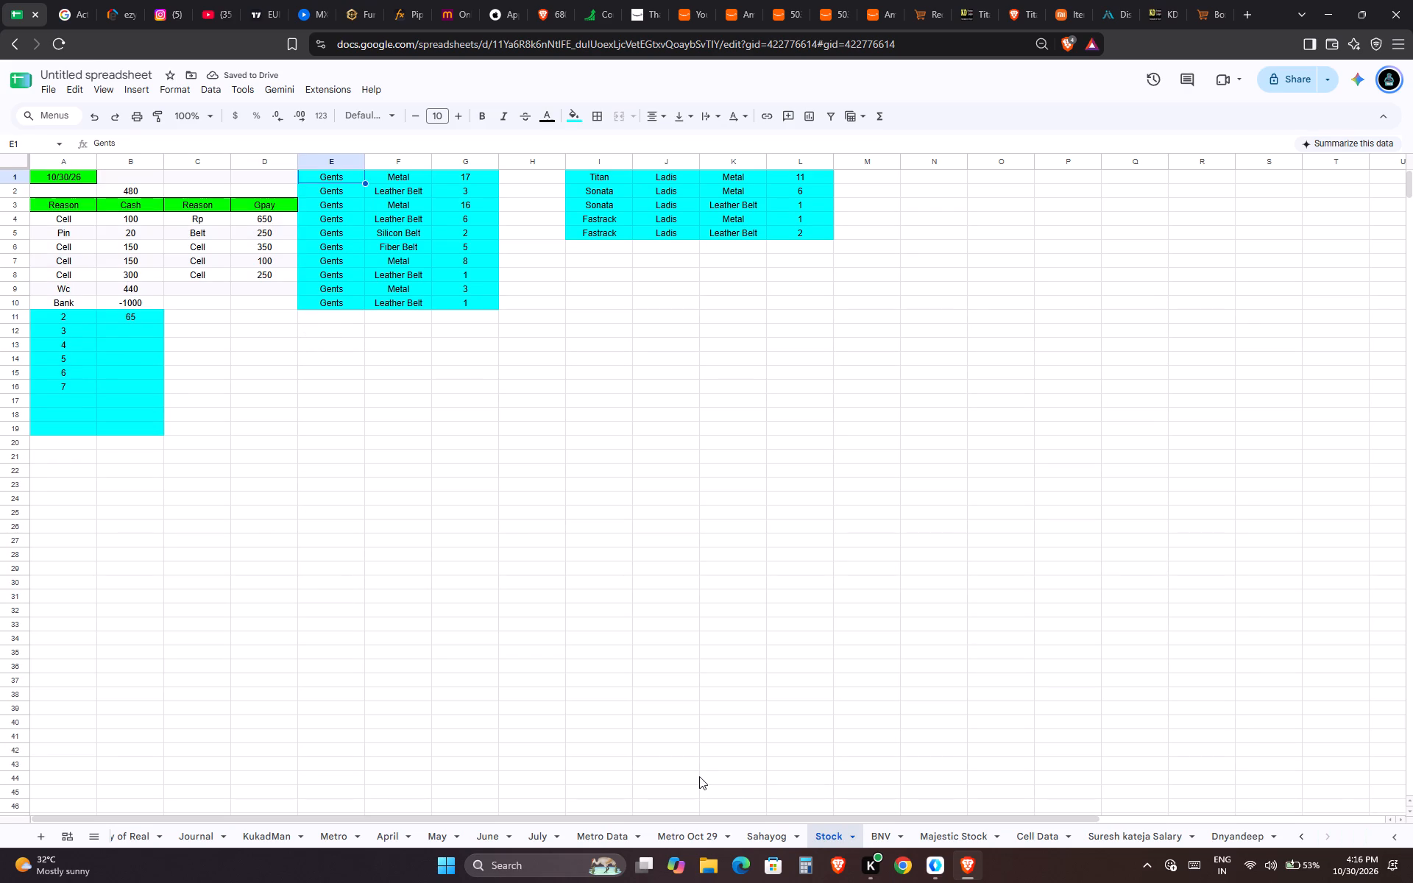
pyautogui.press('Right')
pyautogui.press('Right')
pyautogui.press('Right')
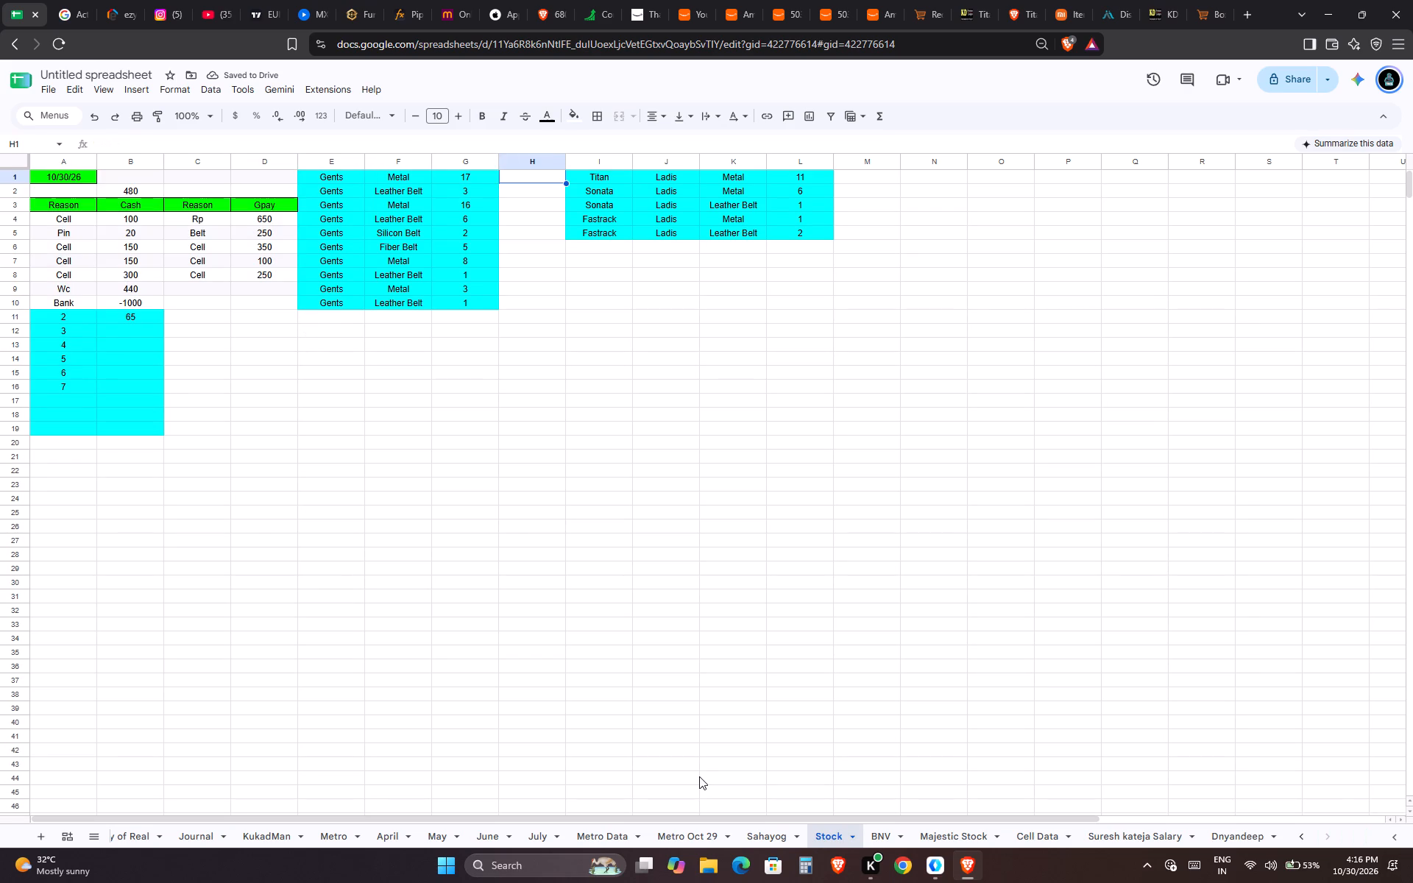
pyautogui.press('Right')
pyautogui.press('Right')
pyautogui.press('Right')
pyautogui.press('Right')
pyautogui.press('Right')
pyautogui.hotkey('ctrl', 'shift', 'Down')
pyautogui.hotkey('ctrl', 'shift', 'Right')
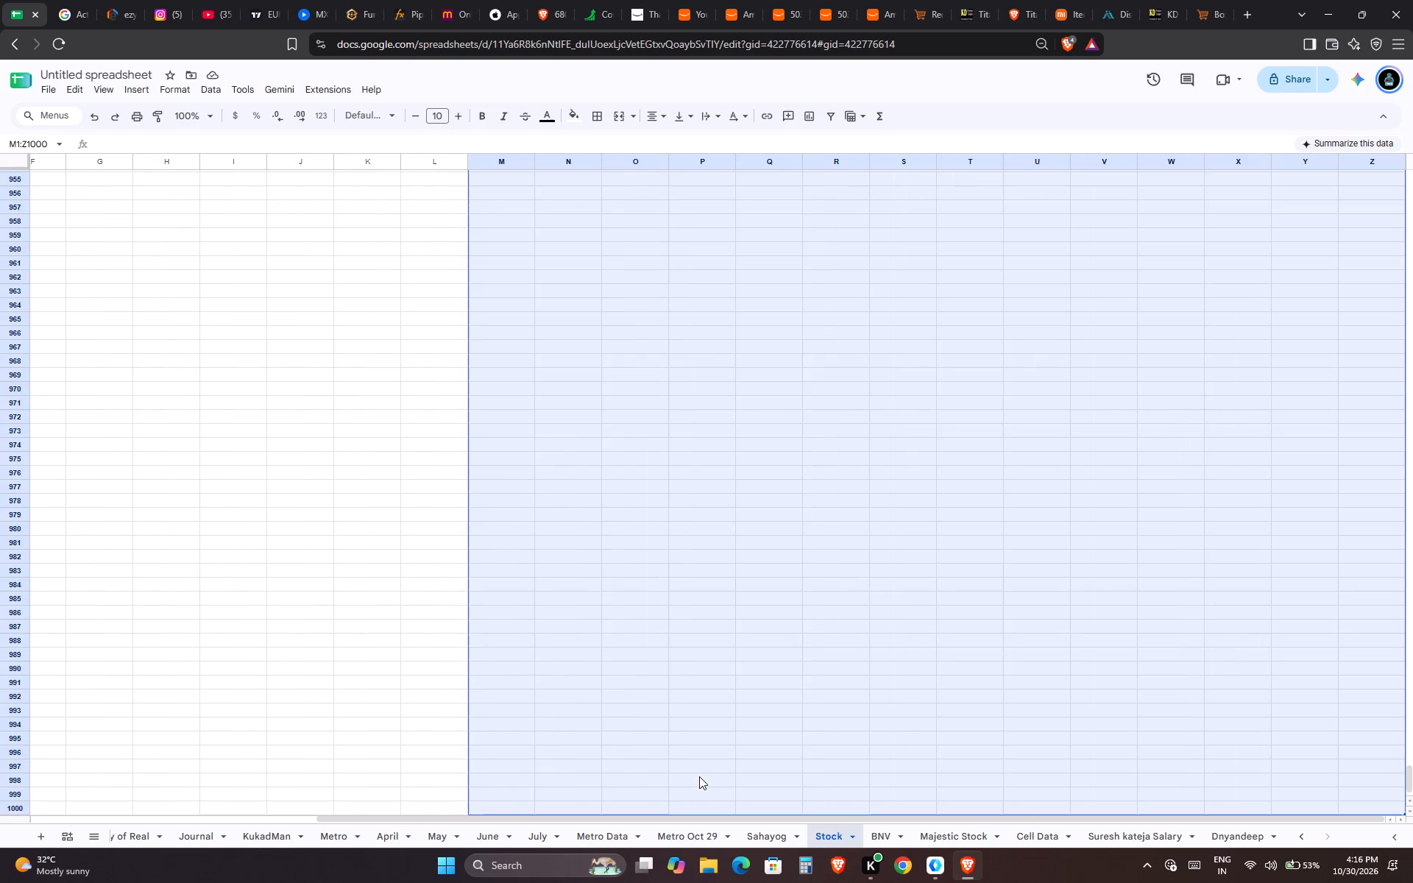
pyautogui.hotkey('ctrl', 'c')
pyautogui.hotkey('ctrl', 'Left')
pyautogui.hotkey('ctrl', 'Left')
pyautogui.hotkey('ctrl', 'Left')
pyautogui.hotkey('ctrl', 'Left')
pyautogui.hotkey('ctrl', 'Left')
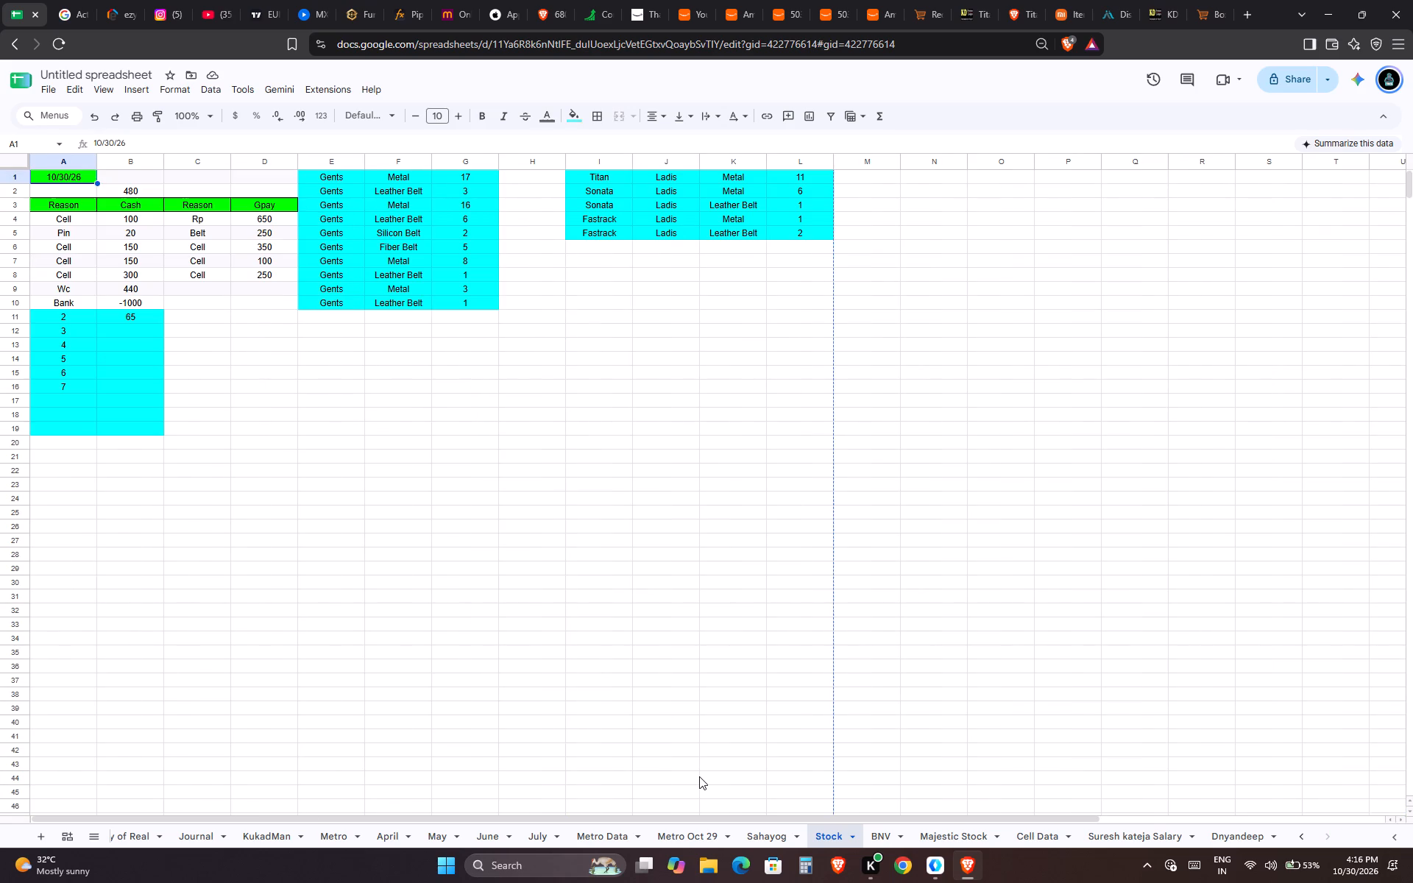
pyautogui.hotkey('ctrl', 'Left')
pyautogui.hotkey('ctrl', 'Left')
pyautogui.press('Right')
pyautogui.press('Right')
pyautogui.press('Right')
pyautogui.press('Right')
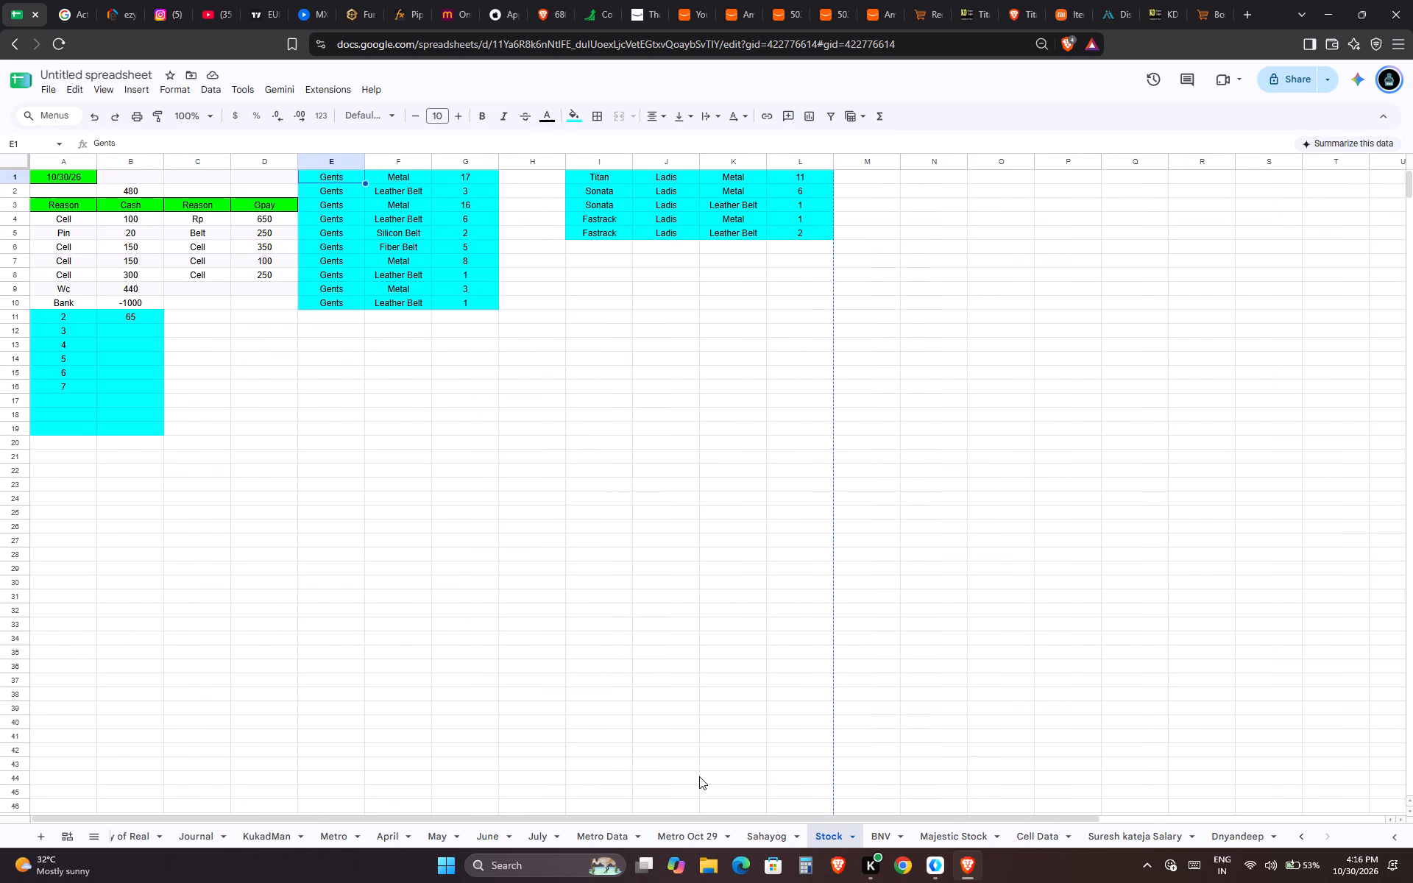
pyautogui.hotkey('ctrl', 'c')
# Clear the watch stock tables from column E onward on Stock by pasting the blank range N1:Z1000 over them, starting at E1.
pyautogui.press('Right')
pyautogui.press('Left')
pyautogui.press('Right')
pyautogui.press('Right')
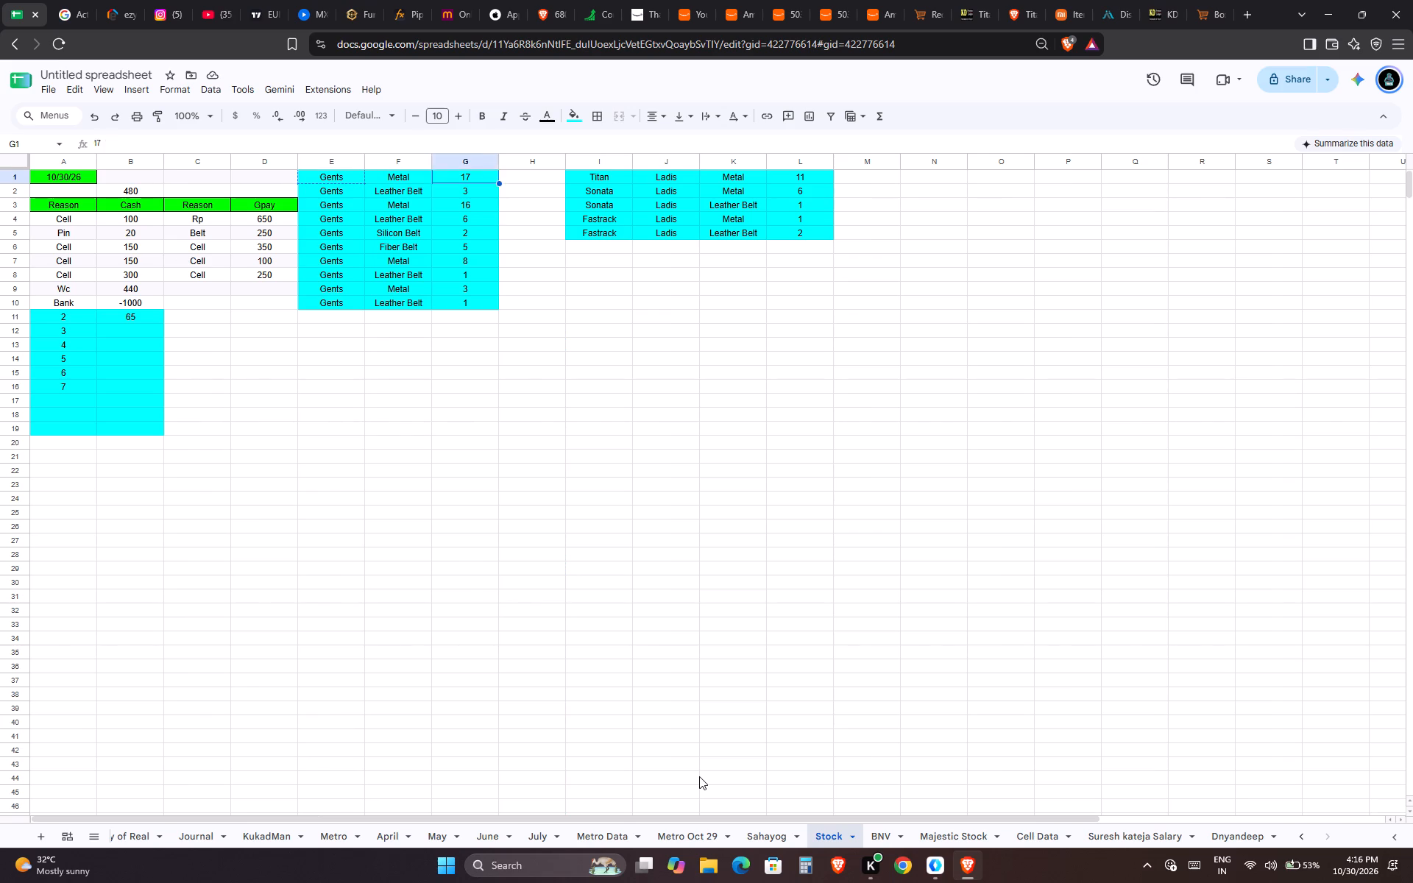
pyautogui.press('Right')
pyautogui.press('Right')
pyautogui.press('Right')
pyautogui.press('Right')
pyautogui.press('Right')
pyautogui.press('Right')
pyautogui.press('Right')
pyautogui.hotkey('ctrl', 'shift', 'Down')
pyautogui.hotkey('ctrl', 'shift', 'Right')
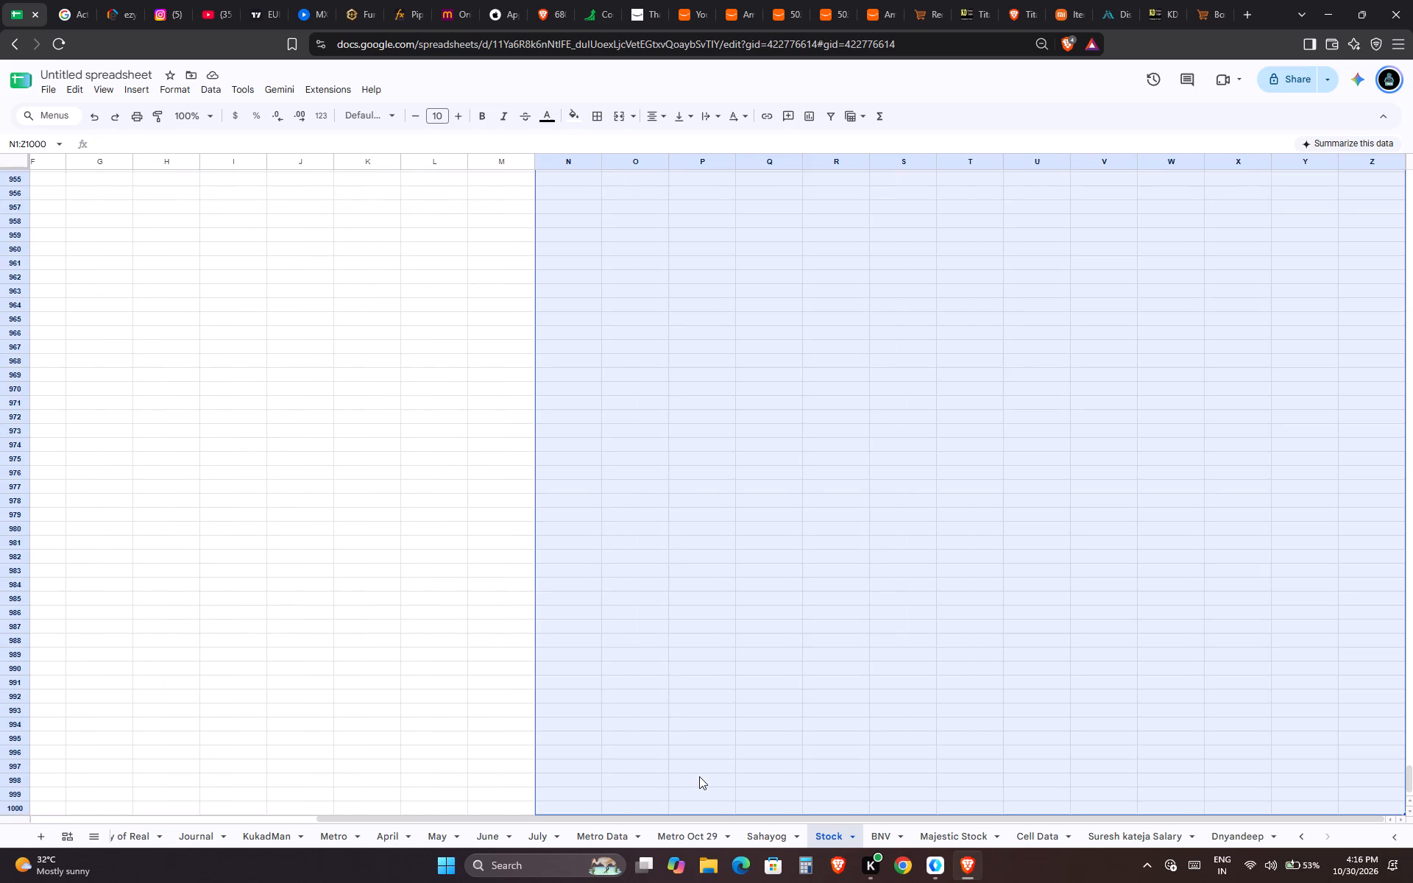
pyautogui.hotkey('ctrl', 'c')
pyautogui.hotkey('ctrl', 'Left')
pyautogui.hotkey('ctrl', 'Left')
pyautogui.hotkey('ctrl', 'Left')
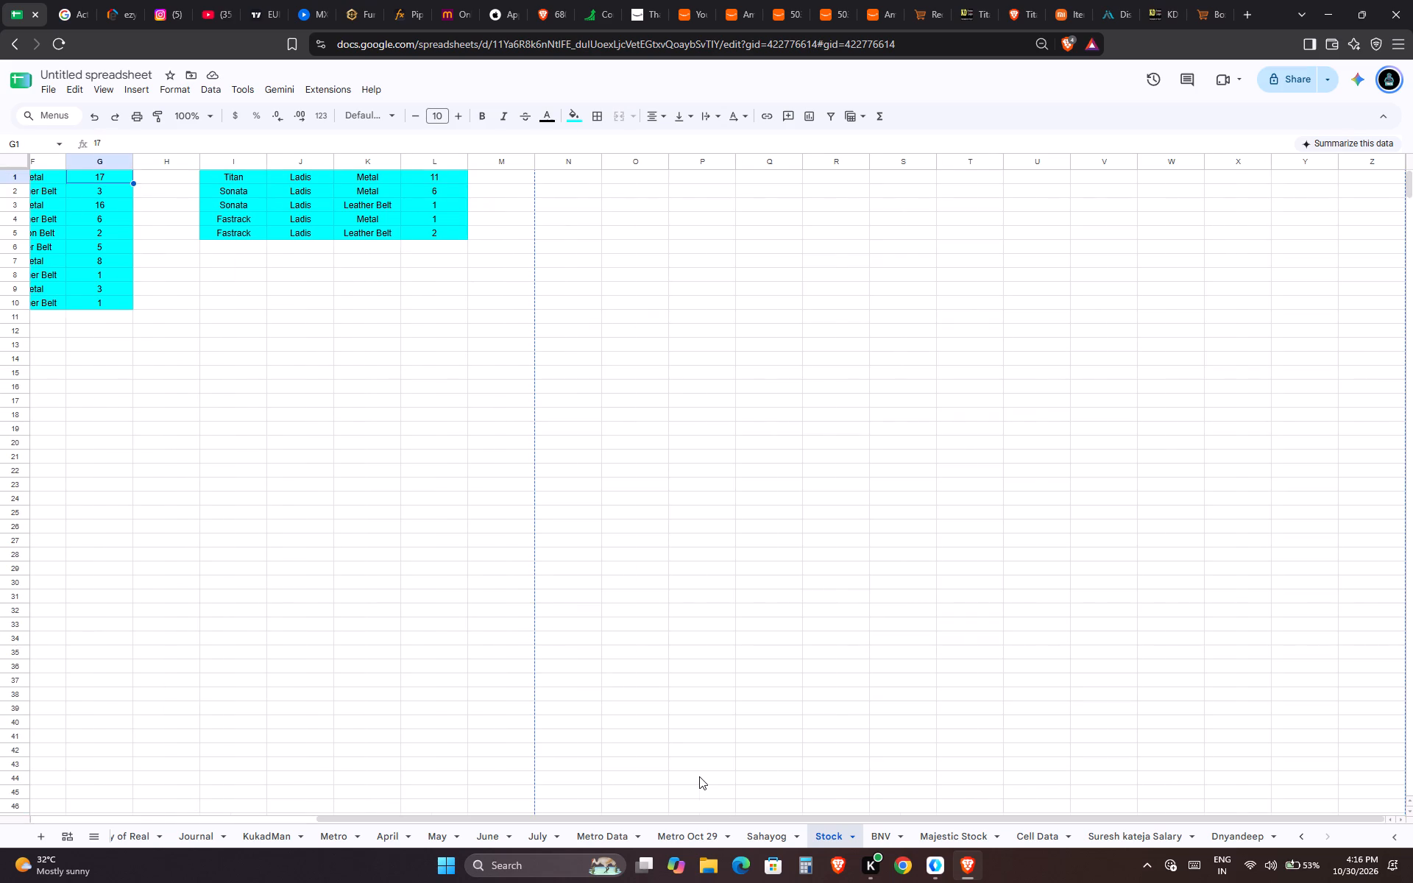
pyautogui.hotkey('ctrl', 'Left')
pyautogui.hotkey('ctrl', 'Left')
pyautogui.hotkey('ctrl', 'Right')
pyautogui.hotkey('ctrl', 'v')
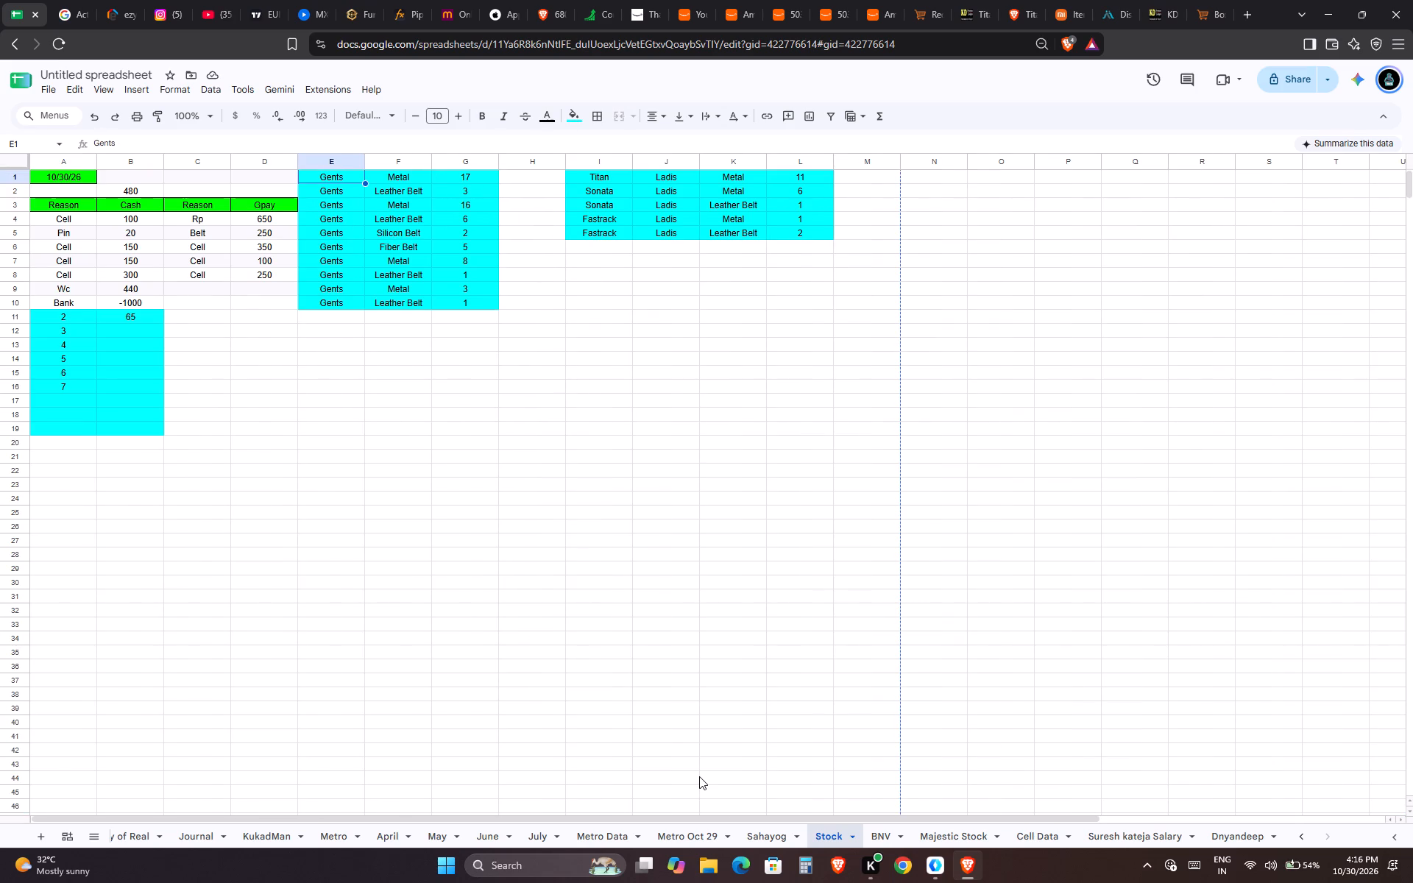
pyautogui.press('Left')
pyautogui.press('Left')
pyautogui.press('Left')
pyautogui.press('Right')
pyautogui.press('Right')
pyautogui.press('Right')
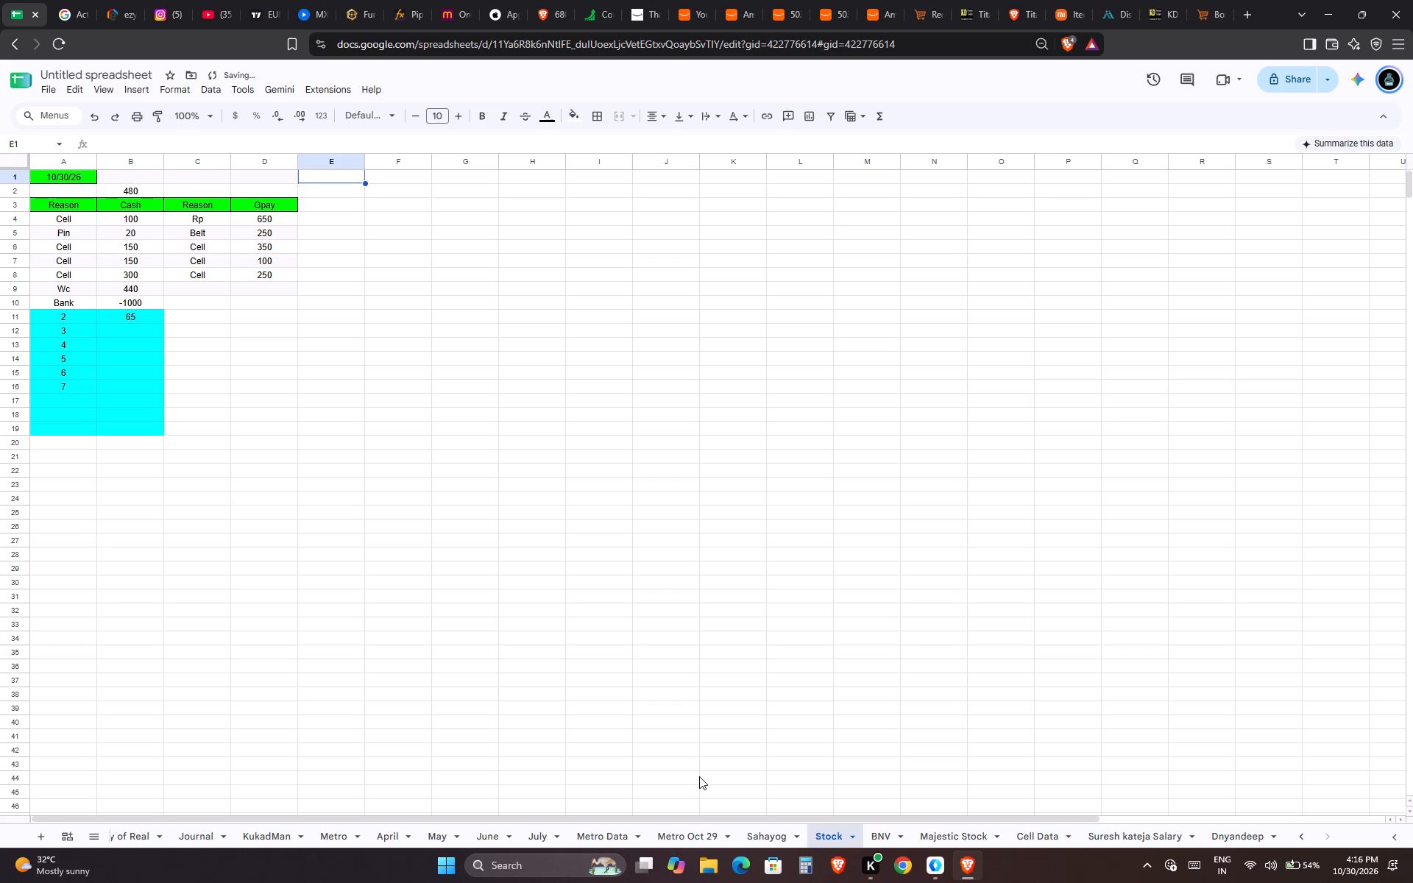
# Clear the leftover cyan stock rows below the Bank entry by pasting the blank range F3:H26 over them, starting at A11.
pyautogui.press('Down')
pyautogui.press('Right')
pyautogui.press('Down')
pyautogui.hotkey('shift', 'Down')
pyautogui.hotkey('shift', 'Right')
pyautogui.hotkey('shift', 'Down')
pyautogui.hotkey('shift', 'Down')
pyautogui.hotkey('shift', 'Down')
pyautogui.hotkey('shift', 'Down')
pyautogui.hotkey('shift', 'Down')
pyautogui.hotkey('shift', 'Down')
pyautogui.hotkey('shift', 'Down')
pyautogui.hotkey('shift', 'Down')
pyautogui.hotkey('shift', 'Down')
pyautogui.hotkey('shift', 'Down')
pyautogui.hotkey('shift', 'Down')
pyautogui.hotkey('shift', 'Down')
pyautogui.hotkey('shift', 'Down')
pyautogui.hotkey('shift', 'Down')
pyautogui.hotkey('shift', 'Down')
pyautogui.hotkey('shift', 'Down')
pyautogui.hotkey('shift', 'Down')
pyautogui.hotkey('shift', 'Down')
pyautogui.hotkey('shift', 'Down')
pyautogui.hotkey('shift', 'Down')
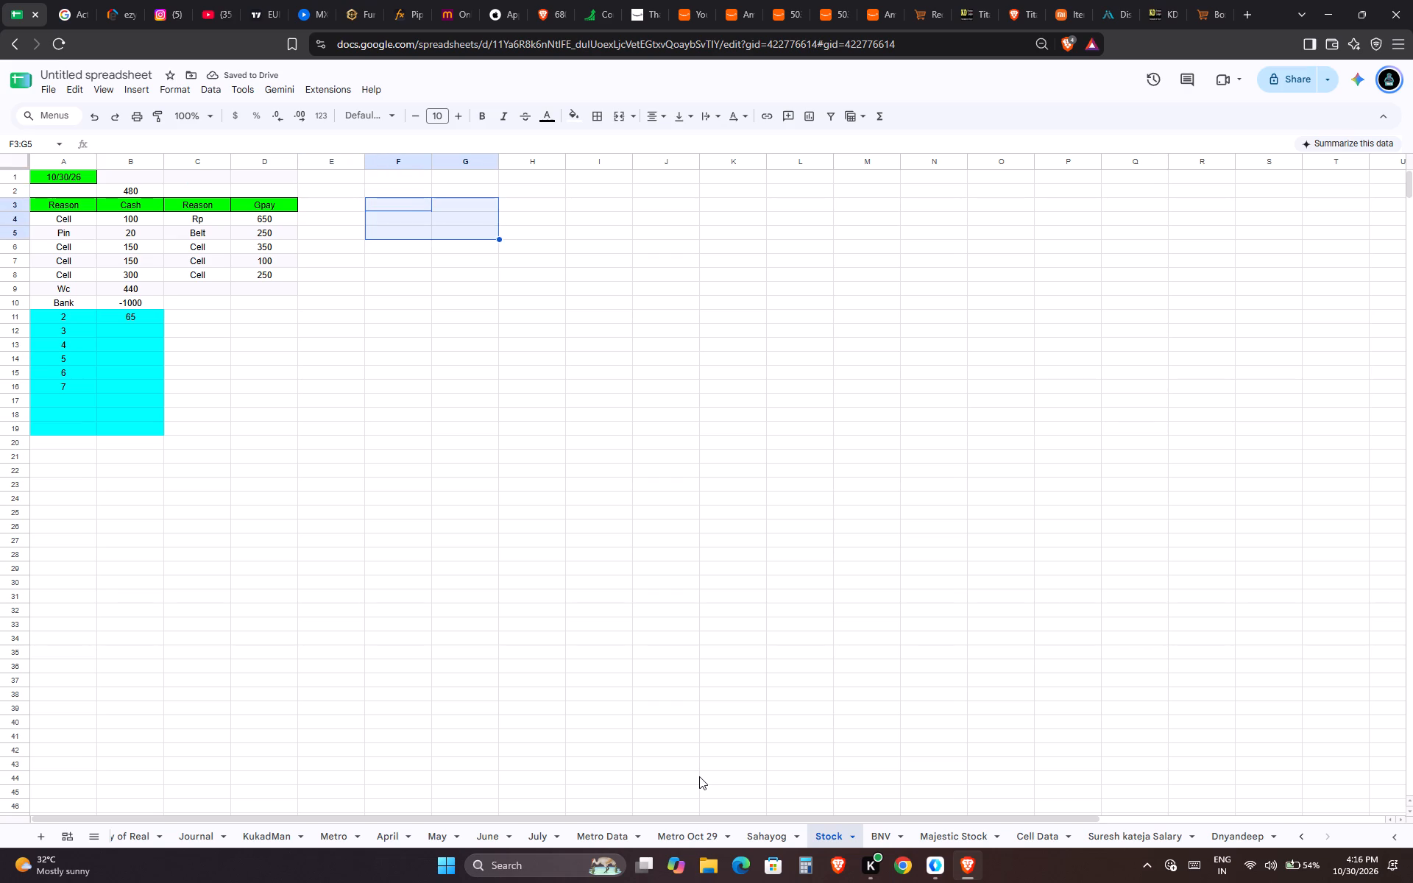
pyautogui.hotkey('shift', 'Right')
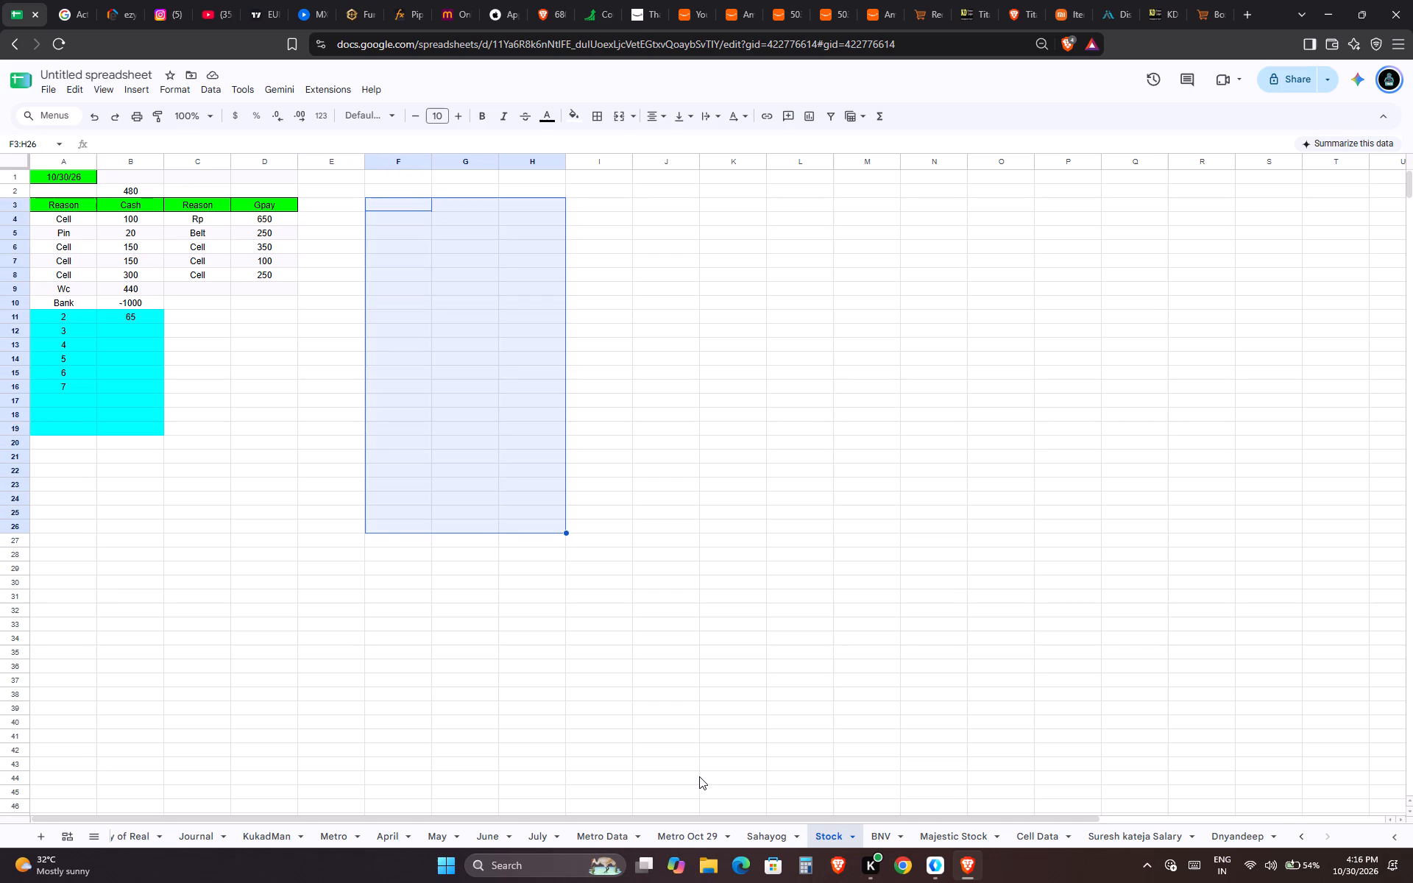
pyautogui.hotkey('ctrl', 'c')
pyautogui.hotkey('ctrl', 'Left')
pyautogui.hotkey('ctrl', 'Left')
pyautogui.hotkey('ctrl', 'Down')
pyautogui.press('Up')
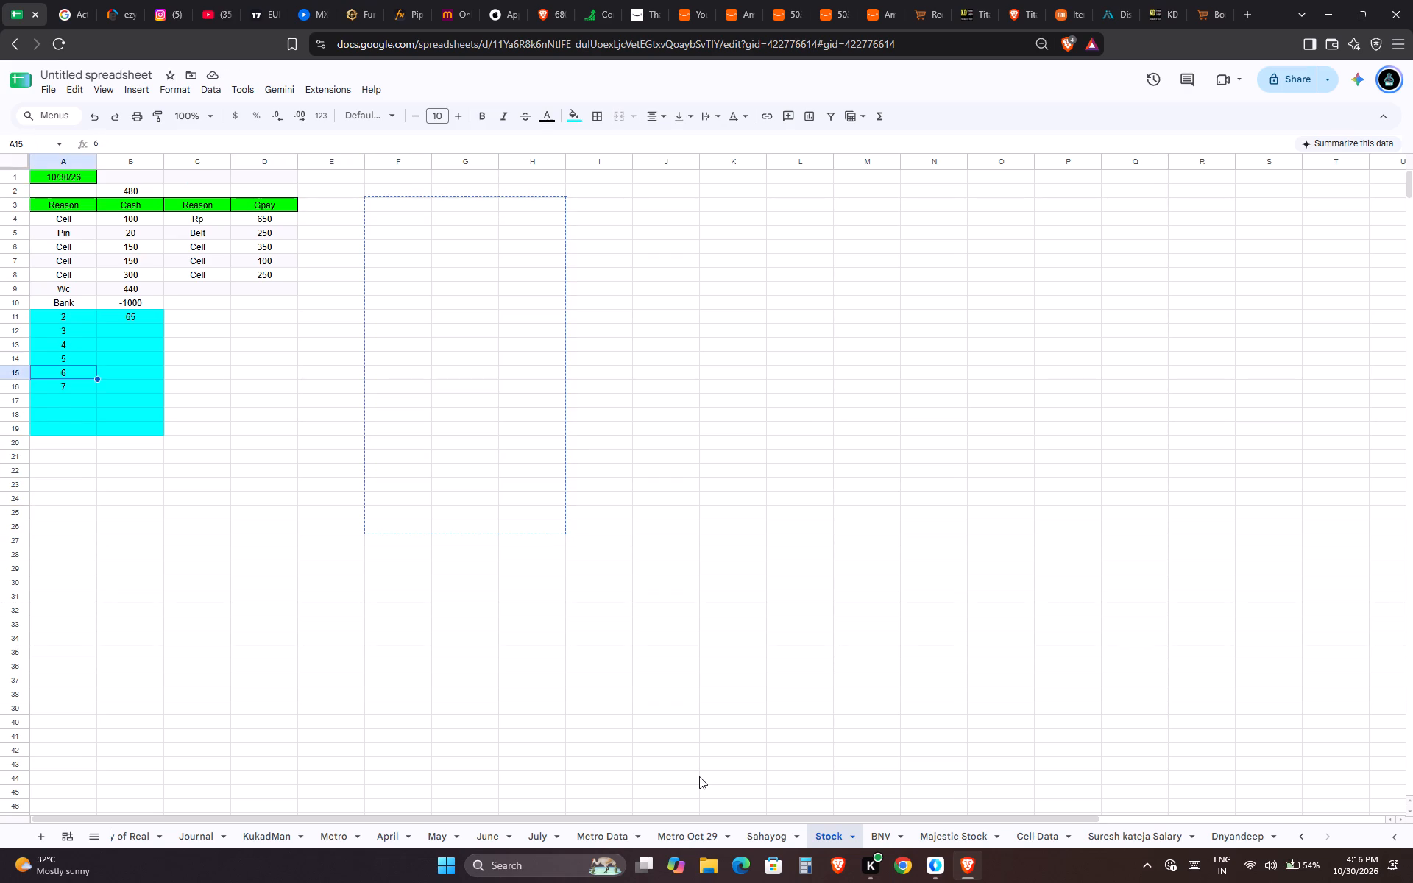
pyautogui.press('Up')
pyautogui.press('Up')
pyautogui.press('Up')
pyautogui.press('Up')
pyautogui.hotkey('ctrl', 'v')
pyautogui.press('Left')
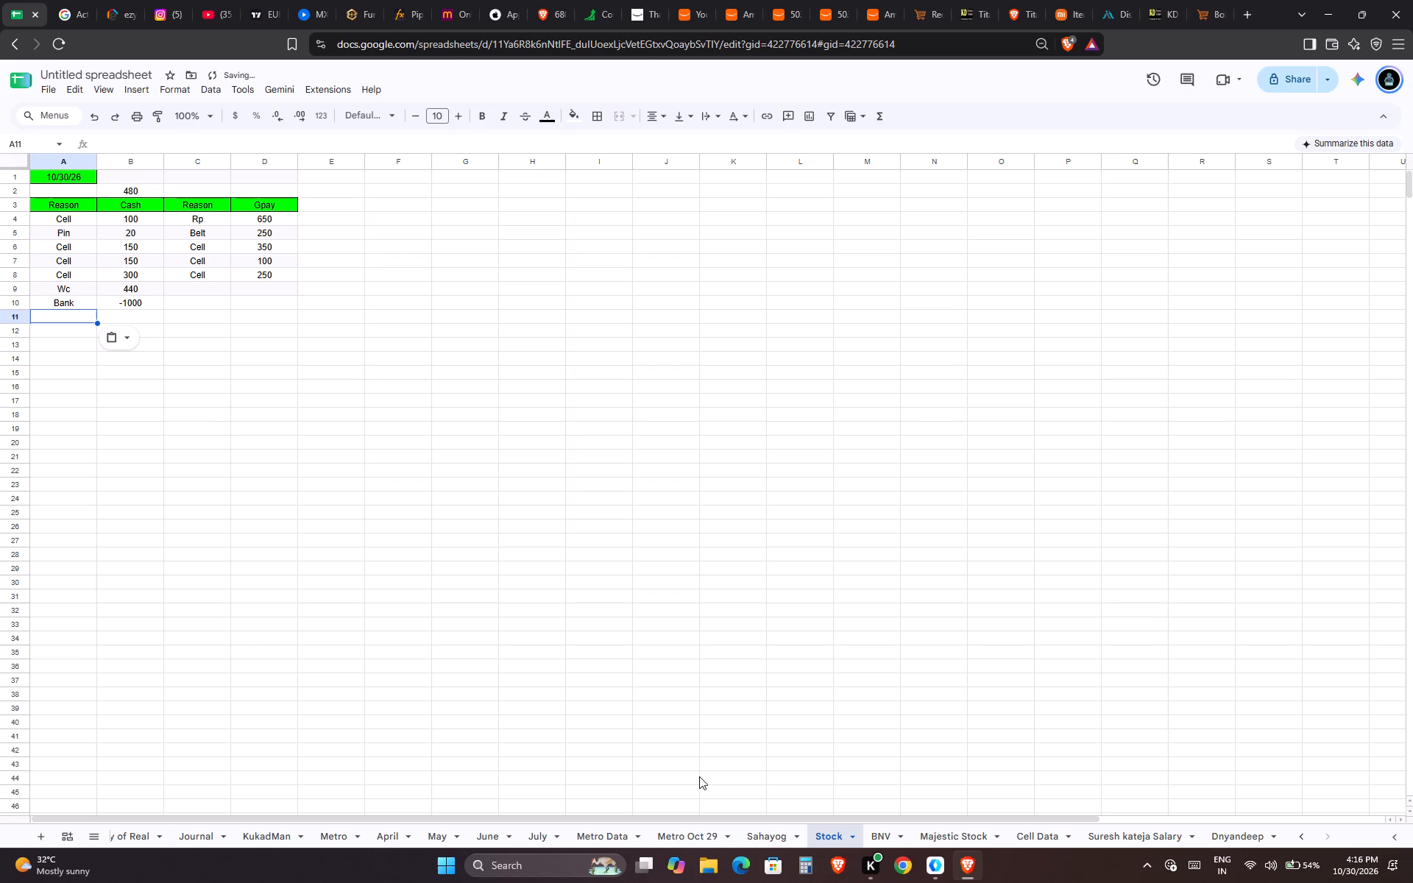
# Centre-align every cell of the Stock sheet horizontally.
pyautogui.hotkey('ctrl', 'Up')
pyautogui.hotkey('ctrl', 'Up')
pyautogui.hotkey('ctrl', 'Up')
pyautogui.hotkey('ctrl', 'Up')
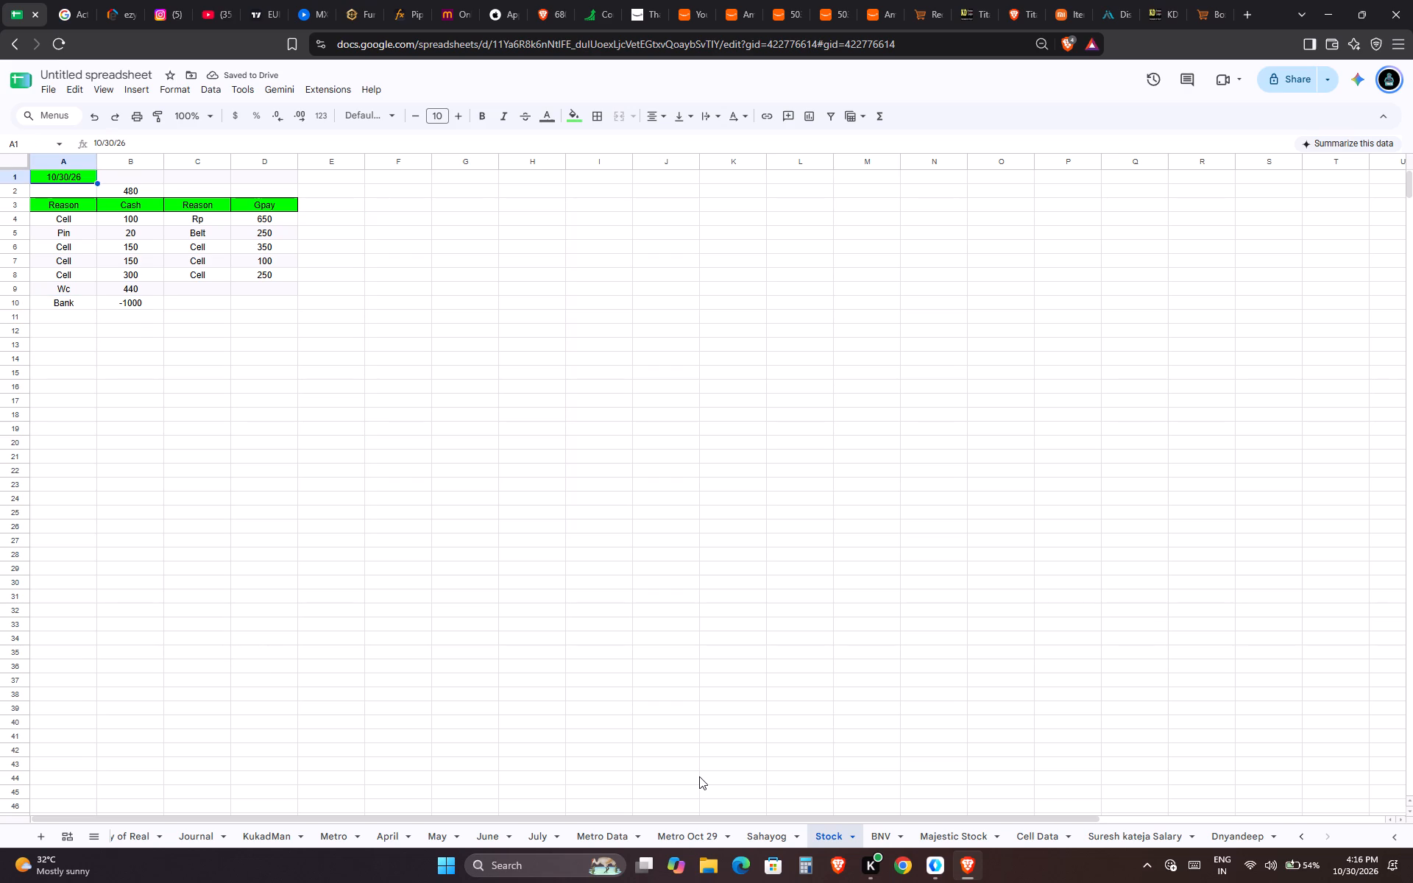
pyautogui.click(18, 158)
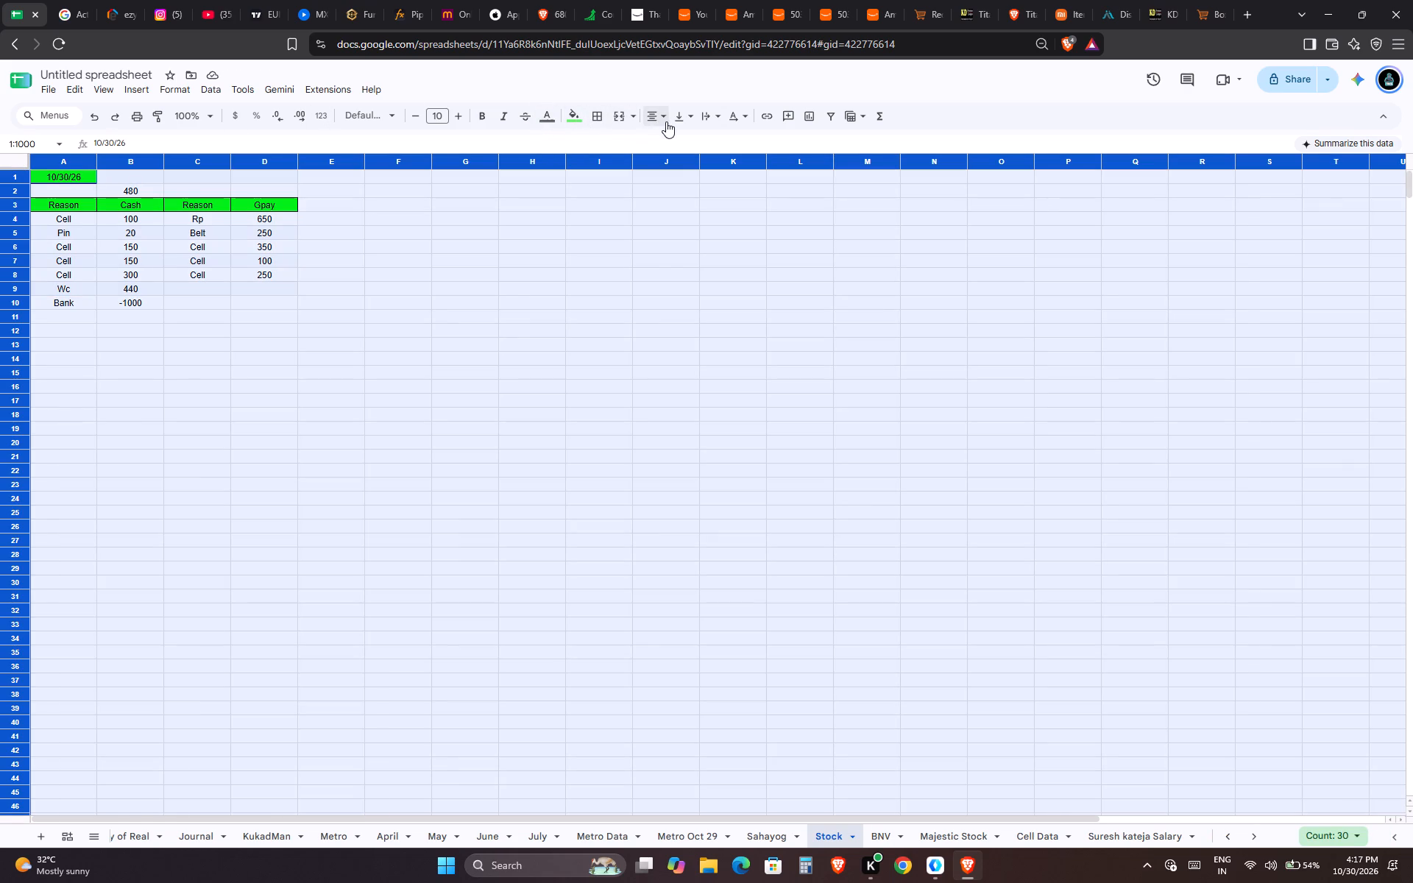
pyautogui.click(665, 117)
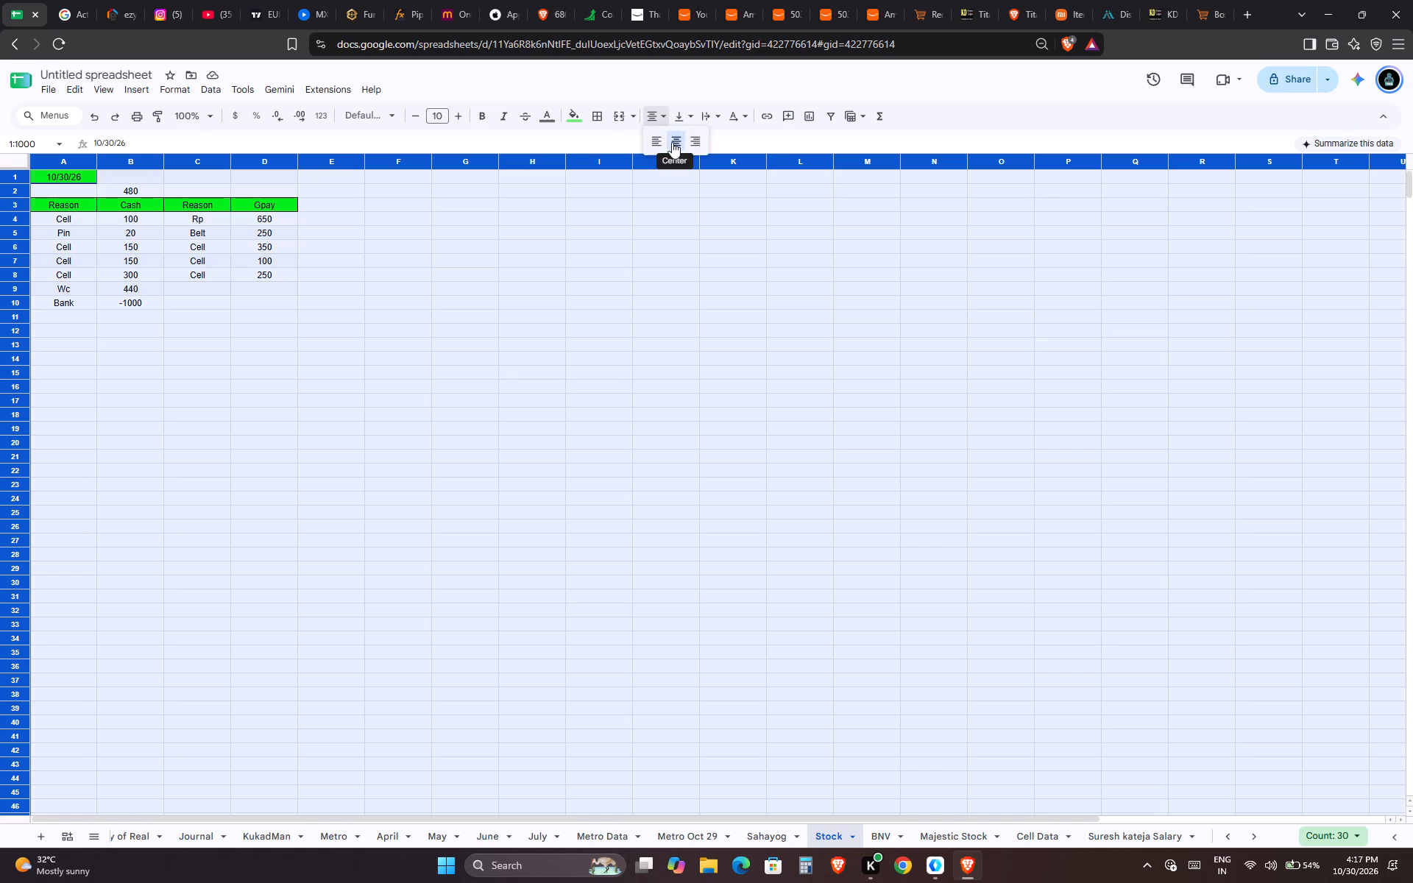
pyautogui.click(672, 142)
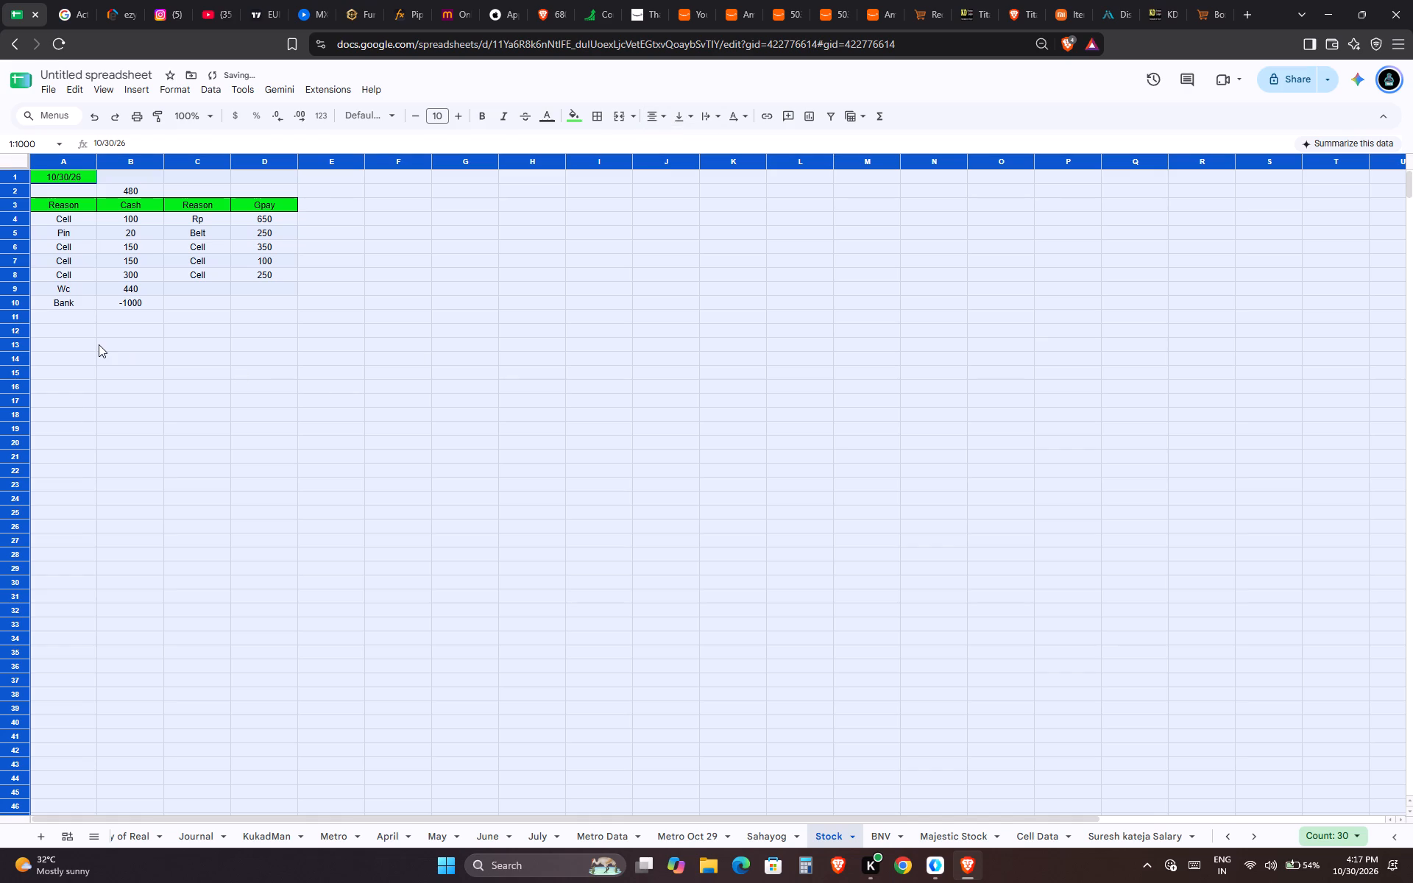
pyautogui.click(99, 344)
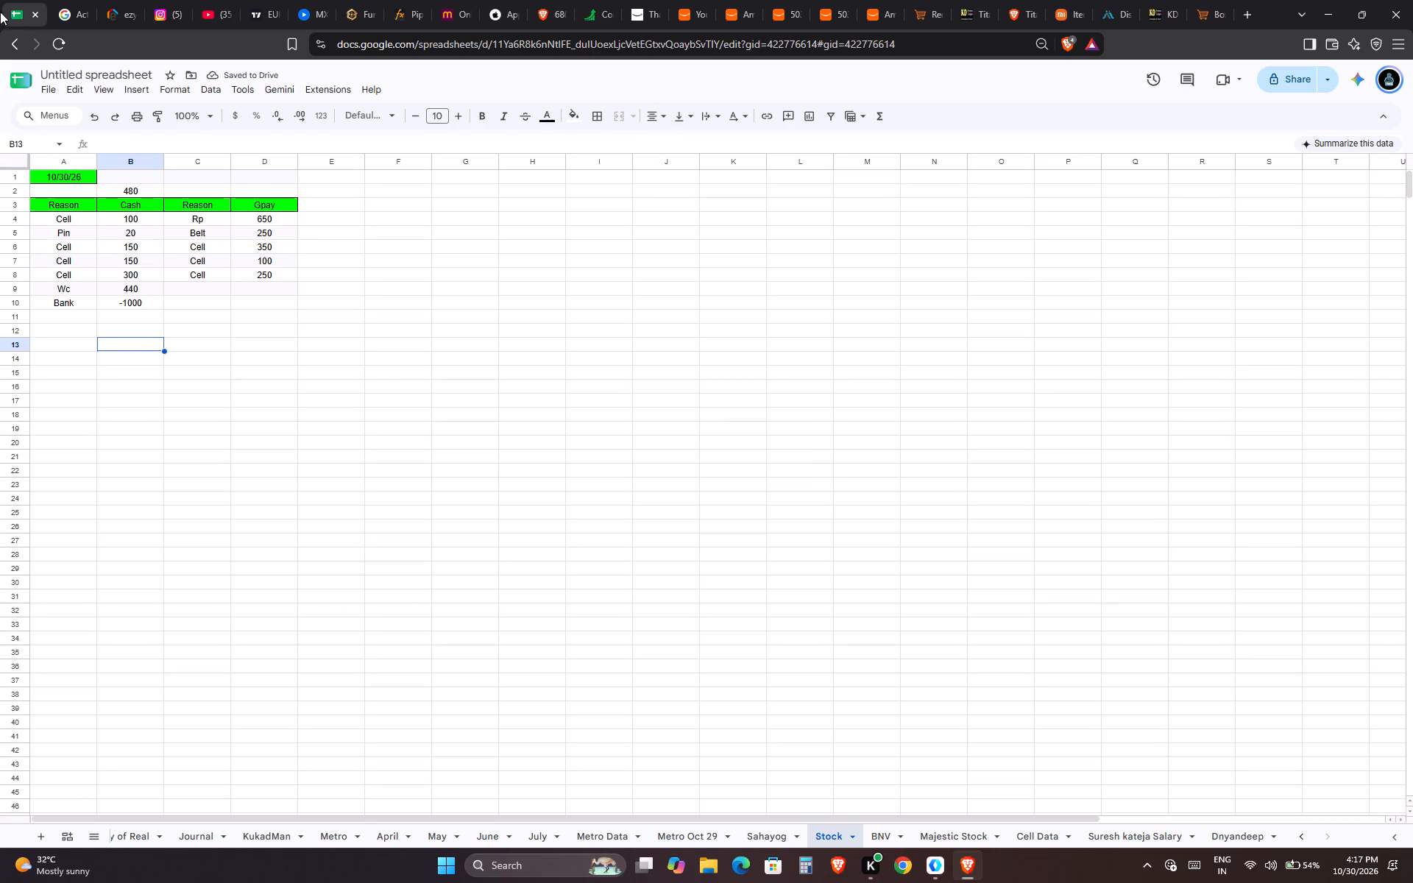
# Set the date in cell A1 of the Stock sheet to 10/29/26.
pyautogui.doubleClick(78, 175)
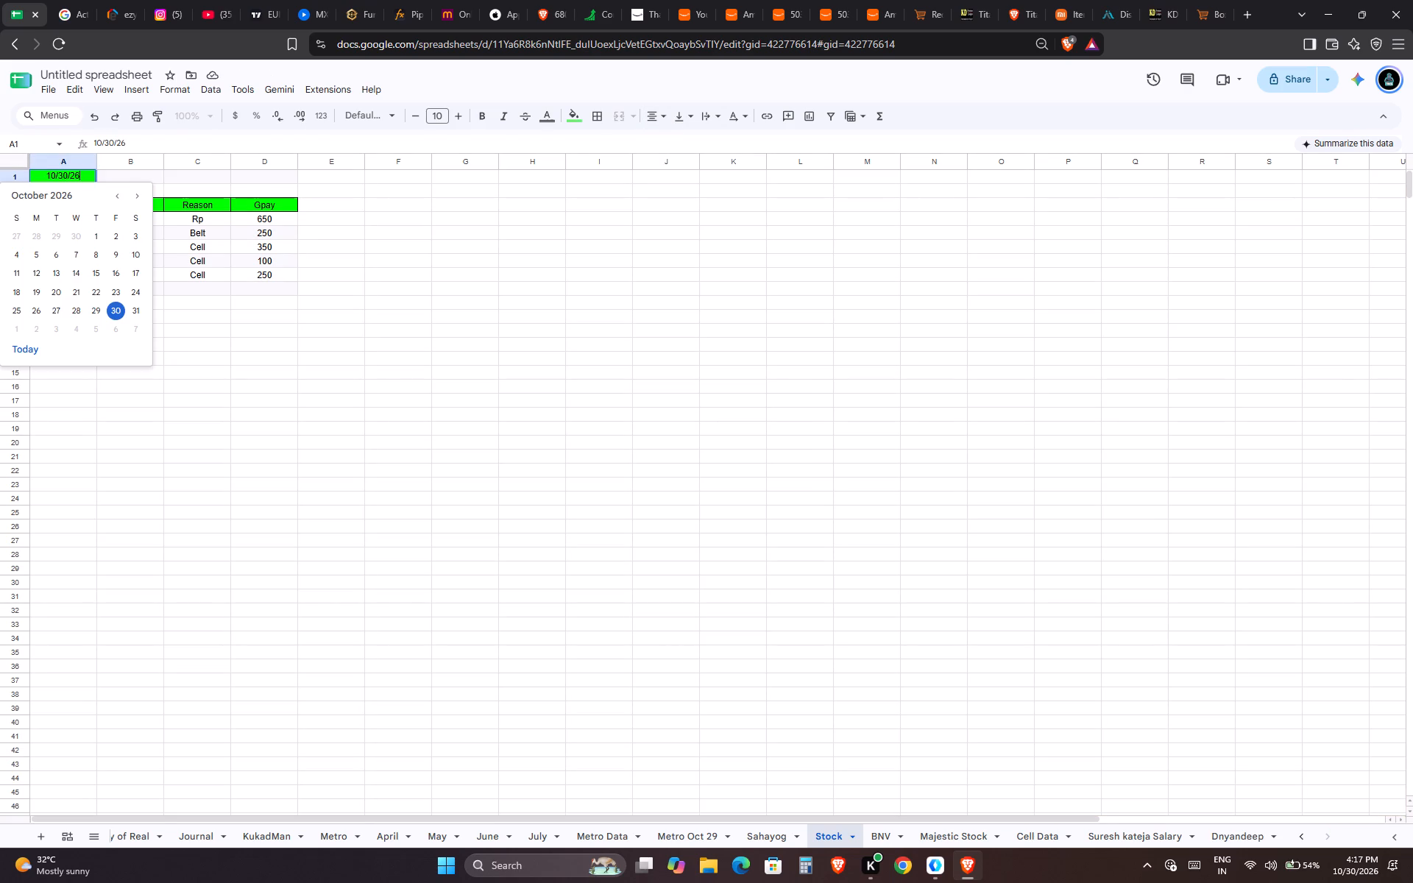
pyautogui.click(102, 311)
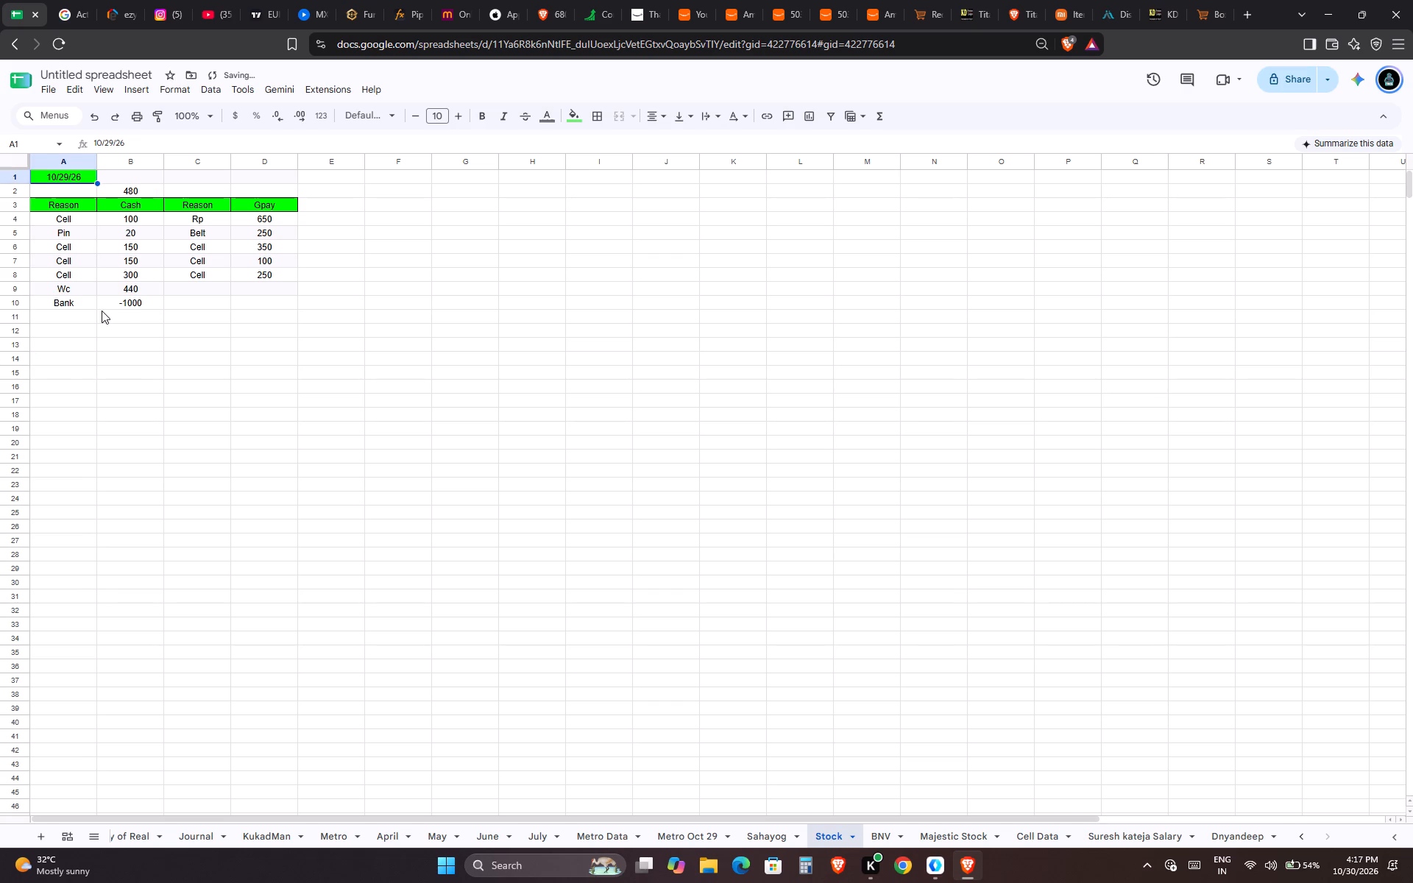
# Clear the copied Reason, Cash and Gpay entries in A4:D11 of the Stock sheet, keeping the header row.
pyautogui.click(58, 227)
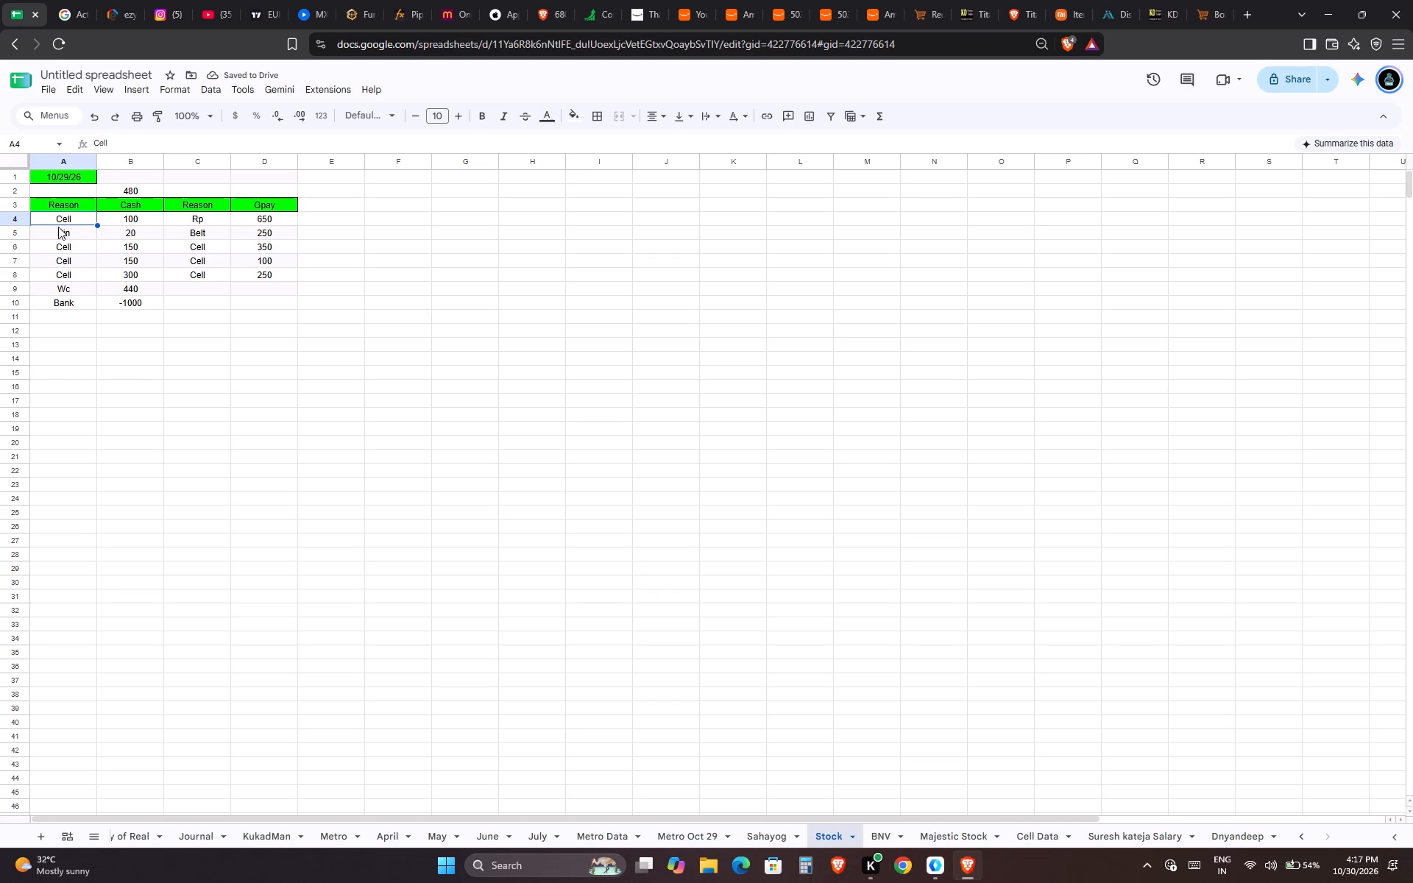
pyautogui.hotkey('shift', 'Right')
pyautogui.hotkey('shift', 'Right')
pyautogui.hotkey('shift', 'Down')
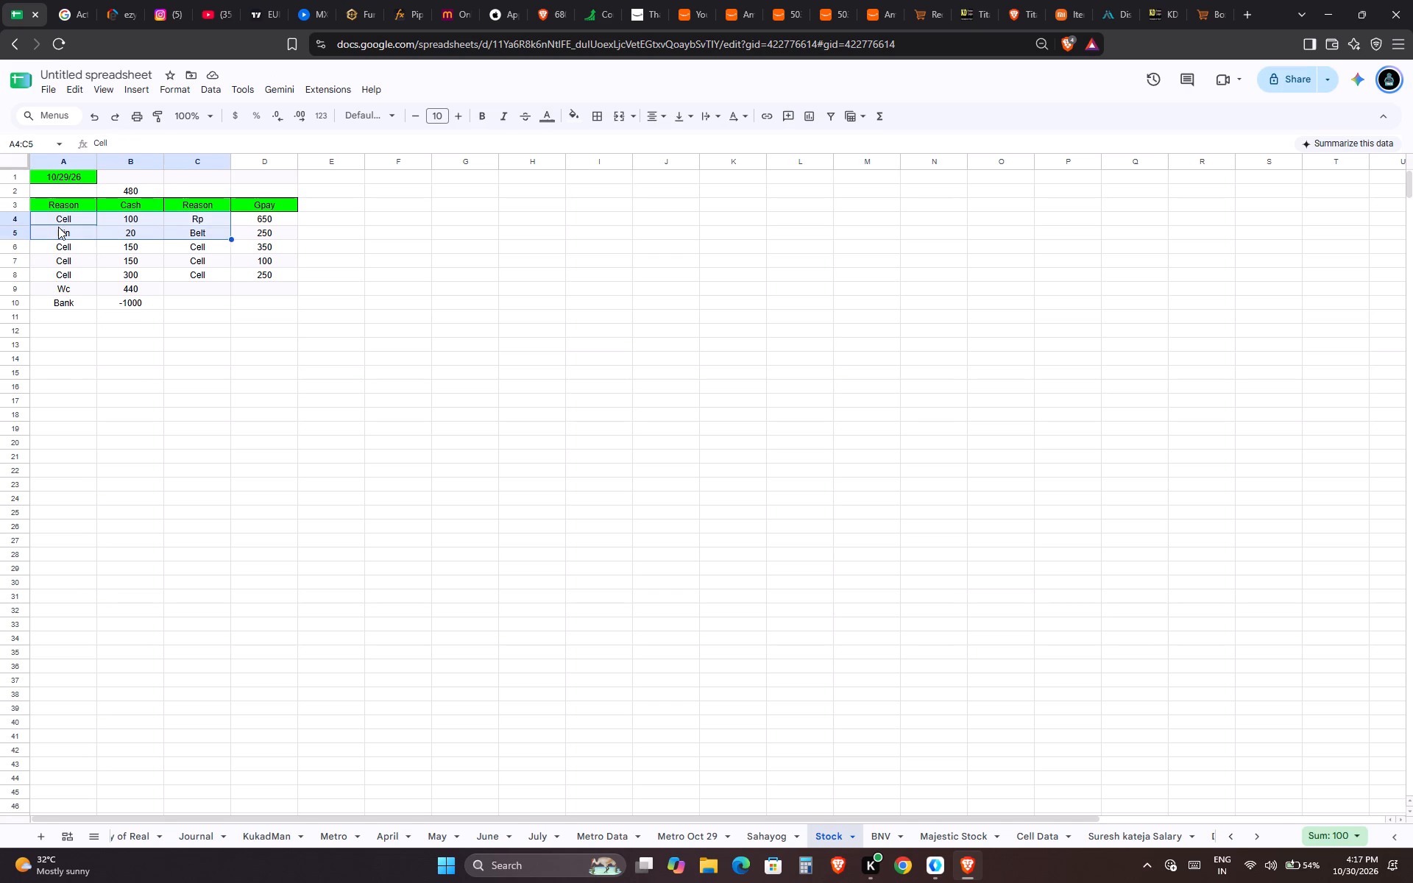
pyautogui.hotkey('shift', 'Right')
pyautogui.hotkey('shift', 'Down')
pyautogui.hotkey('shift', 'Down')
pyautogui.hotkey('shift', 'Down')
pyautogui.hotkey('shift', 'Down')
pyautogui.hotkey('shift', 'Down')
pyautogui.hotkey('shift', 'Down')
pyautogui.press('BackSpace')
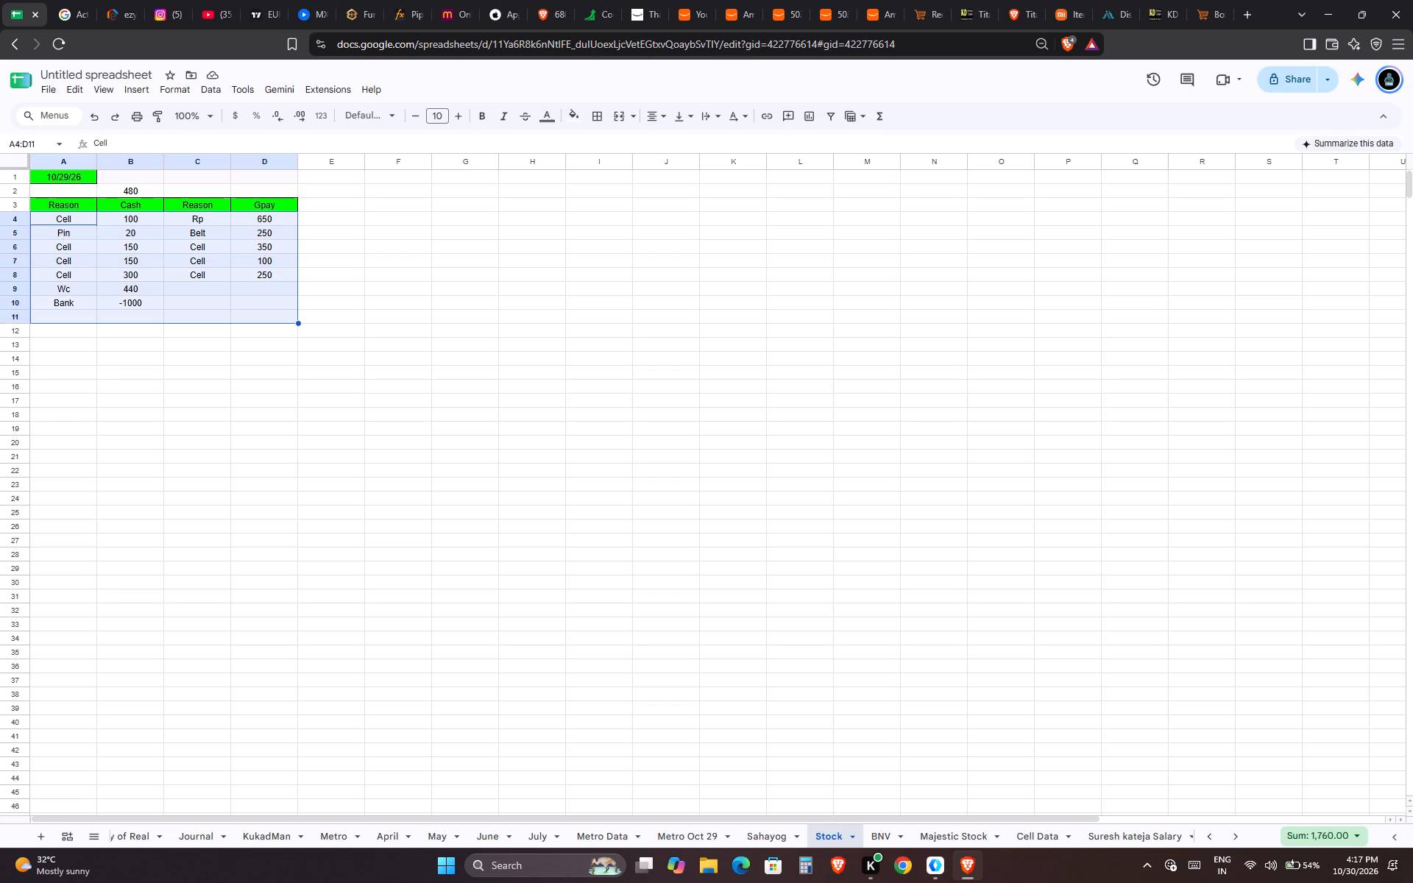
pyautogui.press('Up')
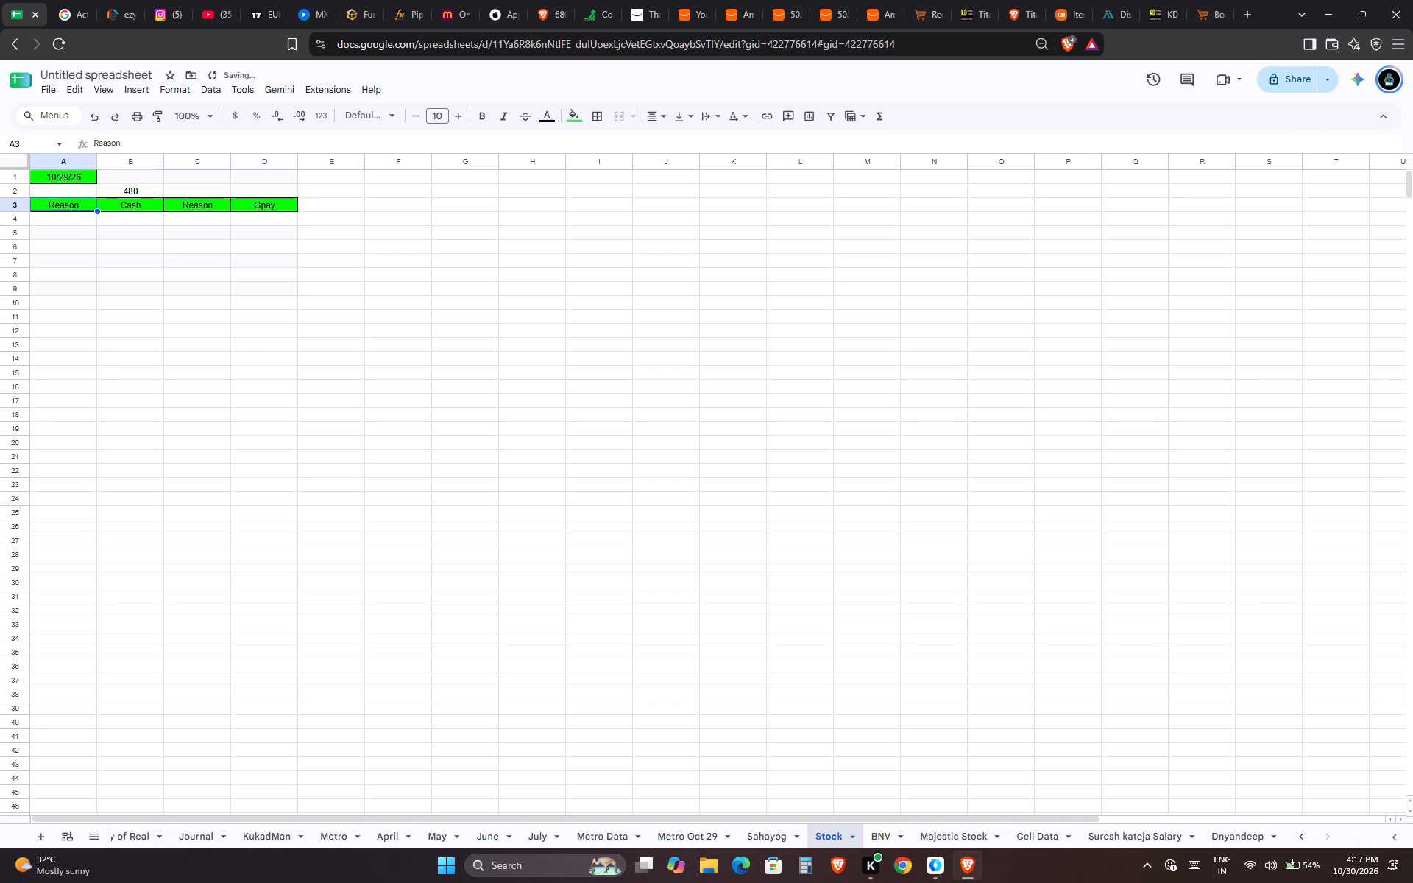
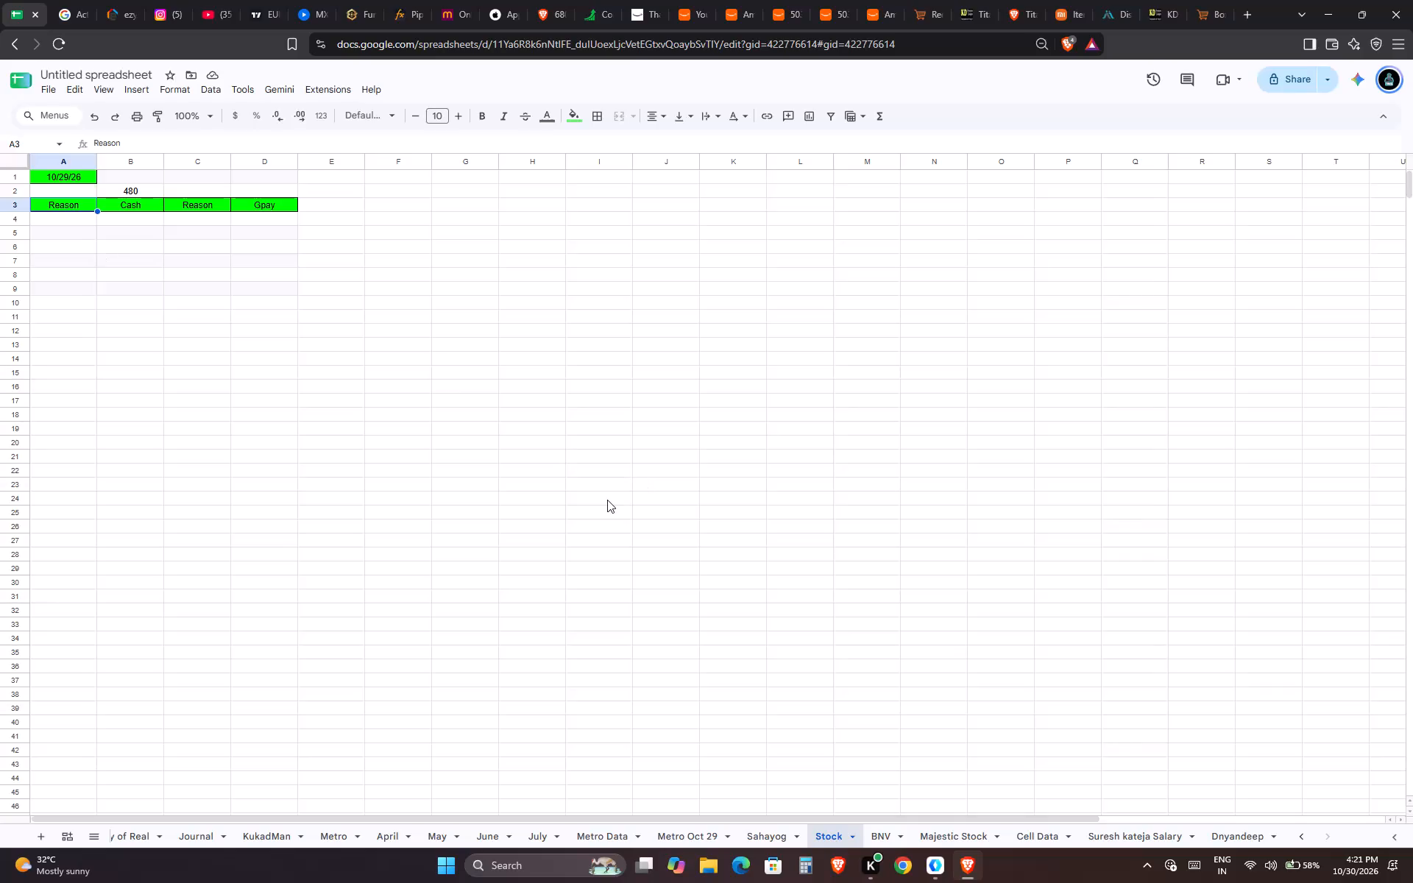
# Check the latest Google Pay receipt and record it in Metro Oct 29 under 10/30/26 as Rp with Gpay 600 in row 36.
pyautogui.click(678, 843)
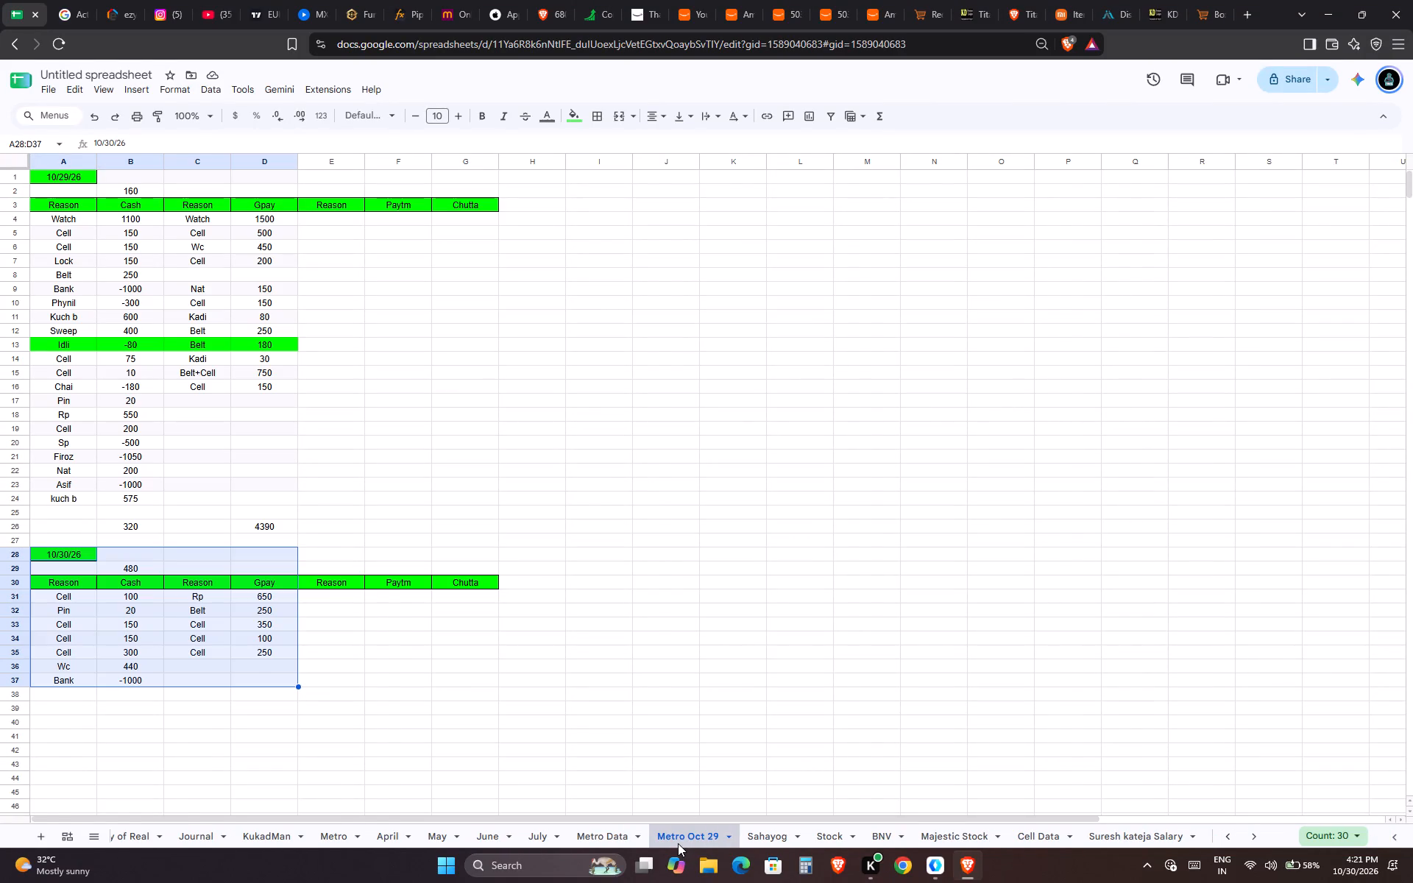
pyautogui.click(610, 840)
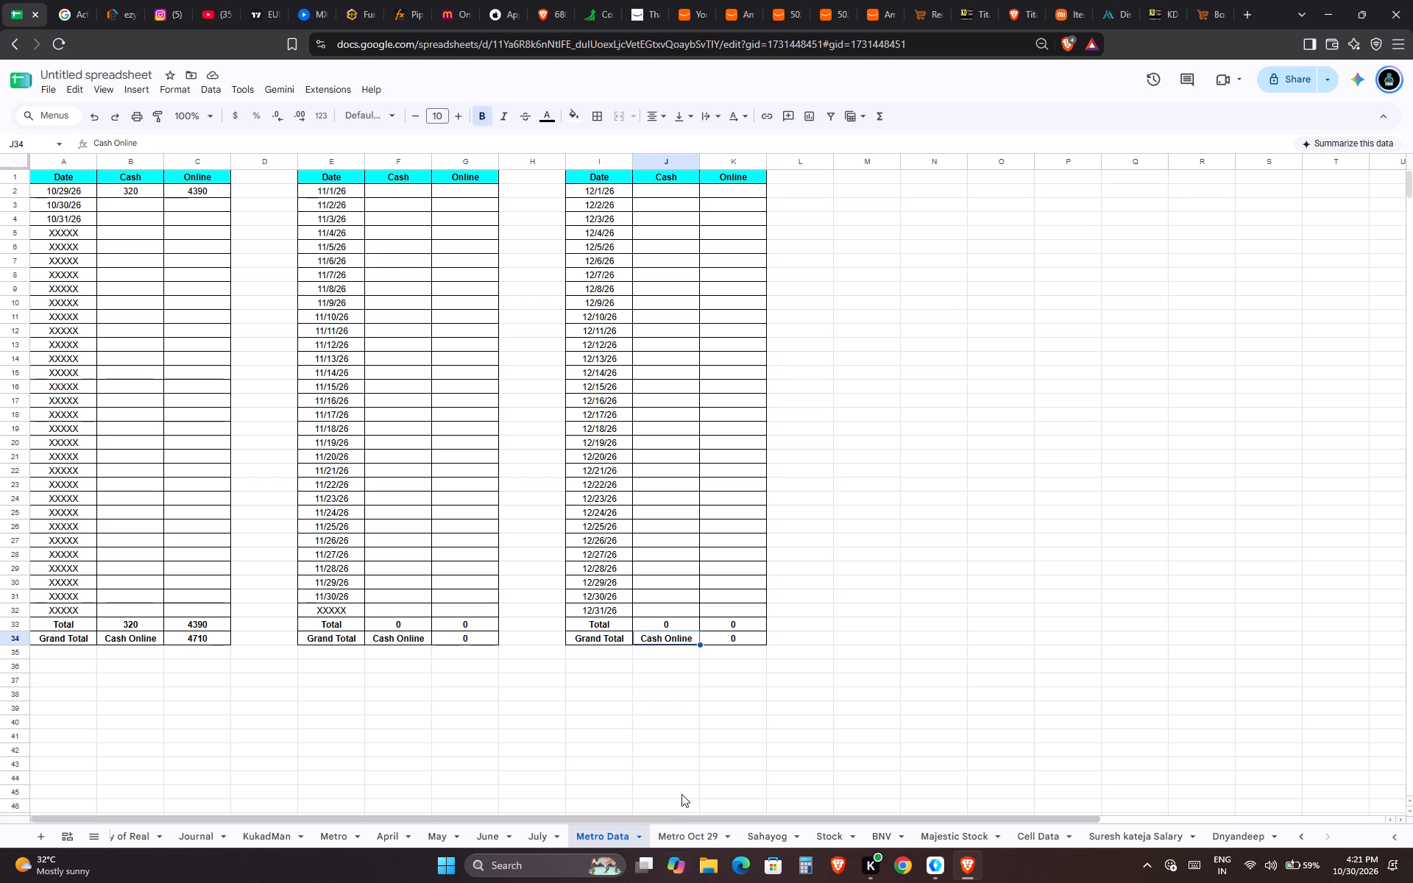
pyautogui.click(703, 832)
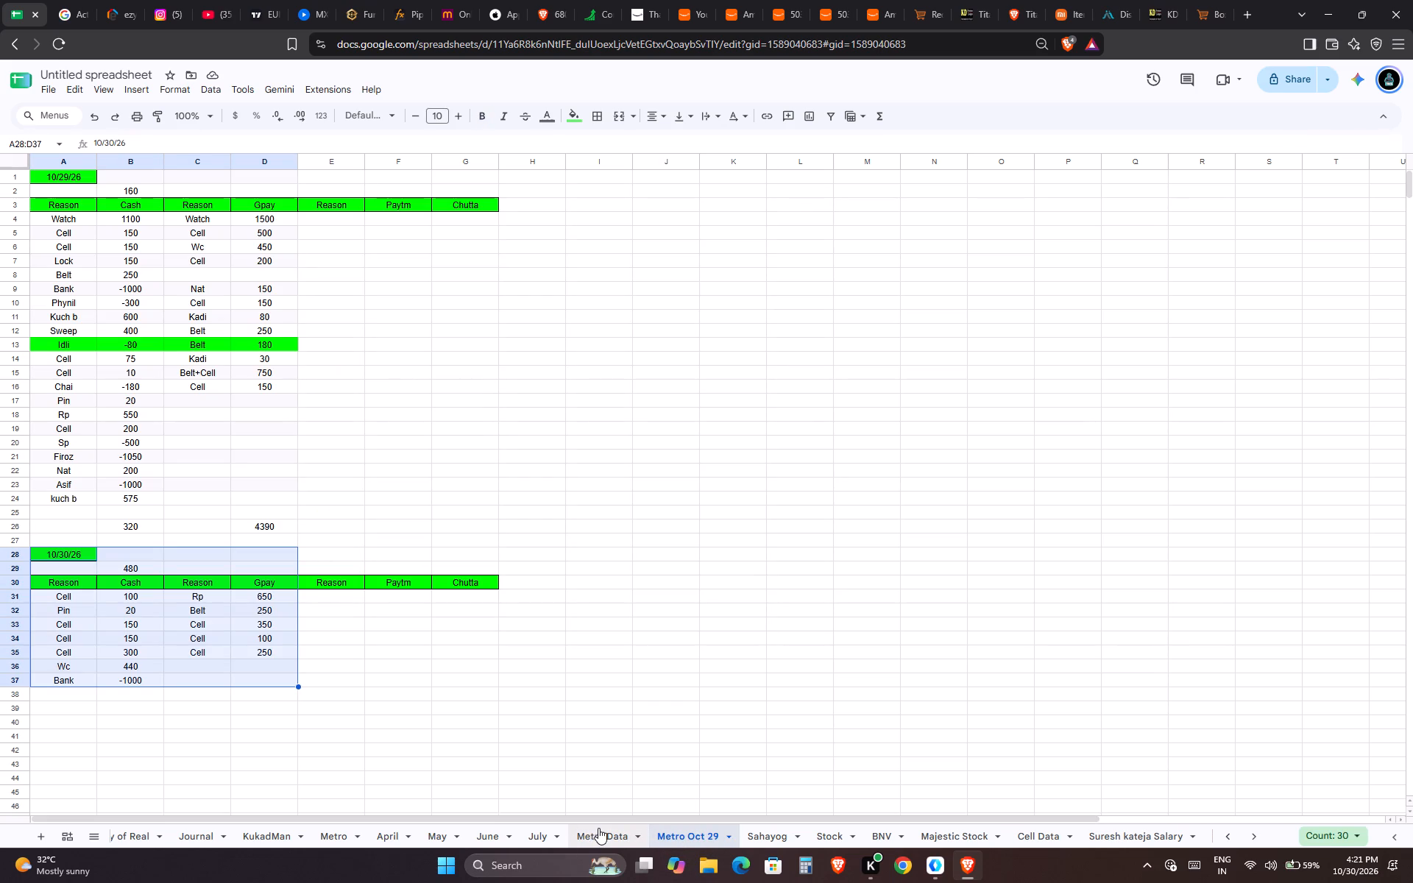
pyautogui.hotkey('ctrl', 'Tab')
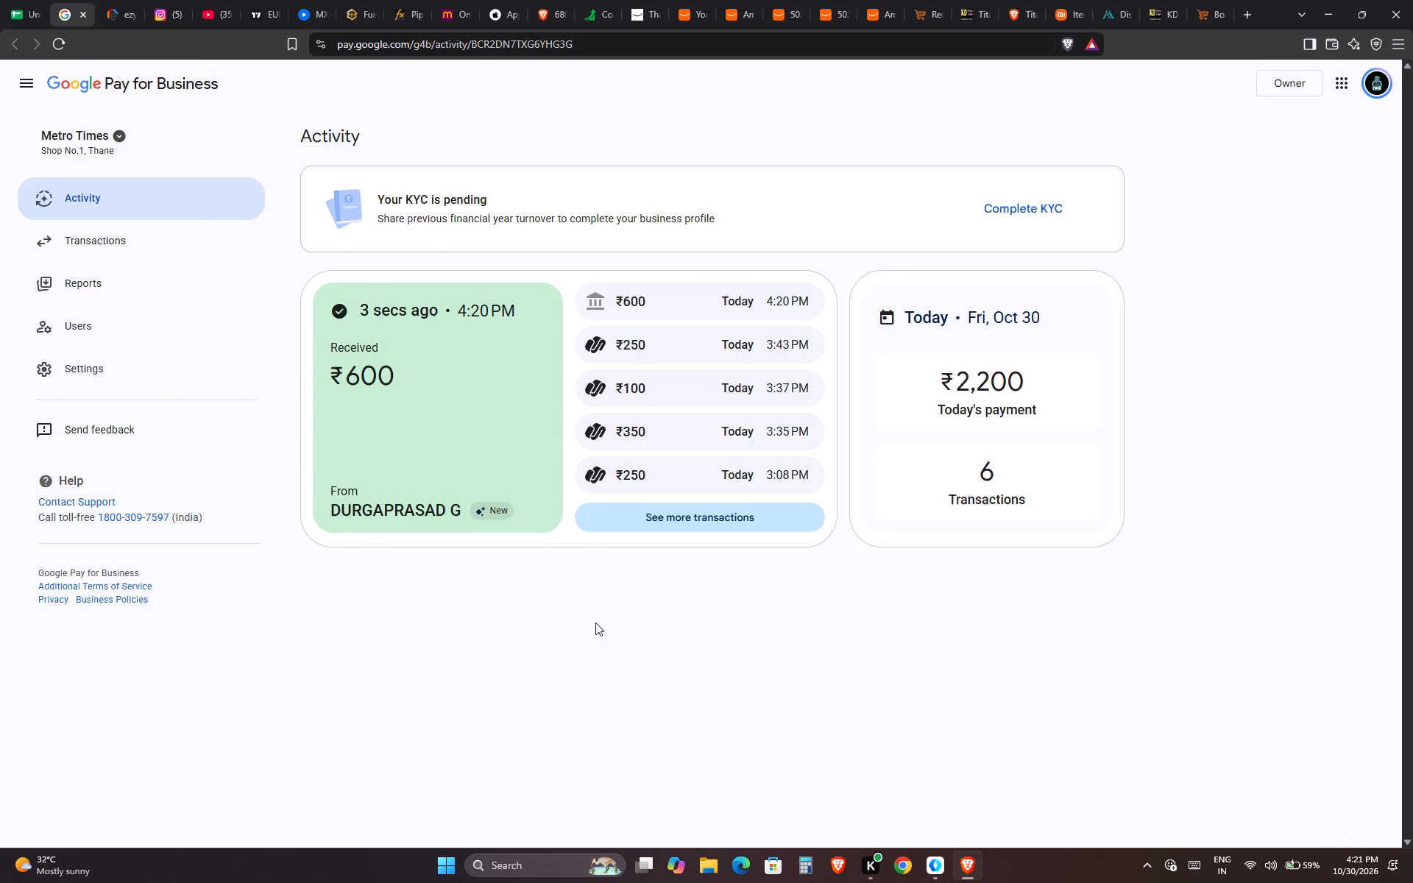
pyautogui.hotkey('ctrl', 'shift', 'Tab')
pyautogui.press('Down')
pyautogui.press('Right')
pyautogui.press('Down')
pyautogui.press('Down')
pyautogui.press('Right')
pyautogui.press('Down')
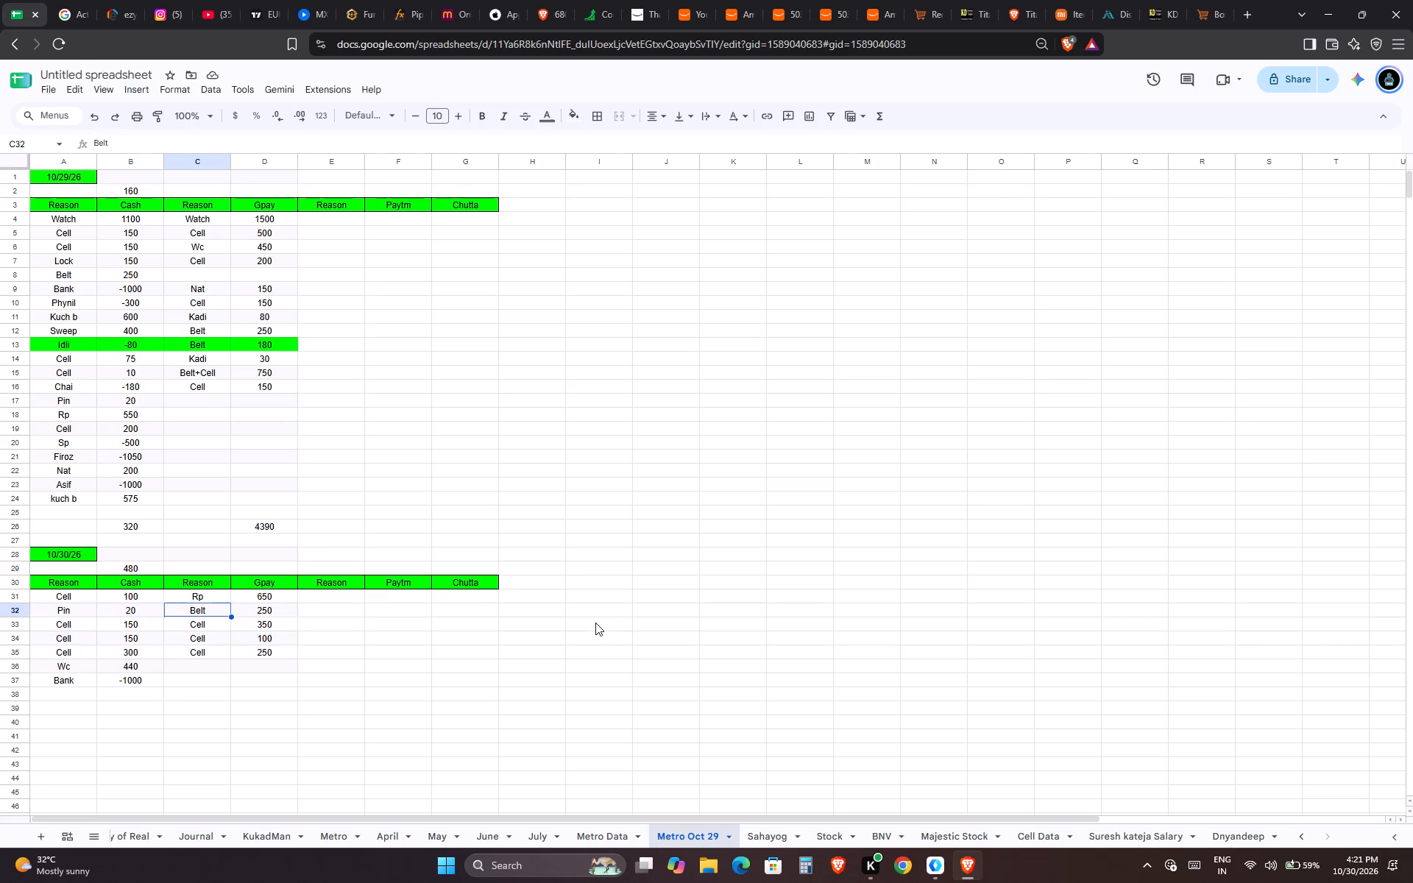
pyautogui.hotkey('ctrl', 'Down')
pyautogui.press('Down')
pyautogui.press('Down')
pyautogui.press('Up')
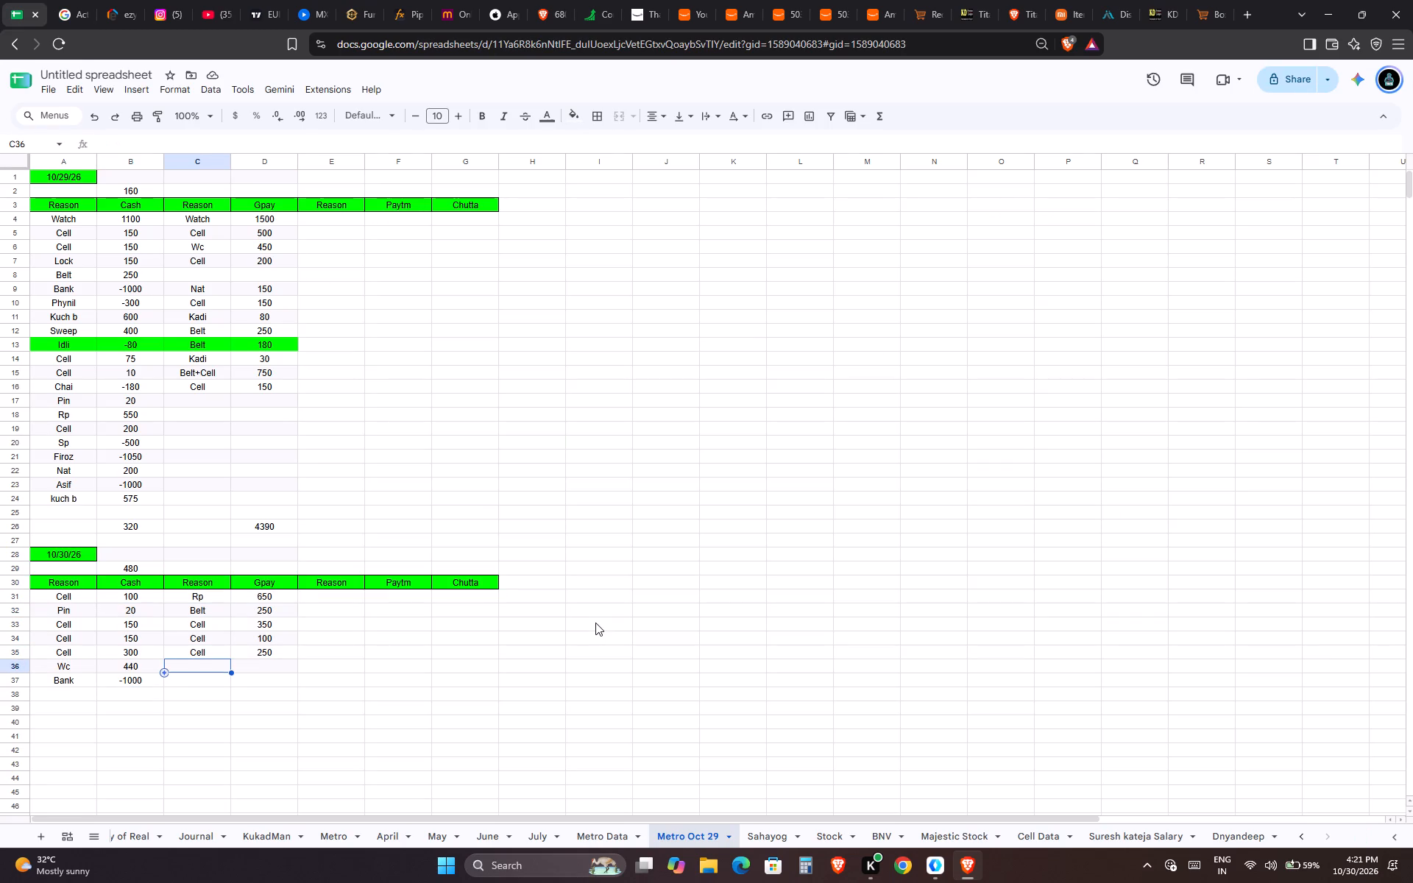
pyautogui.write('Rp')
pyautogui.press('Tab')
pyautogui.write('600')
pyautogui.press('Tab')
pyautogui.press('Left')
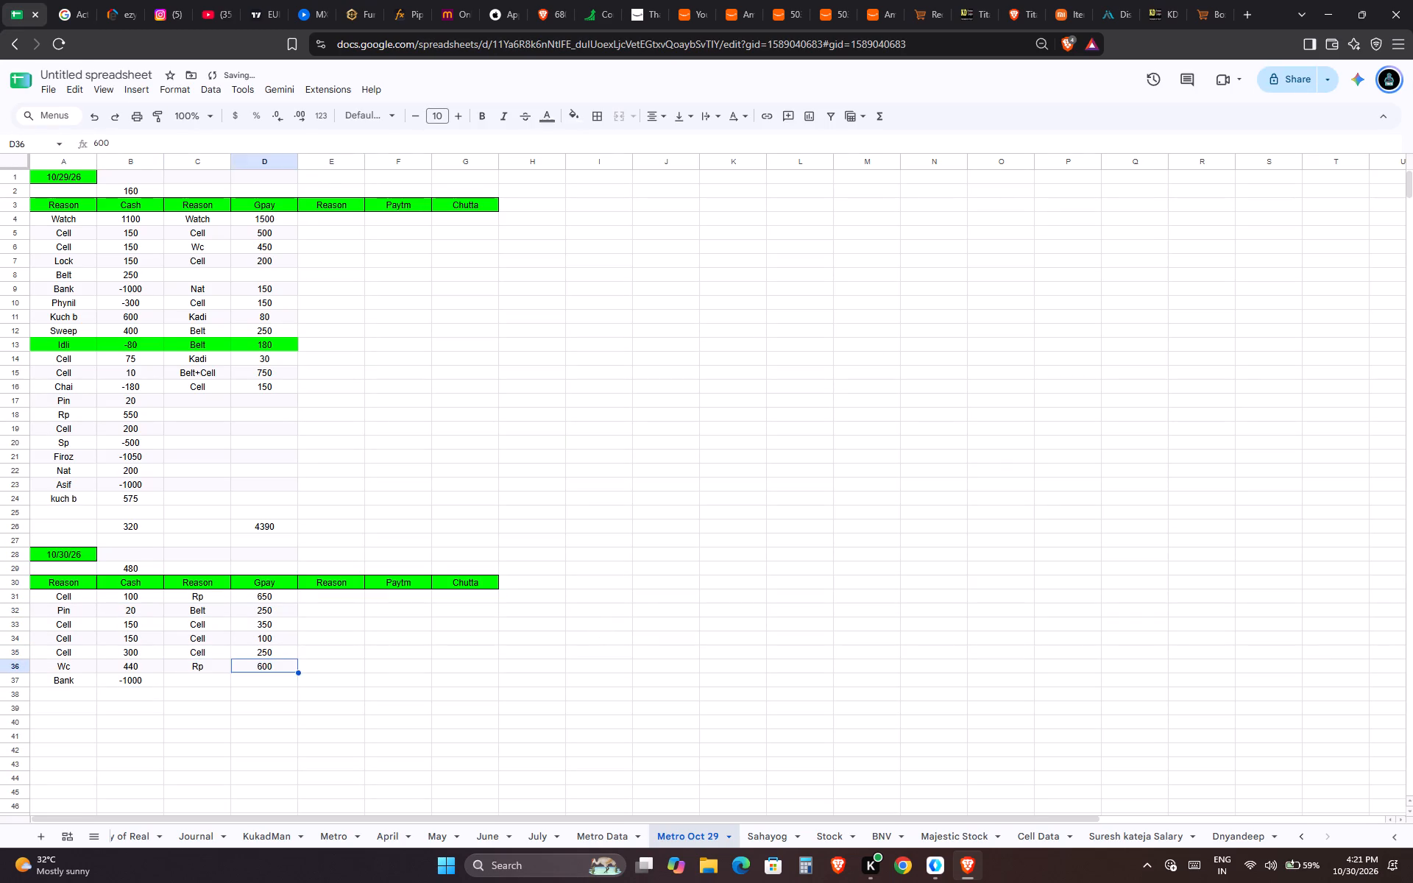
pyautogui.hotkey('ctrl', 'Tab')
pyautogui.hotkey('ctrl', 'shift', 'Tab')
# Move the Stock sheet ahead of Sahayog so it sits directly after Metro Oct 29.
pyautogui.doubleClick(841, 840)
pyautogui.moveTo(841, 840); pyautogui.dragTo(835, 842)
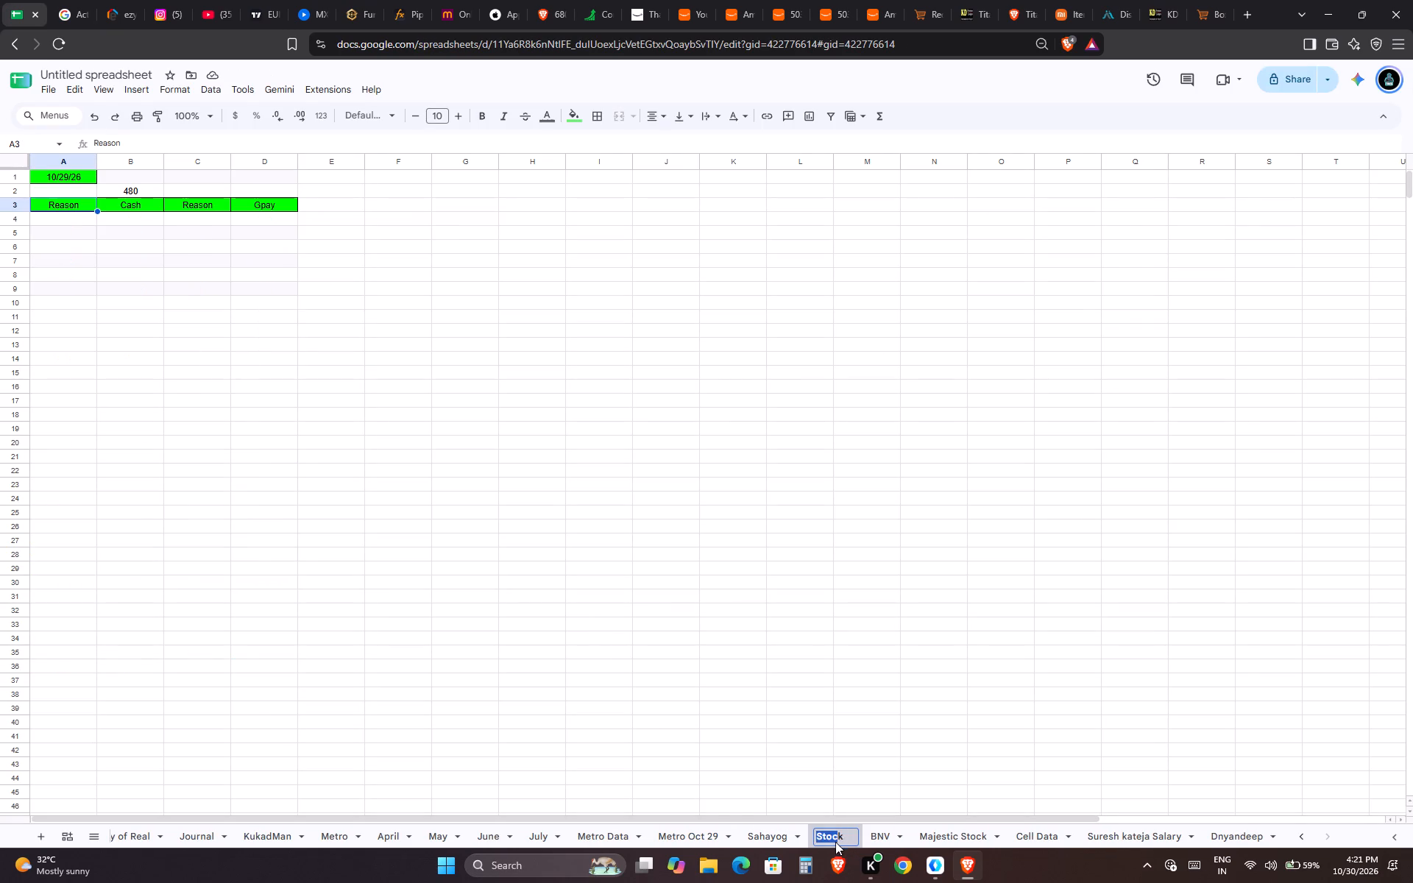
pyautogui.moveTo(835, 842); pyautogui.dragTo(875, 798)
pyautogui.click(875, 798)
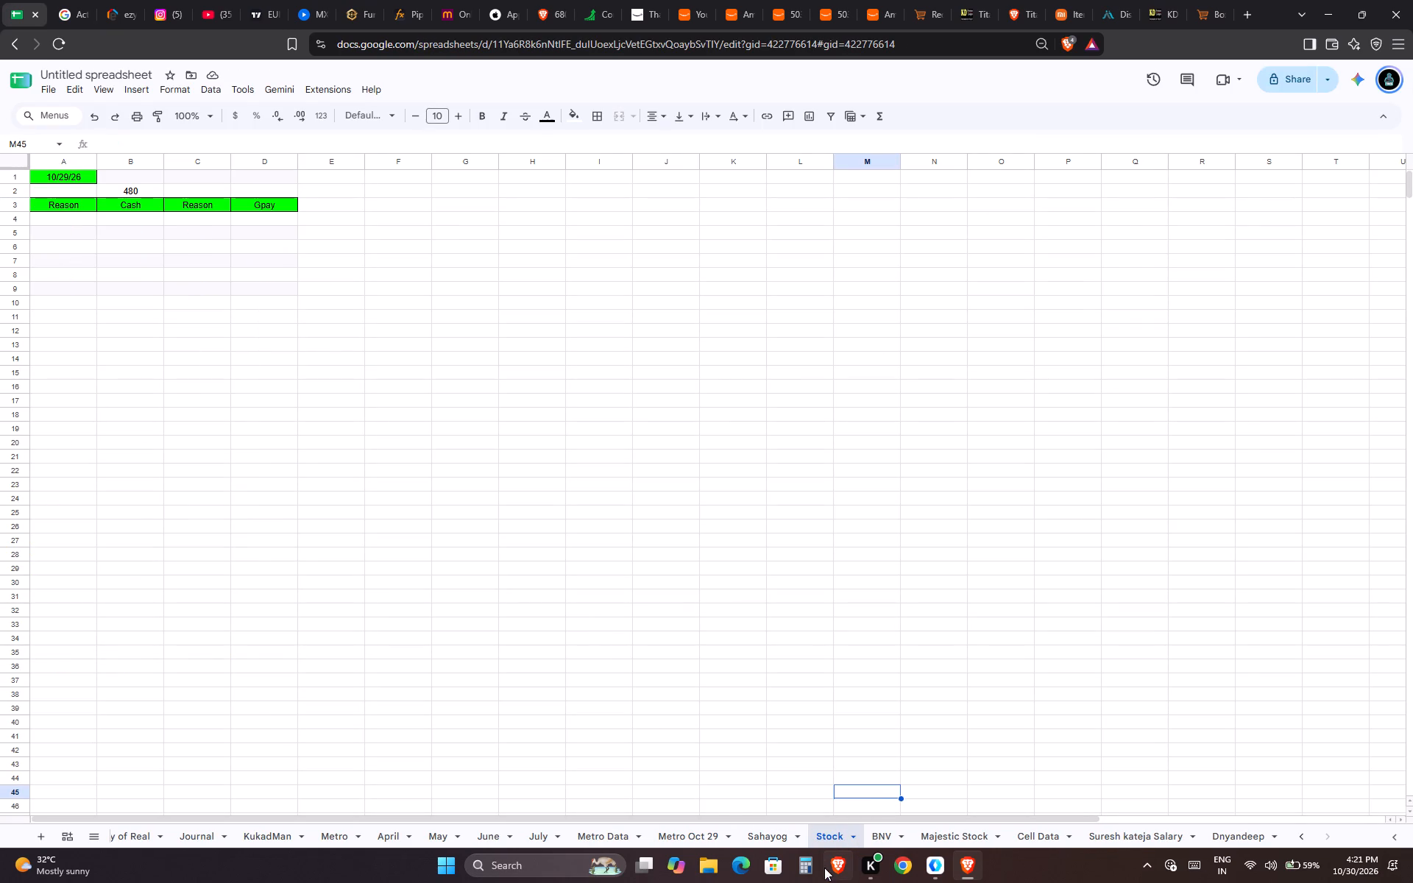
pyautogui.moveTo(834, 840); pyautogui.dragTo(790, 848)
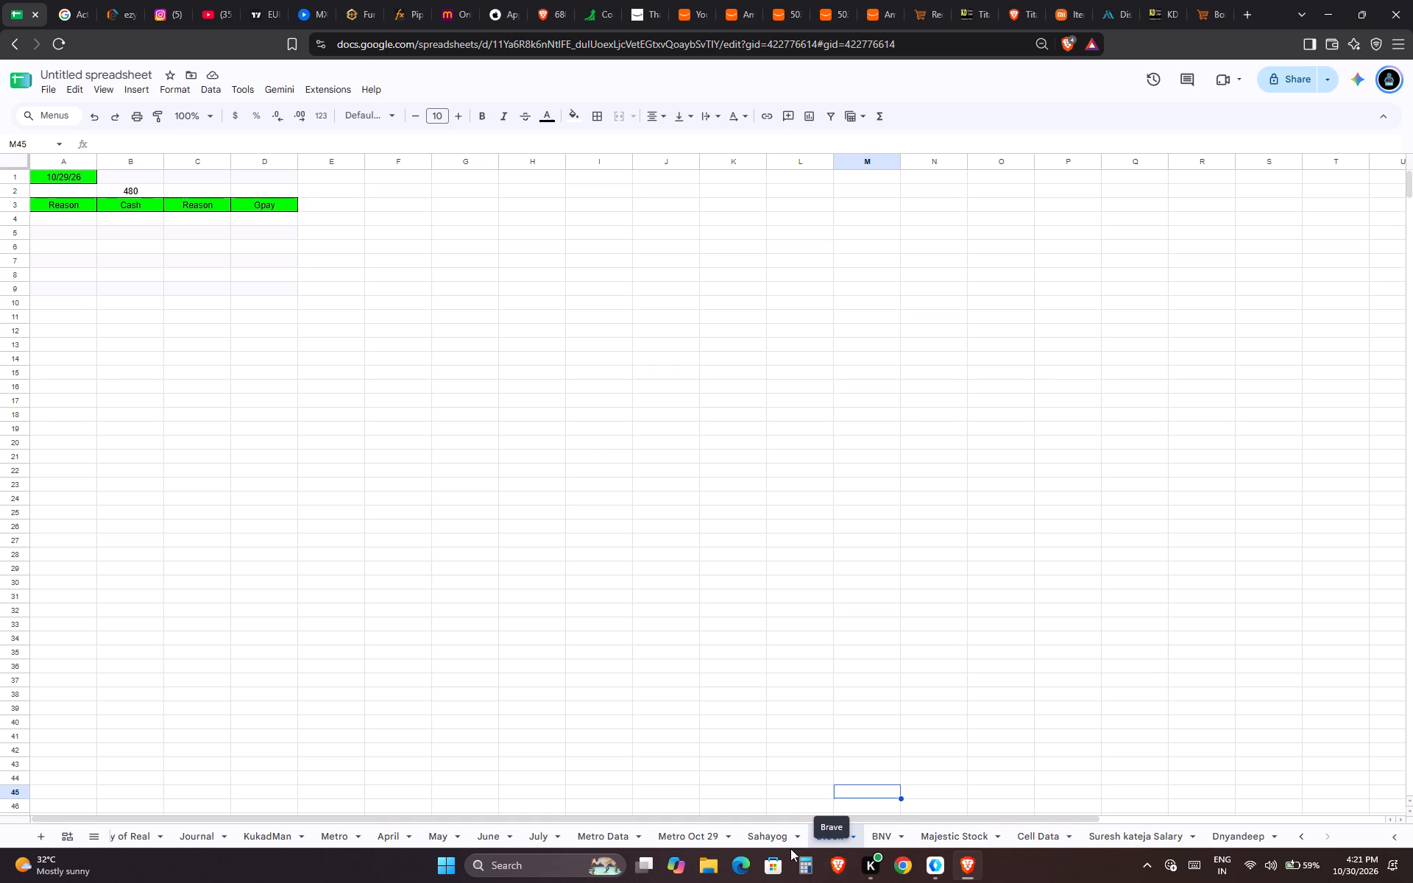
pyautogui.moveTo(790, 848); pyautogui.dragTo(768, 845)
pyautogui.moveTo(830, 835); pyautogui.dragTo(776, 843)
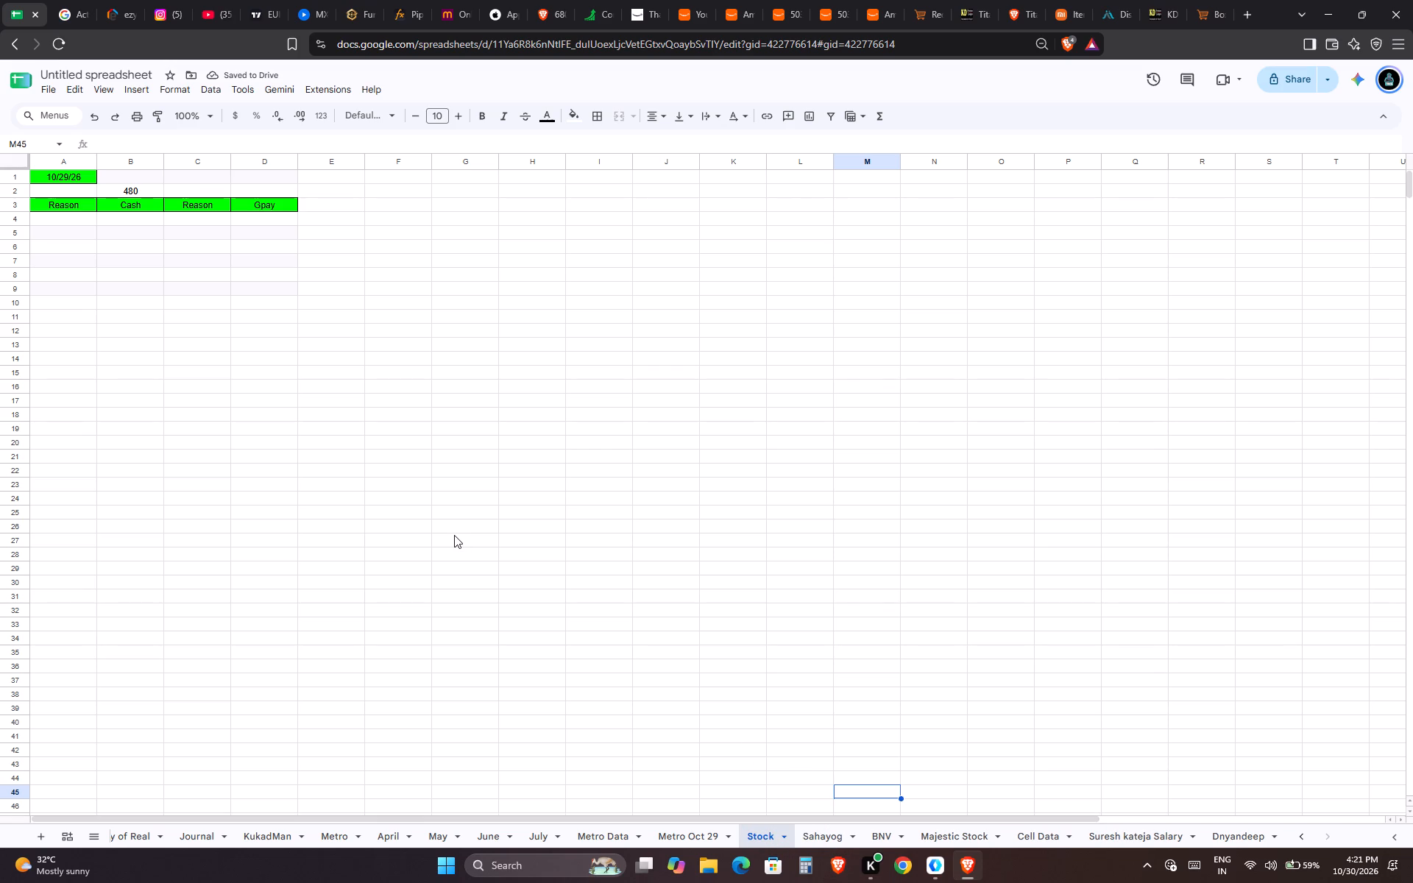
# Clear the copied opening cash amount in cell B2 of the Stock sheet.
pyautogui.hotkey('ctrl', 'Left')
pyautogui.hotkey('ctrl', 'Up')
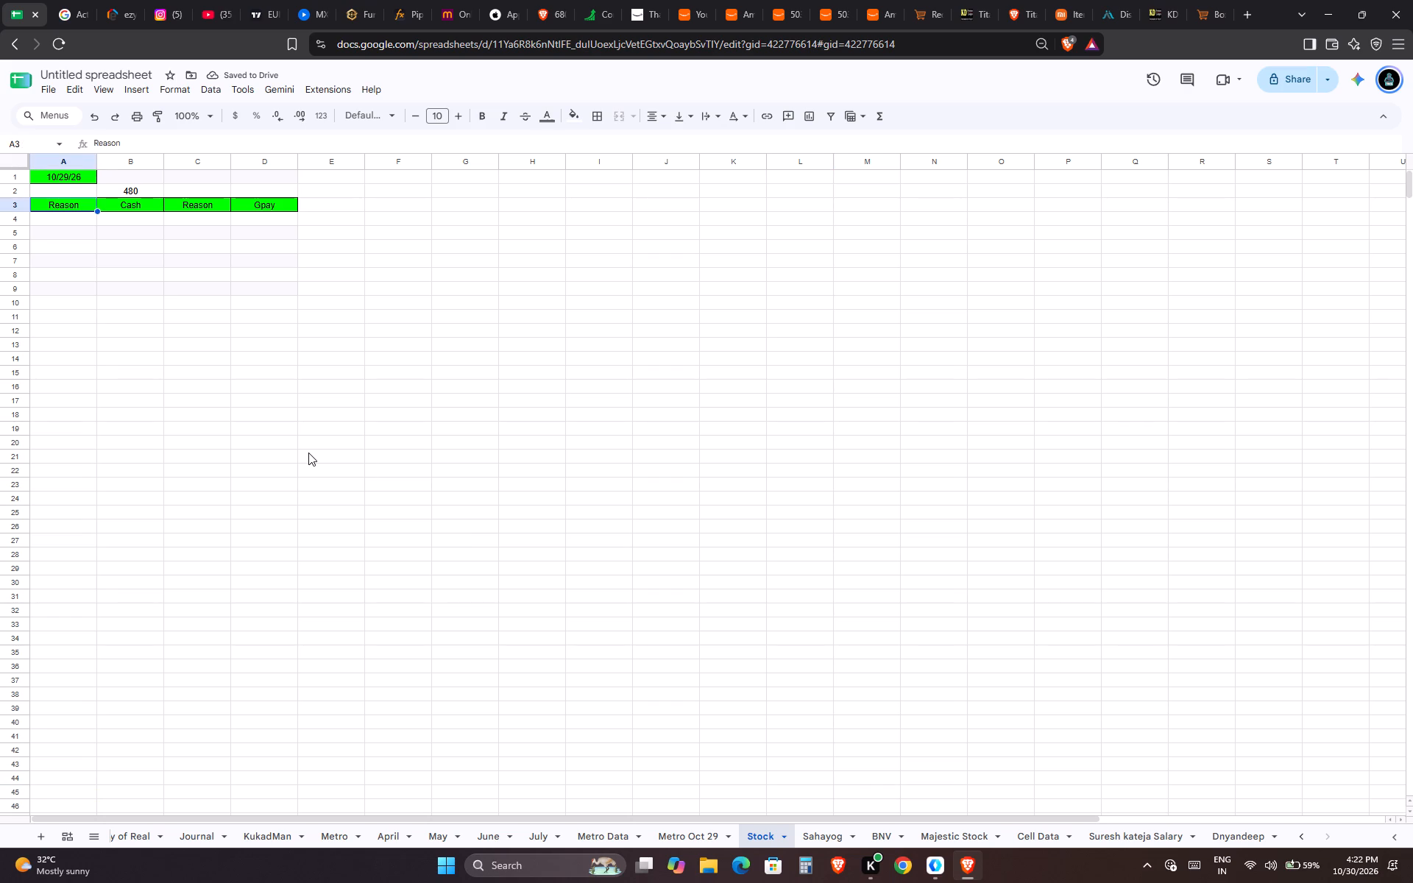
pyautogui.press('Right')
pyautogui.press('Up')
pyautogui.press('BackSpace')
pyautogui.press('Right')
pyautogui.press('Left')
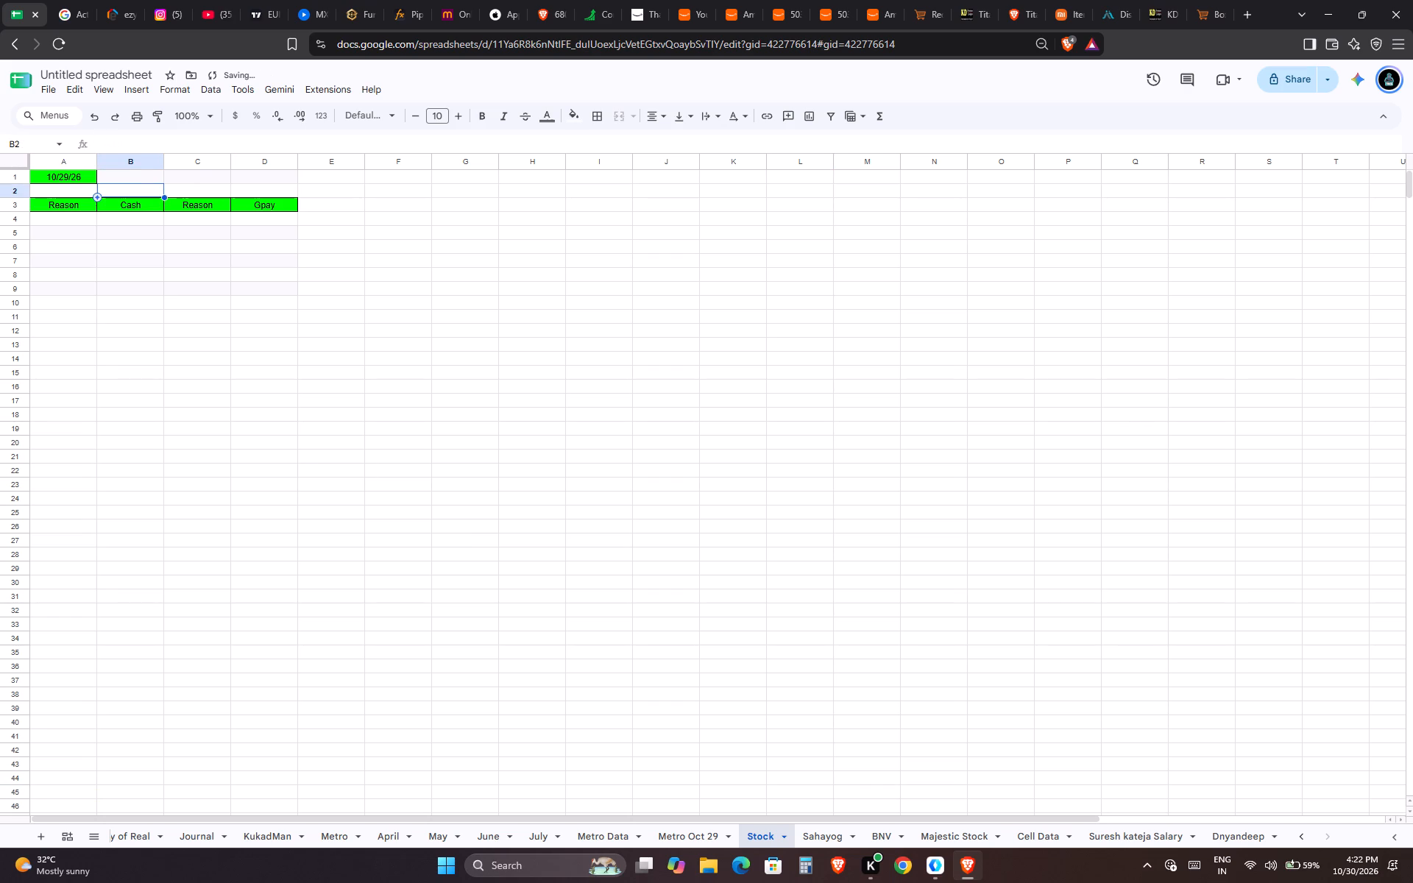
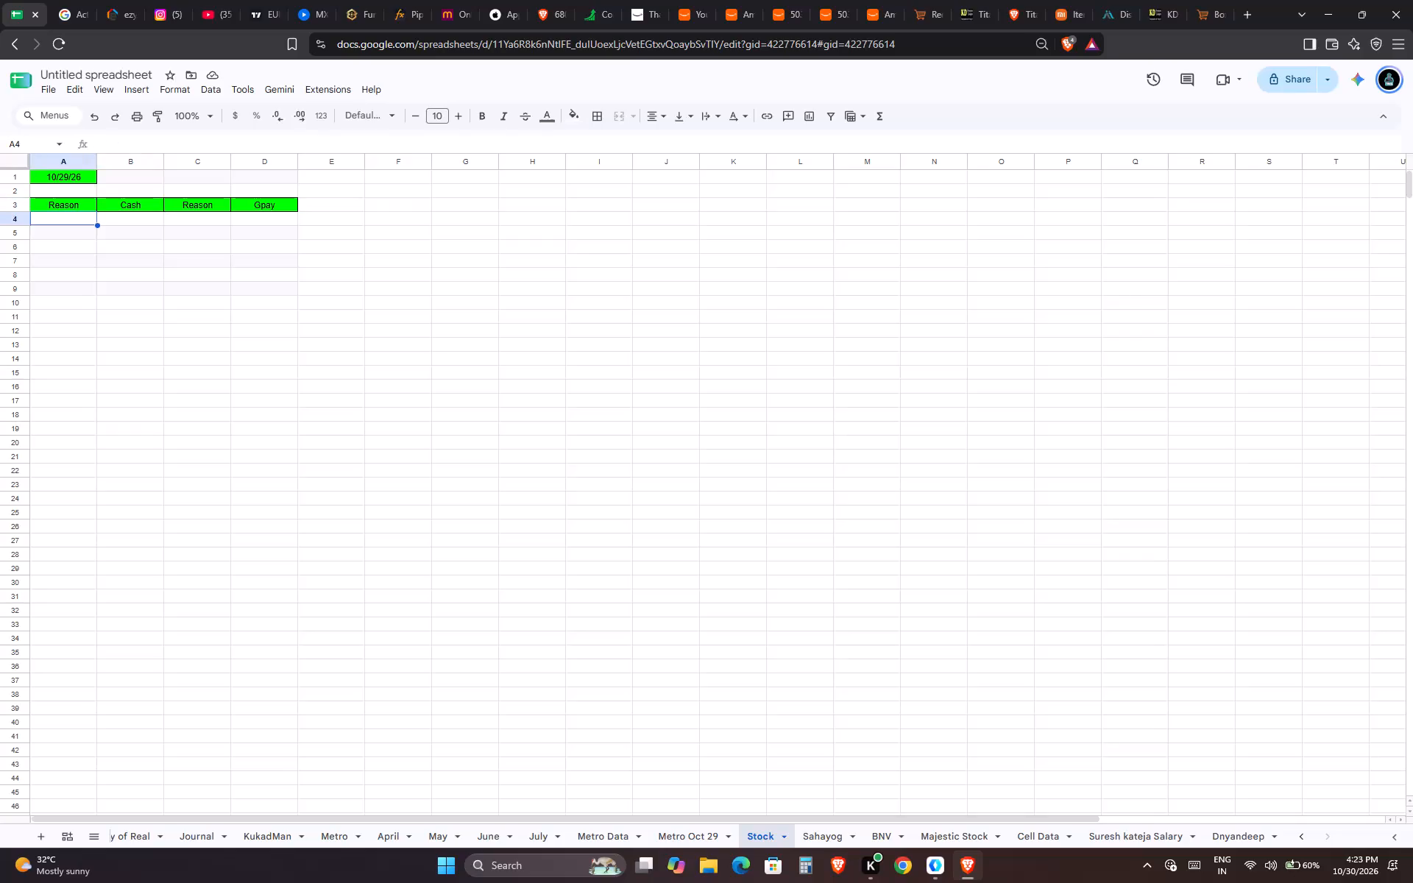
# Record the first two cash entries in the Stock sheet: Cell 20 in row 4 and Kadi+Cell 180 in row 5.
pyautogui.write('Cell')
pyautogui.press('Tab')
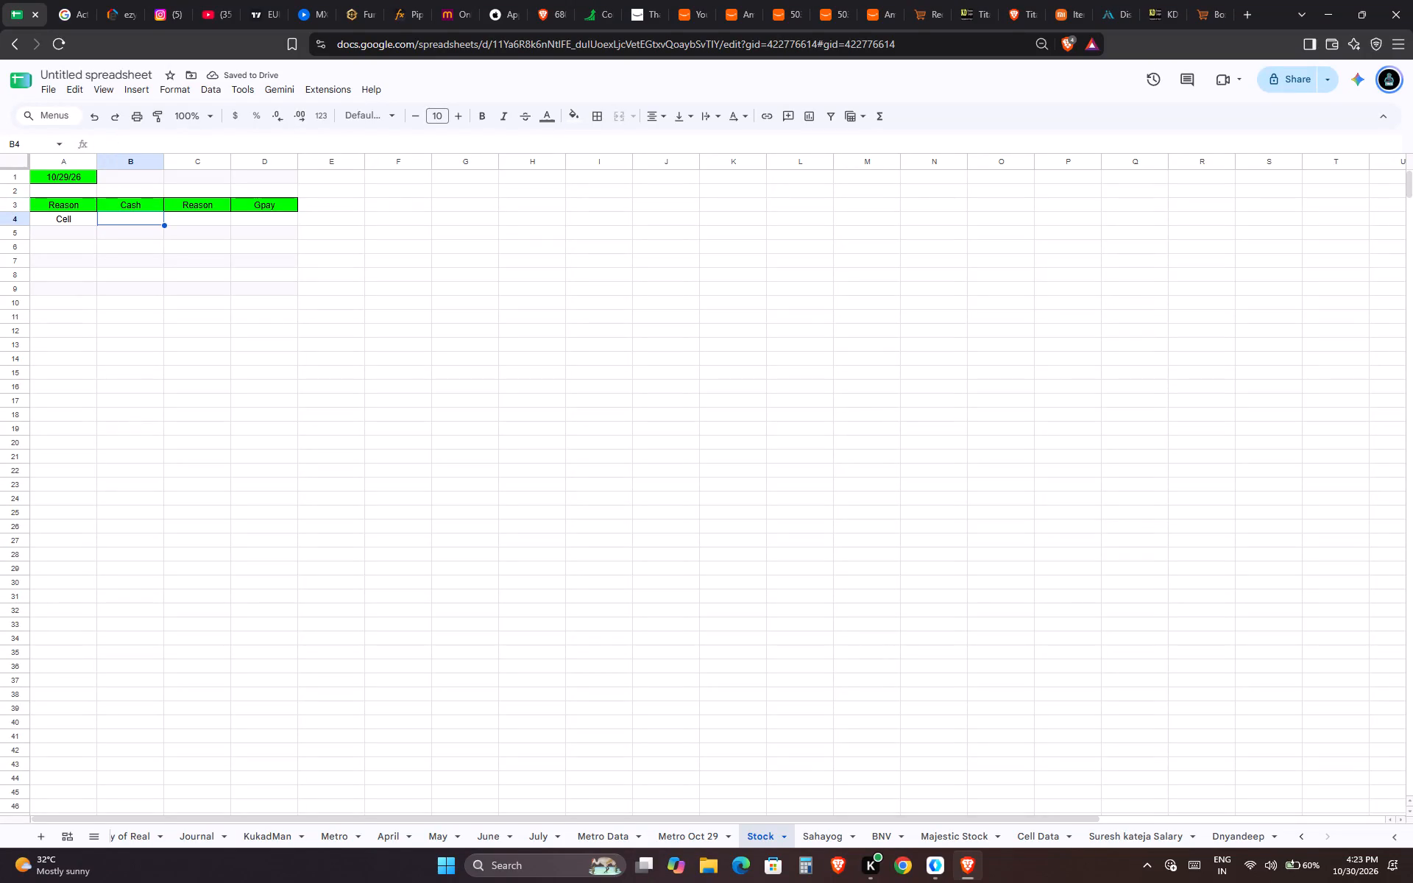
pyautogui.write('20')
pyautogui.press('Left')
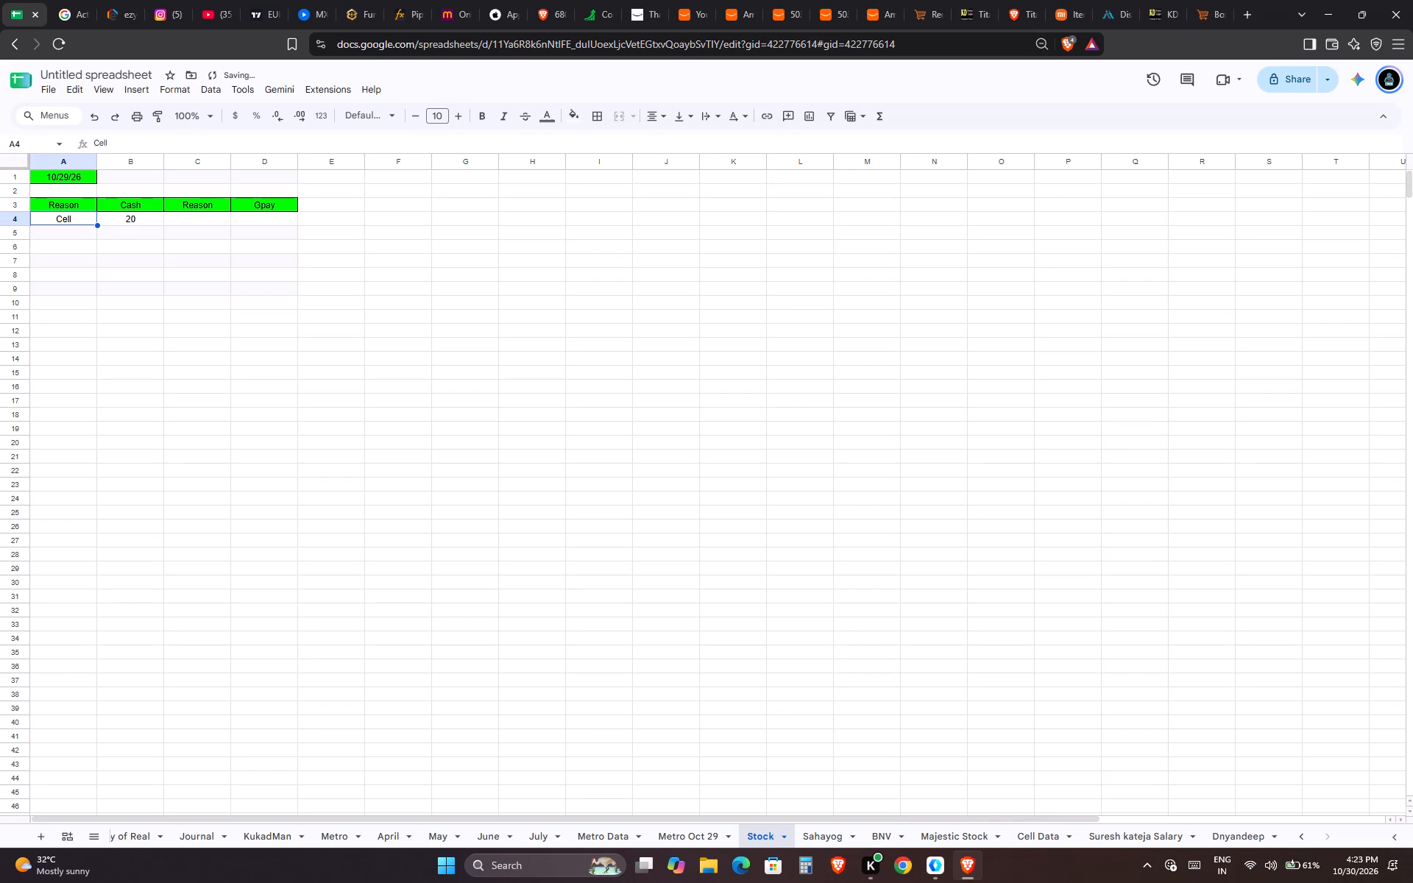
pyautogui.press('Down')
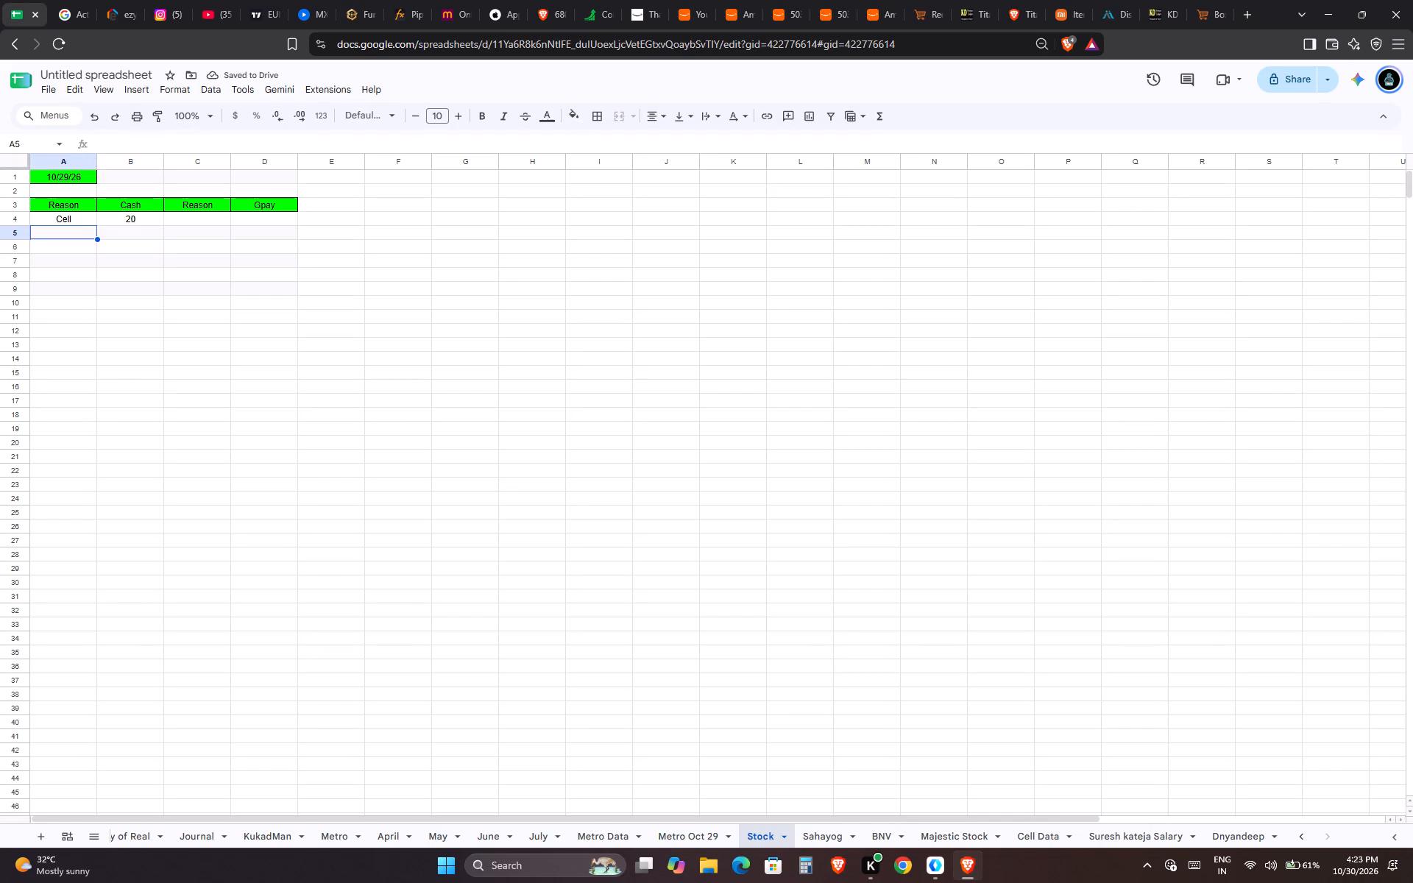
pyautogui.write('Kadi+Cell')
pyautogui.press('Tab')
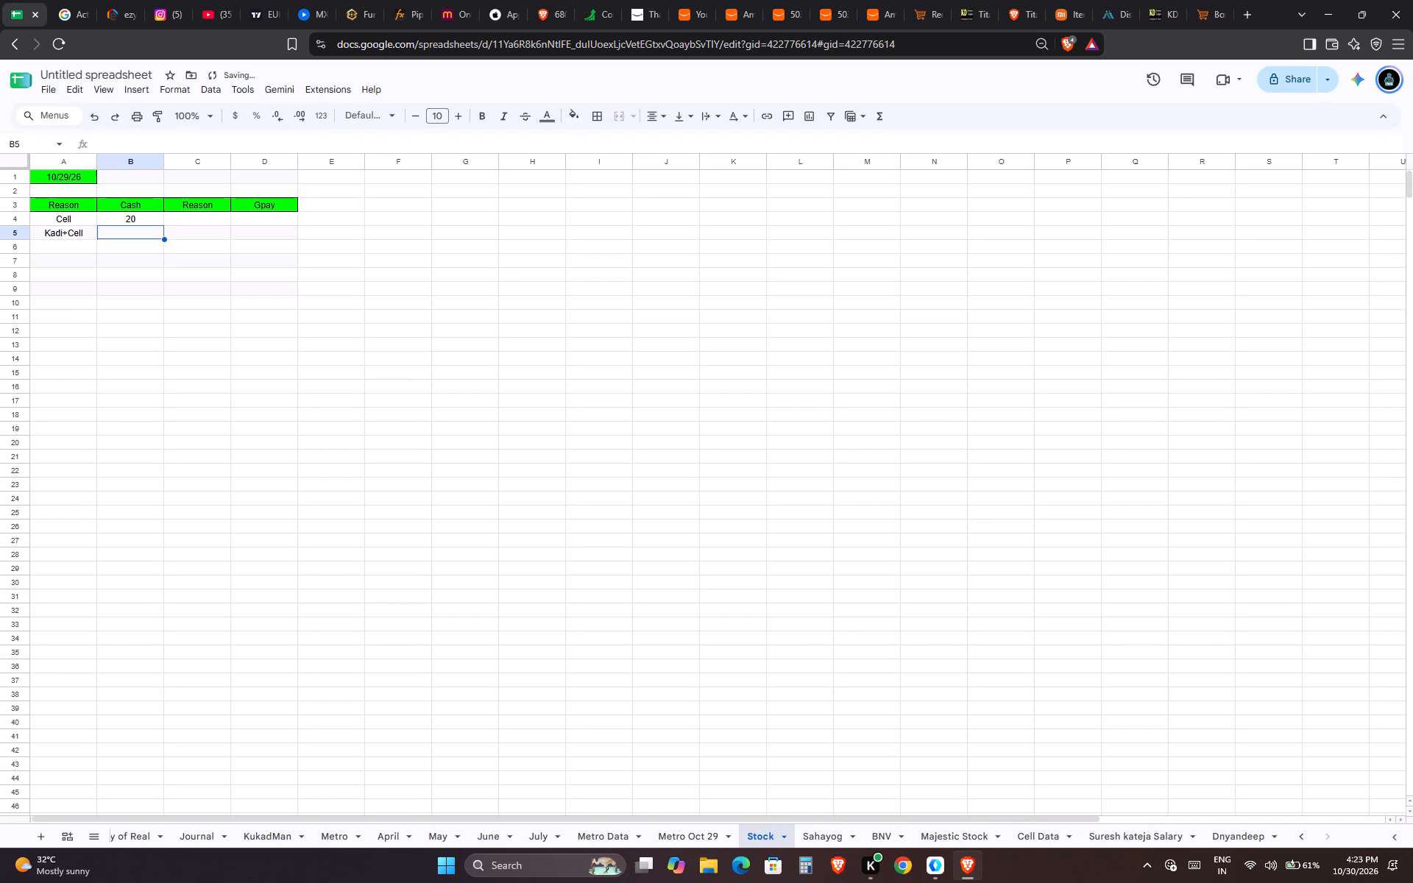
pyautogui.write('180')
pyautogui.press('Down')
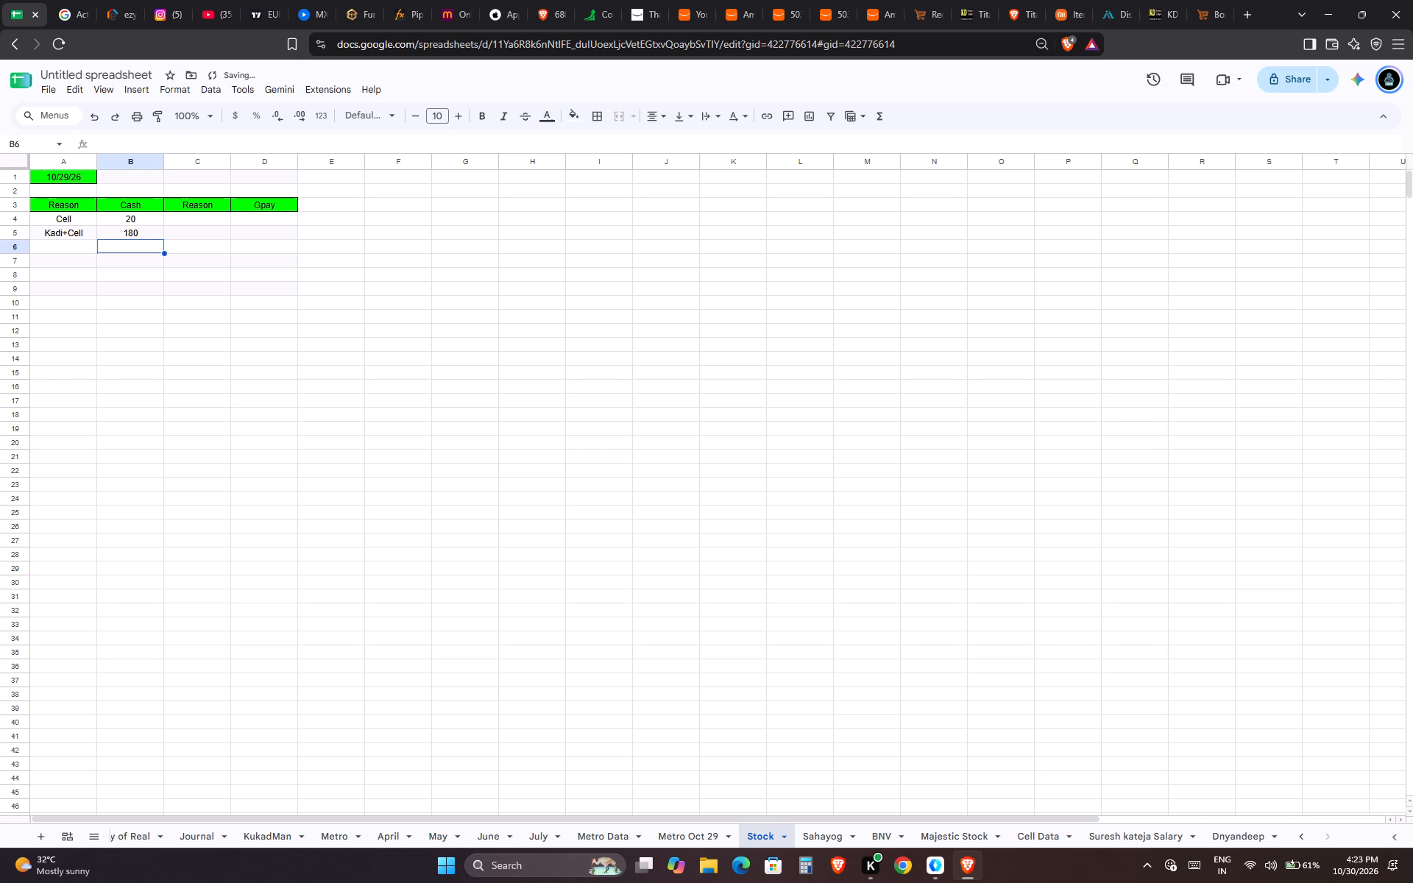
# Add cash entries Pin 20 in row 6 and Mask 50 in row 7 of the Stock sheet.
pyautogui.press('Left')
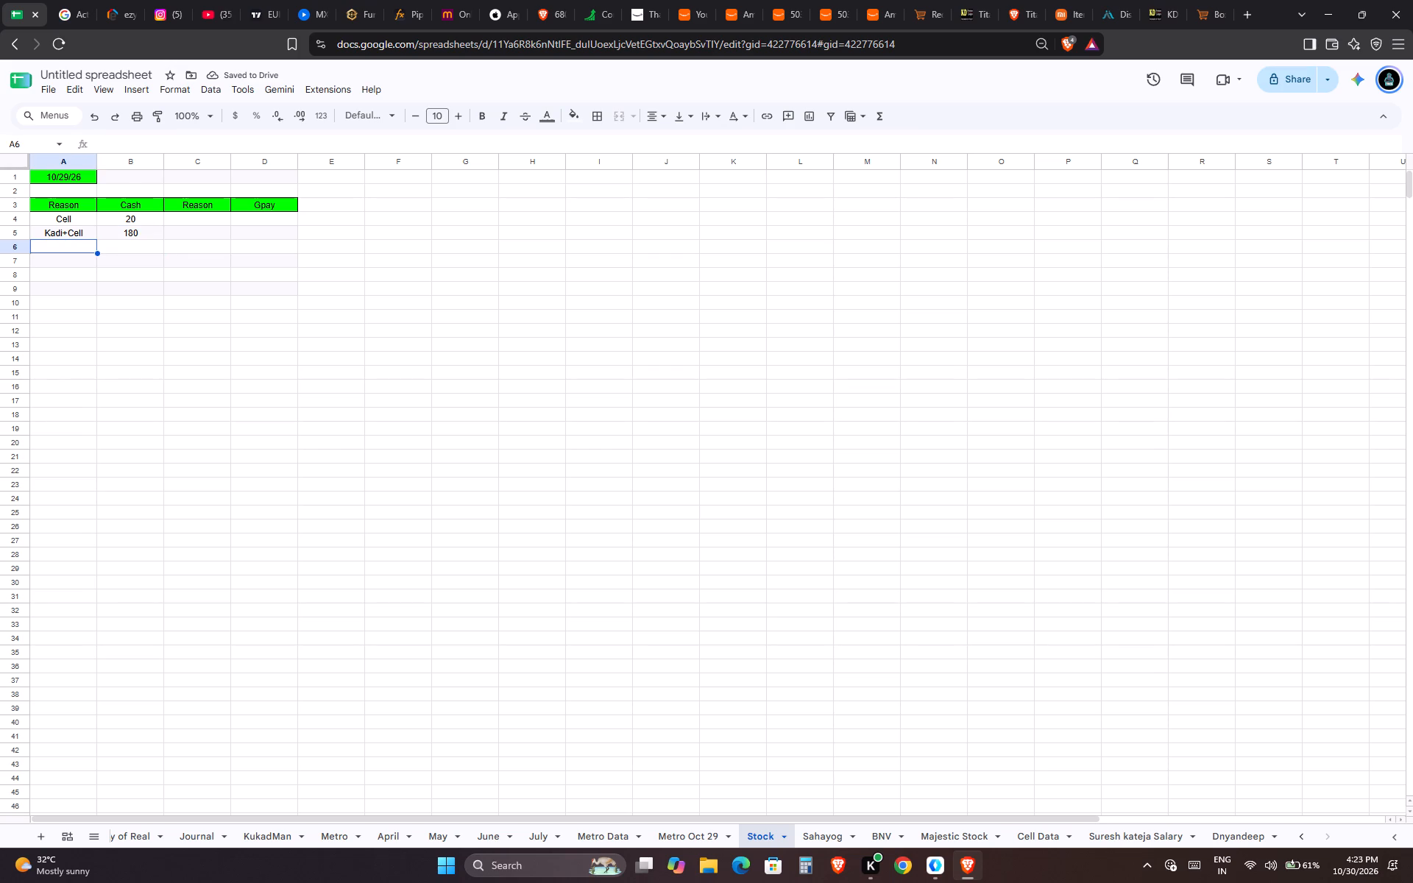
pyautogui.write('Pin')
pyautogui.press('Tab')
pyautogui.write('20')
pyautogui.press('Down')
pyautogui.press('Left')
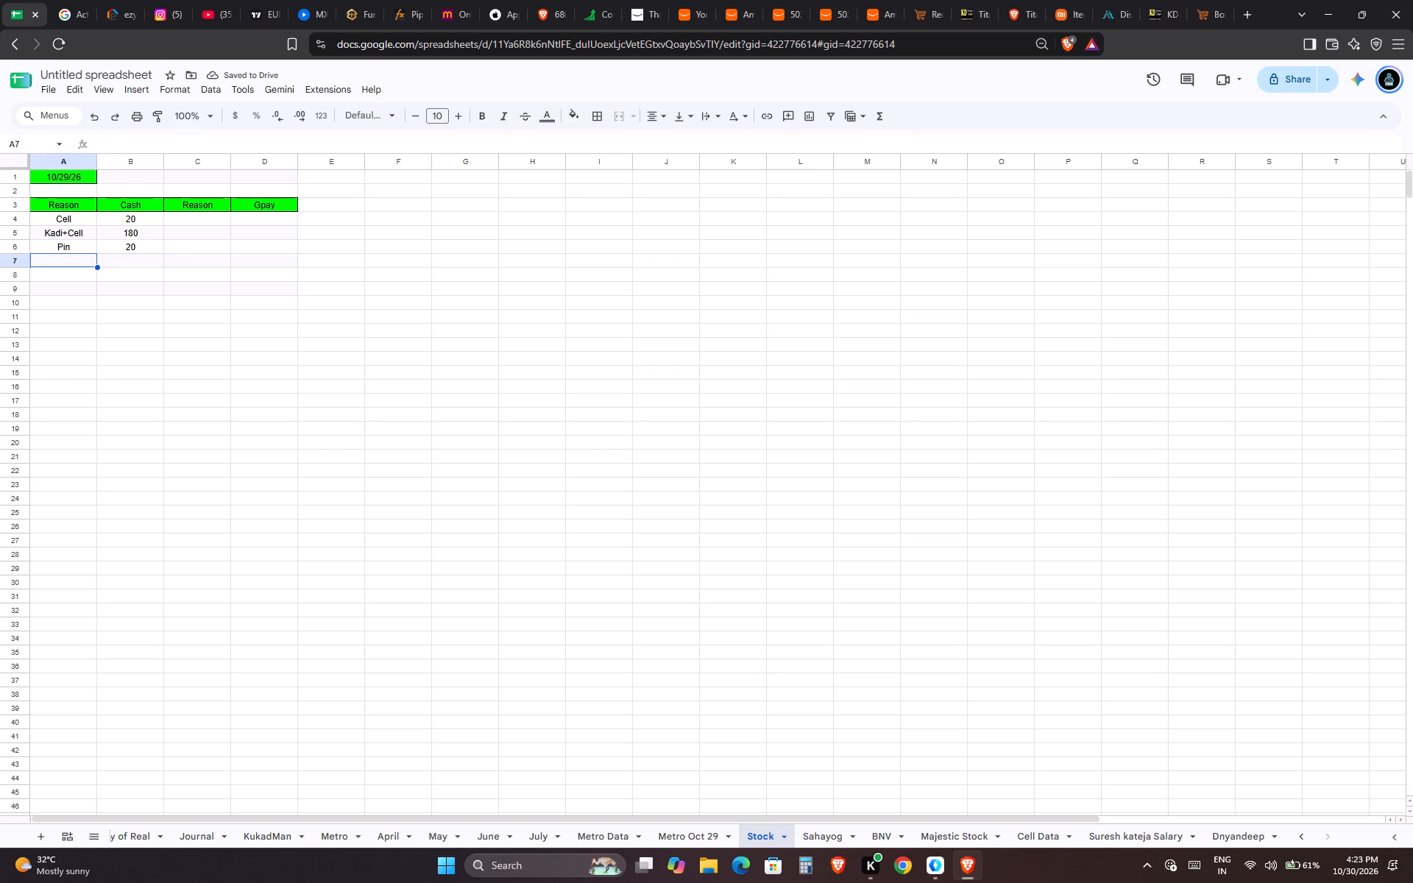
pyautogui.write('Mask')
pyautogui.press('Tab')
pyautogui.write('50')
pyautogui.press('Down')
# Add cash entries Lock 30 in row 8 and Pin 20 in row 9 of the Stock sheet.
pyautogui.press('Left')
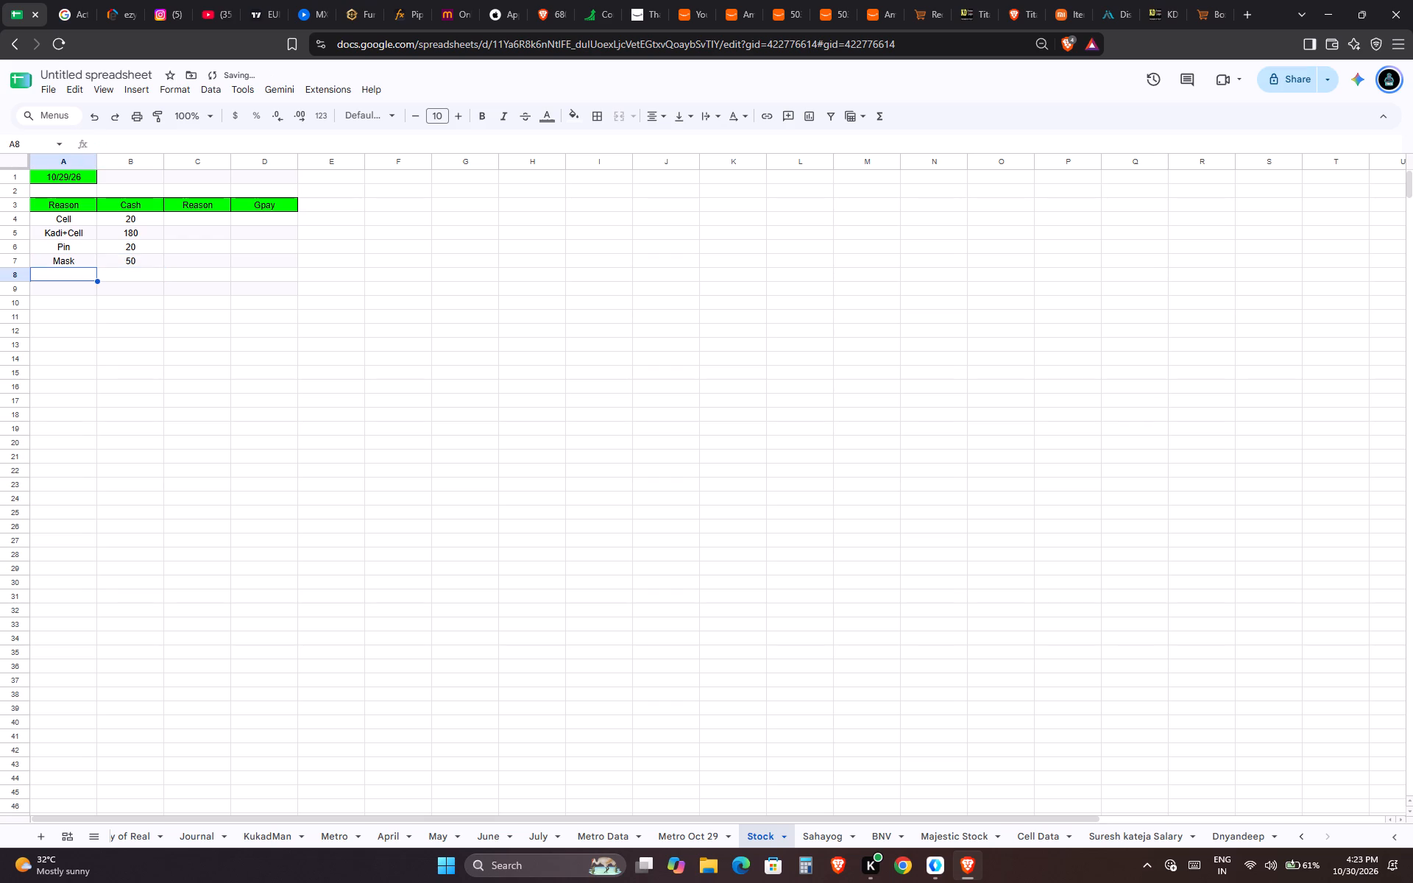
pyautogui.write('Lock')
pyautogui.press('Tab')
pyautogui.write('30')
pyautogui.press('Down')
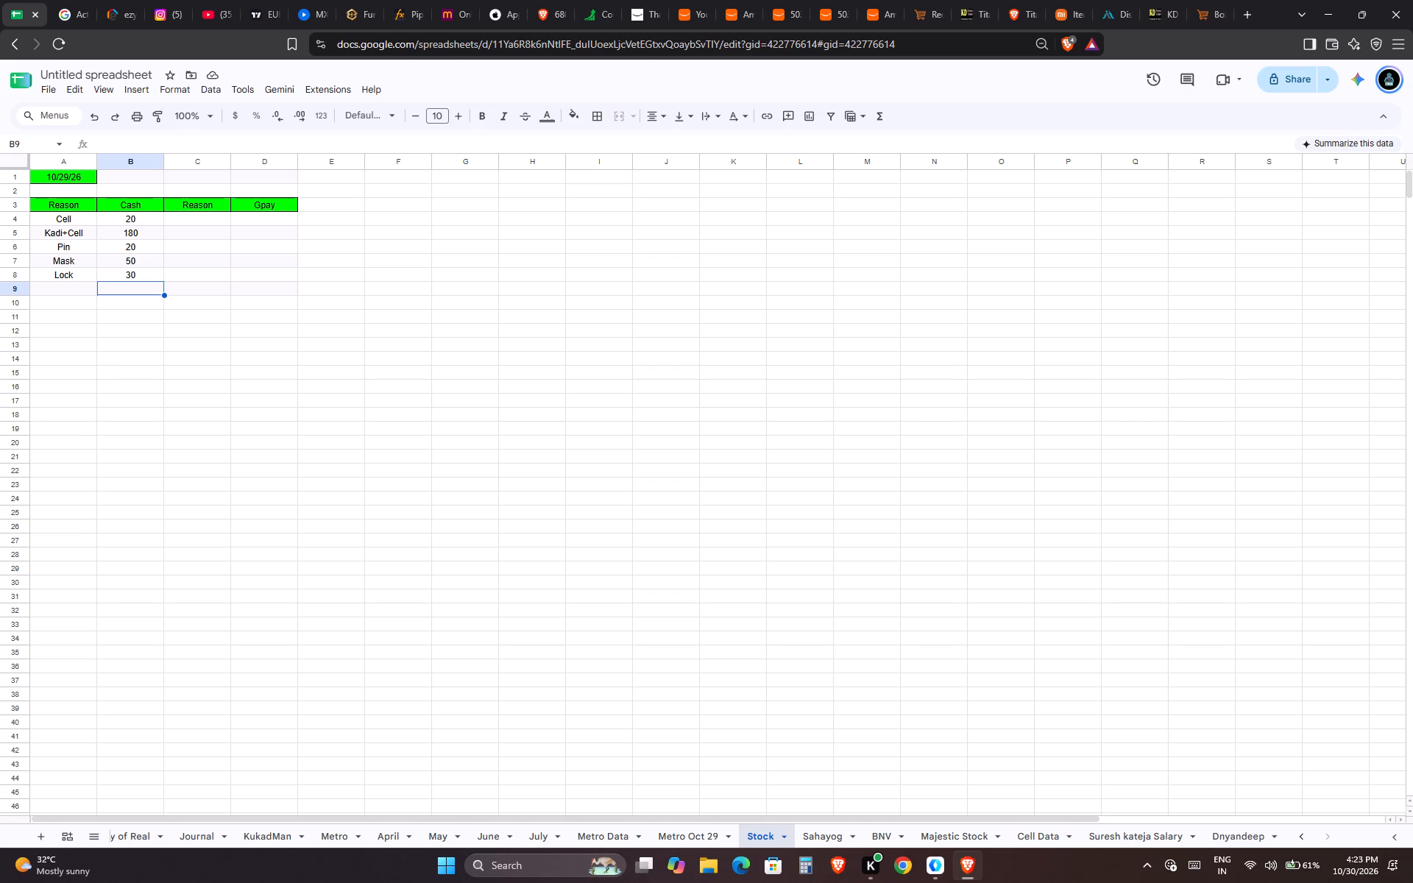
pyautogui.press('Left')
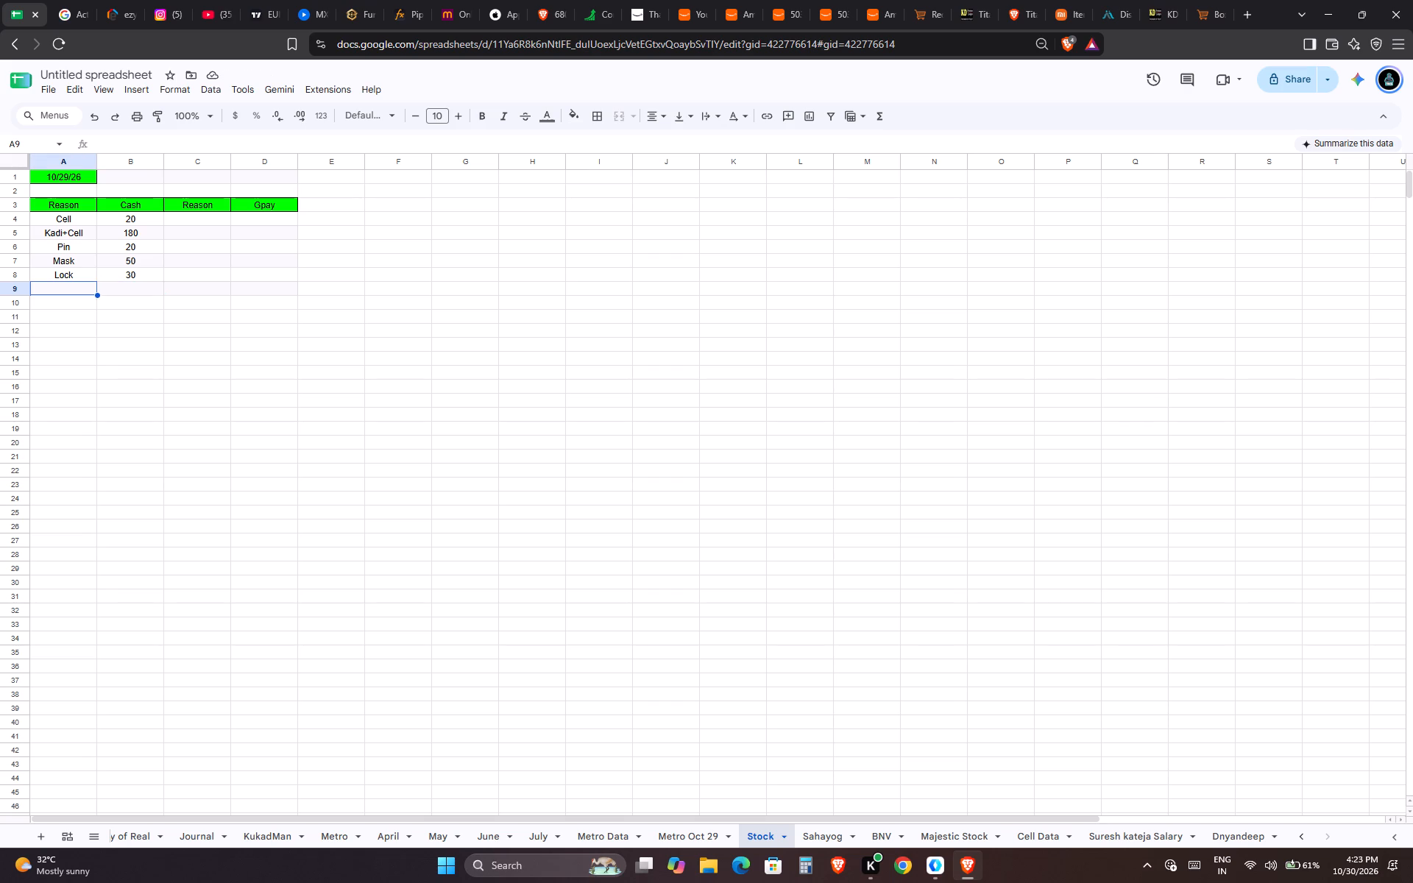
pyautogui.hotkey('shift', 'p')
pyautogui.press('Tab')
pyautogui.write('20')
pyautogui.press('Down')
# Add cash entries Belt+Cell 300 in row 10 and Cell 100 in row 11 of the Stock sheet.
pyautogui.press('Left')
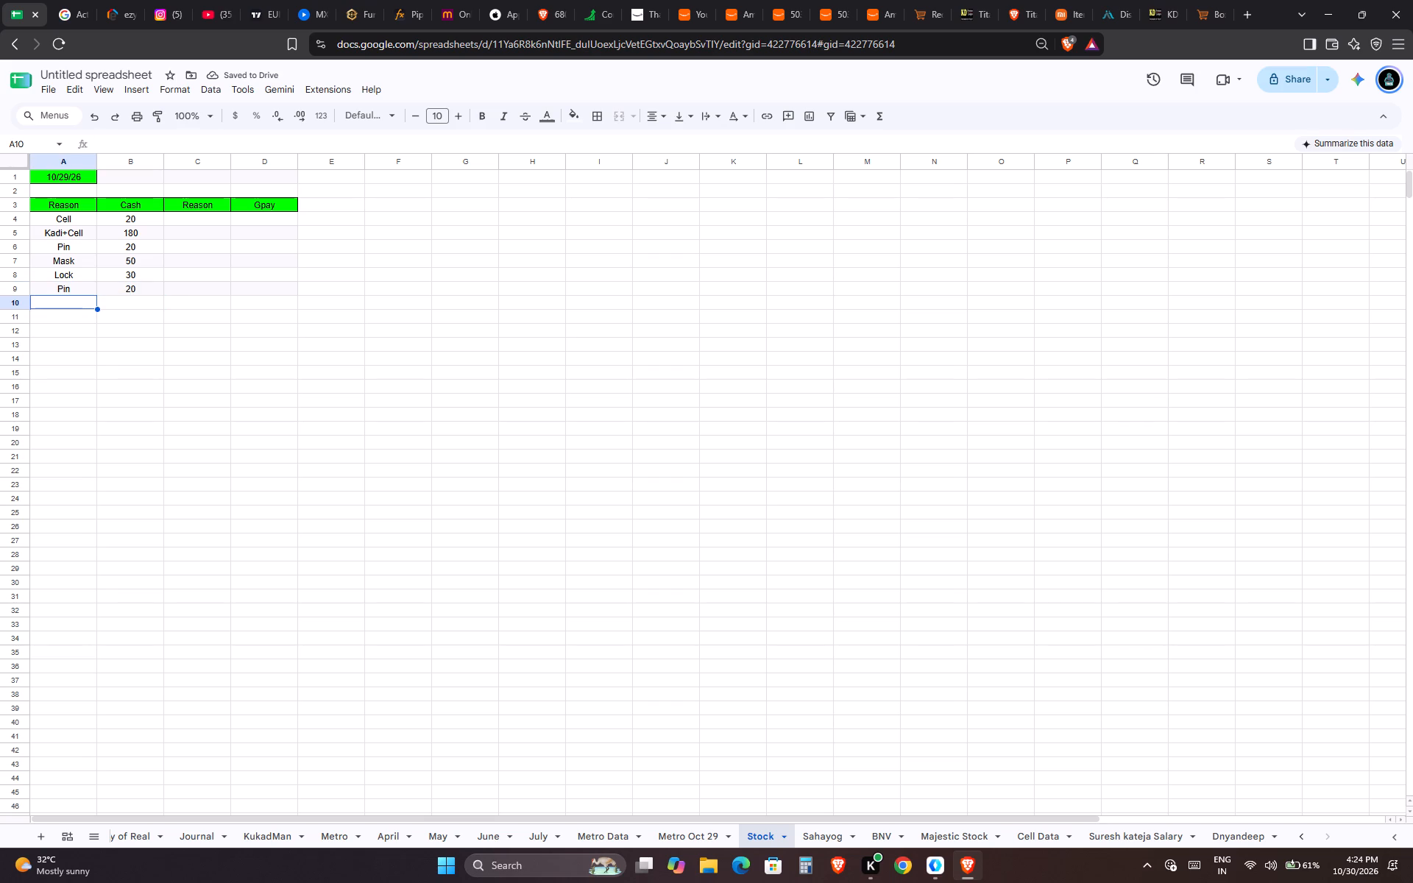
pyautogui.write('Belt')
pyautogui.write('+Cell')
pyautogui.press('Tab')
pyautogui.write('300')
pyautogui.press('Down')
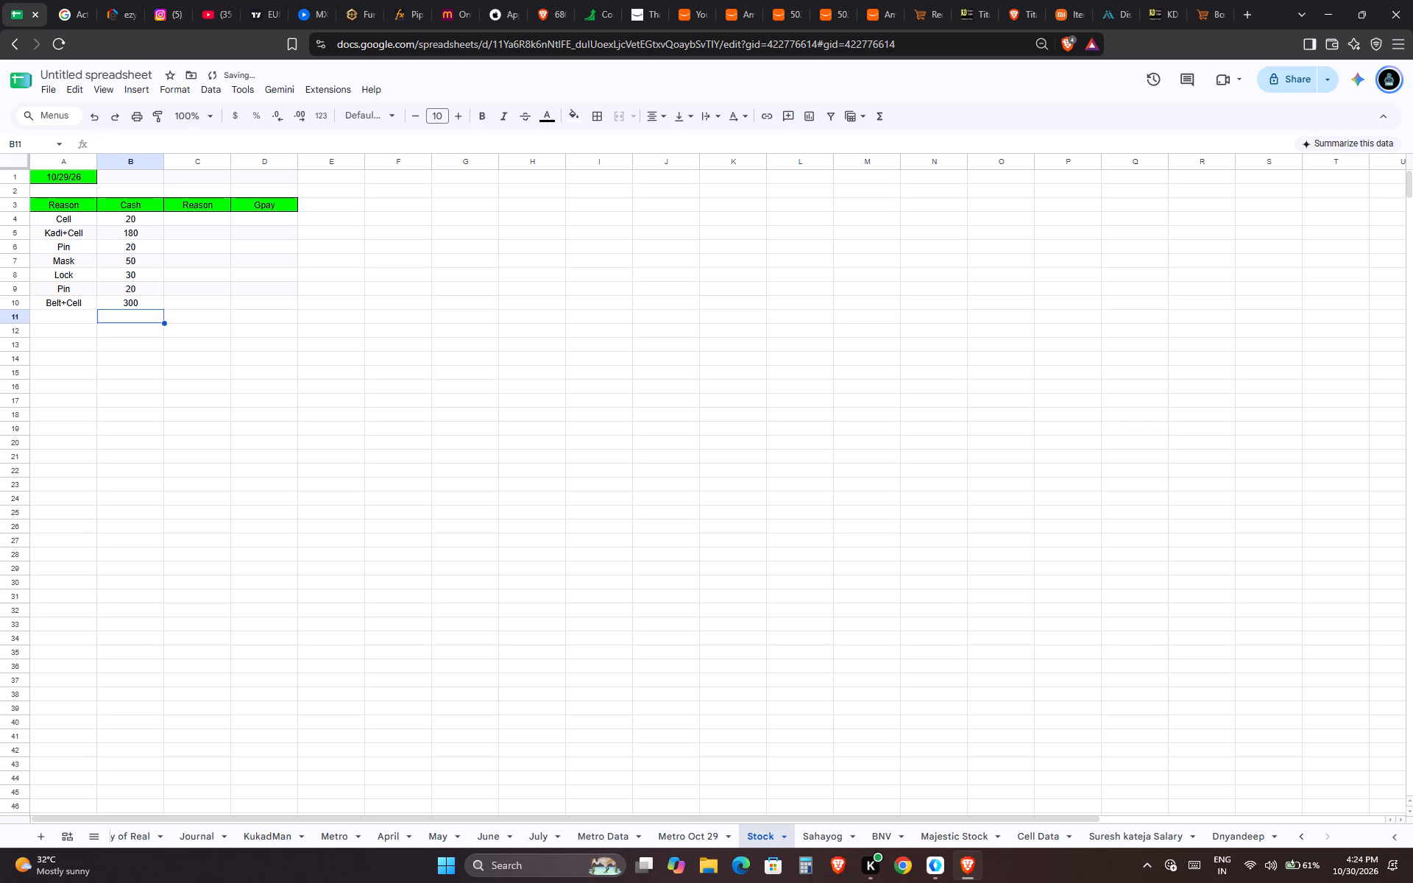
pyautogui.press('Left')
pyautogui.write('C1`')
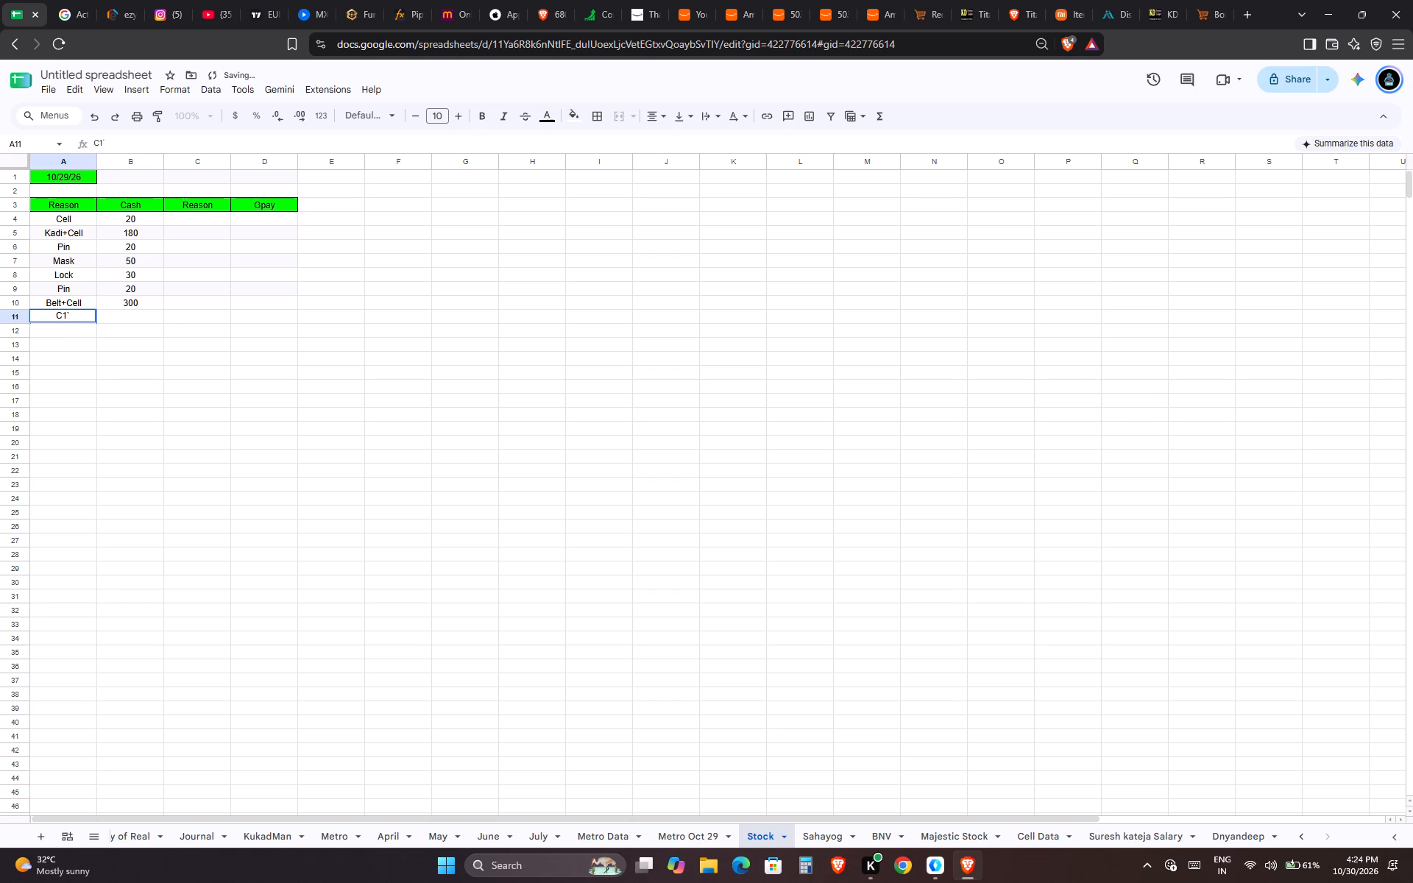
pyautogui.press('BackSpace')
pyautogui.press('BackSpace')
pyautogui.press('e')
pyautogui.press('Tab')
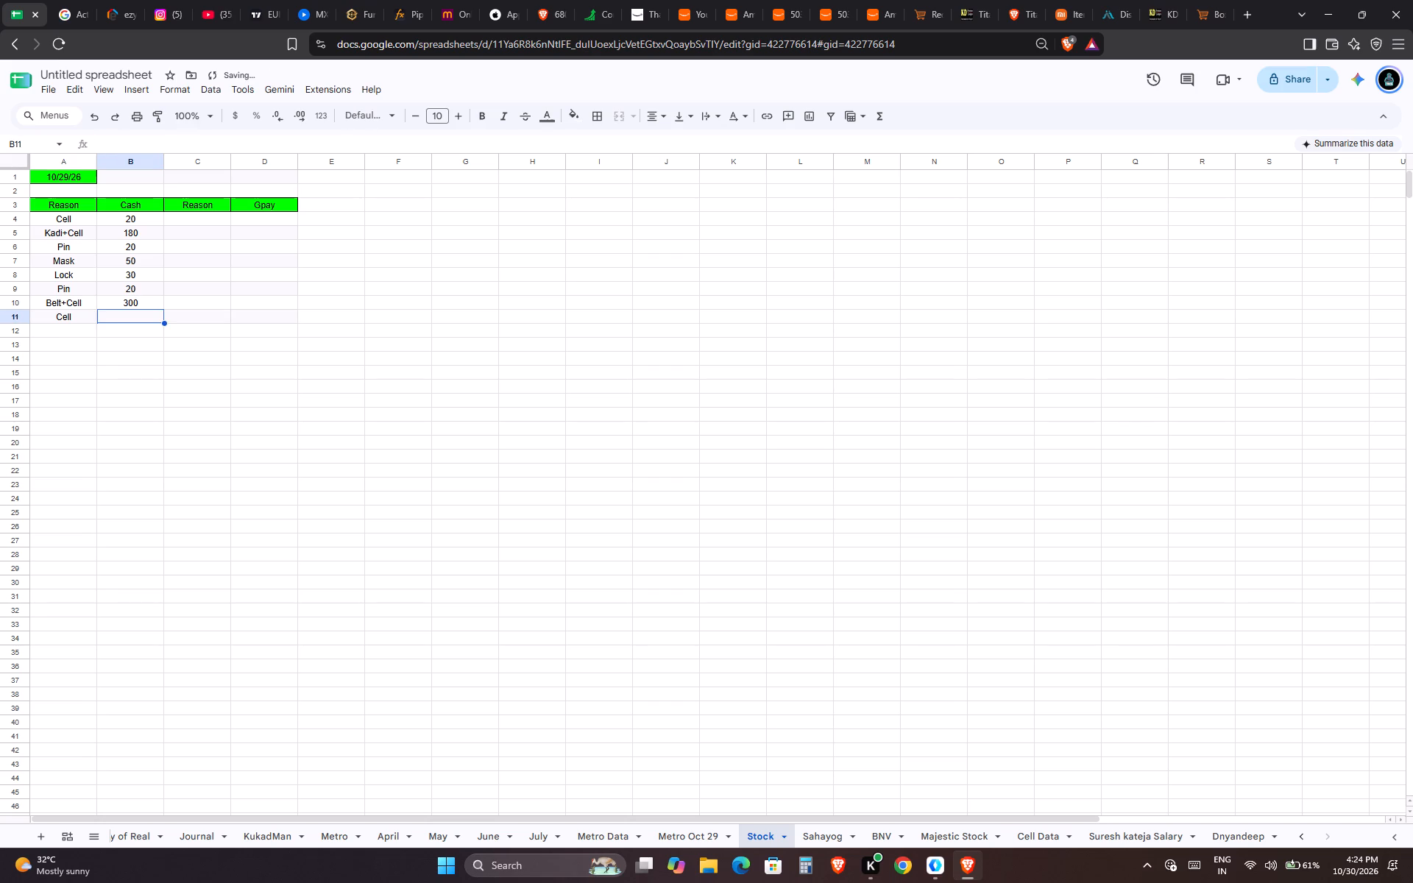
pyautogui.write('100')
pyautogui.press('Down')
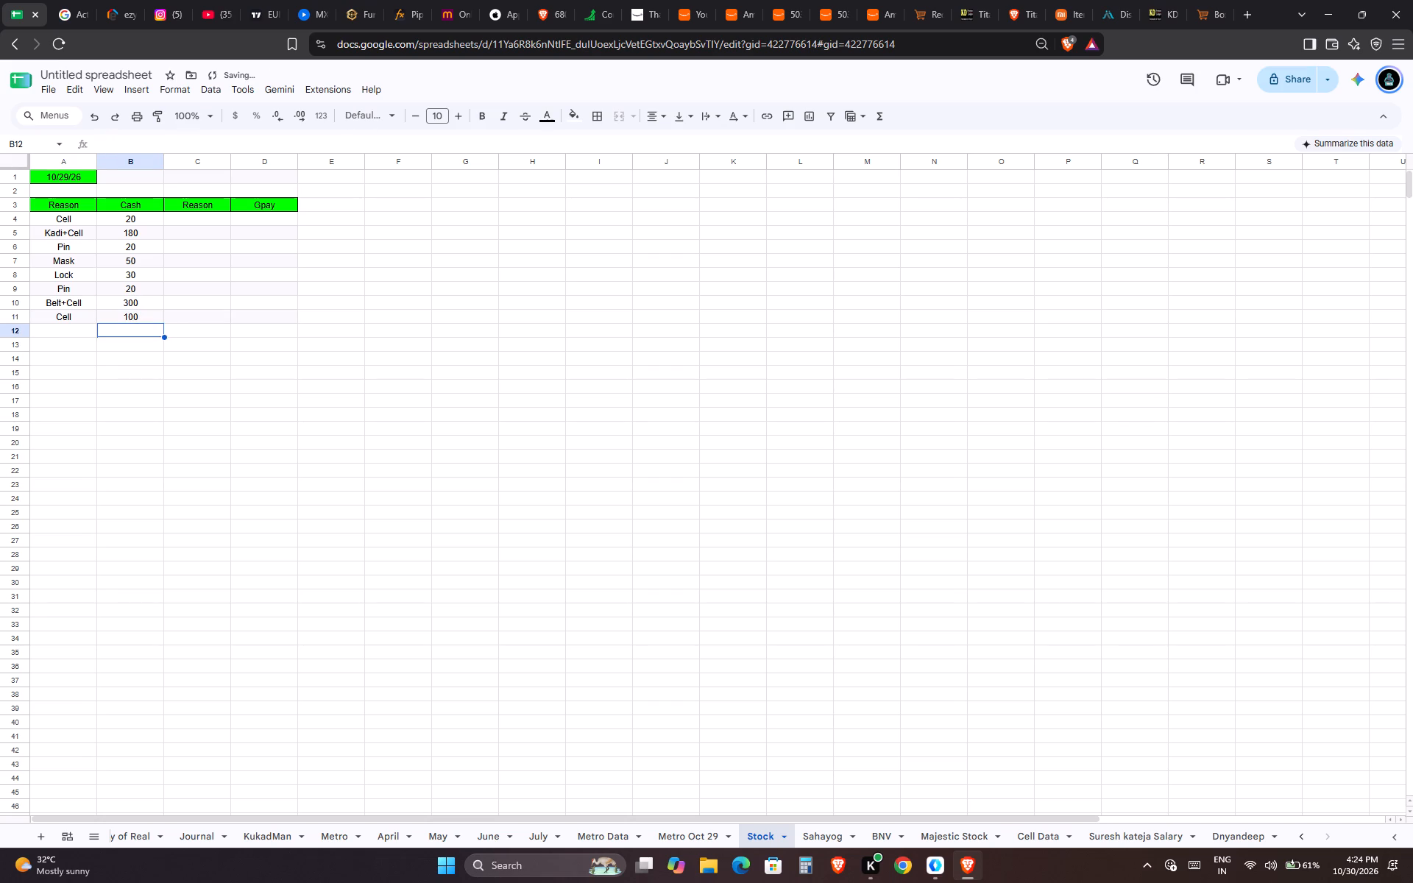
# Add two more Cell cash entries in the Stock sheet, 50 in row 12 and 100 in row 13.
pyautogui.press('Left')
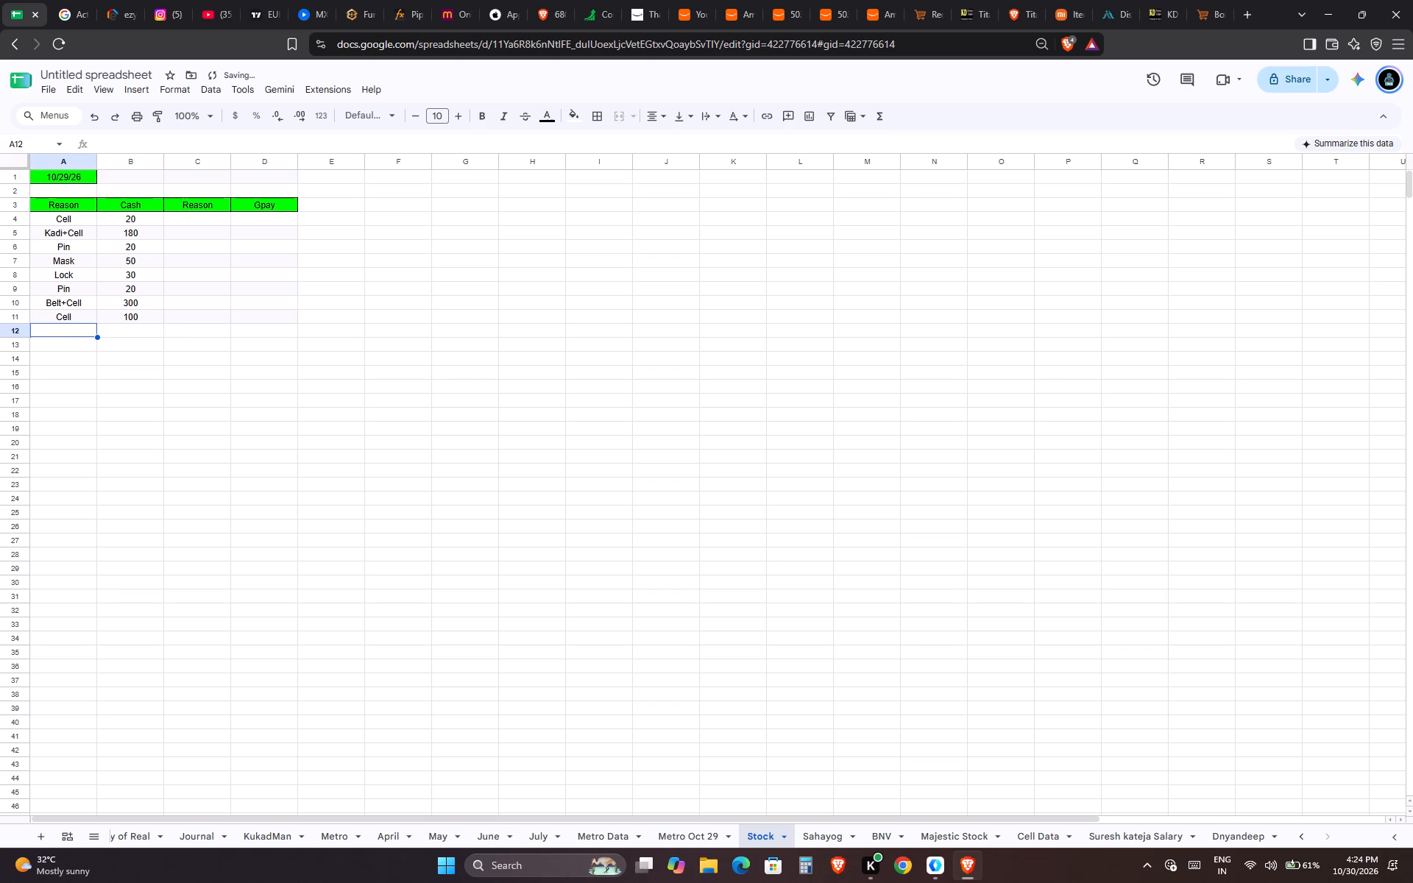
pyautogui.hotkey('ctrl', 'd')
pyautogui.press('Tab')
pyautogui.write('50')
pyautogui.press('Down')
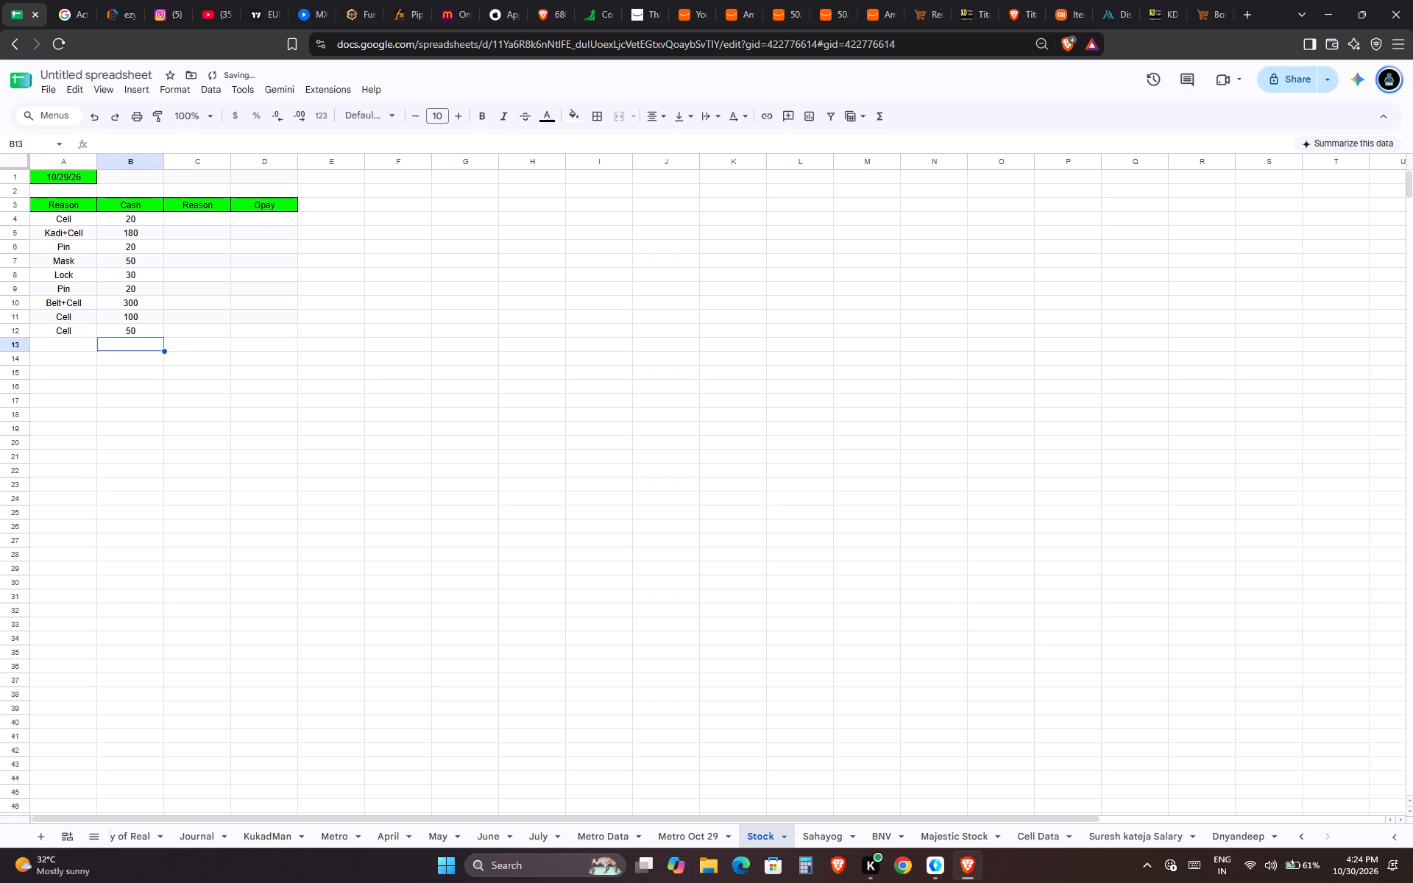
pyautogui.press('Left')
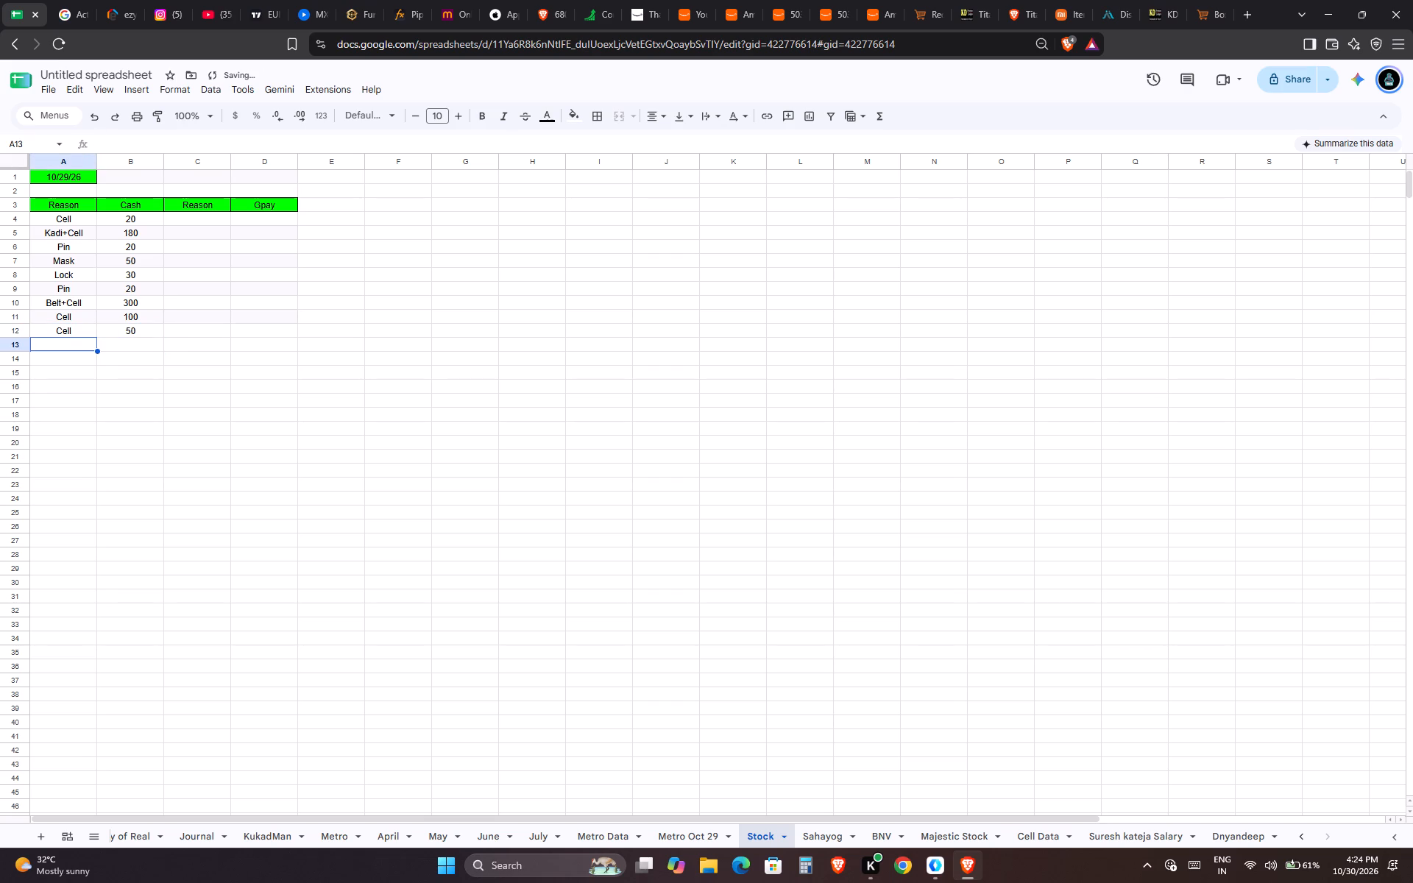
pyautogui.hotkey('ctrl', 'd')
pyautogui.press('Right')
pyautogui.write('100')
pyautogui.press('Down')
# Record a cash entry in row 14 of the Stock sheet with the reason Belt only and the amount 350.
pyautogui.press('Left')
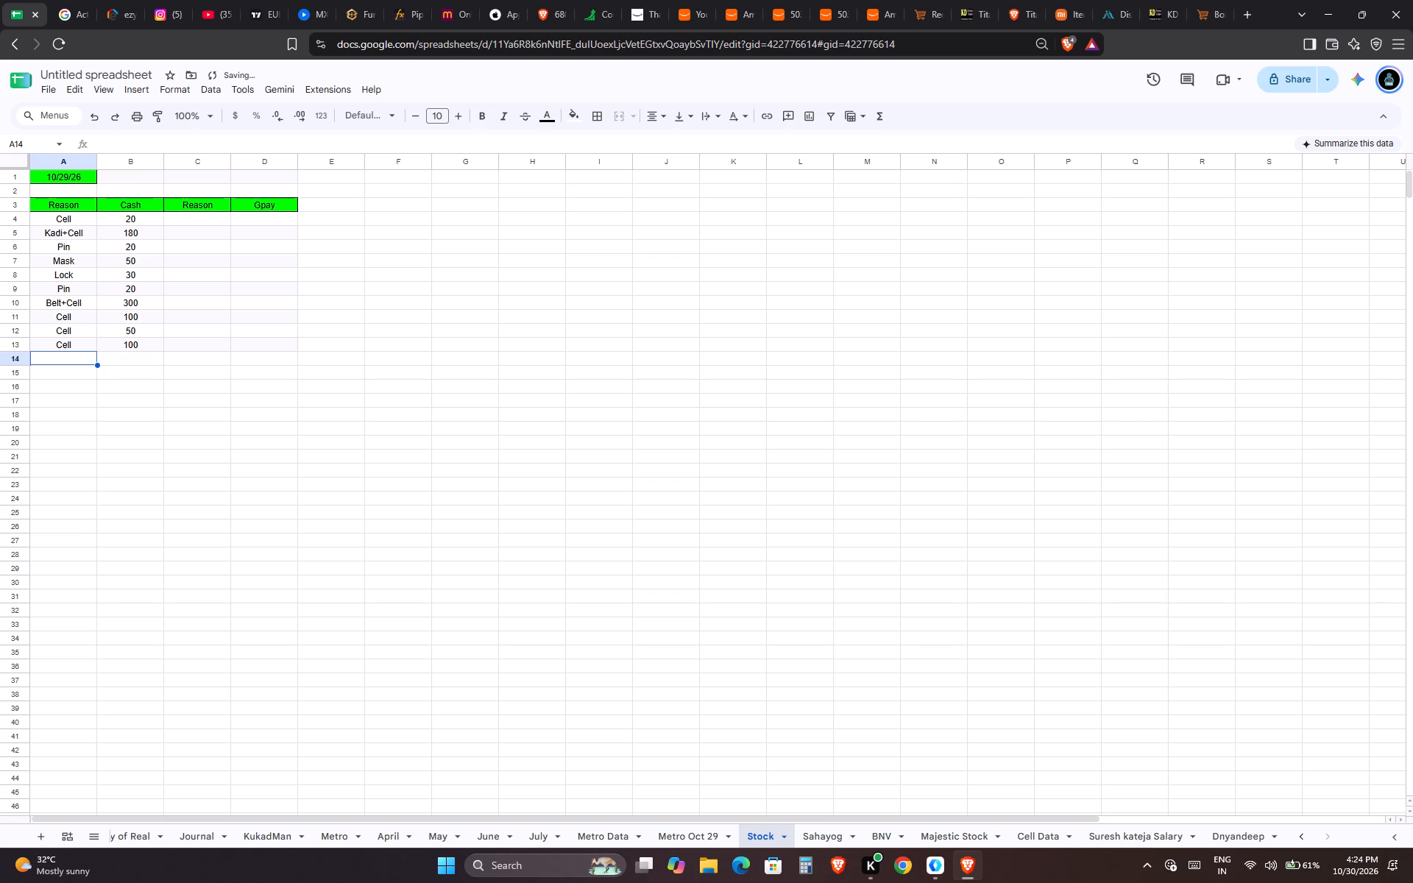
pyautogui.hotkey('shift', 'b')
pyautogui.press('Tab')
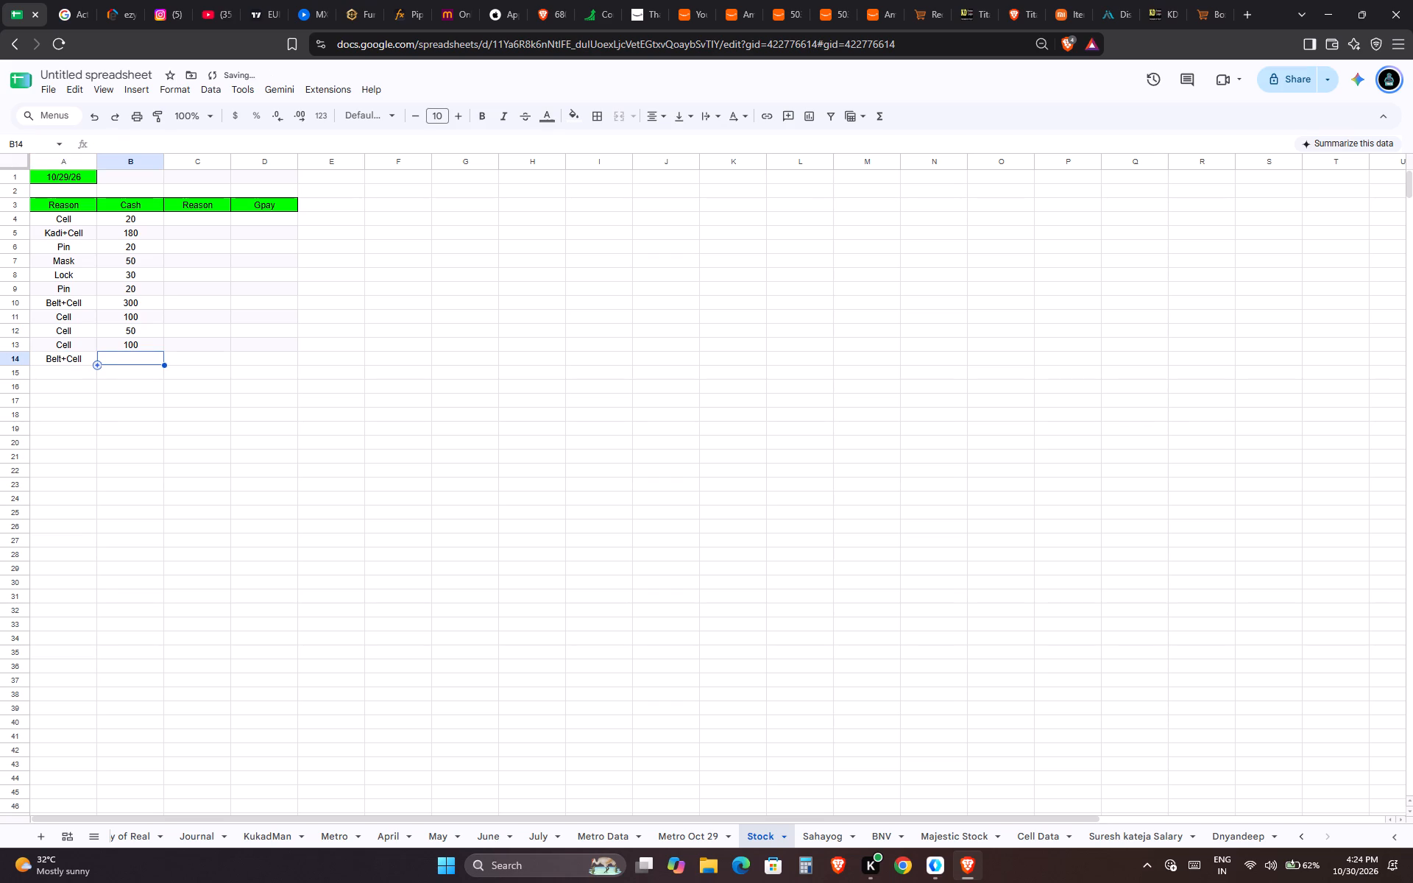
pyautogui.press('Left')
pyautogui.press('F2')
pyautogui.press('BackSpace')
pyautogui.press('BackSpace')
pyautogui.press('BackSpace')
pyautogui.press('BackSpace')
pyautogui.press('BackSpace')
pyautogui.press('BackSpace')
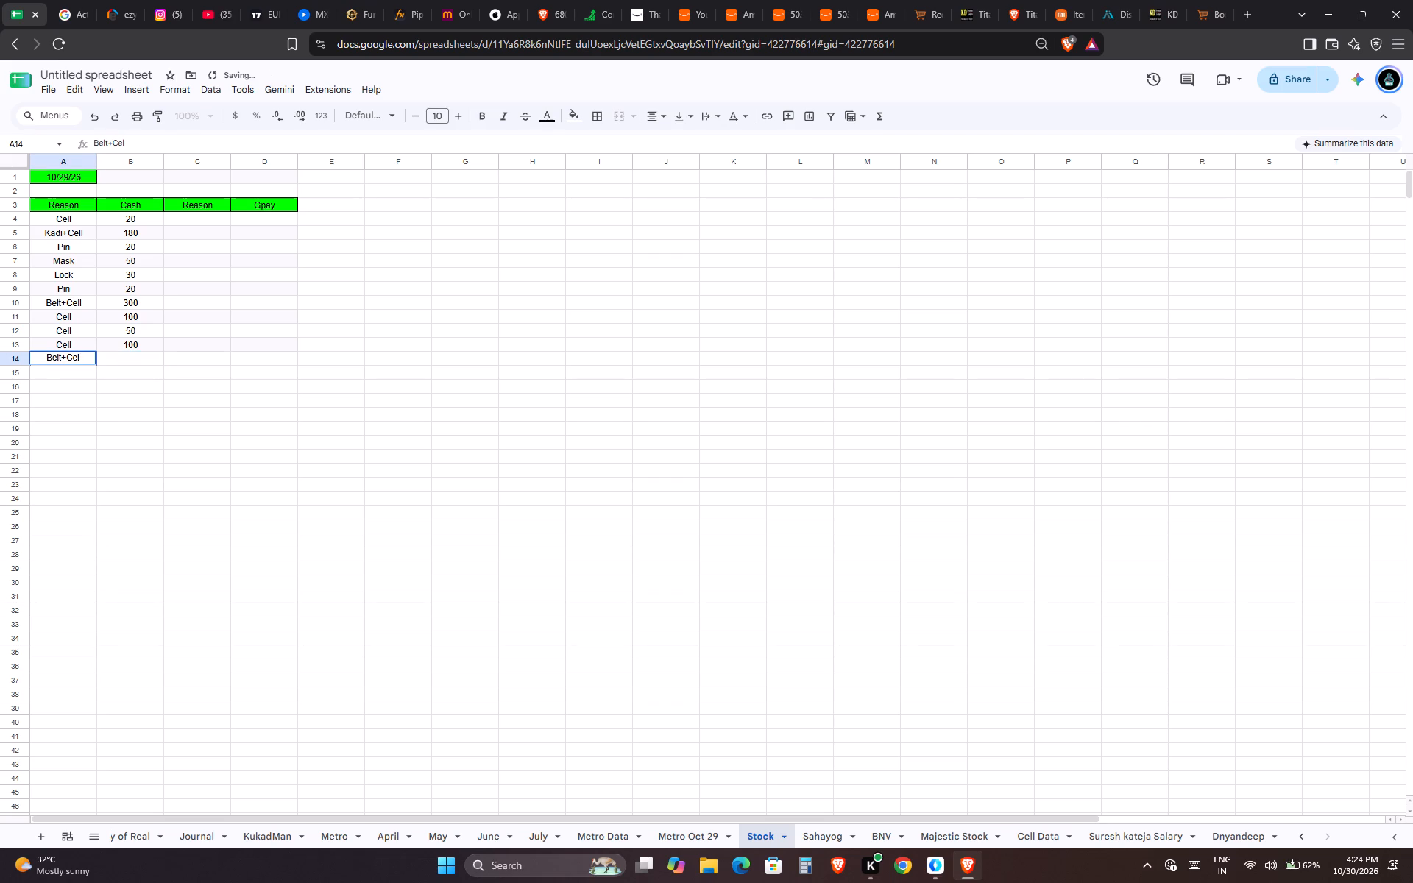
pyautogui.press('t')
pyautogui.press('Tab')
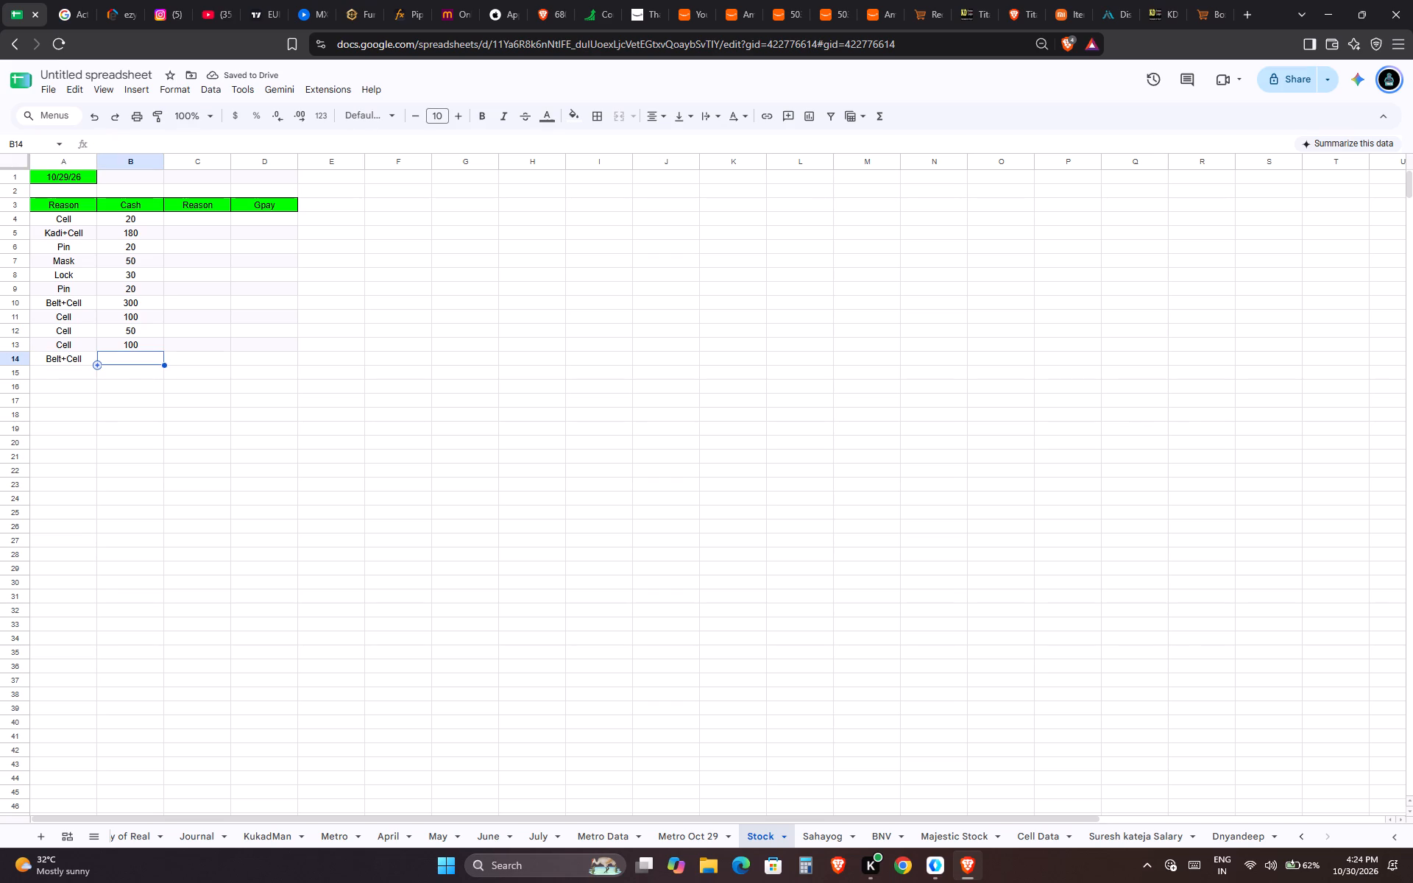
pyautogui.press('Left')
pyautogui.press('F2')
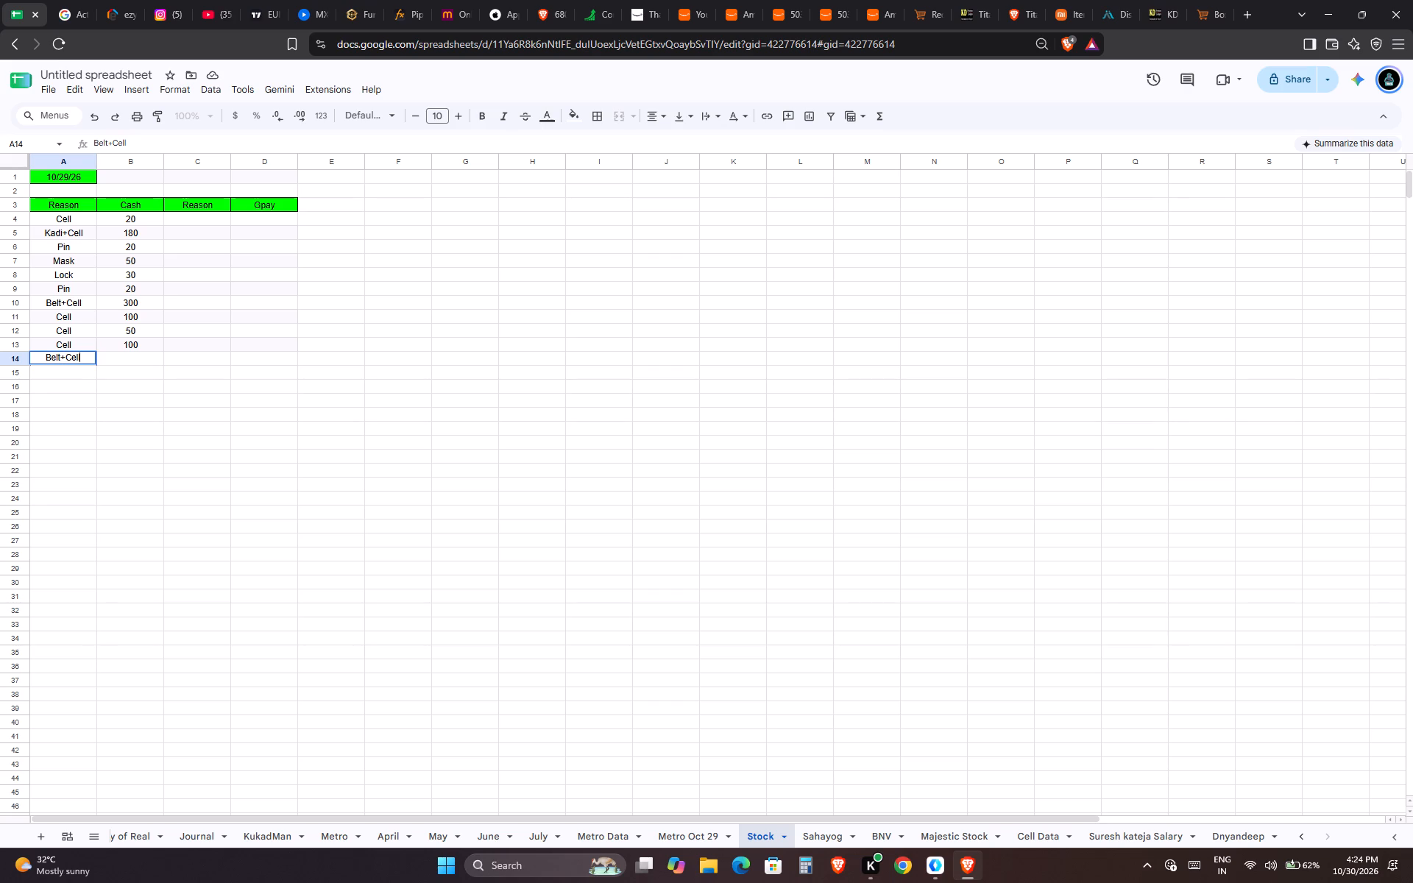
pyautogui.press('BackSpace')
pyautogui.press('BackSpace')
pyautogui.press('BackSpace')
pyautogui.press('BackSpace')
pyautogui.press('BackSpace')
pyautogui.press('Tab')
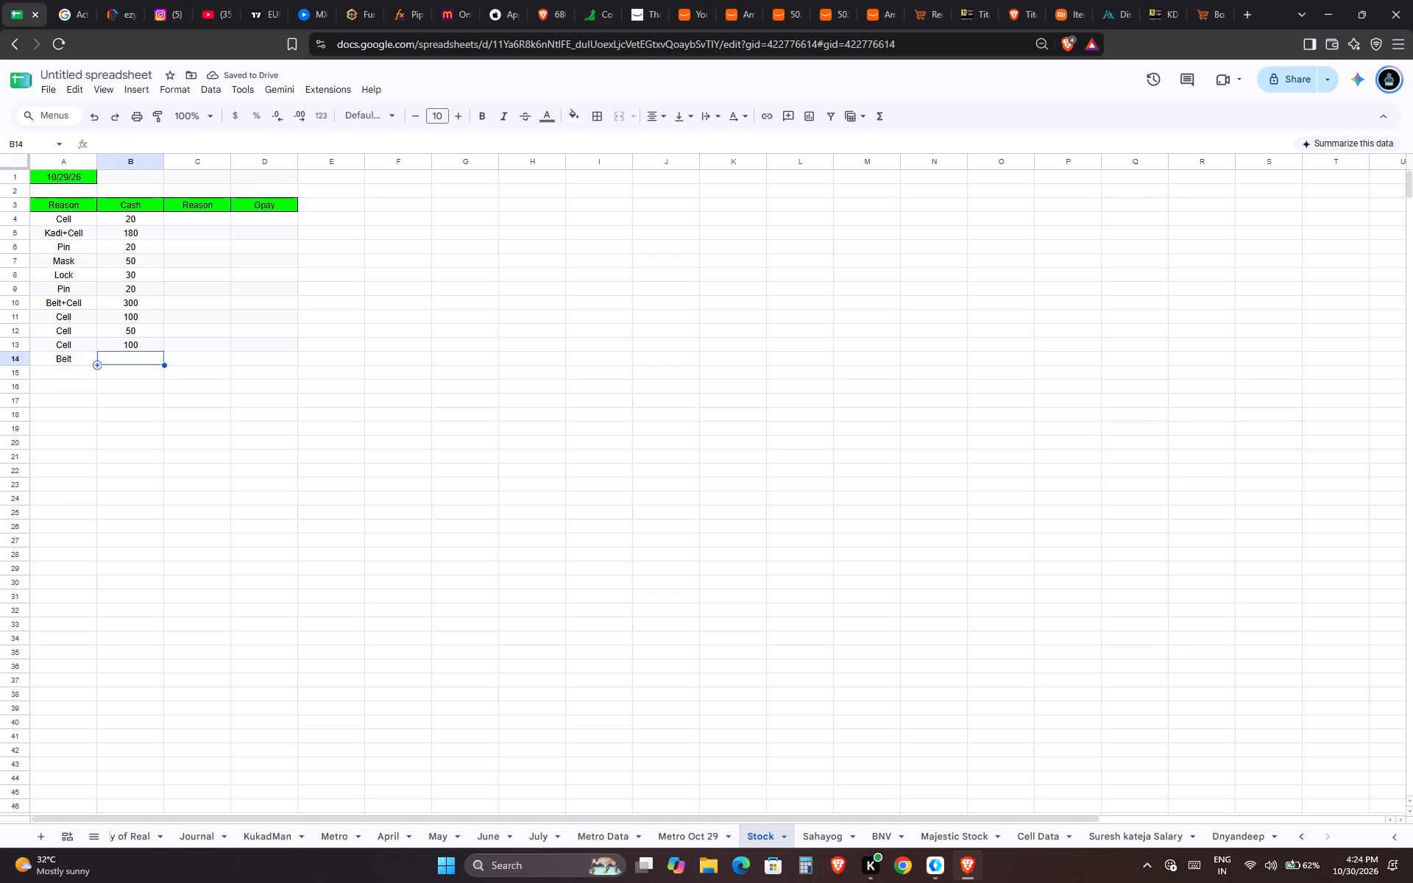
pyautogui.write('350')
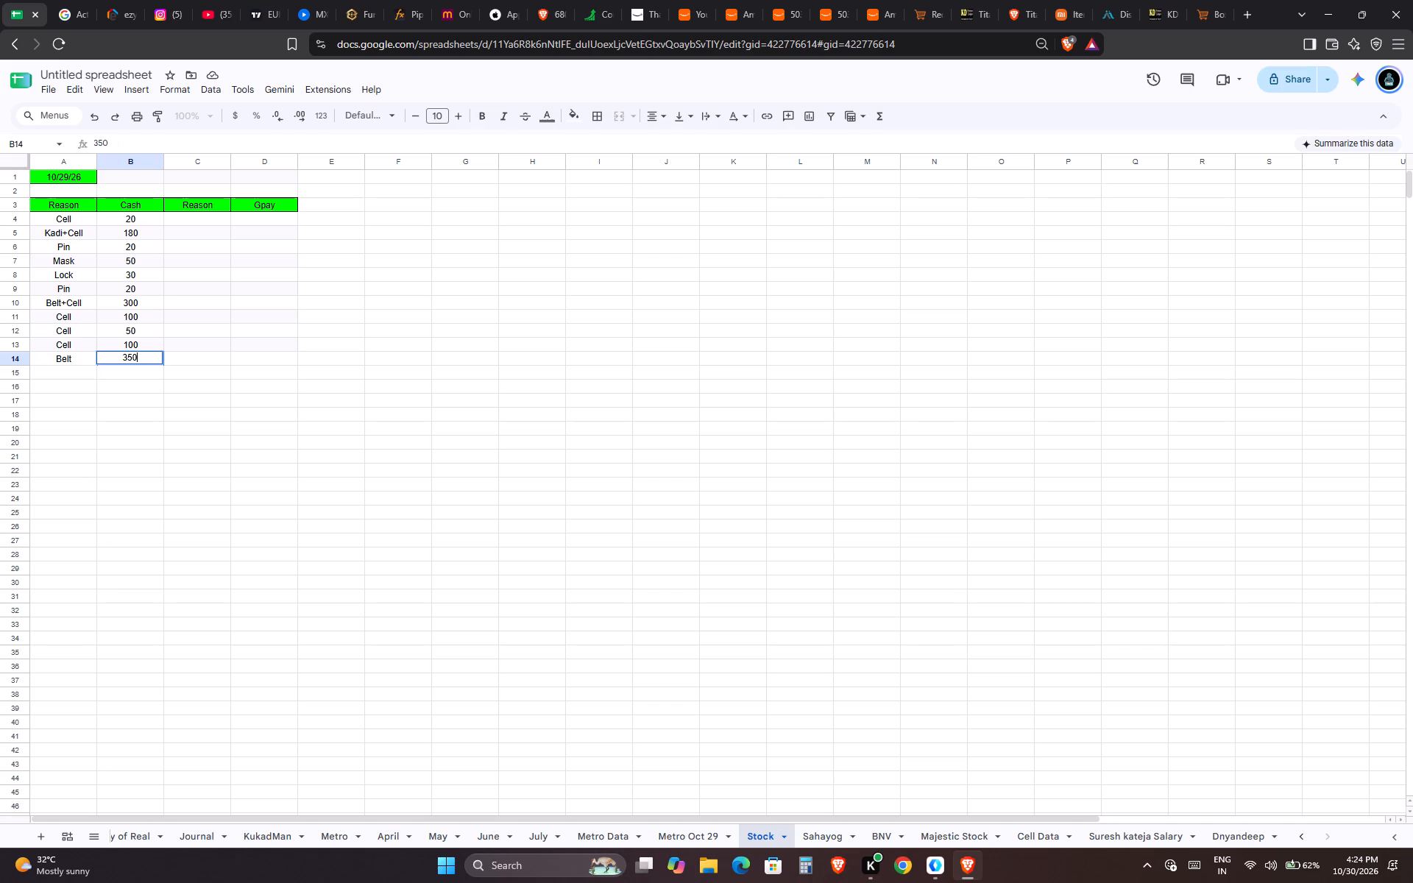
pyautogui.press('Return')
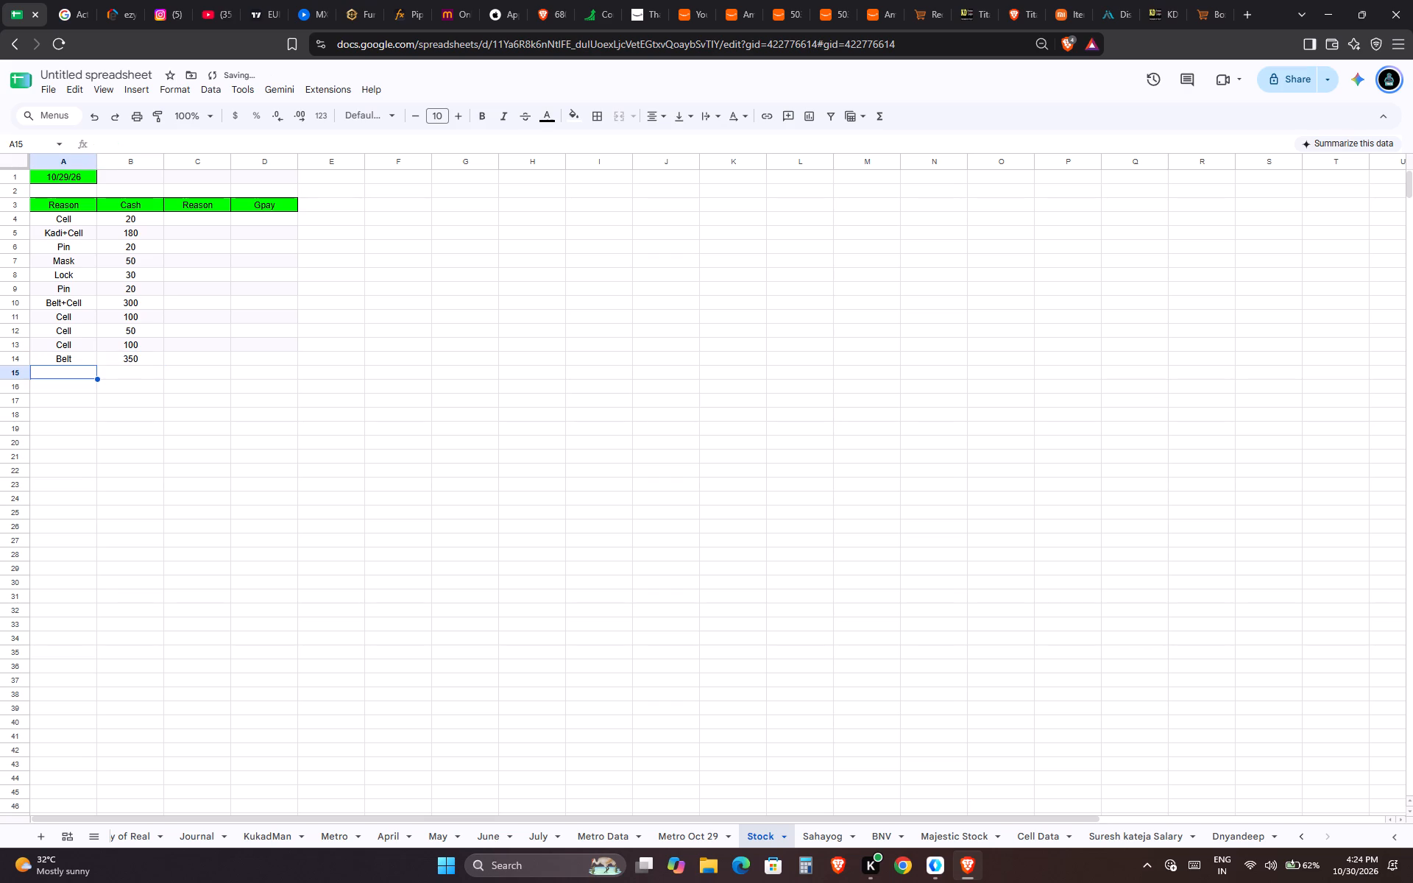
# Add cash entries Cell 200 in row 15 and Rp 20 in row 16 of the Stock sheet.
pyautogui.hotkey('shift', 'c')
pyautogui.press('Tab')
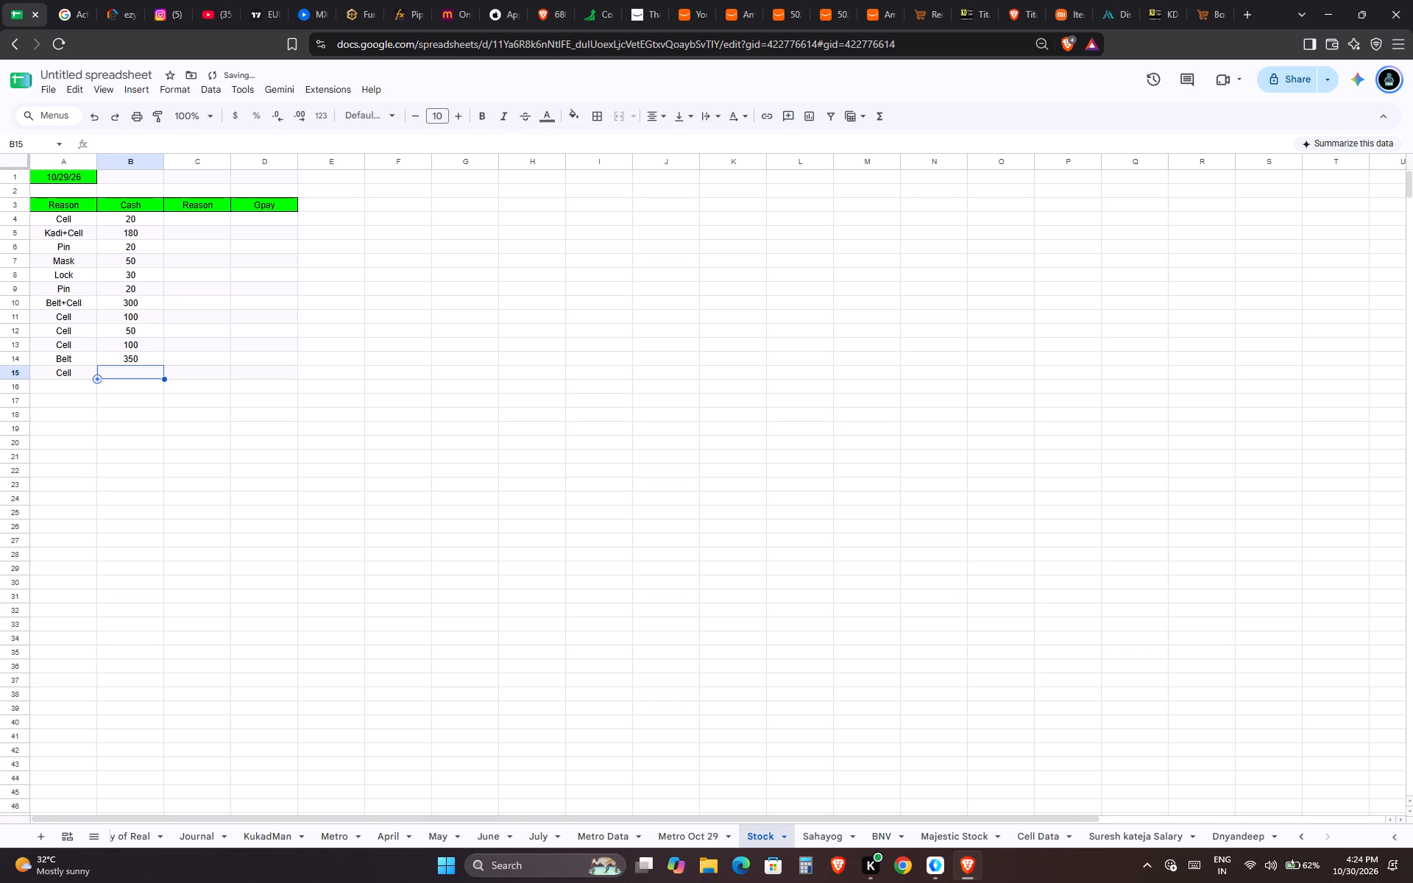
pyautogui.write('200')
pyautogui.press('Down')
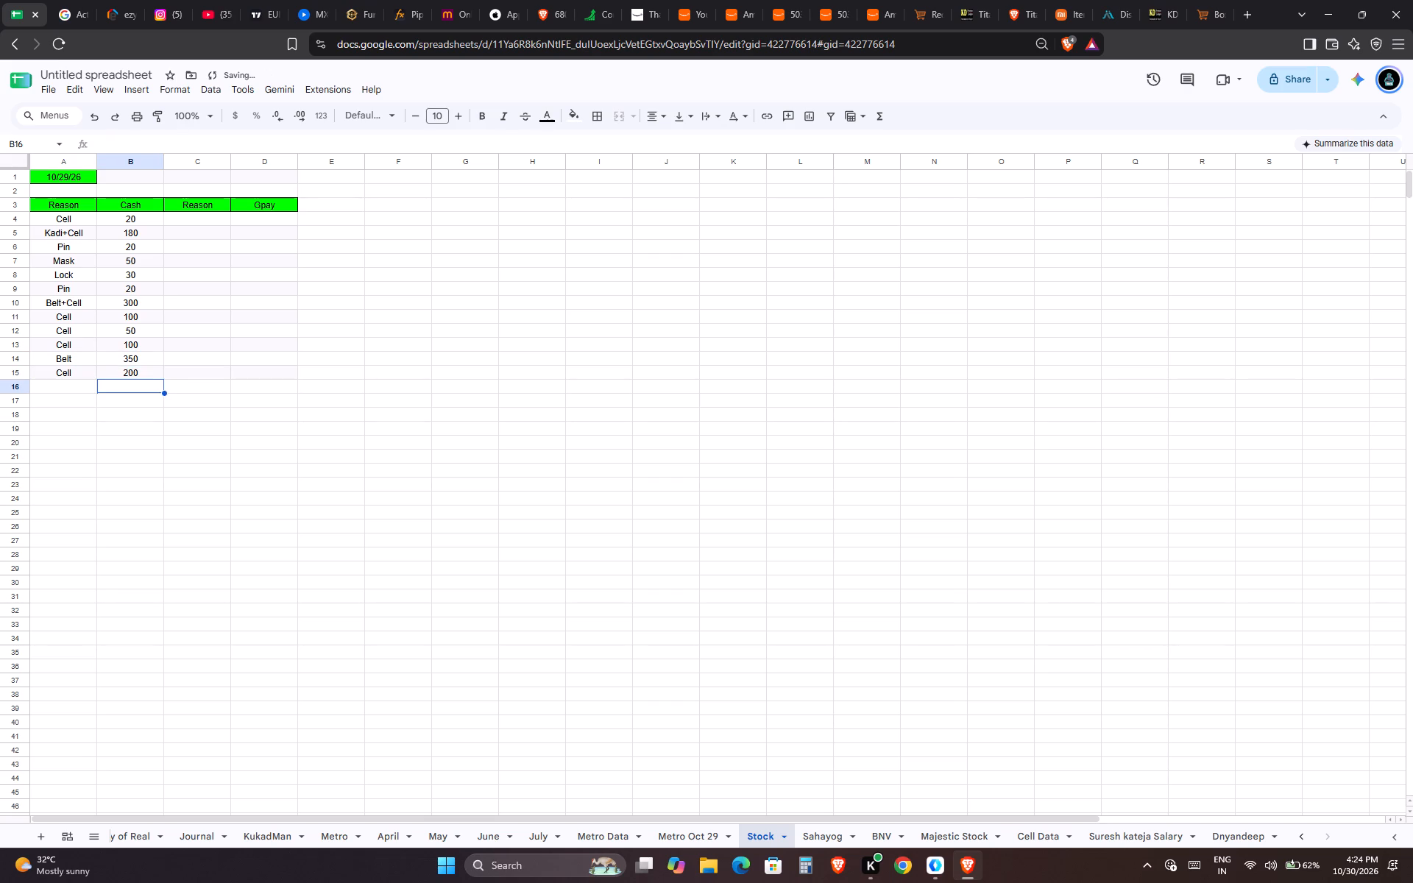
pyautogui.press('Left')
pyautogui.write('Rp')
pyautogui.press('Tab')
pyautogui.write('20')
pyautogui.press('Return')
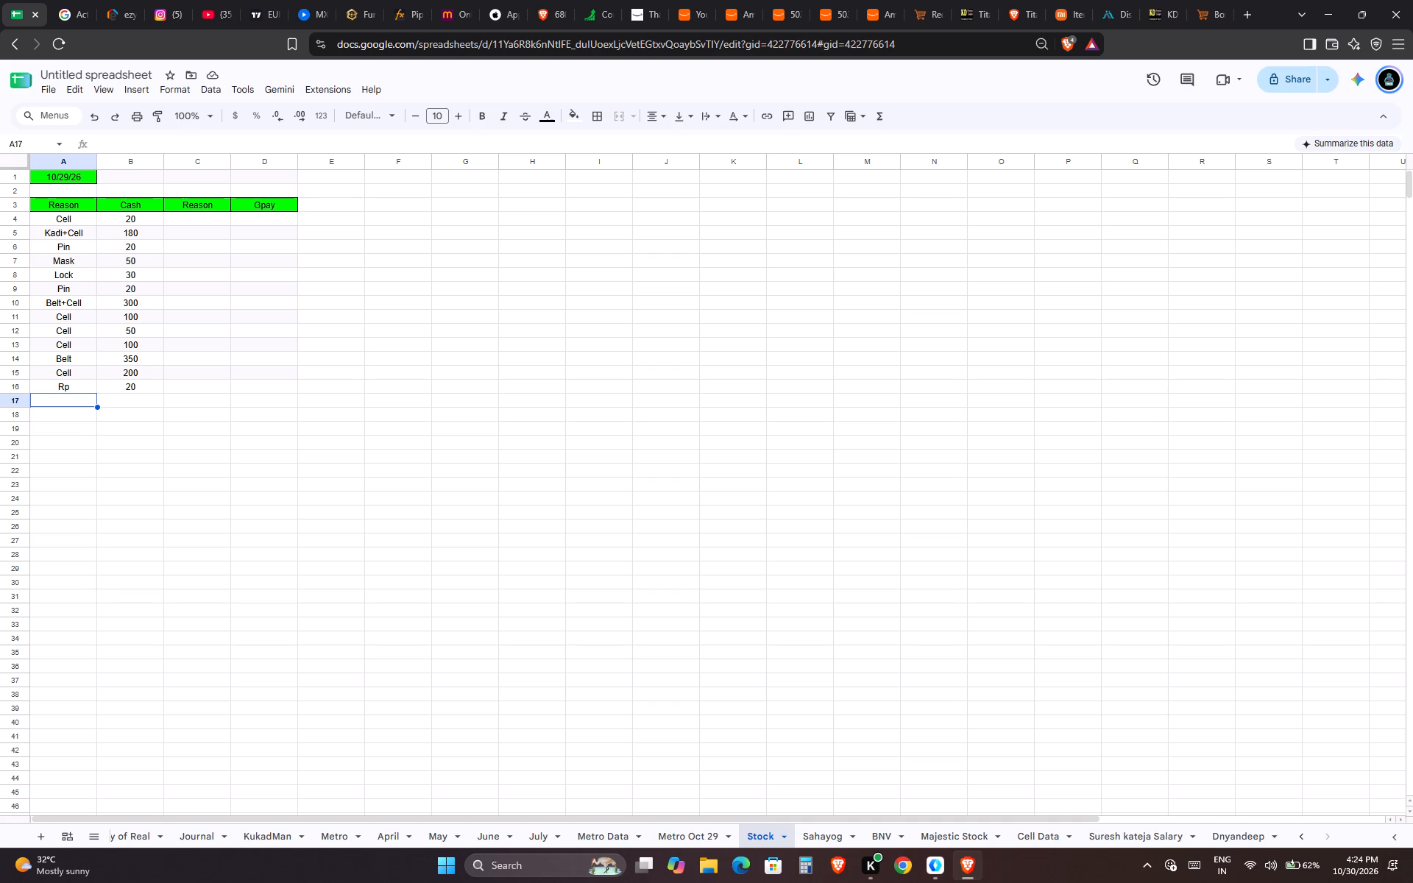
# Change the reason in cell A16 of the Stock sheet to Pin.
pyautogui.press('Up')
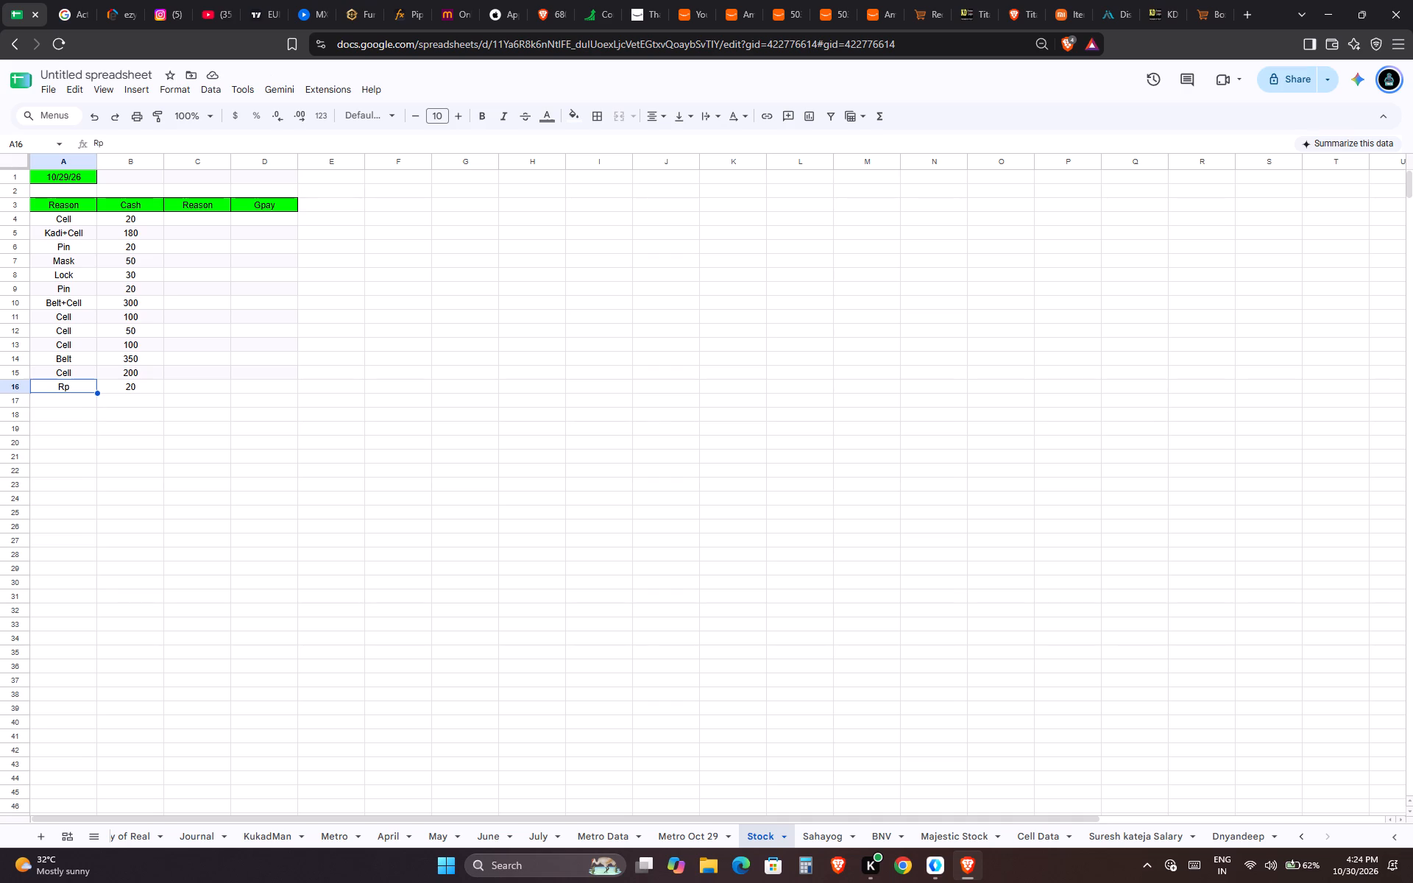
pyautogui.write('Pin')
pyautogui.press('Down')
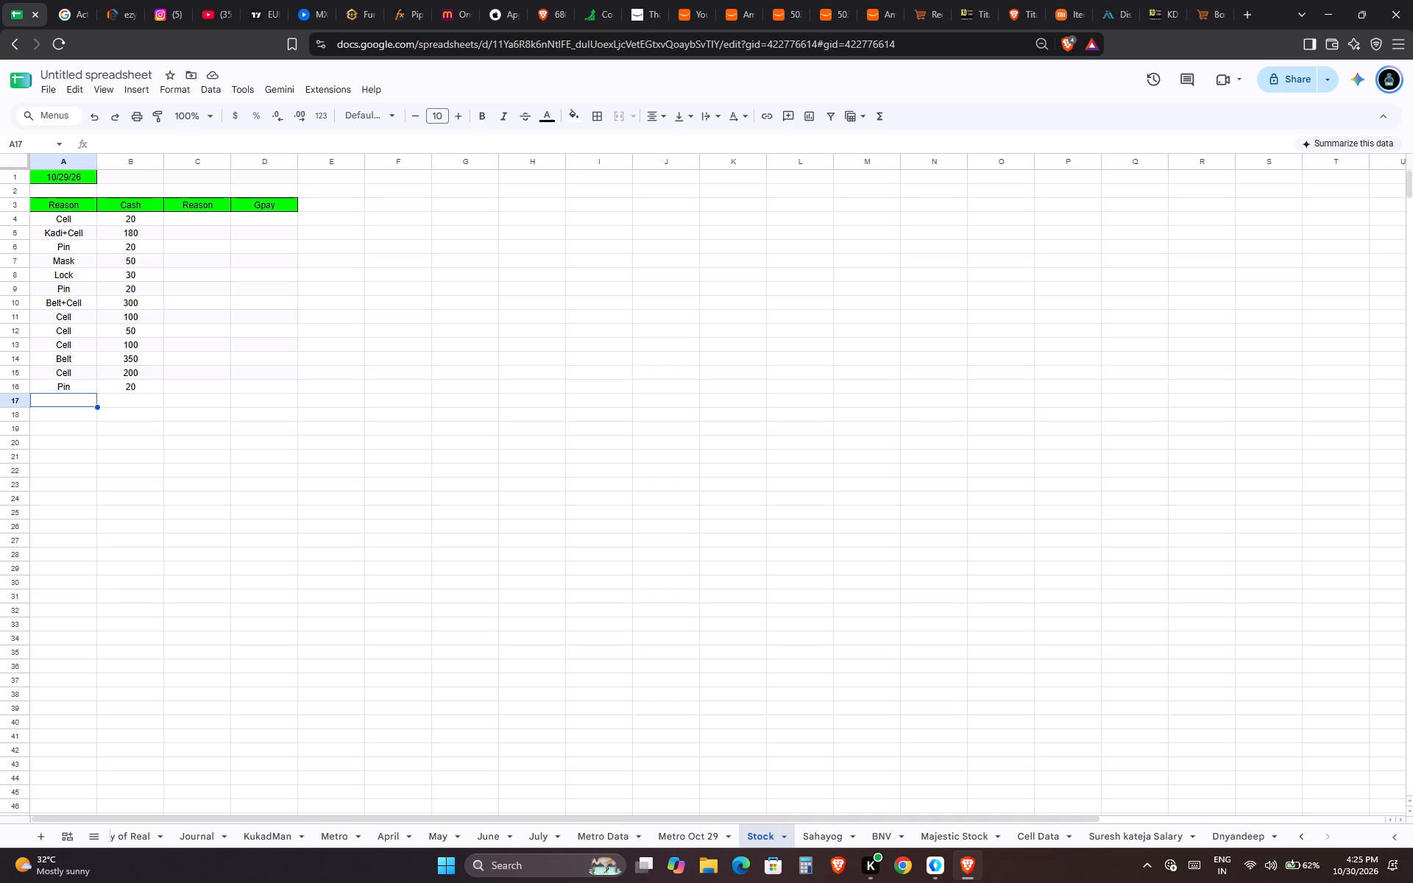
# Add a cash entry in row 17 of the Stock sheet with the reason Bag and the amount 110.
pyautogui.write('Bag')
pyautogui.press('Tab')
pyautogui.write('110')
pyautogui.press('Down')
# Add cash entries Cell 200 in row 18 and Rp 20 in row 19 of the Stock sheet.
pyautogui.press('Left')
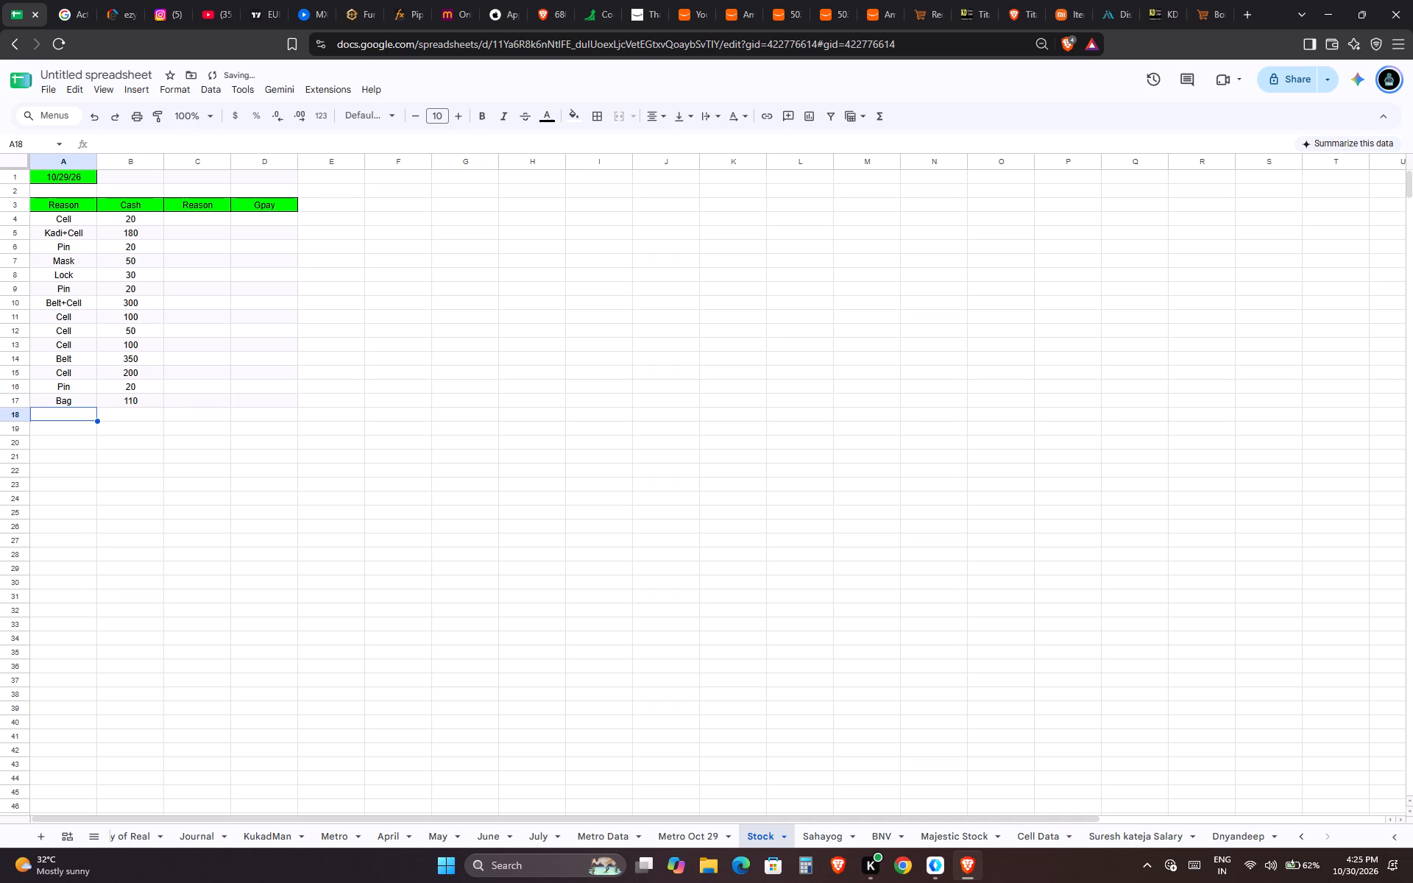
pyautogui.hotkey('shift', 'c')
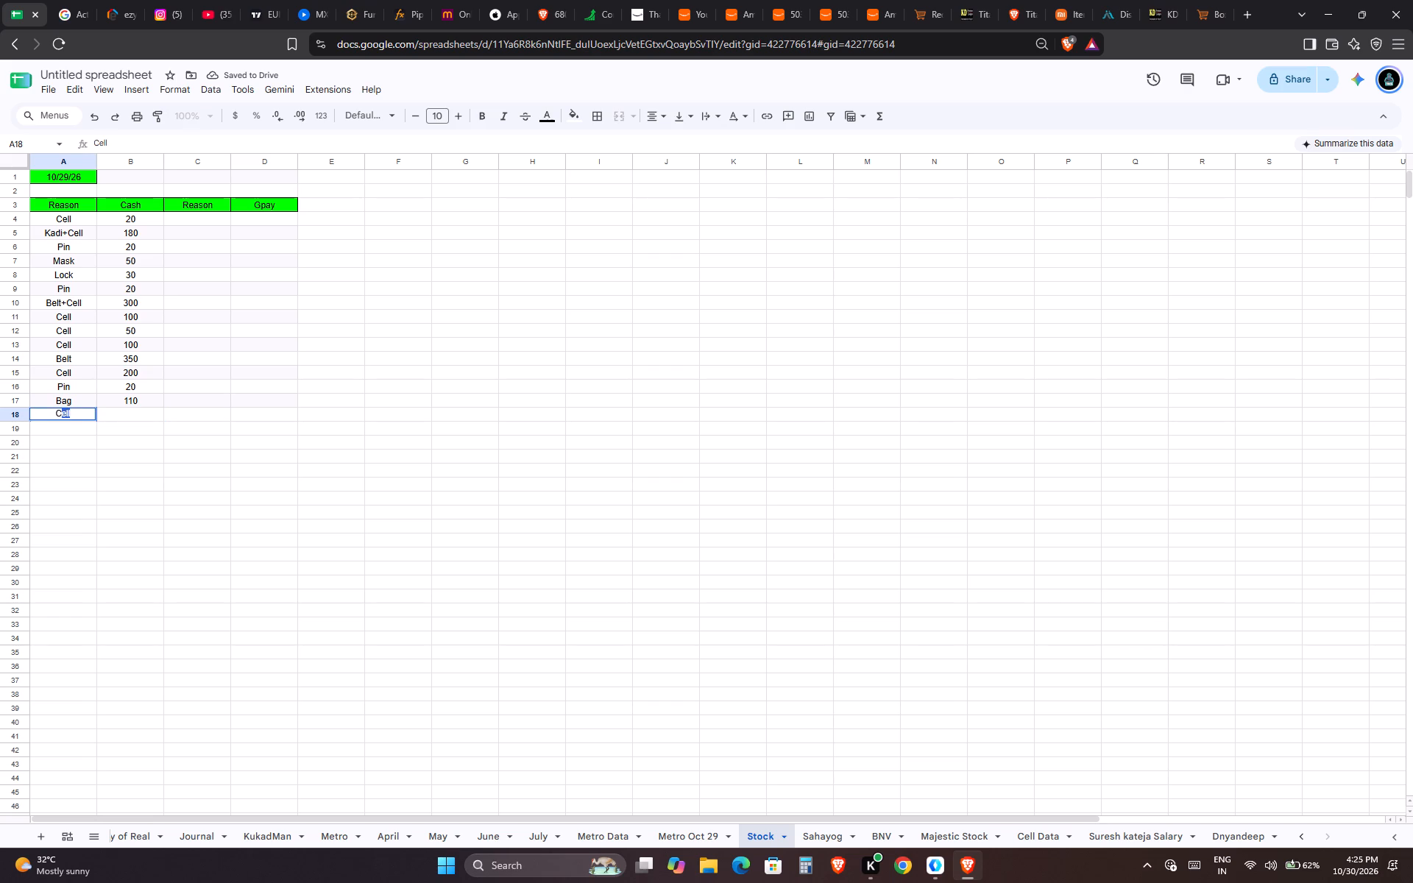
pyautogui.press('Tab')
pyautogui.write('200')
pyautogui.press('Down')
pyautogui.press('Left')
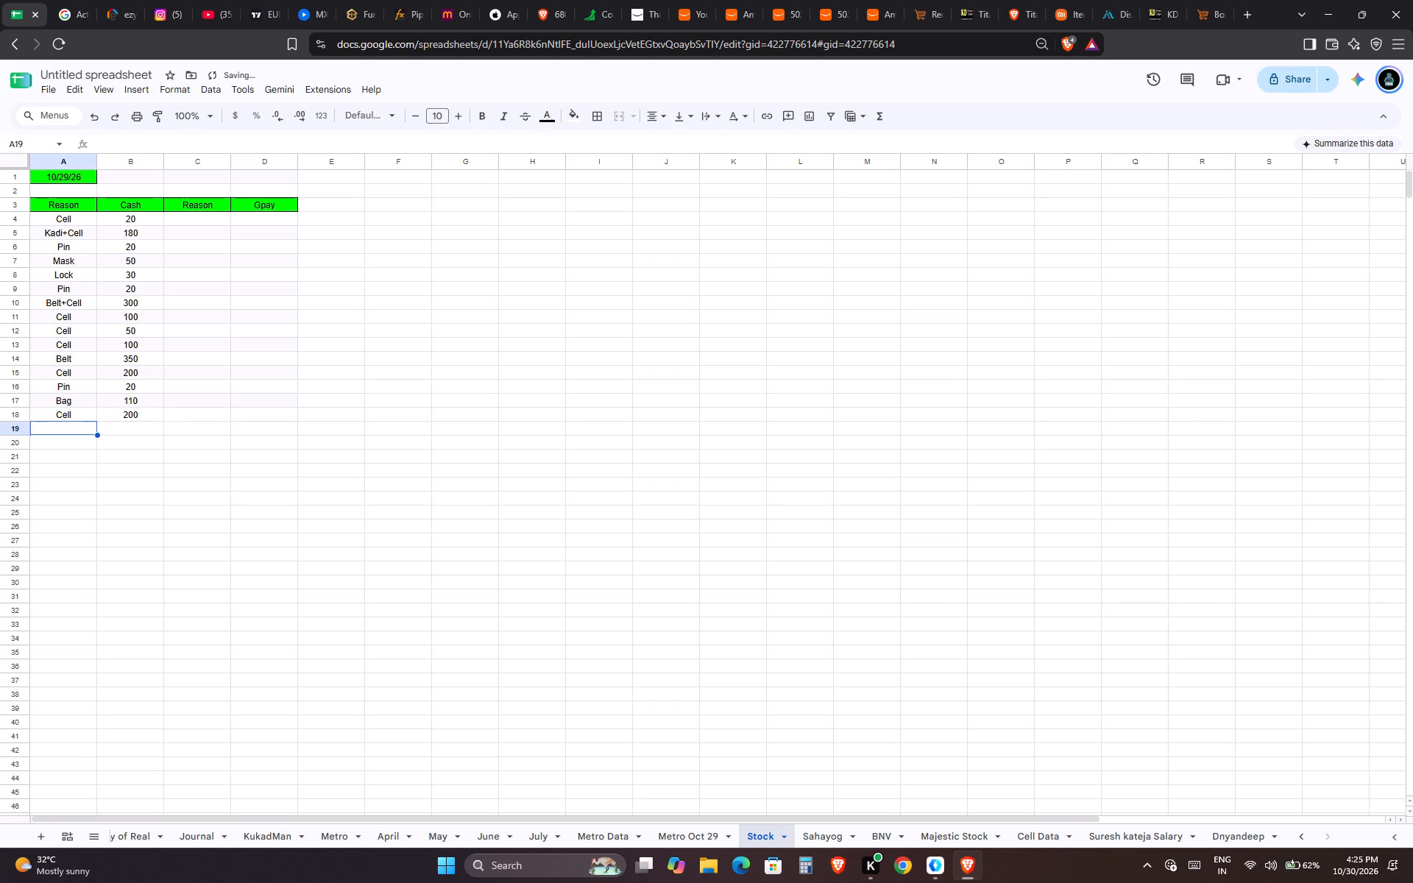
pyautogui.write('Rp')
pyautogui.press('Tab')
pyautogui.write('20')
pyautogui.press('Down')
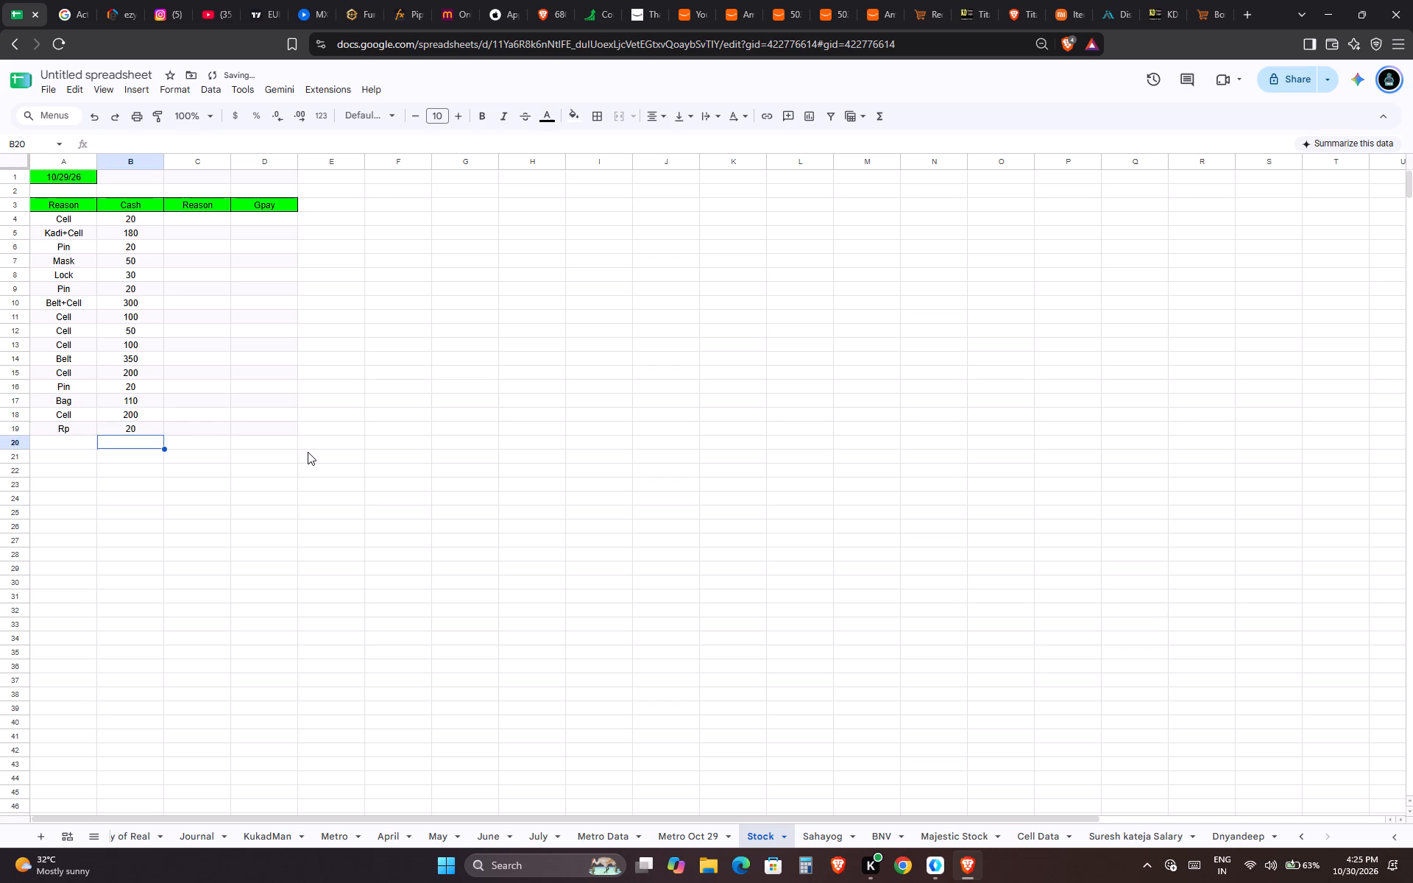
# Add a cash entry in row 20 of the Stock sheet with the reason Cell and the amount 150.
pyautogui.write('Ce')
pyautogui.press('Tab')
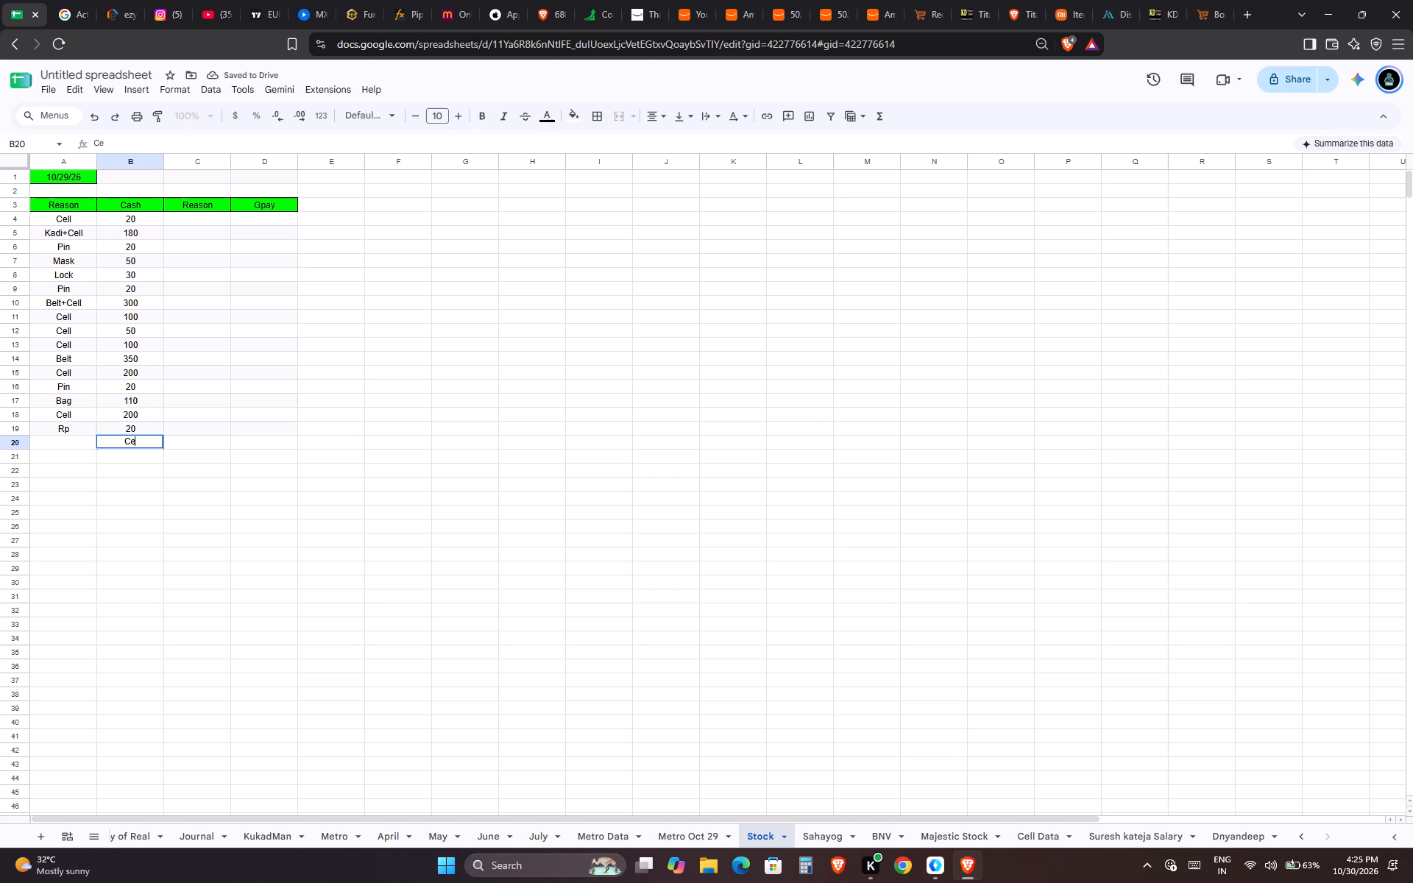
pyautogui.press('Left')
pyautogui.press('Left')
pyautogui.write('Ce')
pyautogui.press('Tab')
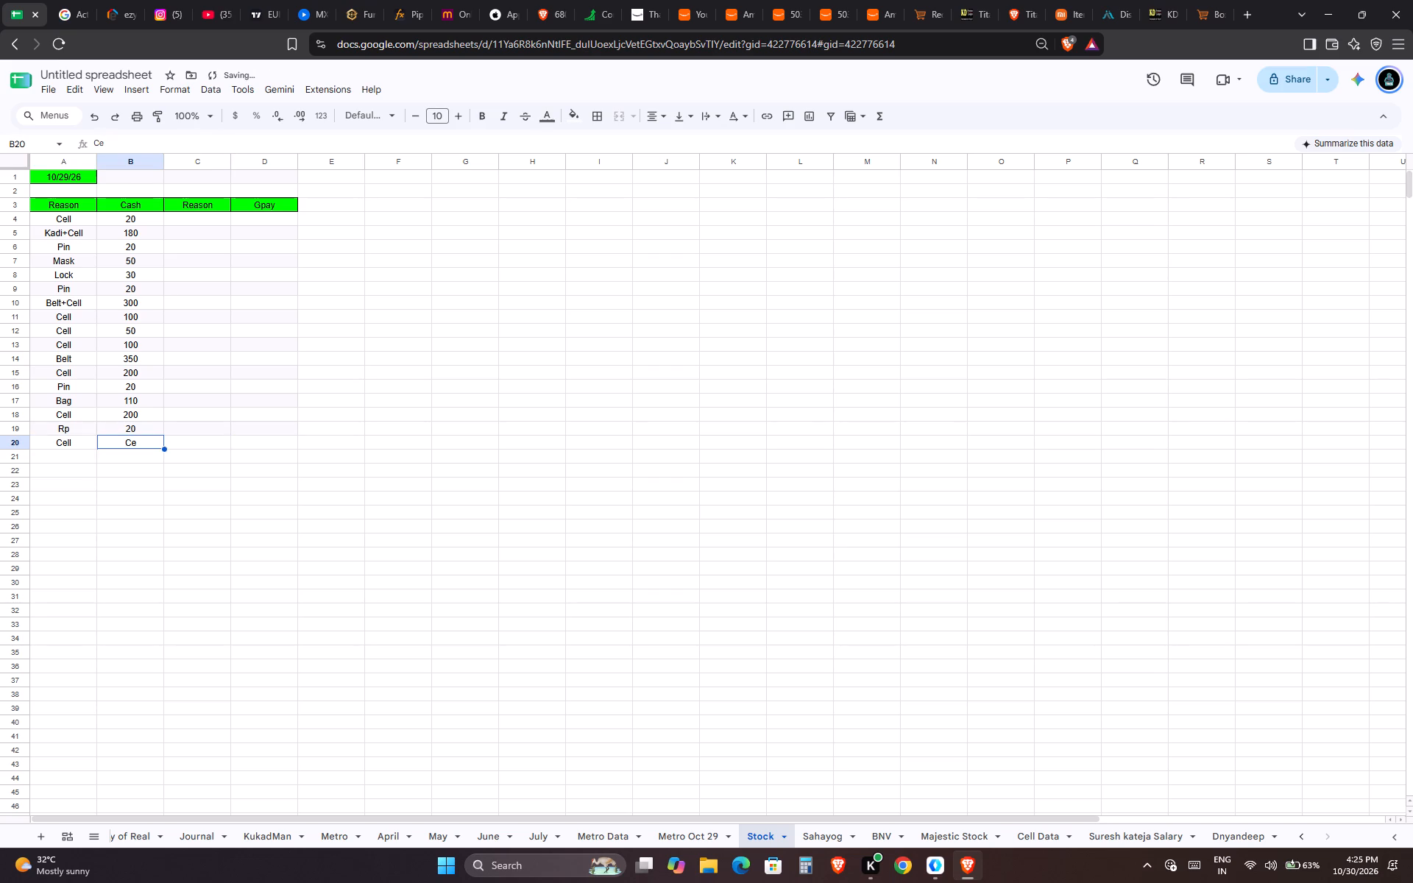
pyautogui.write('150')
pyautogui.press('Down')
pyautogui.press('Left')
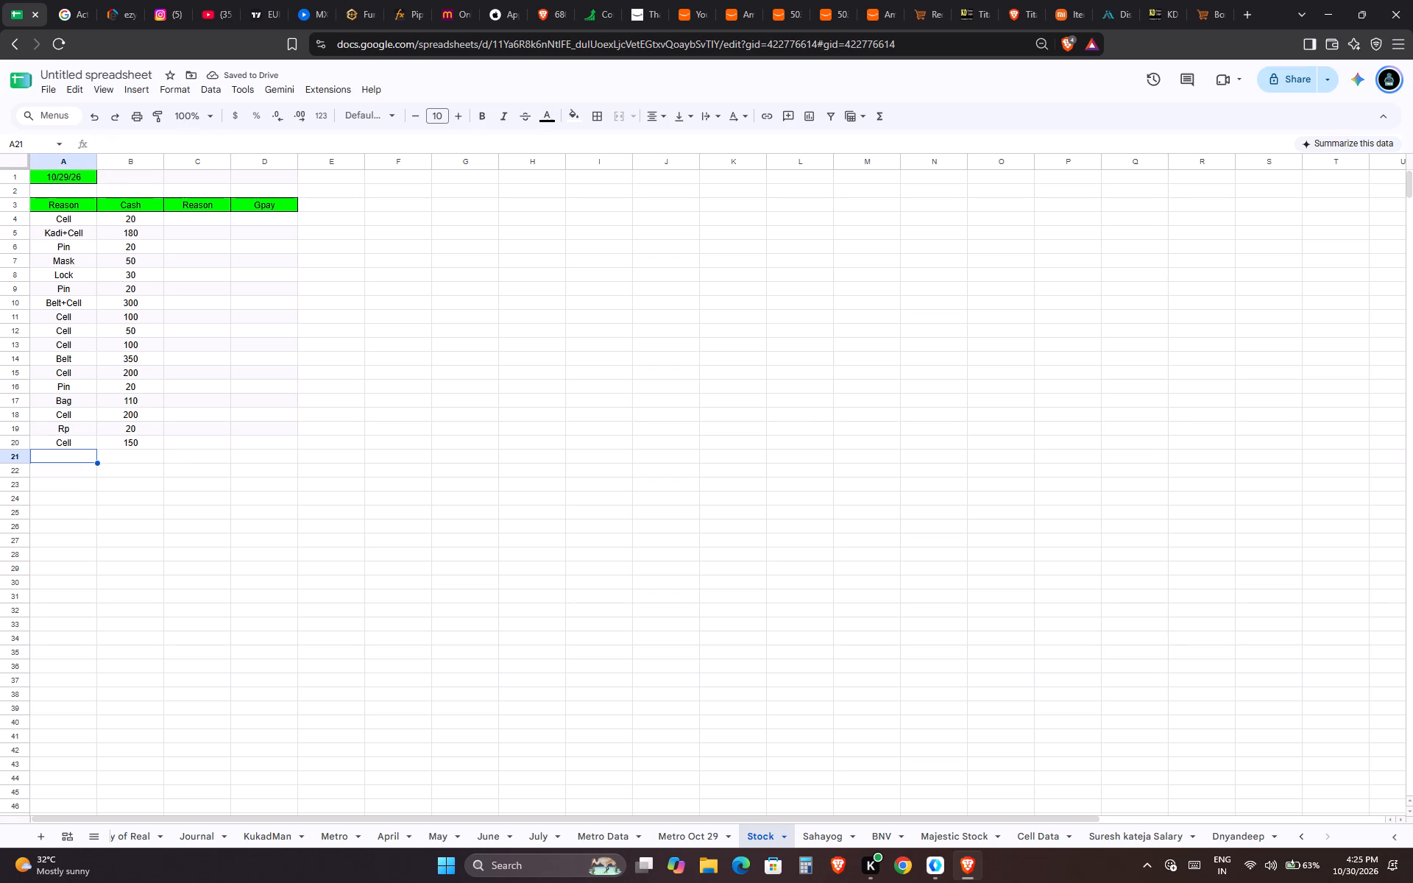
# Add a cash entry in row 21 of the Stock sheet with the reason Key and the amount 50.
pyautogui.write('Kery')
pyautogui.press('BackSpace')
pyautogui.press('BackSpace')
pyautogui.press('y')
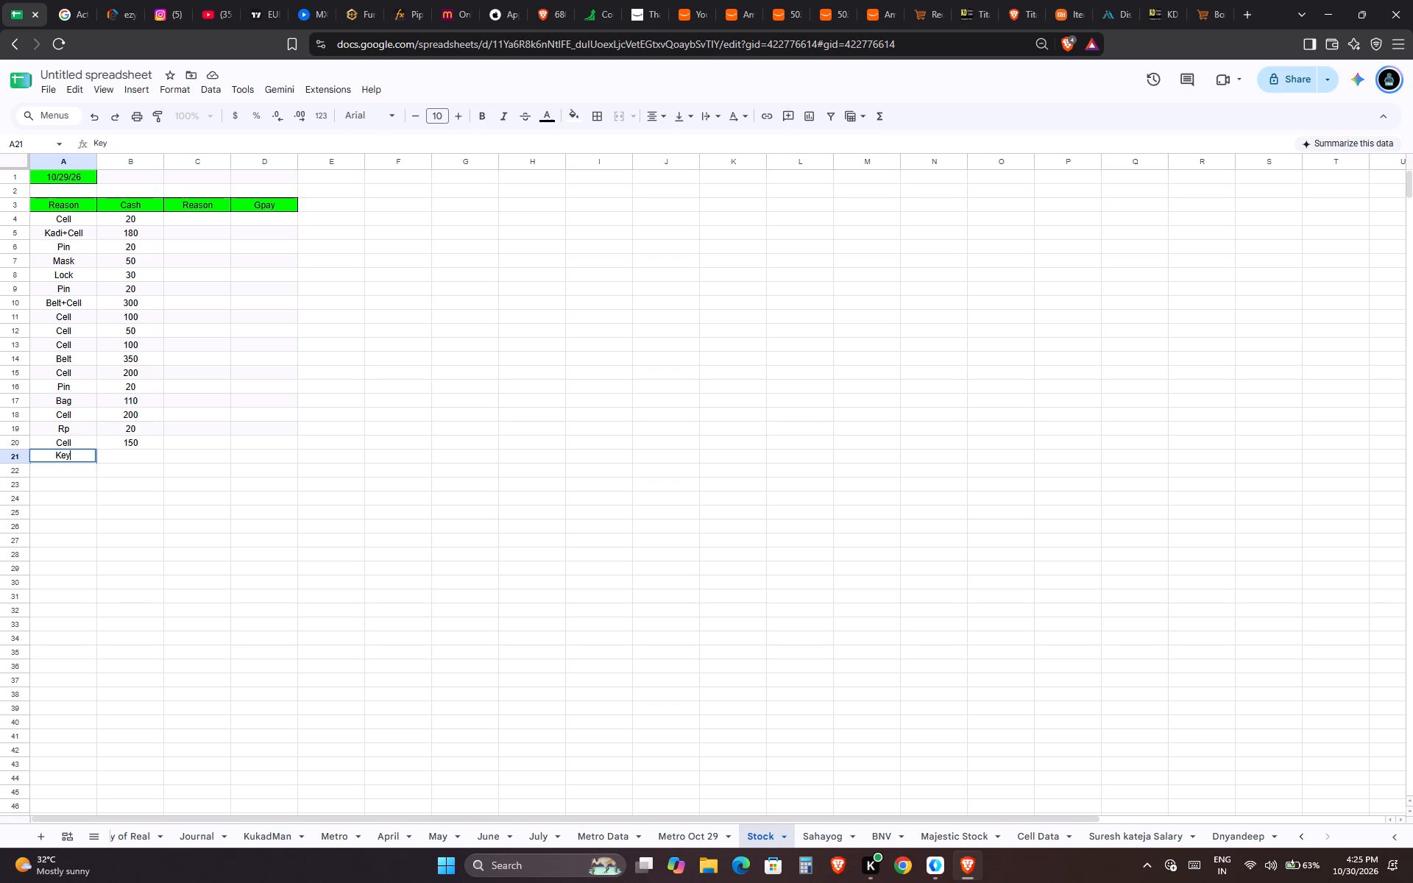
pyautogui.press('Tab')
pyautogui.write('50')
pyautogui.press('Down')
pyautogui.press('Left')
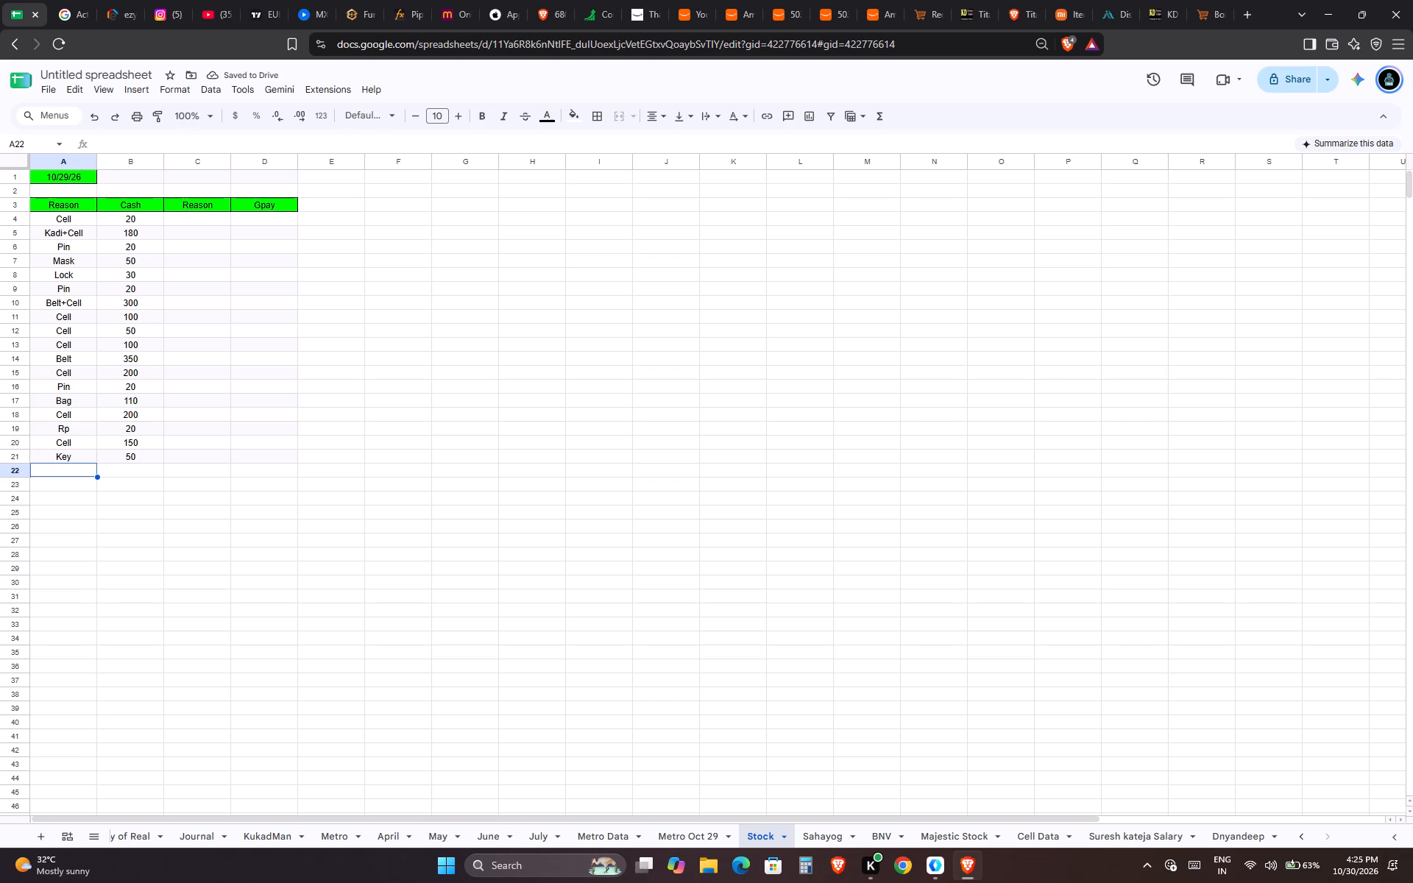
# Add cash entries Belt 200 in row 22 and Cell 100 in row 23 of the Stock sheet.
pyautogui.write('Belt')
pyautogui.press('Tab')
pyautogui.write('200')
pyautogui.press('Down')
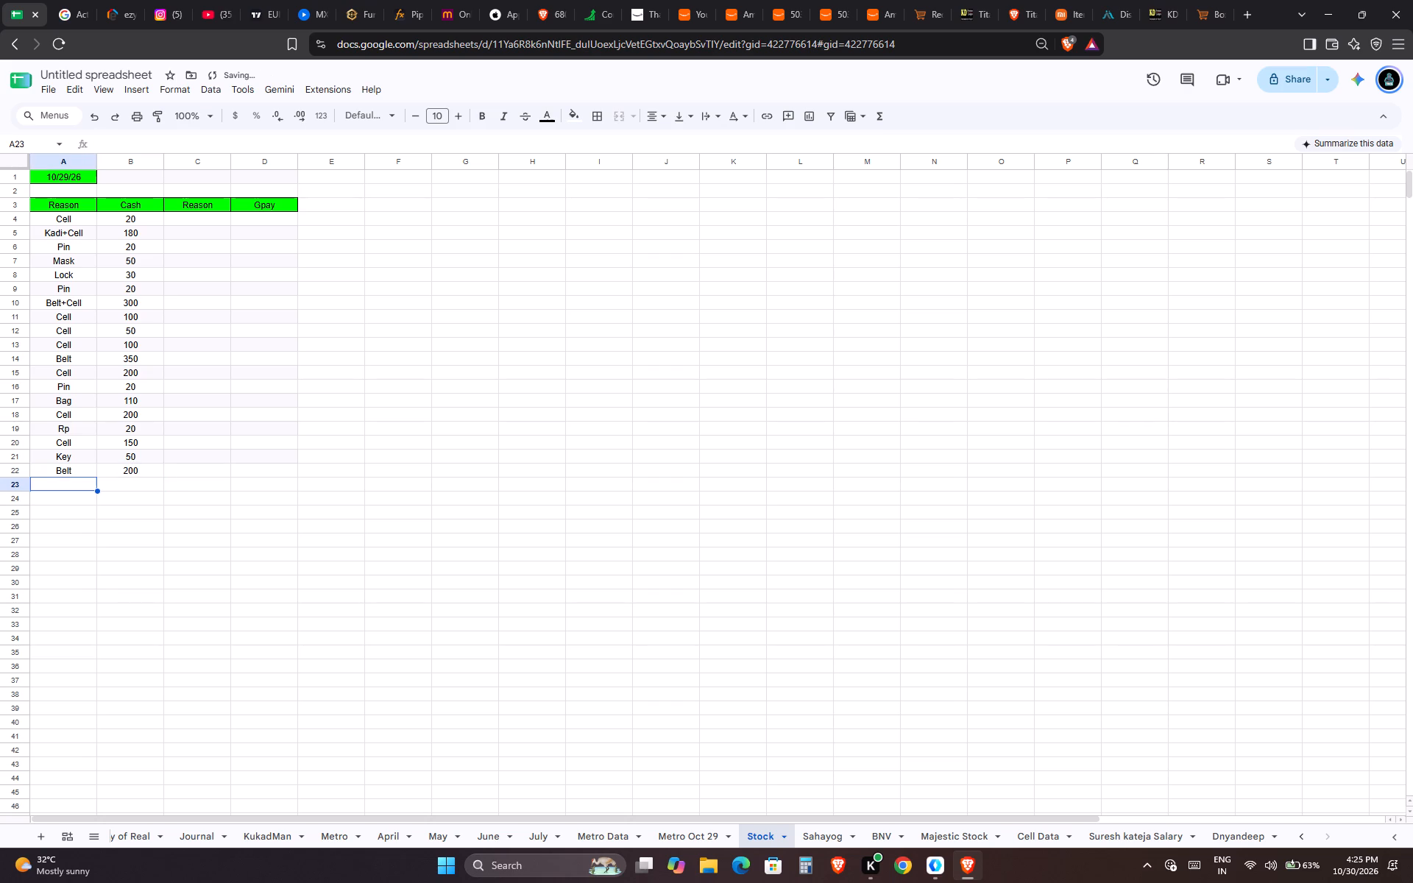
pyautogui.press('Left')
pyautogui.write('Ce')
pyautogui.press('Tab')
pyautogui.write('100')
pyautogui.press('Right')
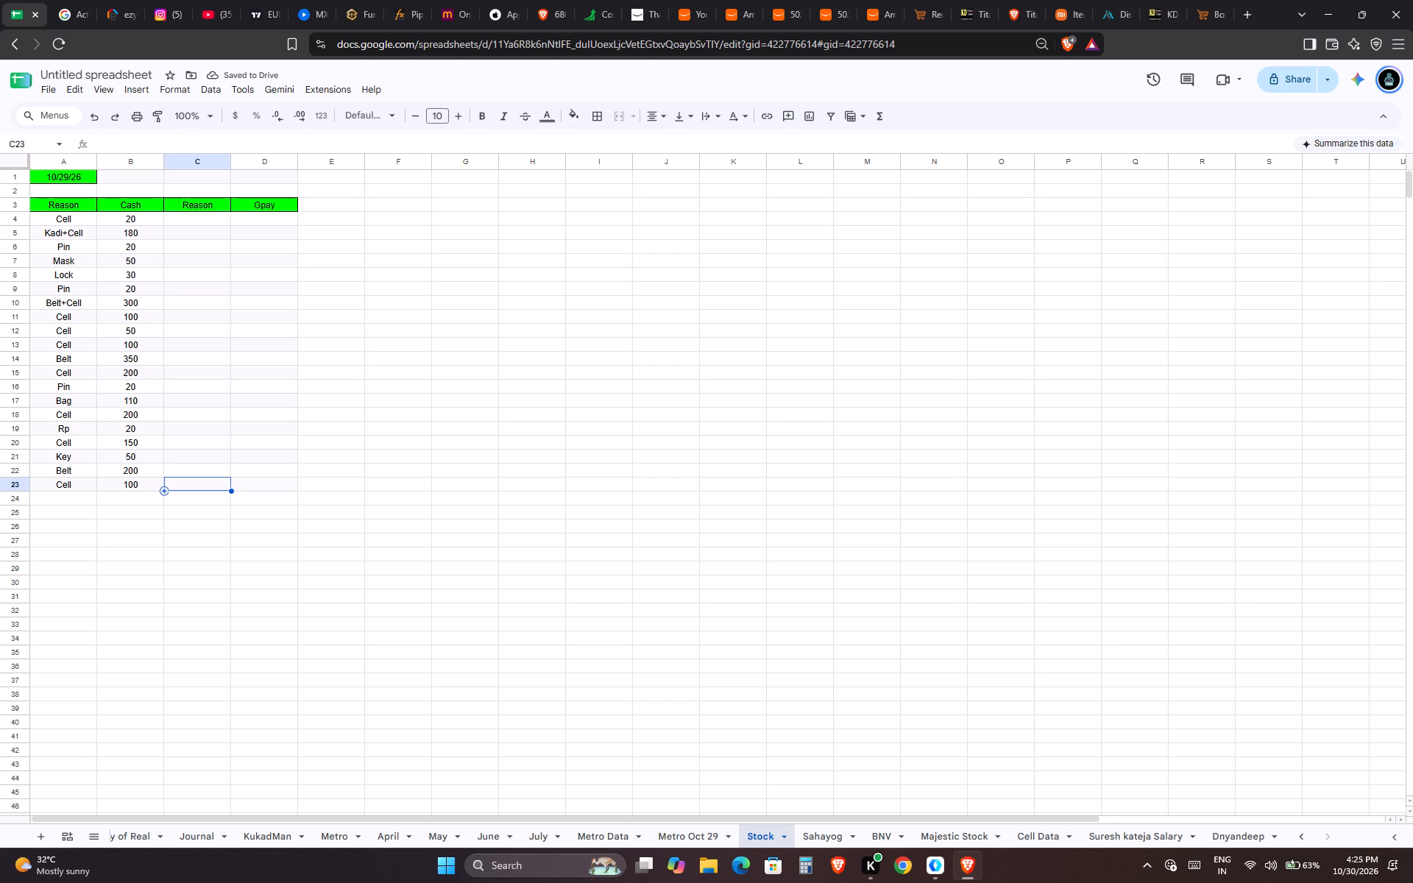
# Enter the Gpay reasons Pin in cell C4 and Mask in cell C5 of the Stock sheet.
pyautogui.hotkey('ctrl', 'Up')
pyautogui.press('Down')
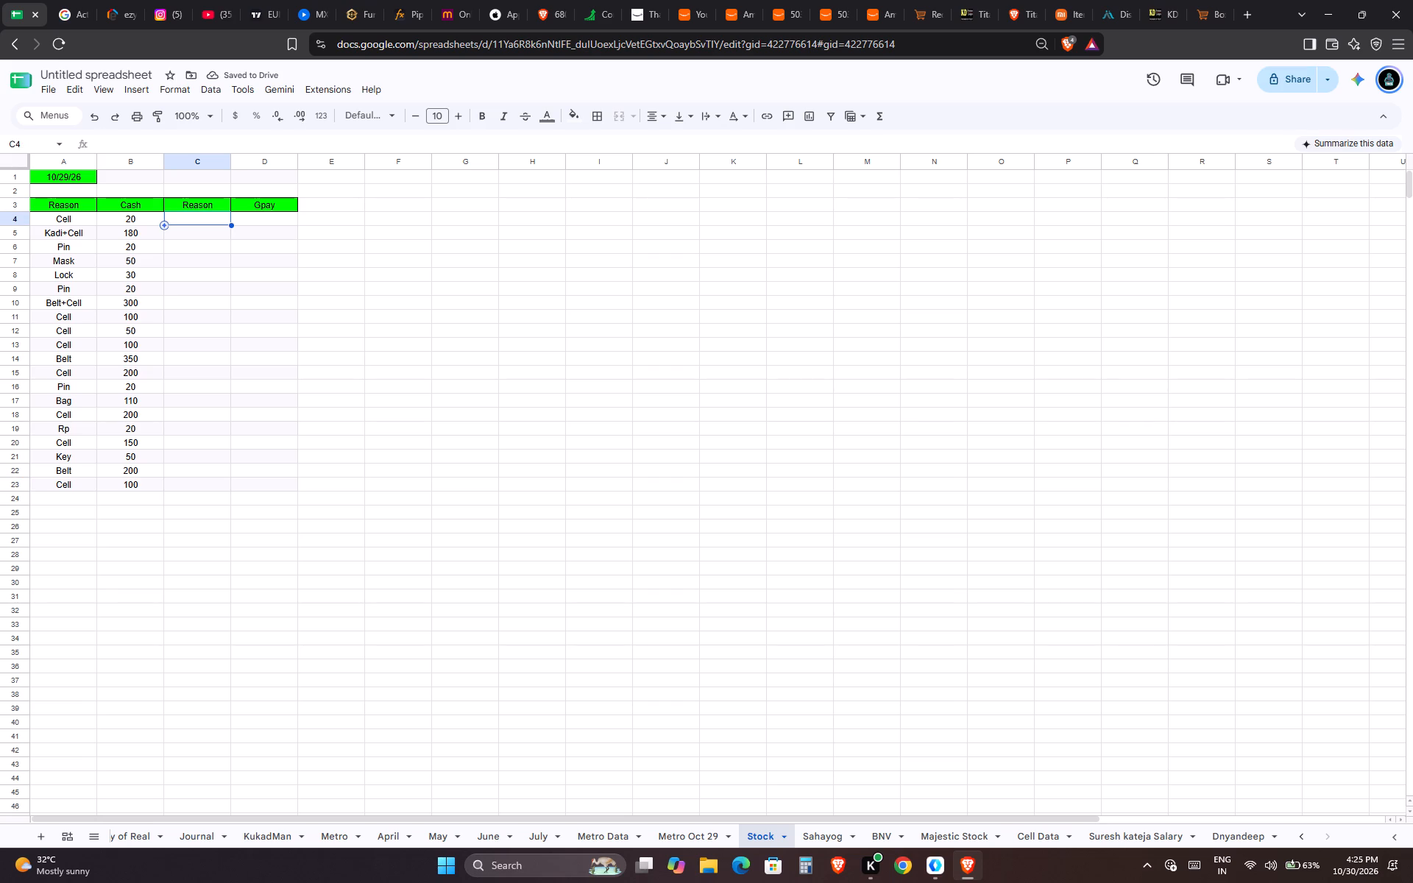
pyautogui.write('POin')
pyautogui.press('BackSpace')
pyautogui.press('BackSpace')
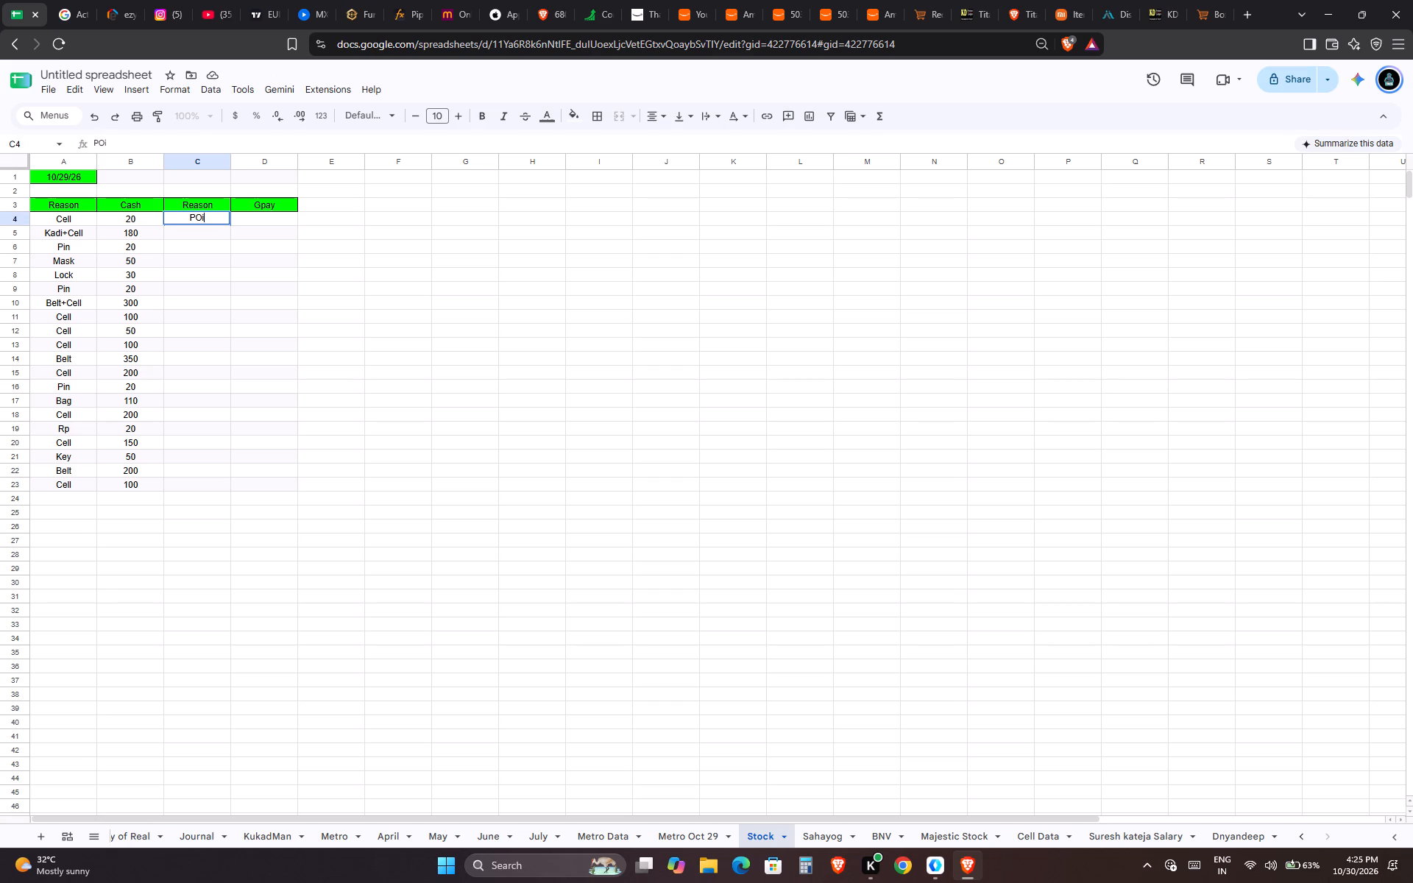
pyautogui.press('BackSpace')
pyautogui.write('in')
pyautogui.press('Return')
pyautogui.write('Mask')
pyautogui.press('Return')
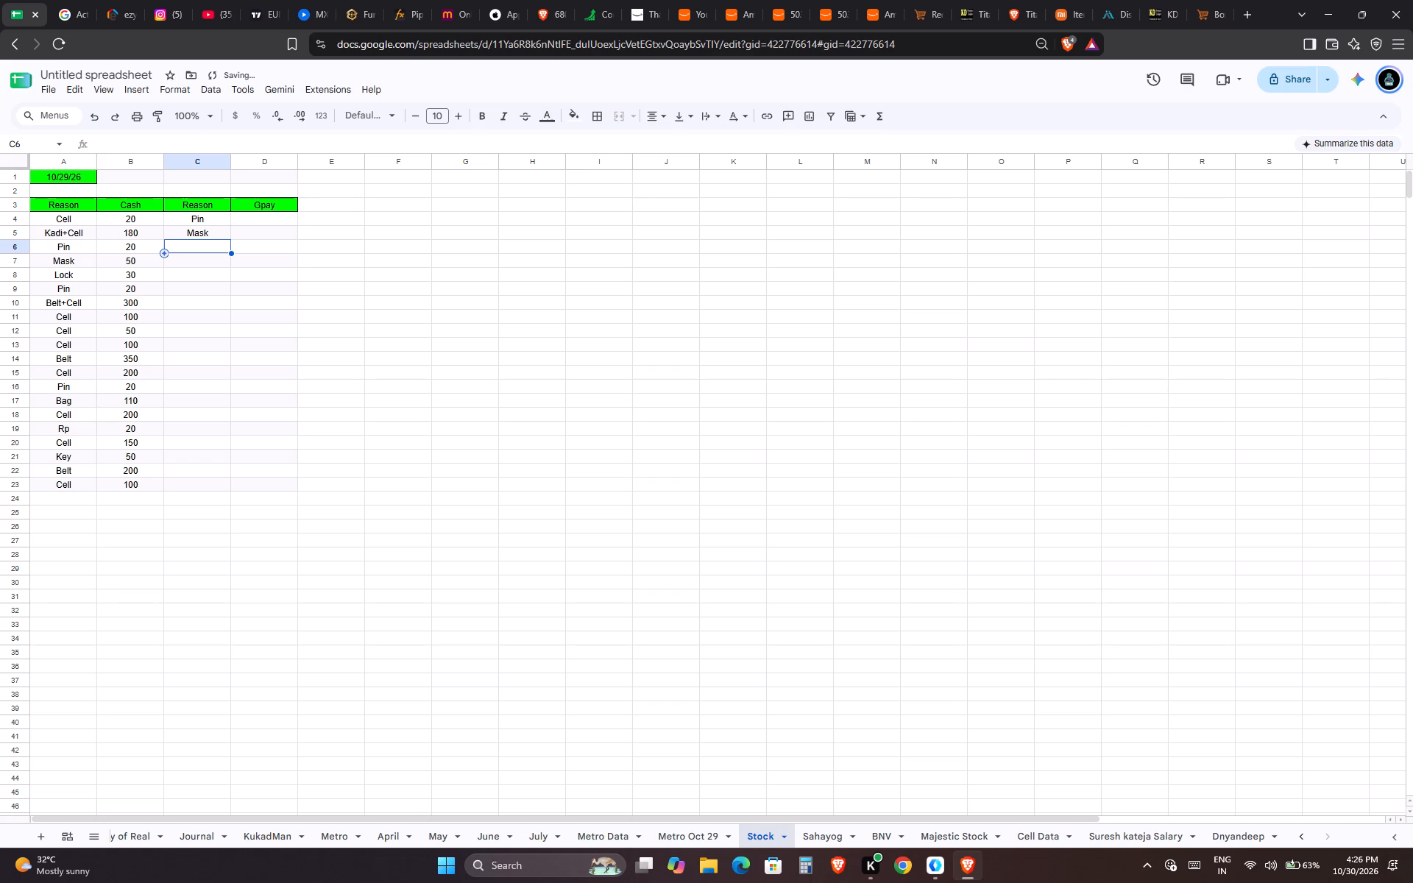
# Enter the Gpay amounts 20 for Pin in cell D4 and 30 for Mask in cell D5.
pyautogui.press('Right')
pyautogui.press('Up')
pyautogui.press('Up')
pyautogui.press('Up')
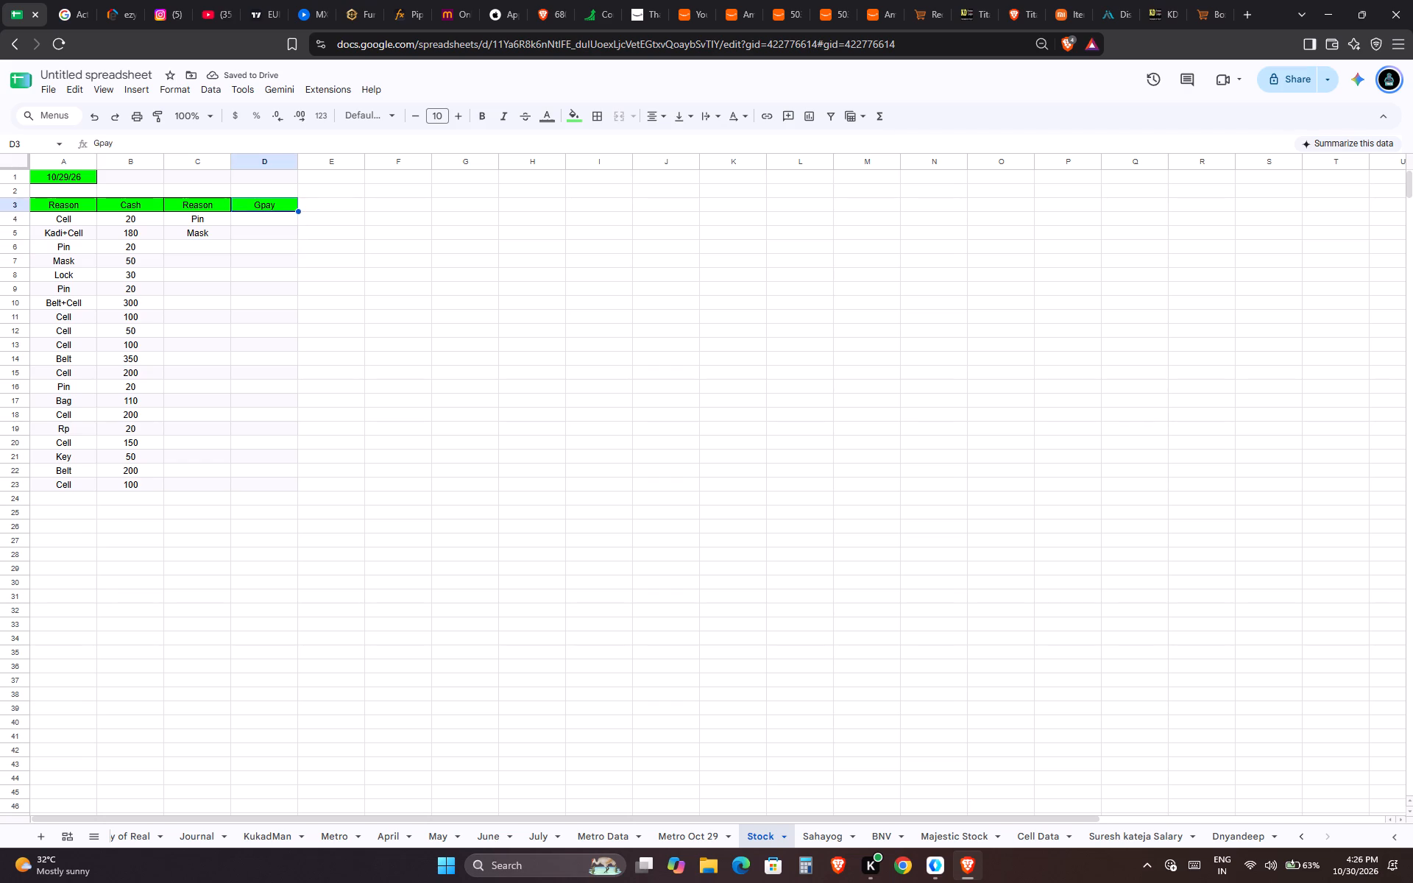
pyautogui.write('20')
pyautogui.press('Escape')
pyautogui.press('Down')
pyautogui.write('20')
pyautogui.press('Down')
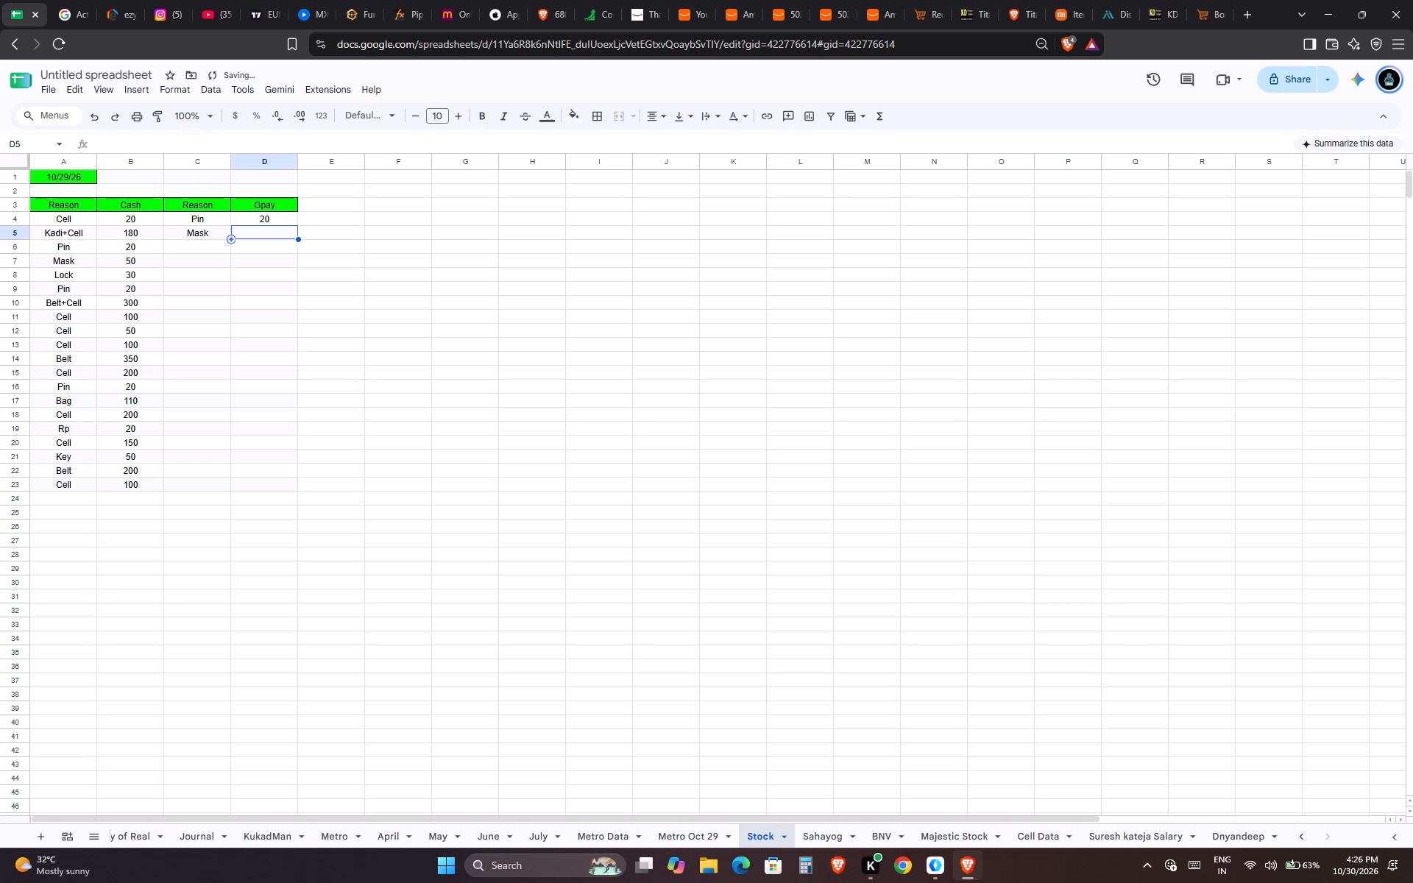
pyautogui.write('30')
pyautogui.press('Left')
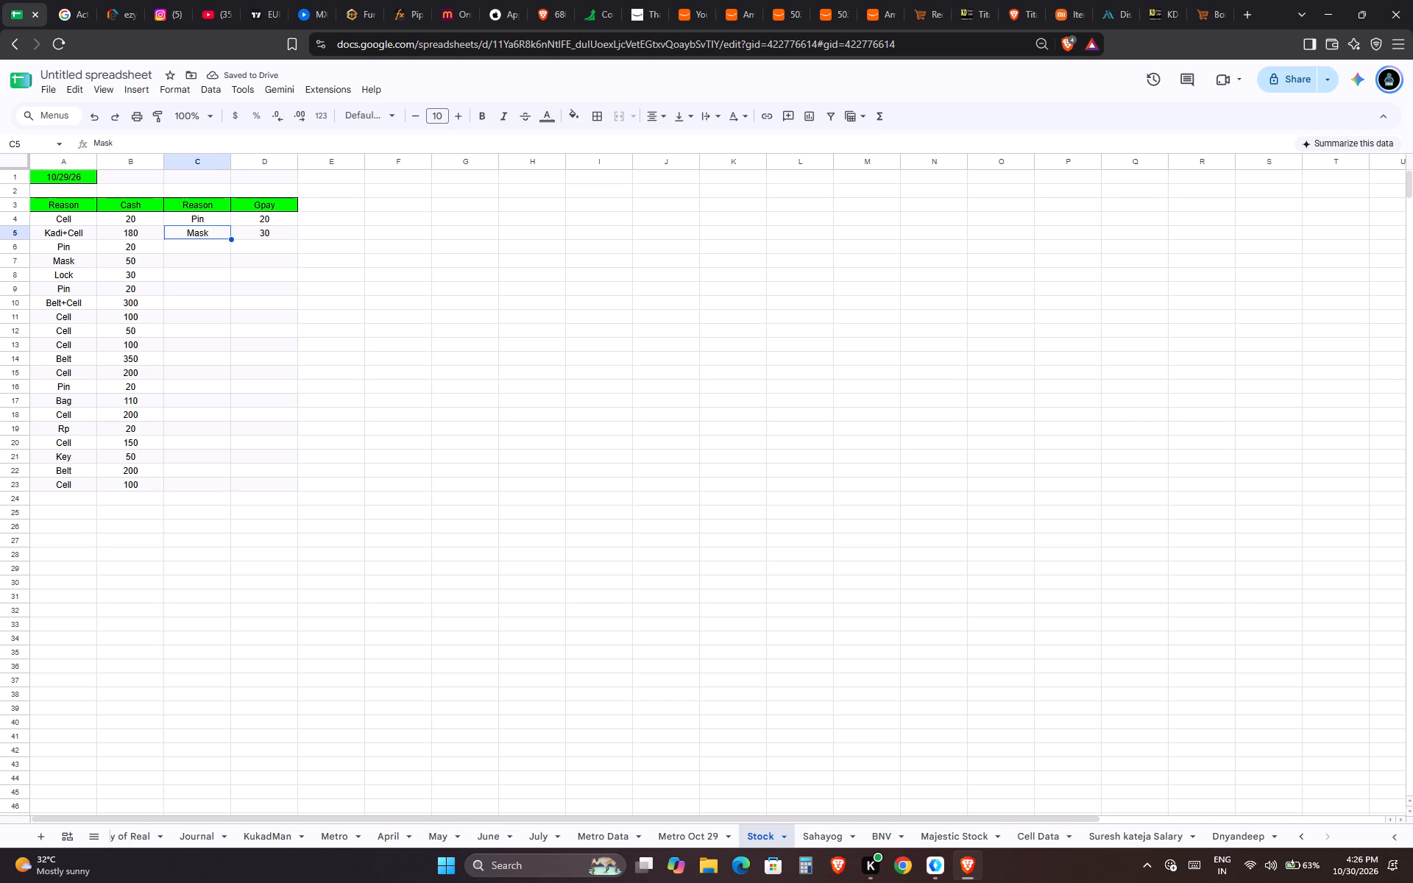
# Rename the Gpay column header in cell D3 to Online.
pyautogui.press('Up')
pyautogui.press('Right')
pyautogui.press('Up')
pyautogui.write('On')
pyautogui.write('line')
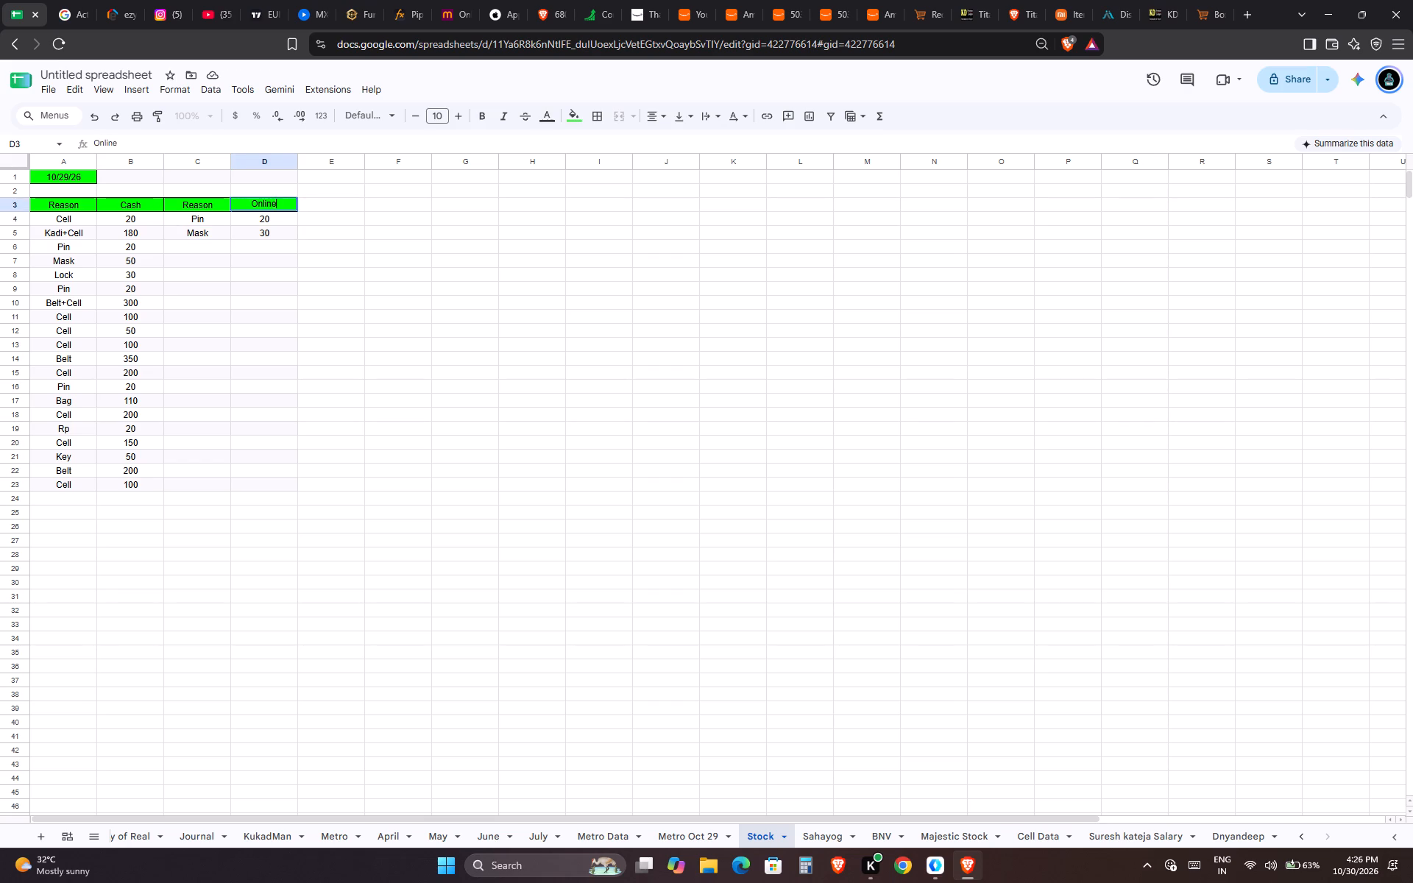
pyautogui.press('Tab')
# Enter the online amounts 200 in cell D6 and 20 in cell D7 of the Stock sheet.
pyautogui.press('Down')
pyautogui.press('Left')
pyautogui.press('Down')
pyautogui.press('Down')
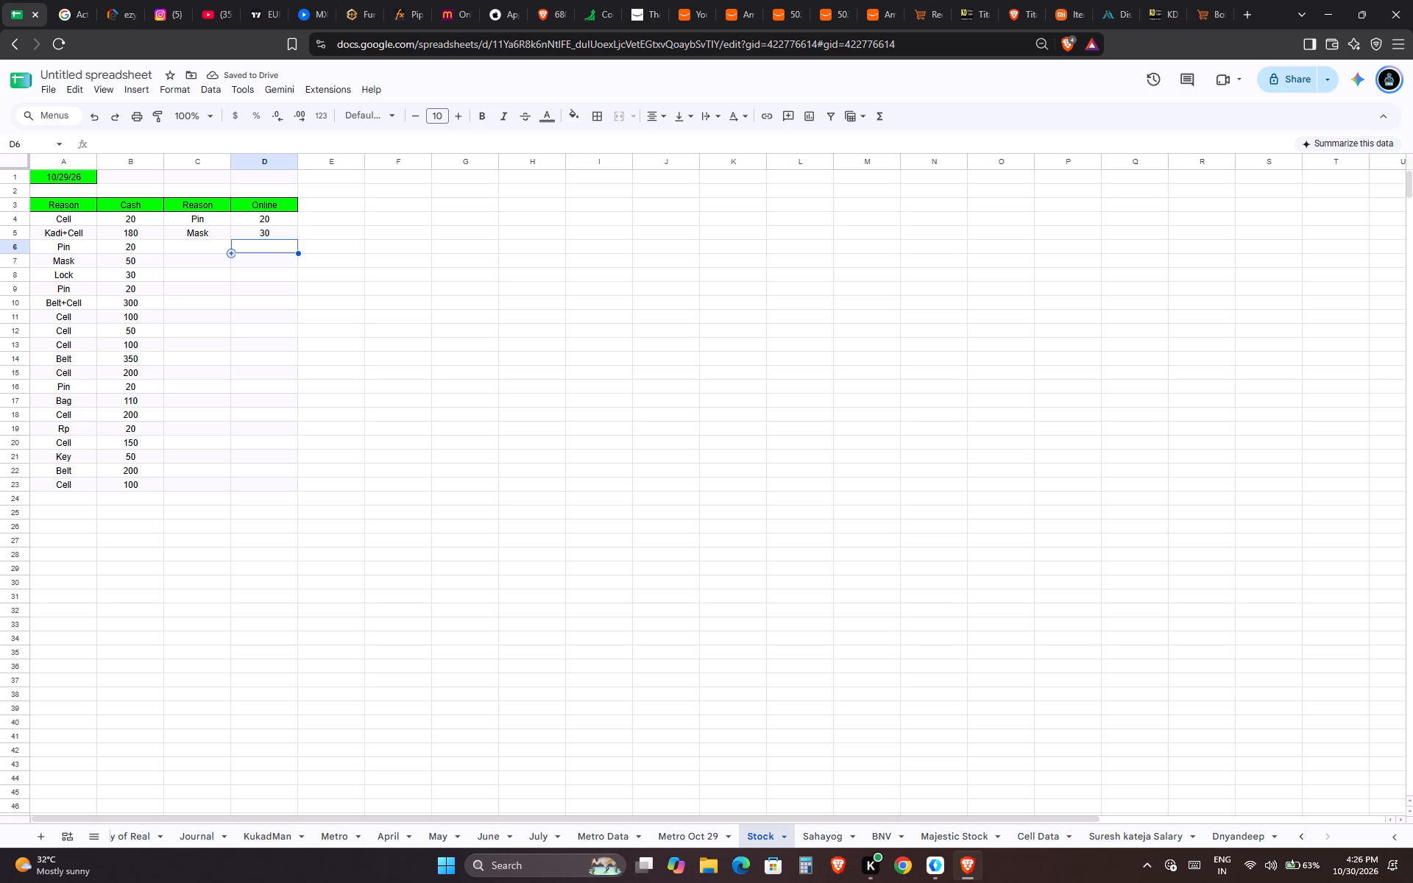
pyautogui.write('200')
pyautogui.press('Down')
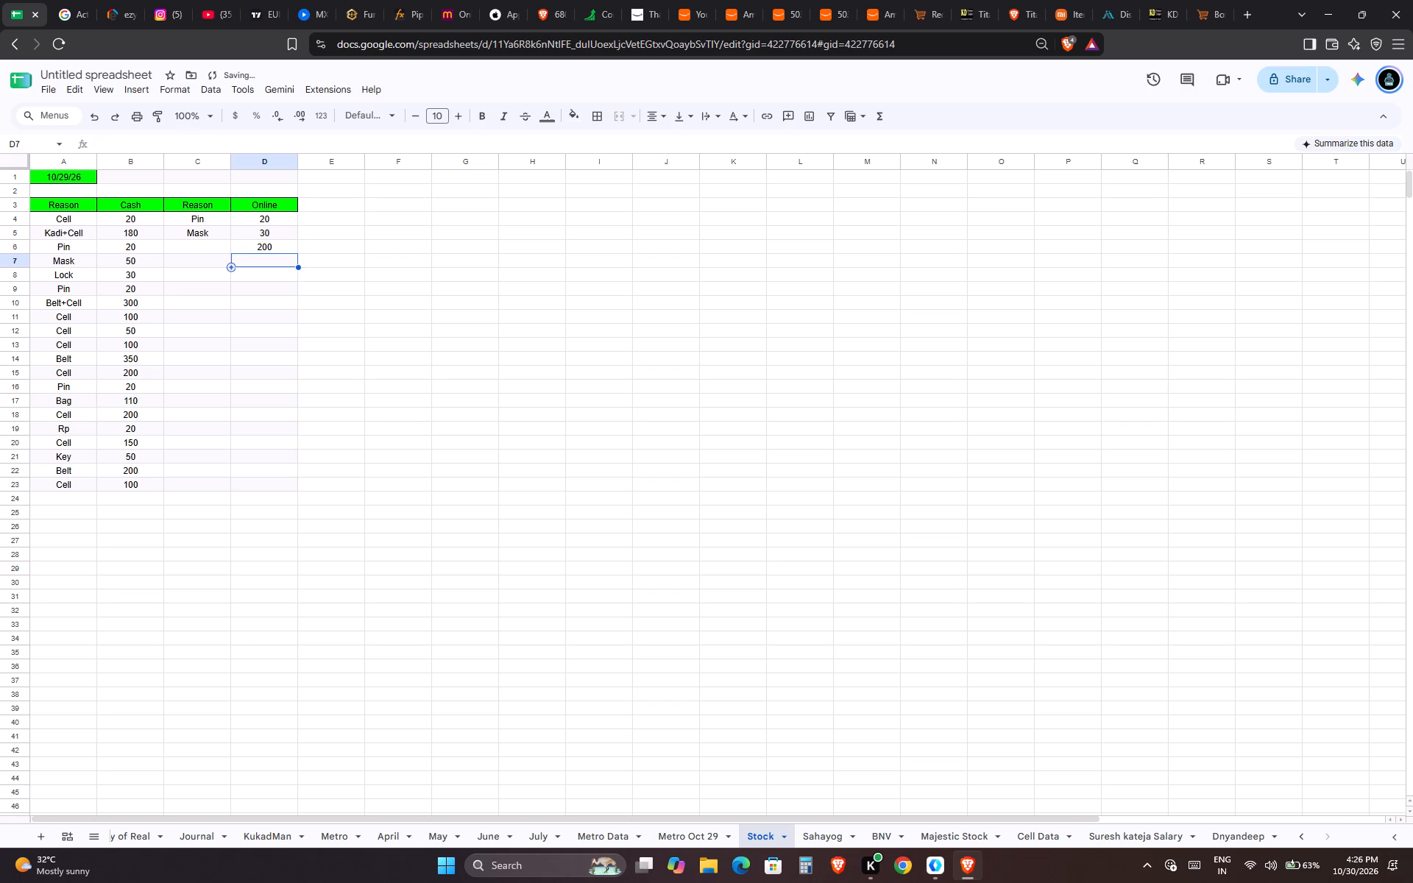
pyautogui.write('20')
pyautogui.press('Left')
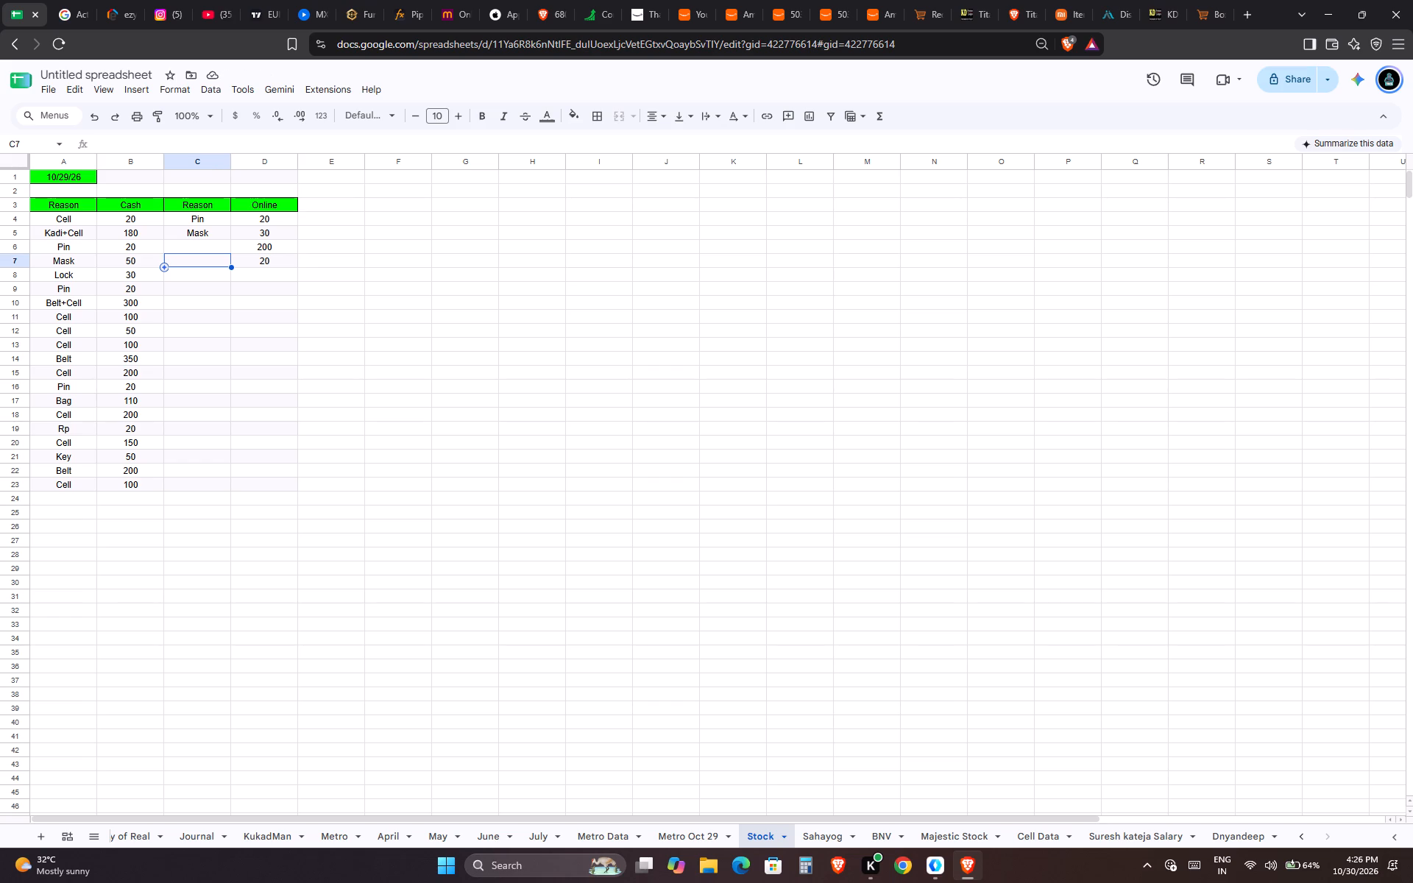
pyautogui.press('Up')
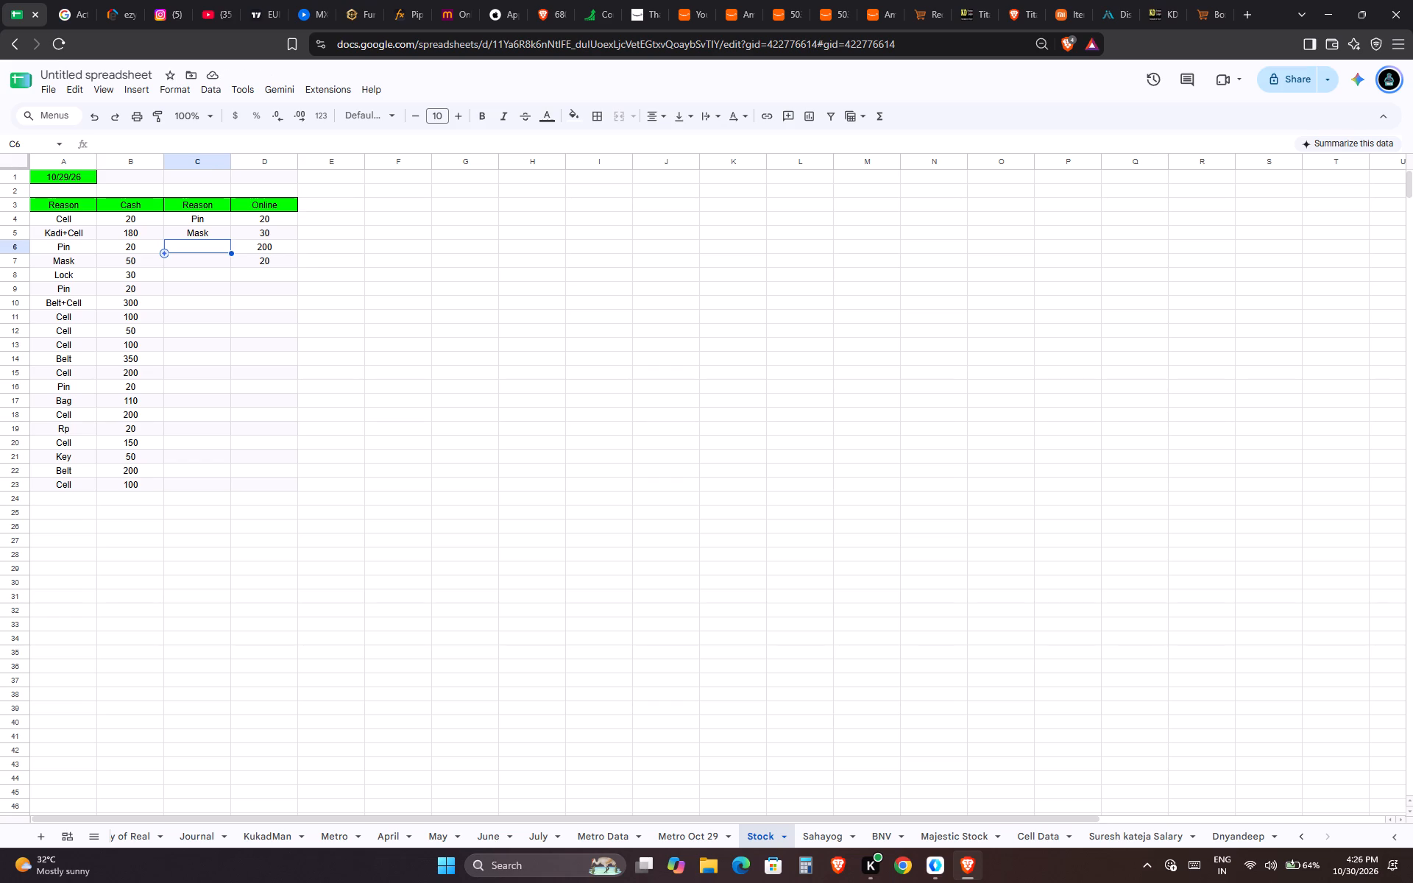
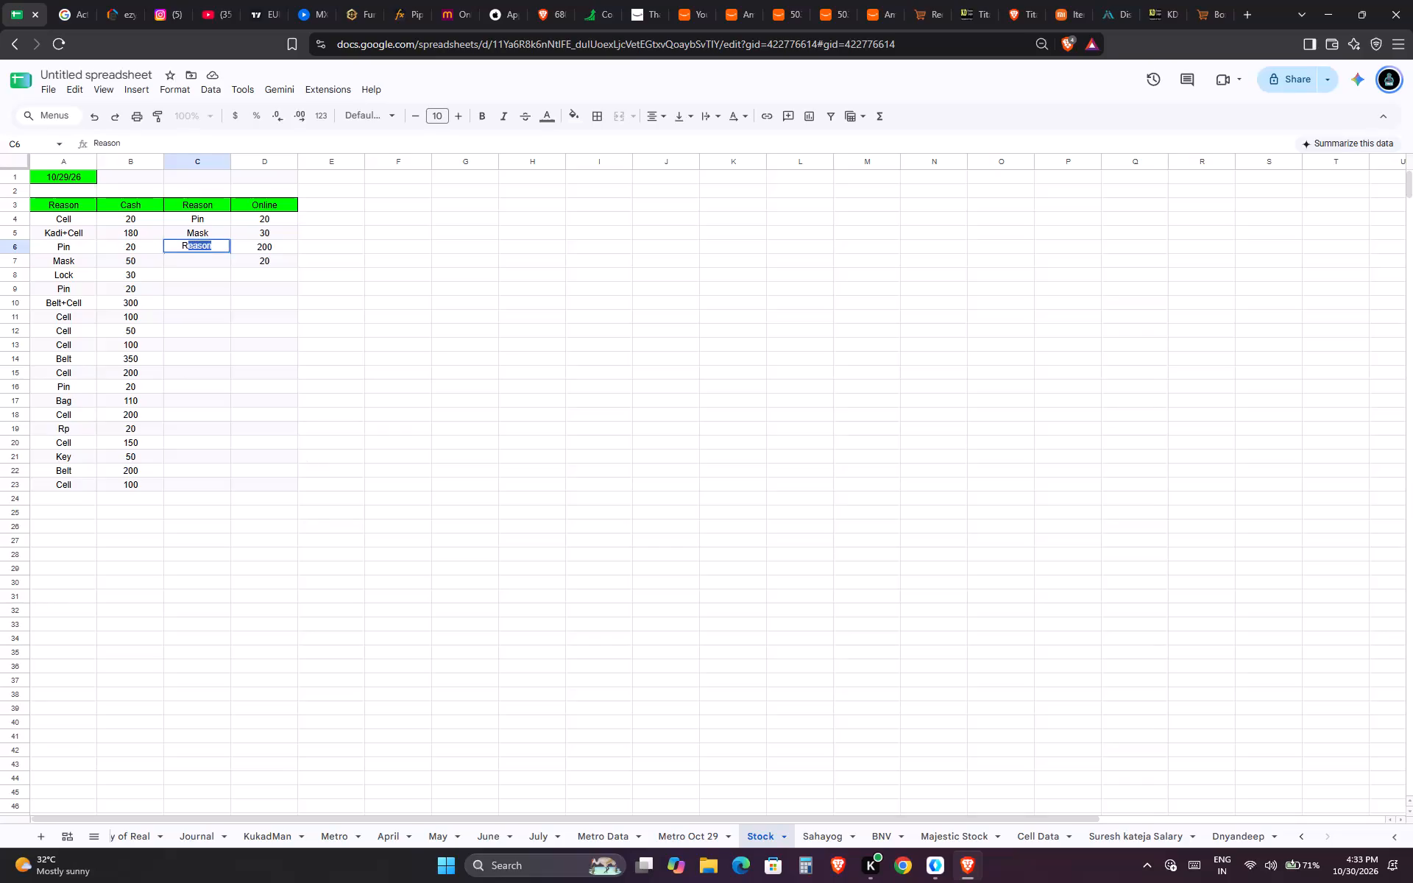
# Enter the online reasons Rp in cell C6 and Mask in cell C7 of the Stock sheet.
pyautogui.press('Down')
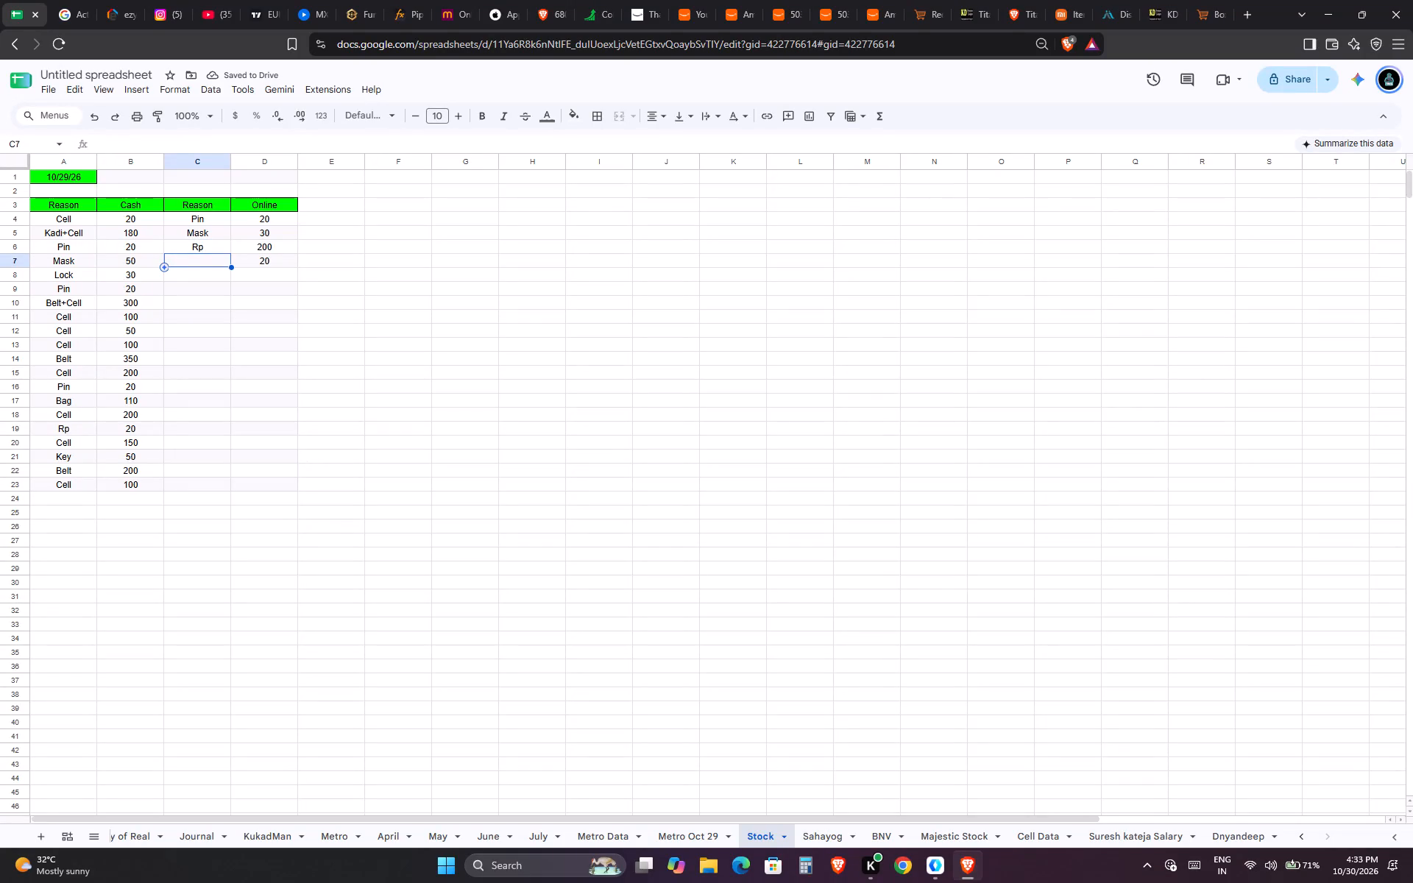
pyautogui.write('20')
pyautogui.press('BackSpace')
pyautogui.press('BackSpace')
pyautogui.press('BackSpace')
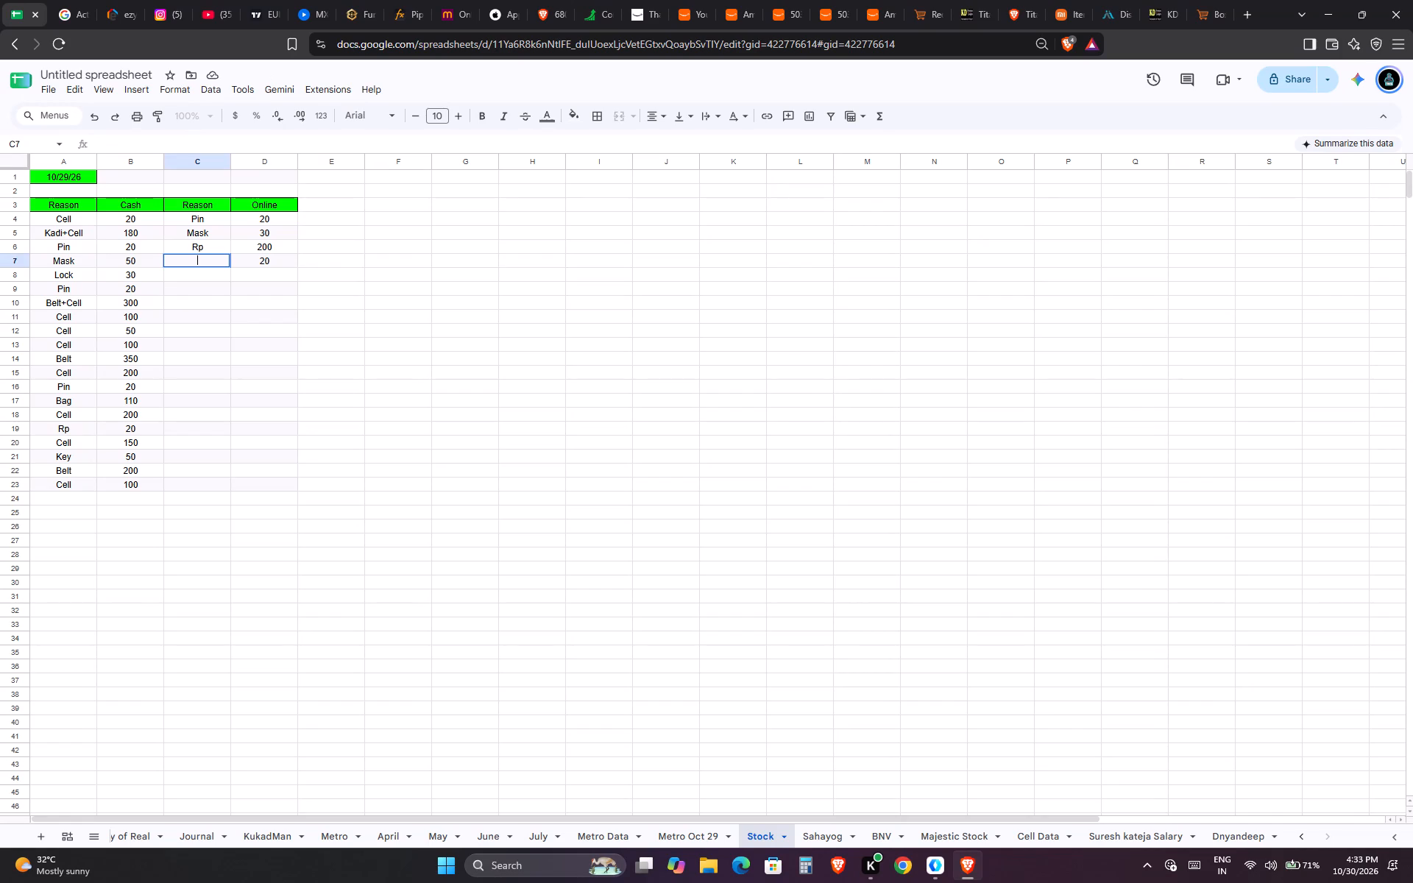
pyautogui.write('Mask')
pyautogui.press('Right')
pyautogui.press('Left')
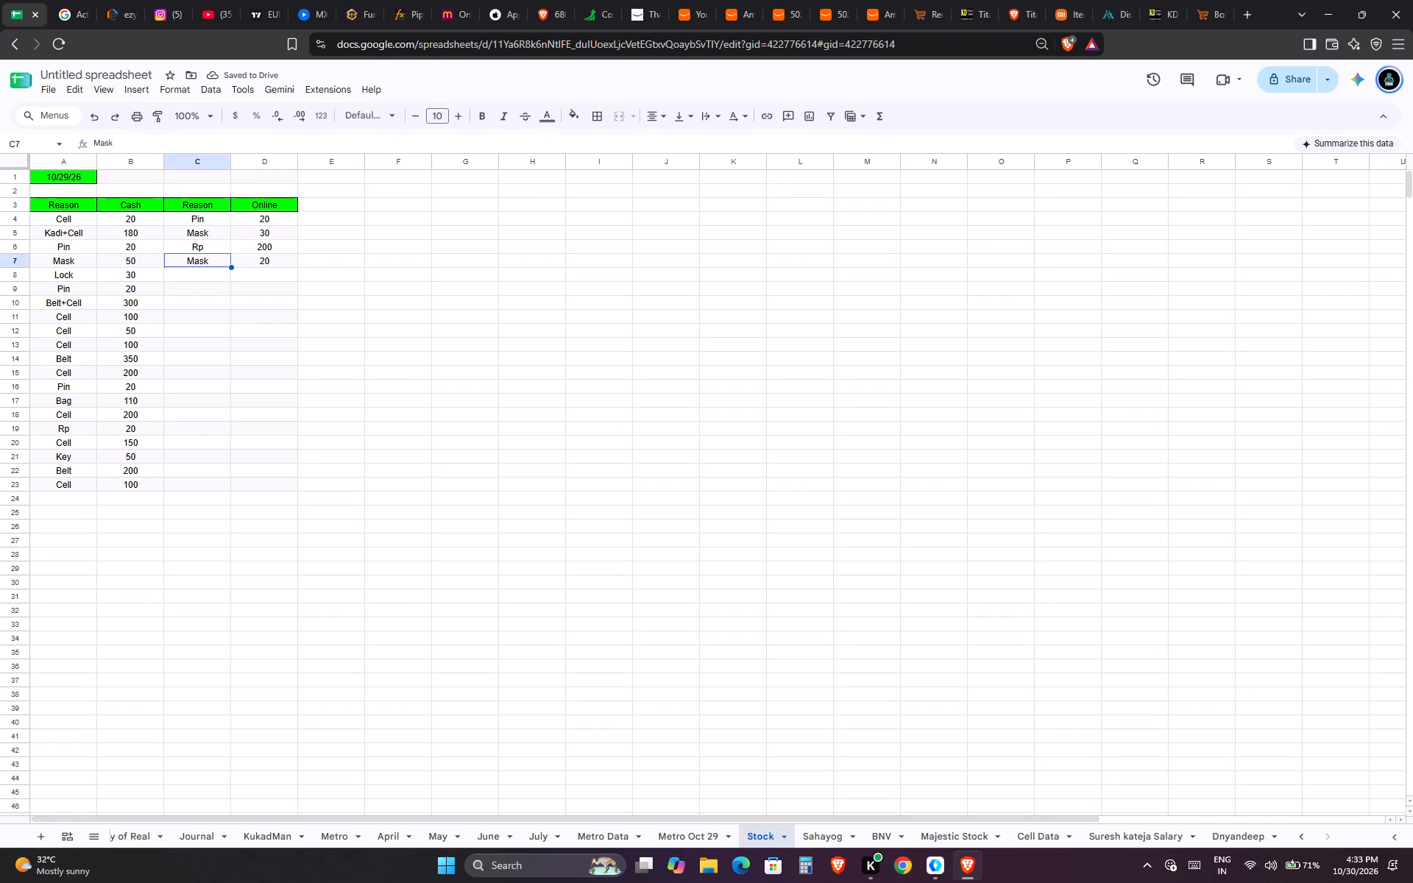
# Enter 800 in cell C8, the next free row of the online entries' Reason column.
pyautogui.press('Down')
pyautogui.press('Right')
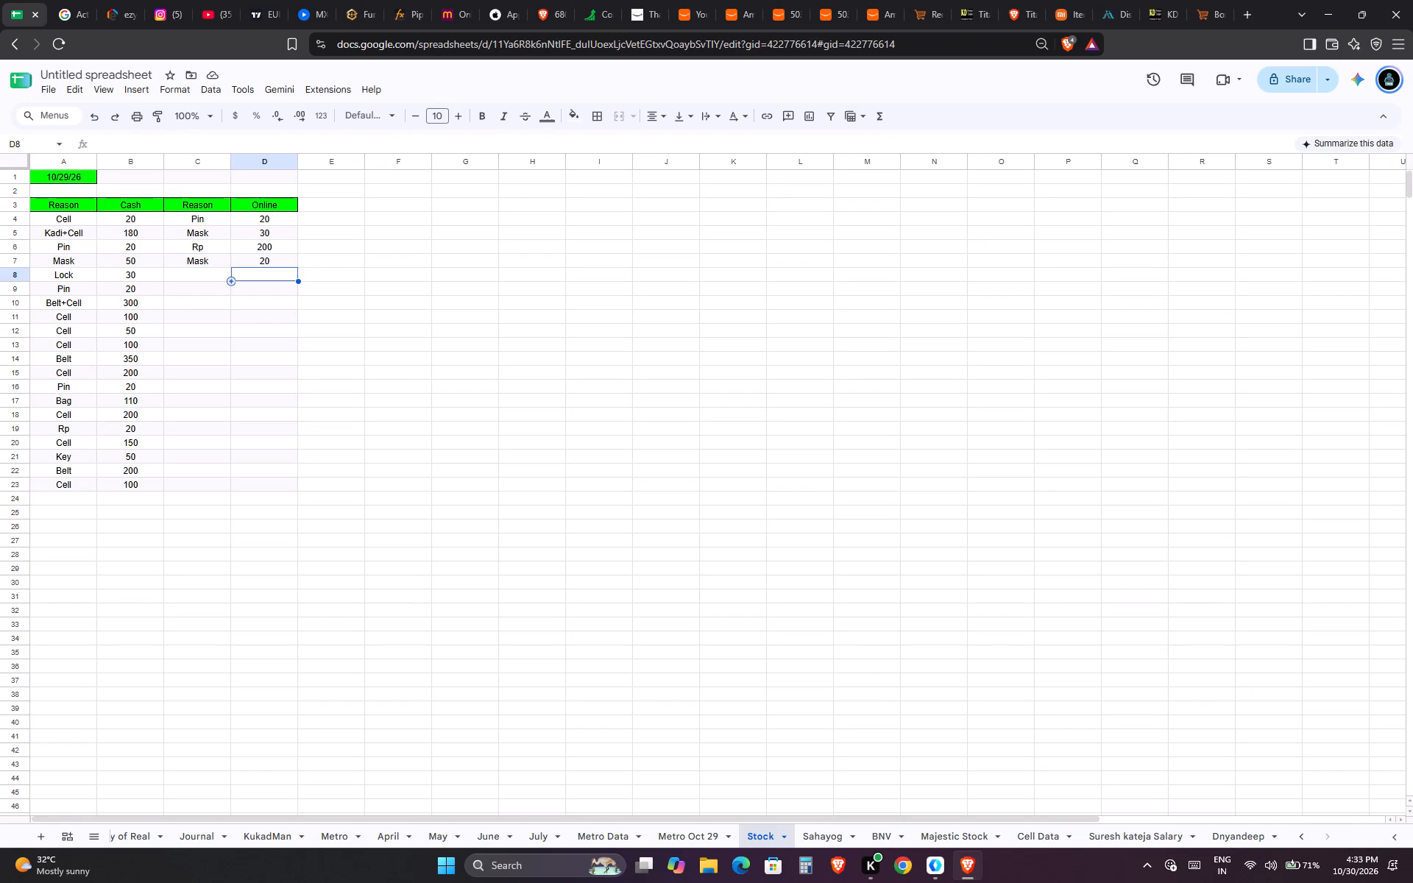
pyautogui.press('Left')
pyautogui.write('800')
pyautogui.press('Right')
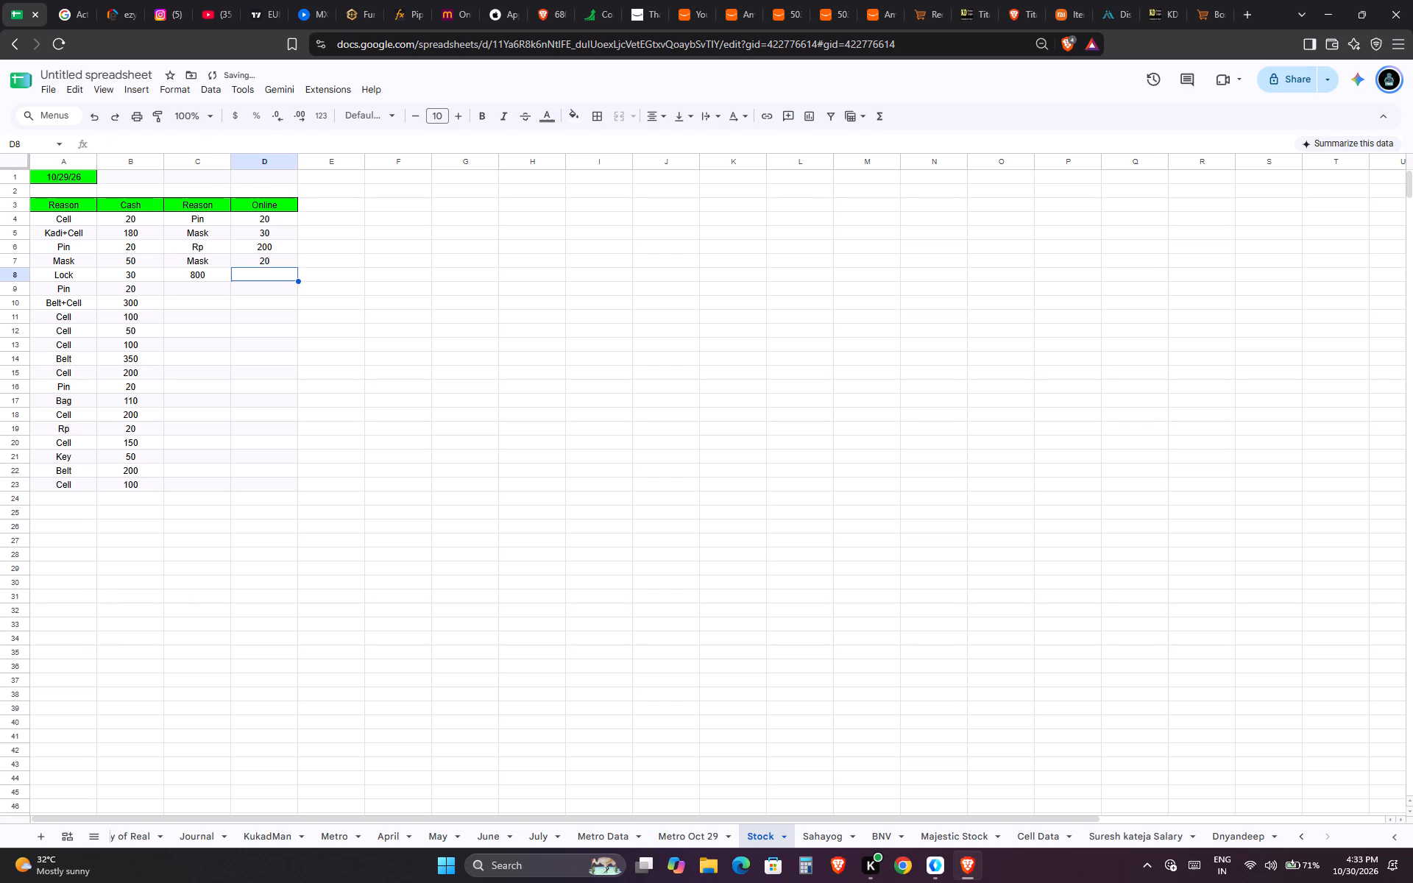
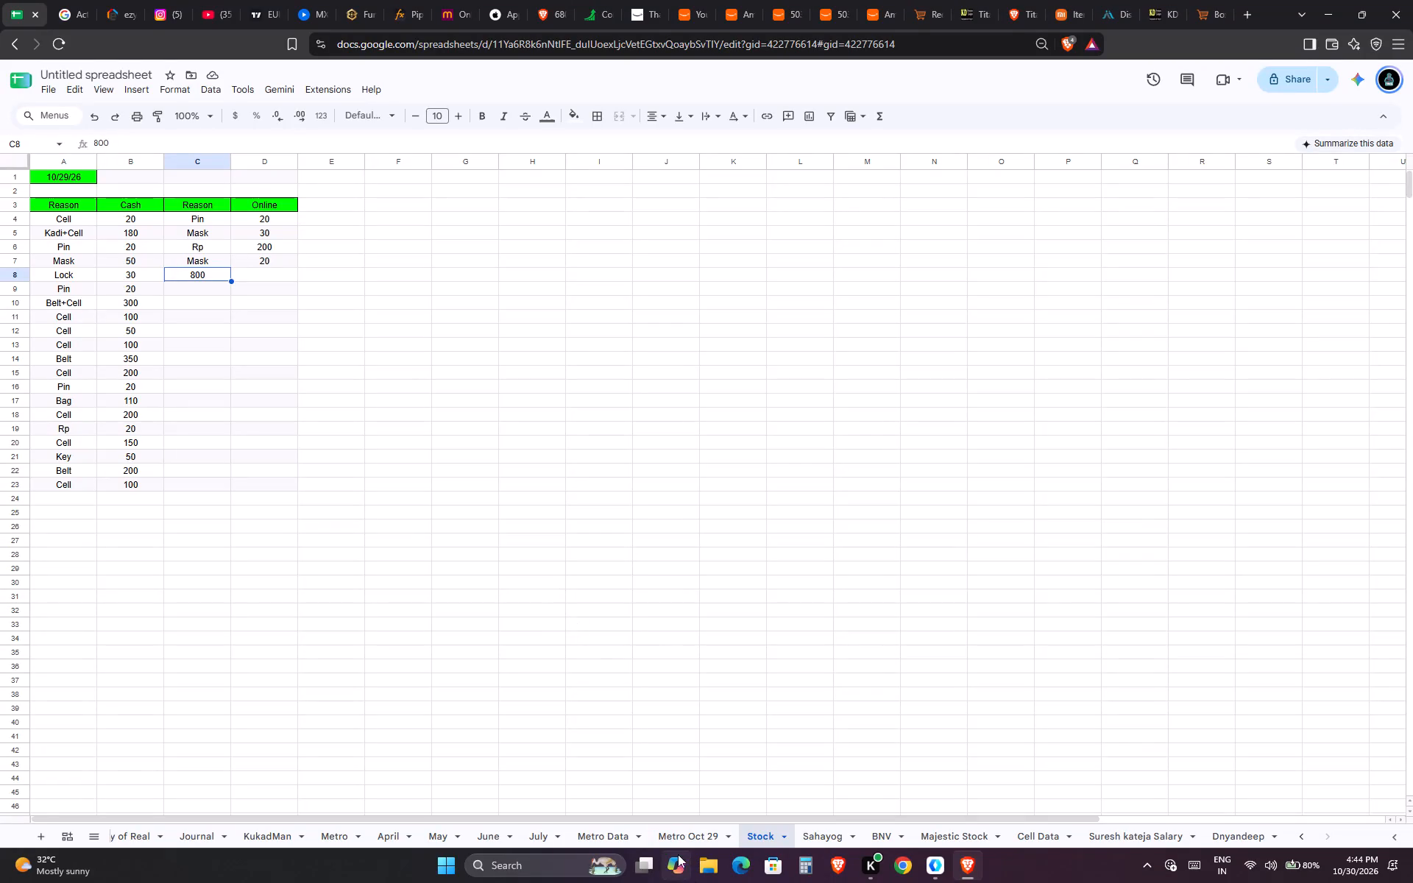
# On the Metro Oct 29 sheet, add a Gpay entry in row 37 of the 10/30/26 block with reason Watch and amount 1200.
pyautogui.click(662, 845)
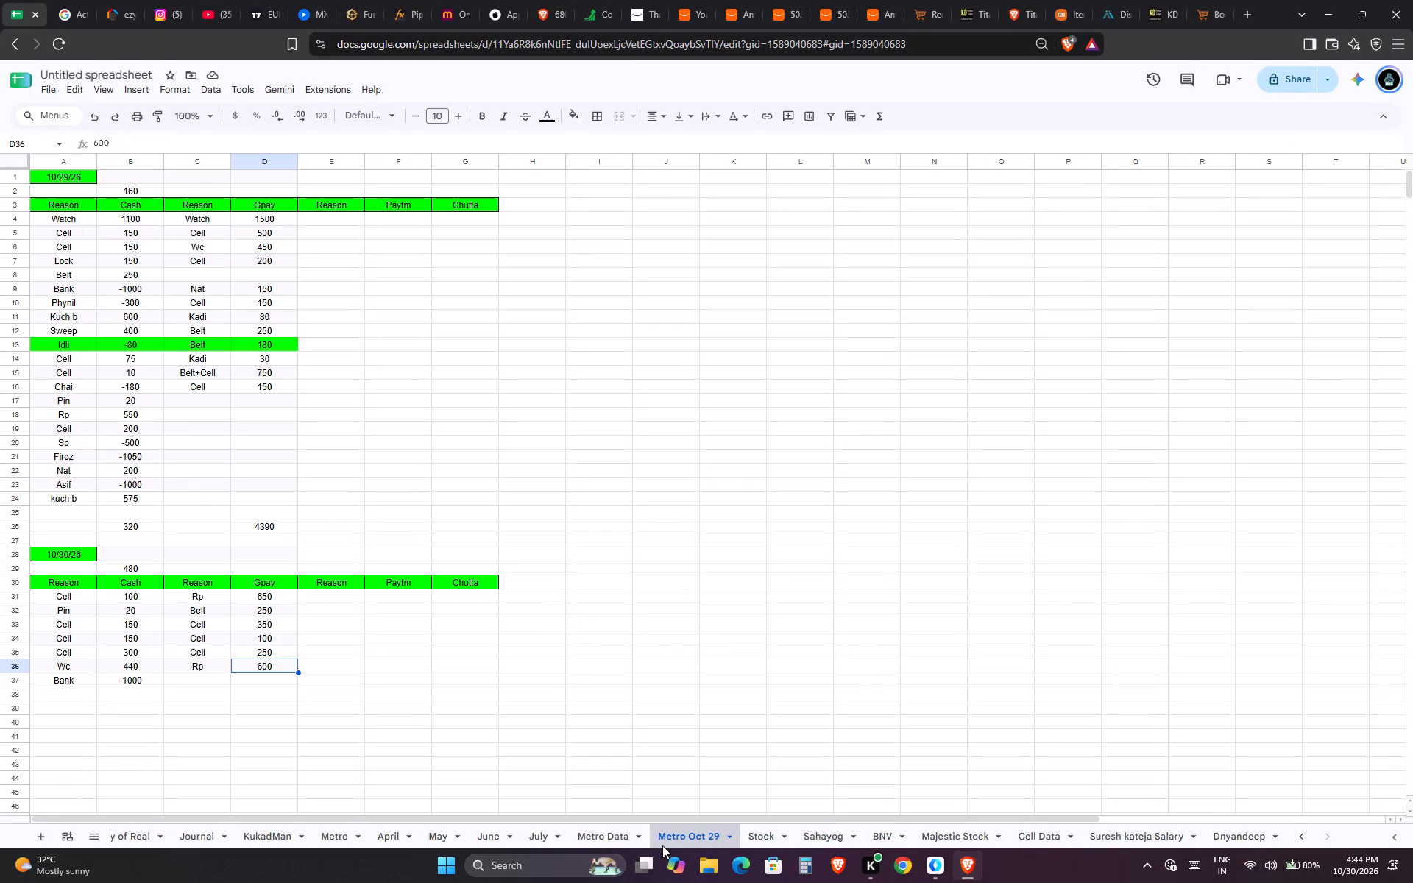
pyautogui.press('Down')
pyautogui.press('Left')
pyautogui.write('Wa')
pyautogui.press('Tab')
pyautogui.press('Left')
pyautogui.write('Watch')
pyautogui.press('Tab')
pyautogui.write('1200')
pyautogui.press('Return')
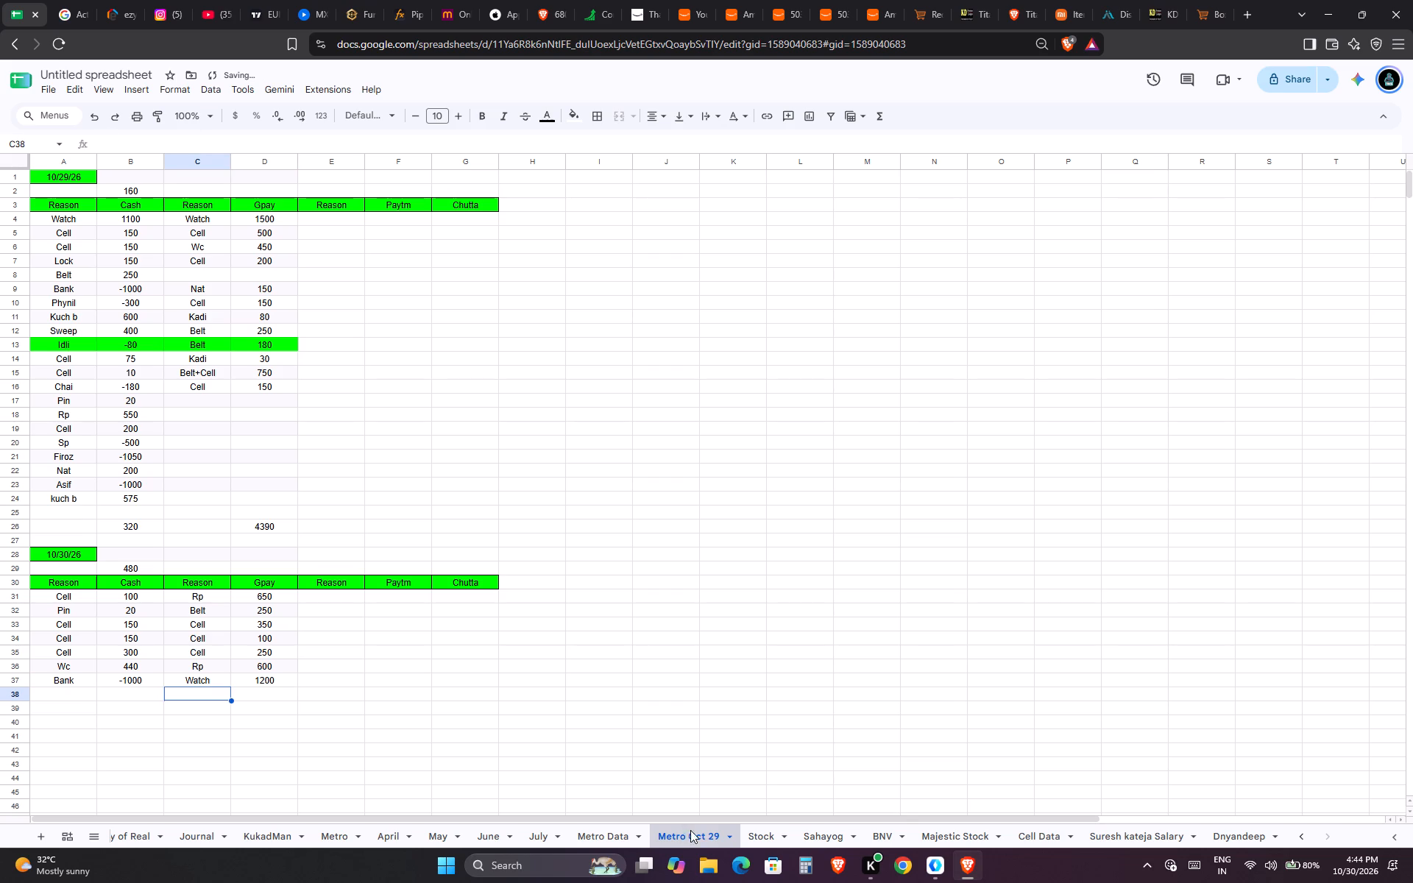
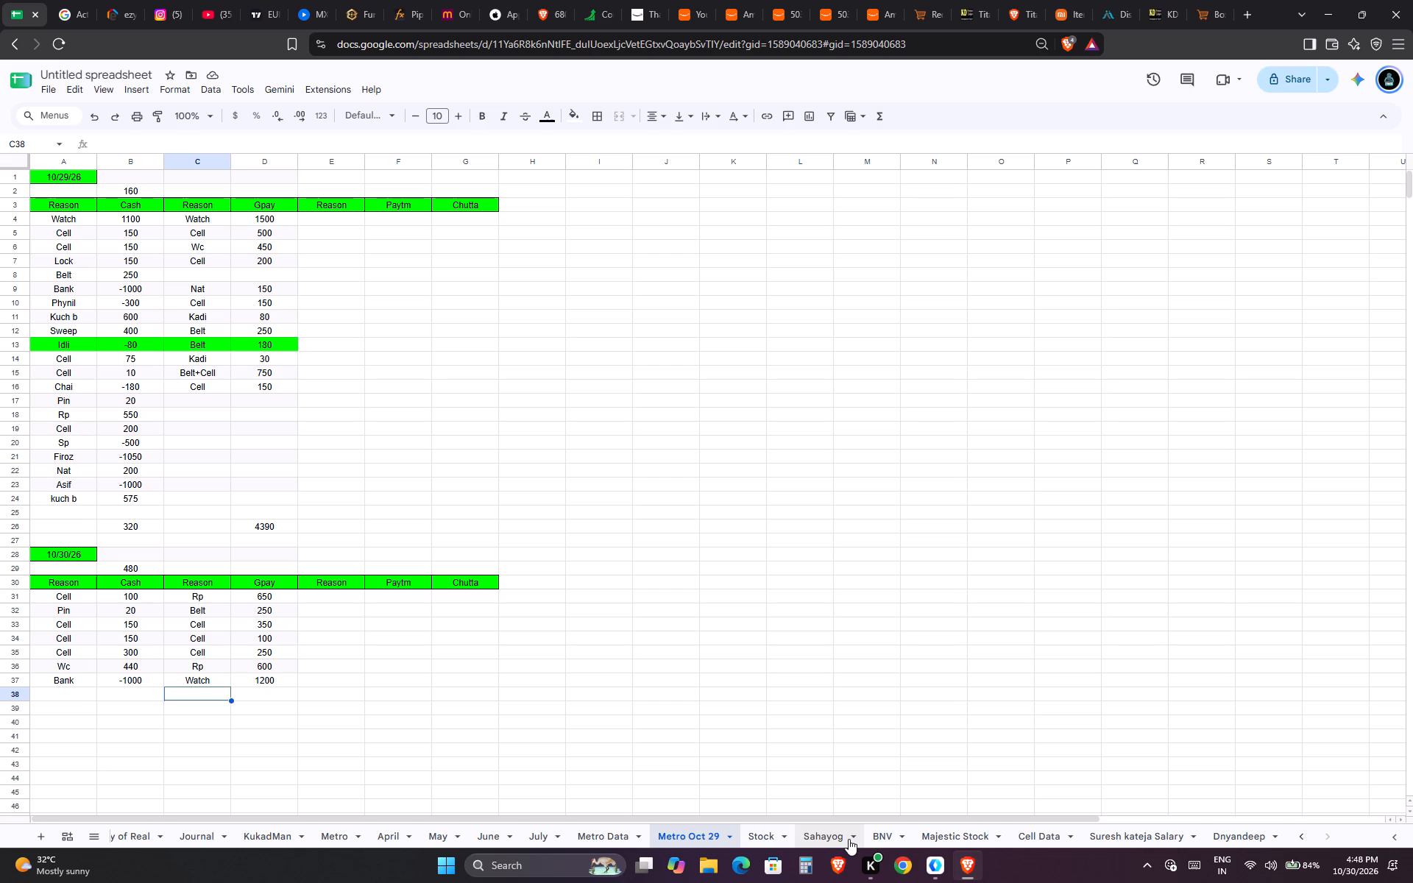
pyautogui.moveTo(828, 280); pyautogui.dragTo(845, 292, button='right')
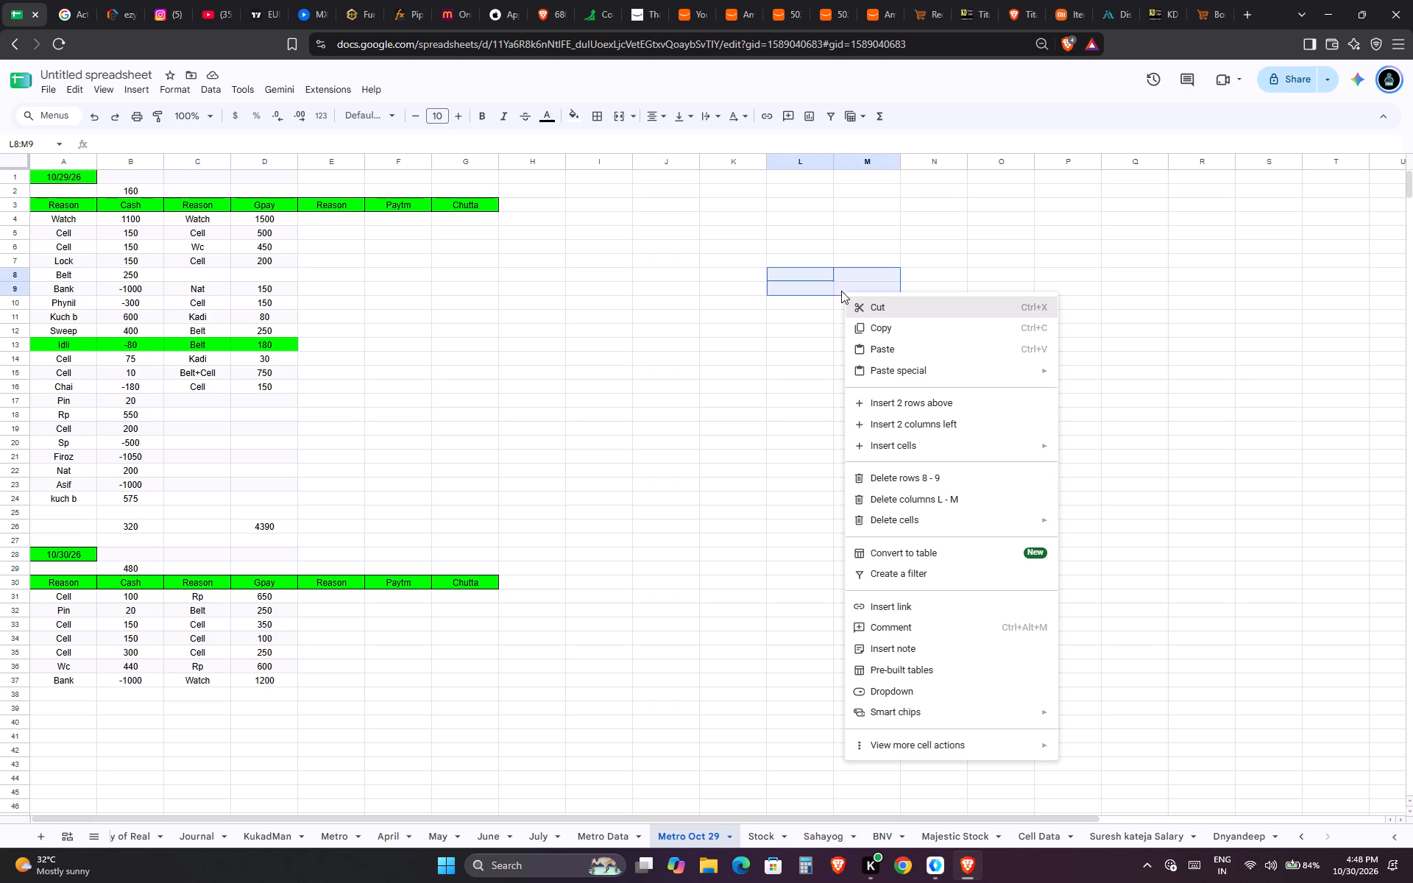
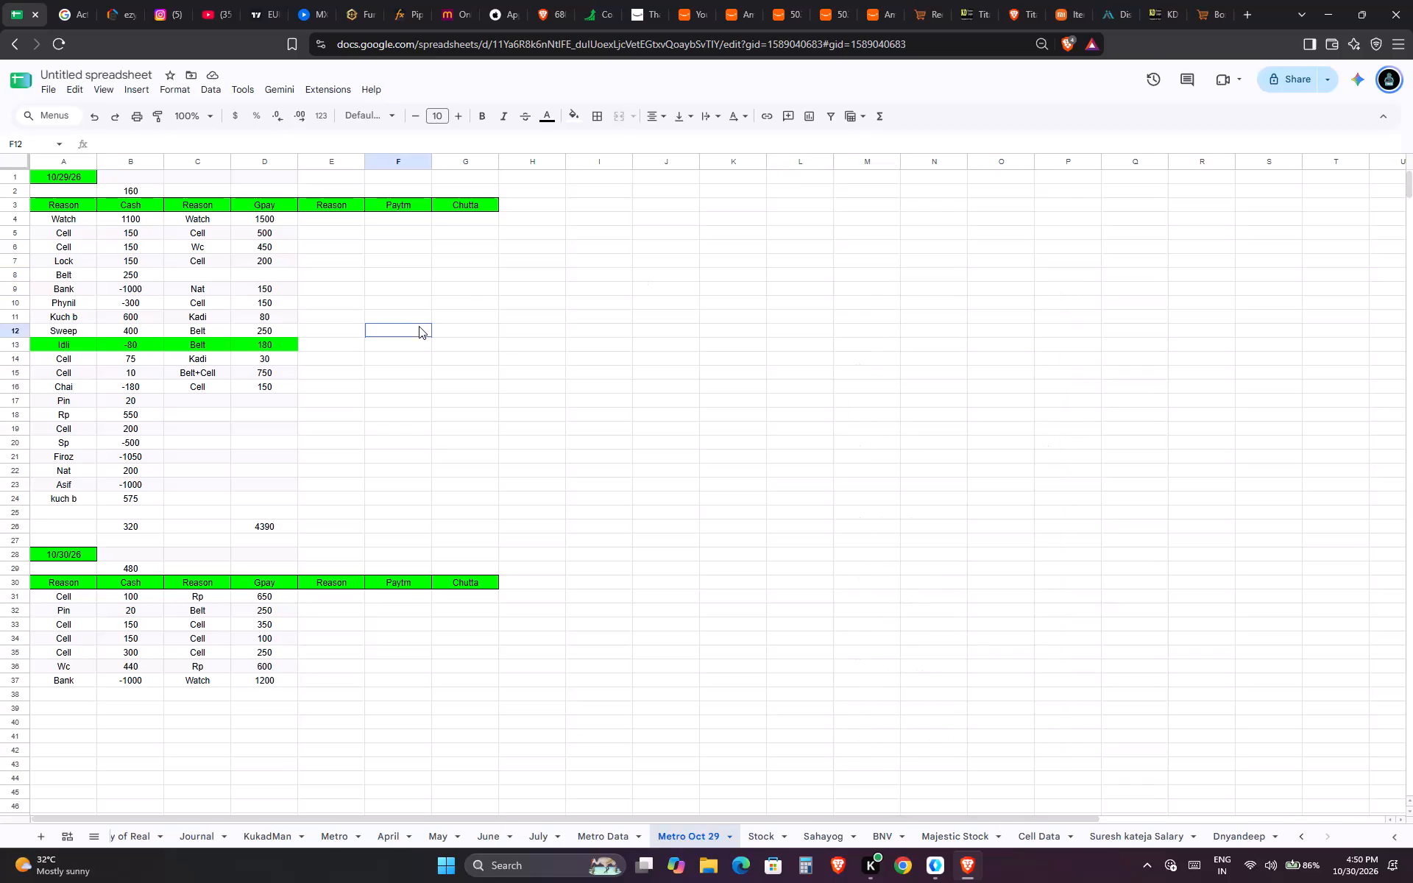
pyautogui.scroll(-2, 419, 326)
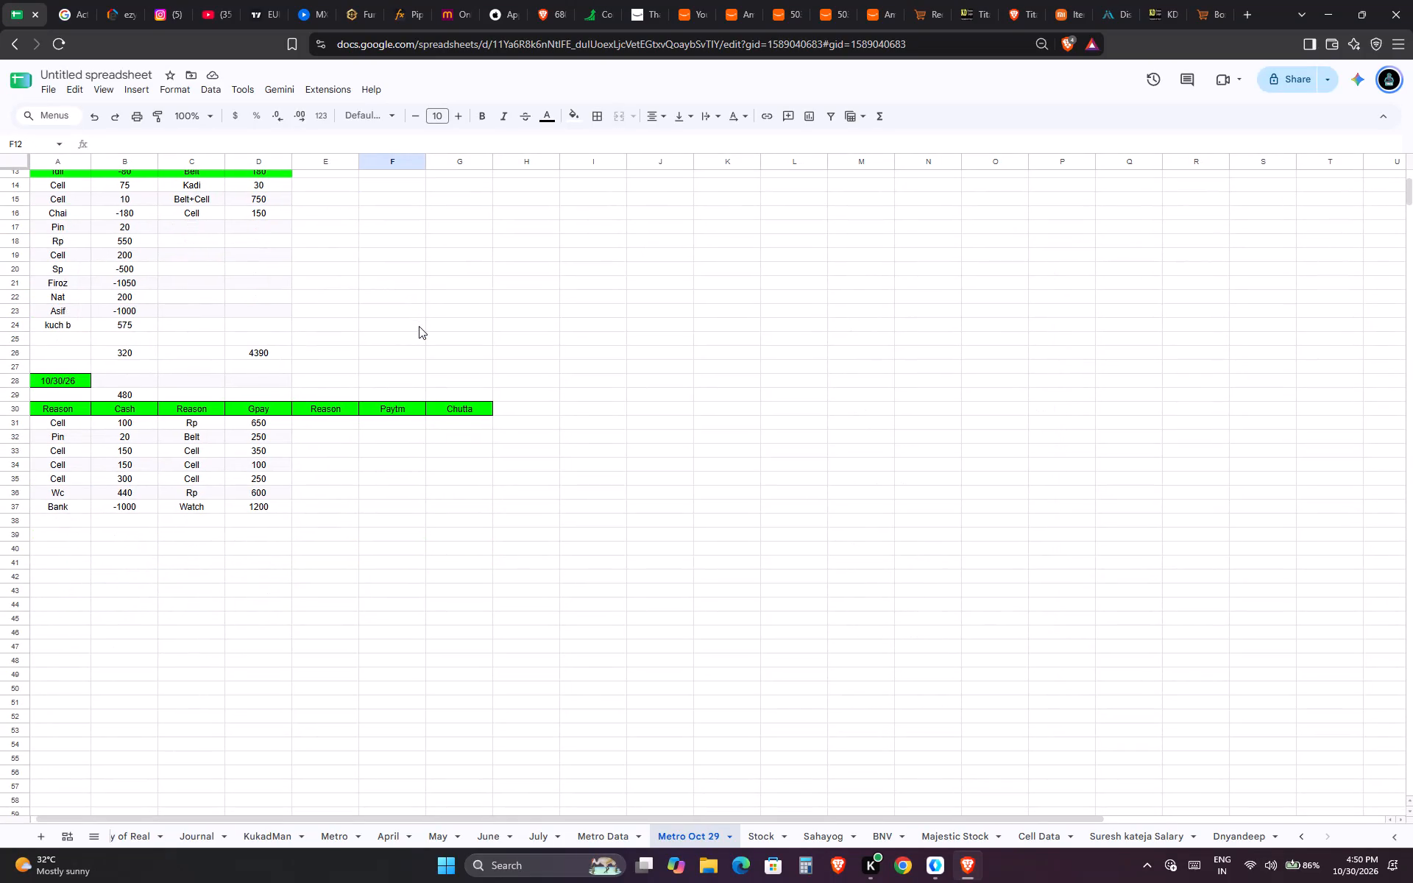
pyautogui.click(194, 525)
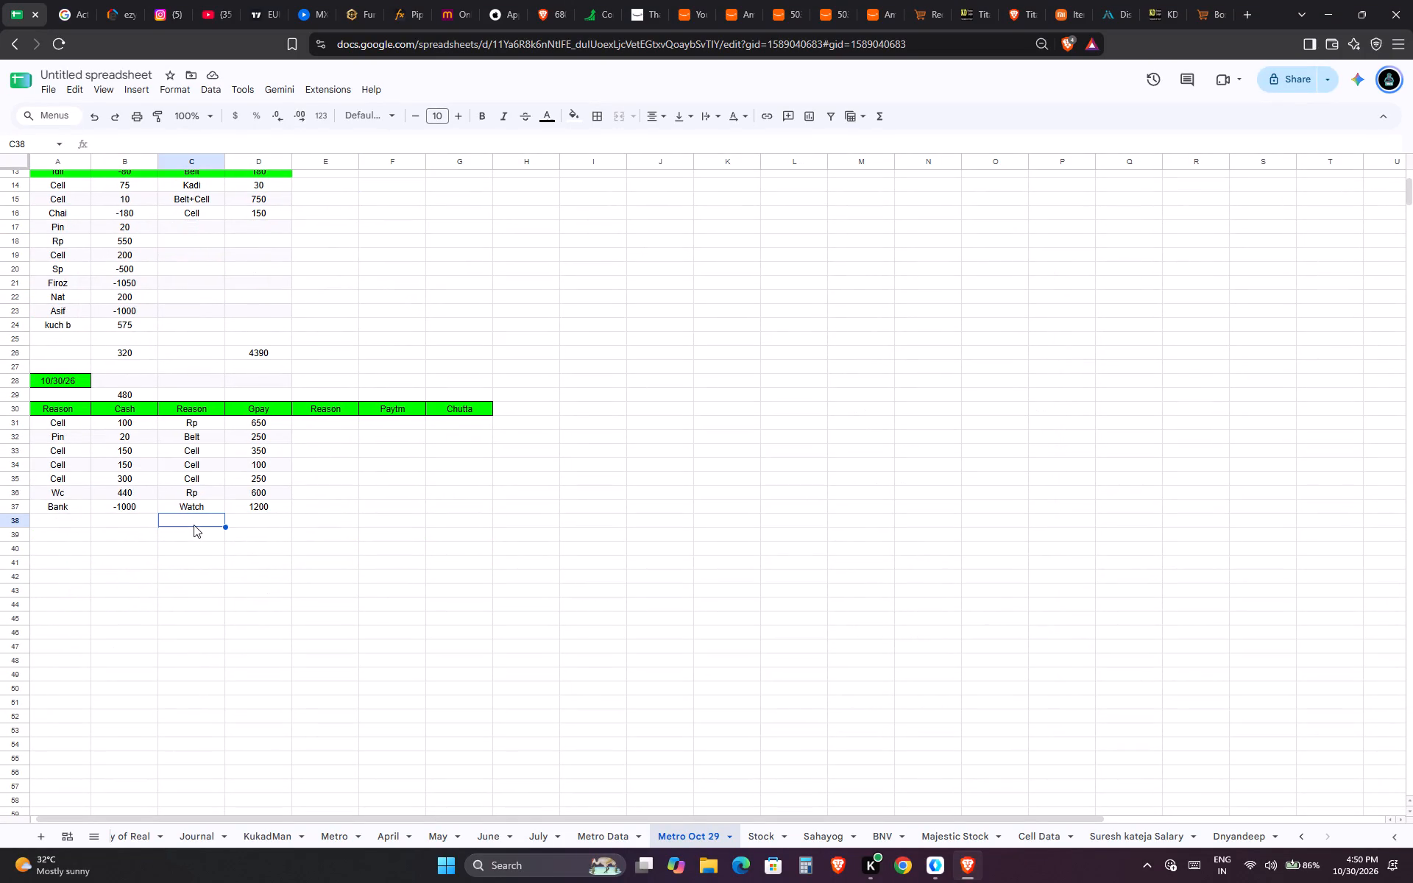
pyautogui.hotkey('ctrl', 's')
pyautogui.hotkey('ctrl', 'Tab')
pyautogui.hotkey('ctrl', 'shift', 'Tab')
# On the Stock sheet, correct the online entry in row 8 to reason Cell with amount 800.
pyautogui.click(773, 831)
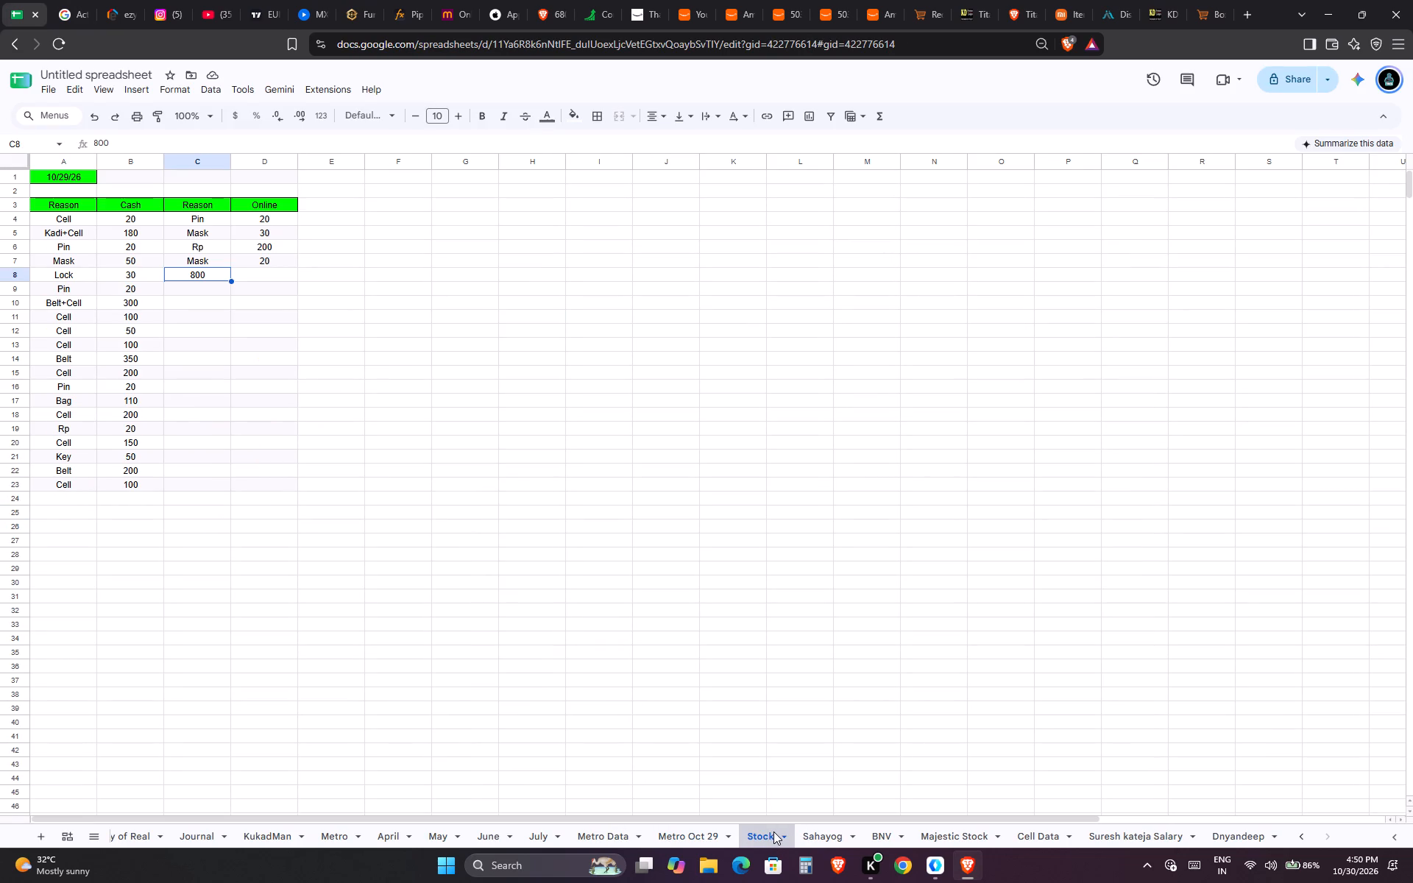
pyautogui.press('Right')
pyautogui.write('800')
pyautogui.press('Left')
pyautogui.hotkey('shift', 'c')
pyautogui.write('ell')
pyautogui.press('Down')
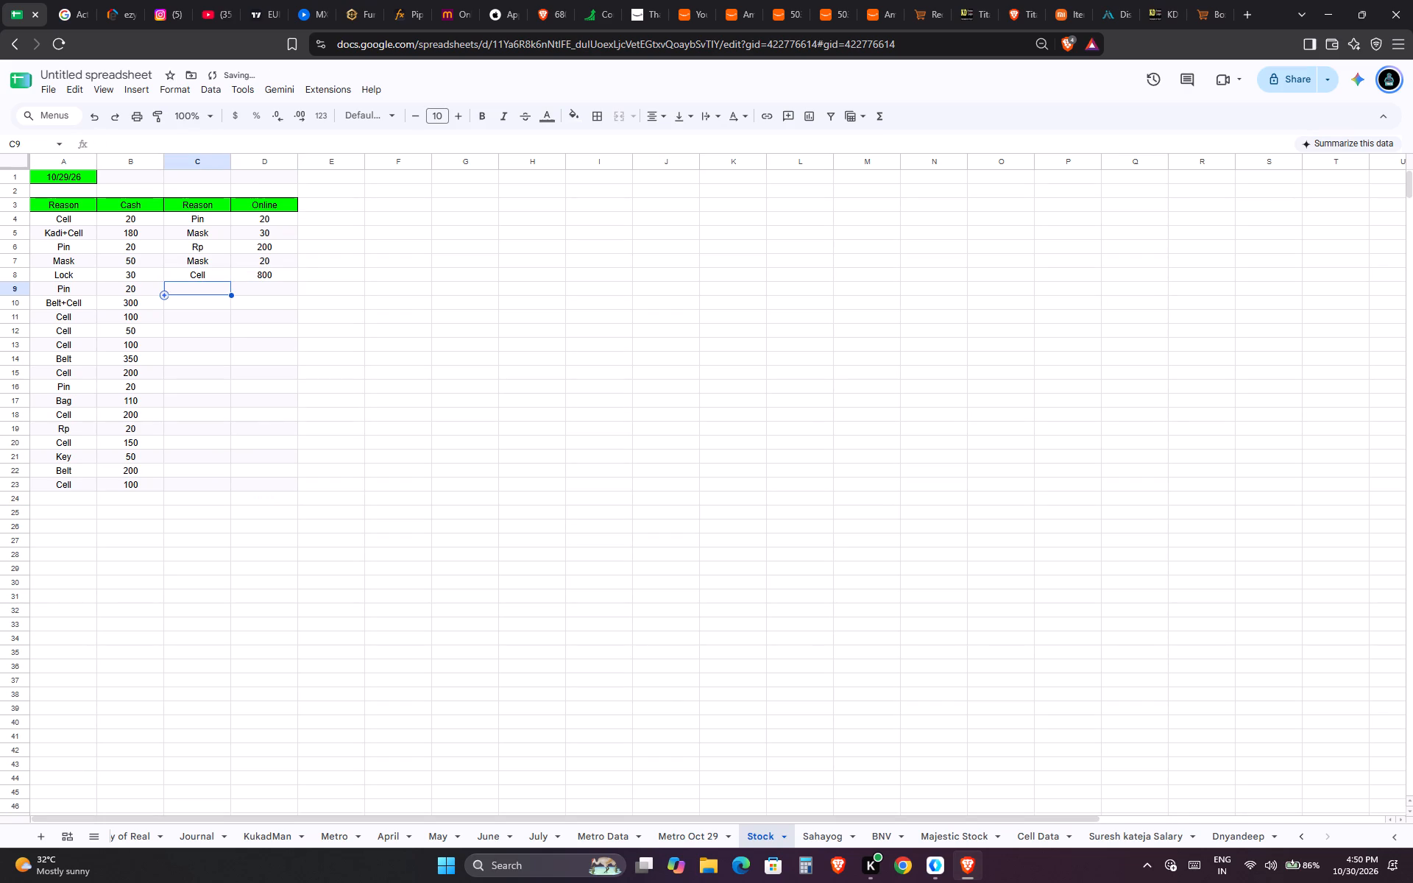
# Add two online entries in rows 9 and 10: Cell 150 and Cell 80.
pyautogui.write('Ce')
pyautogui.press('Tab')
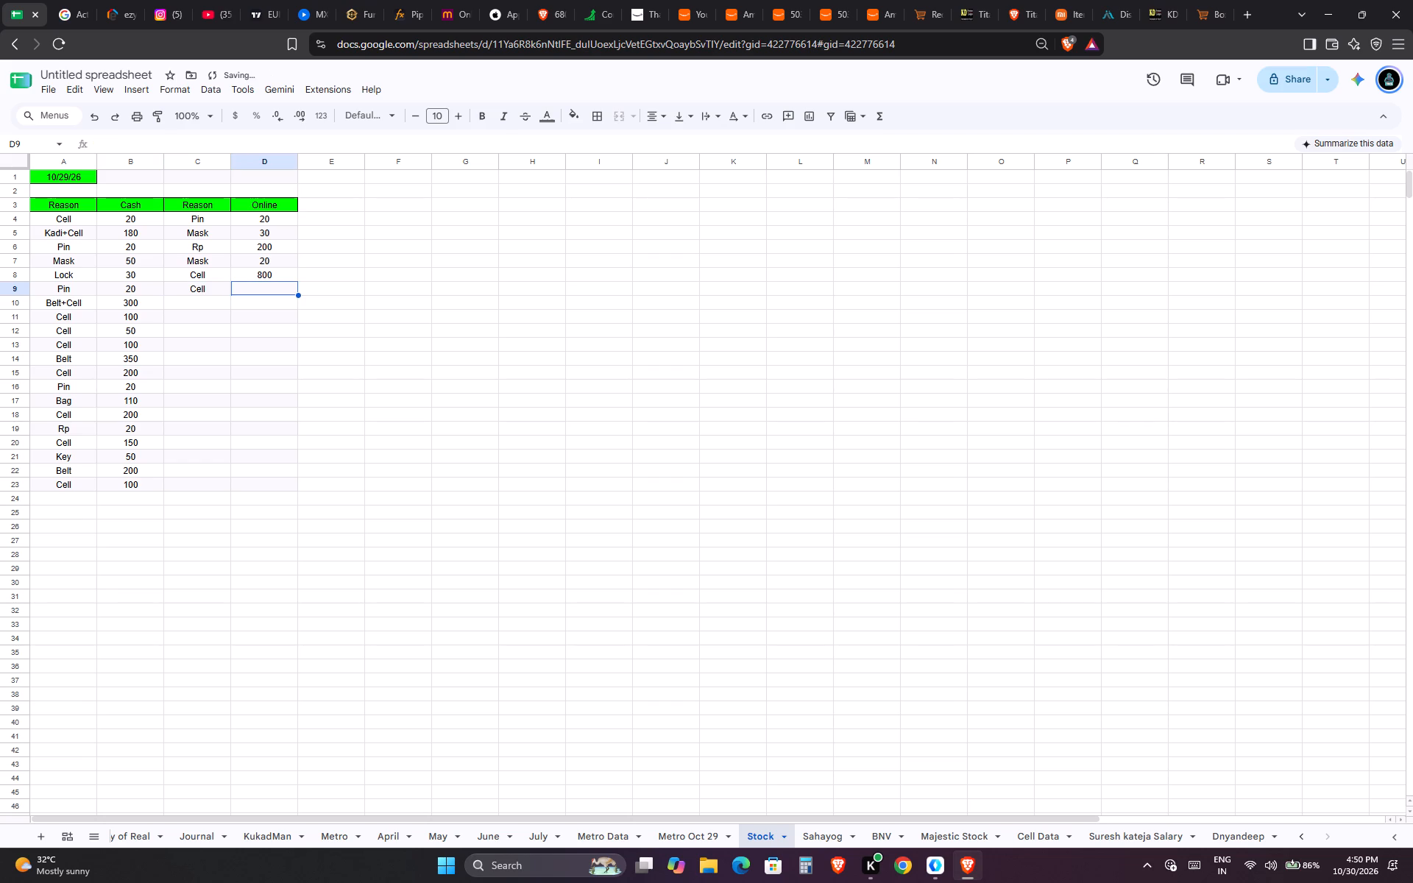
pyautogui.write('150')
pyautogui.press('Down')
pyautogui.press('Left')
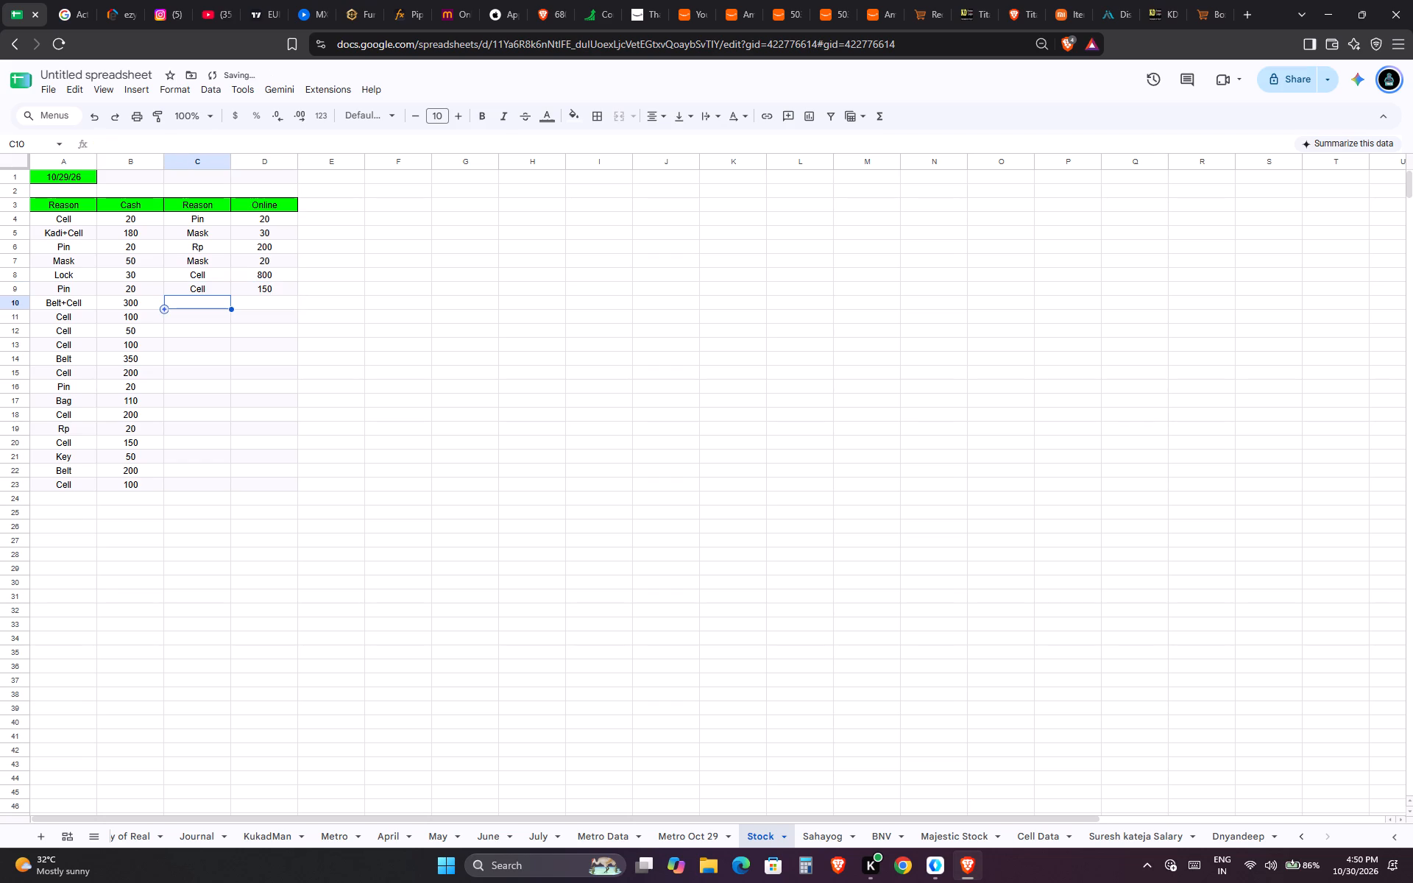
pyautogui.hotkey('shift', 'c')
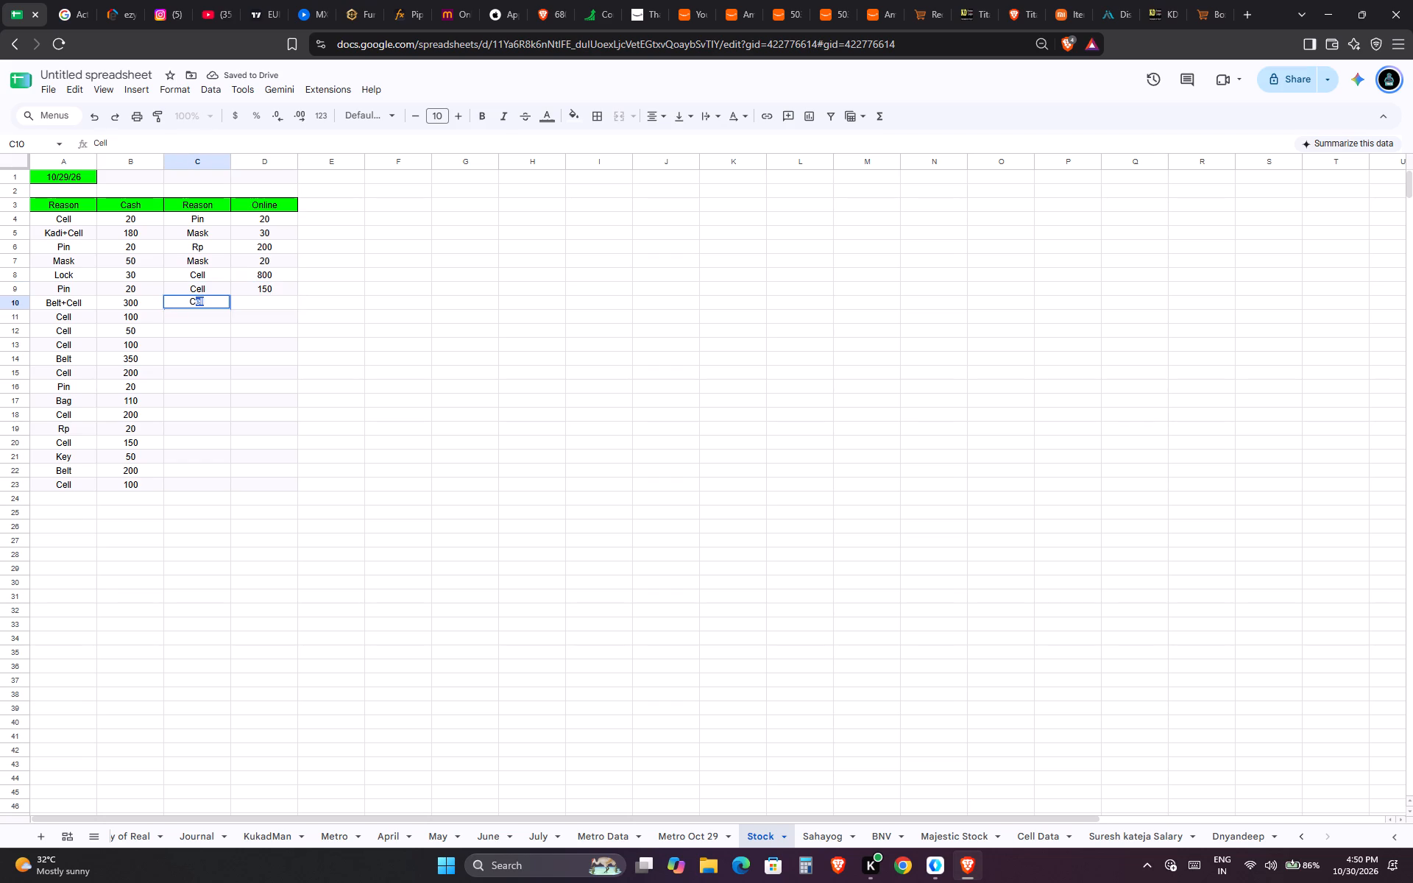
pyautogui.press('Tab')
pyautogui.write('80')
pyautogui.press('Down')
pyautogui.press('Left')
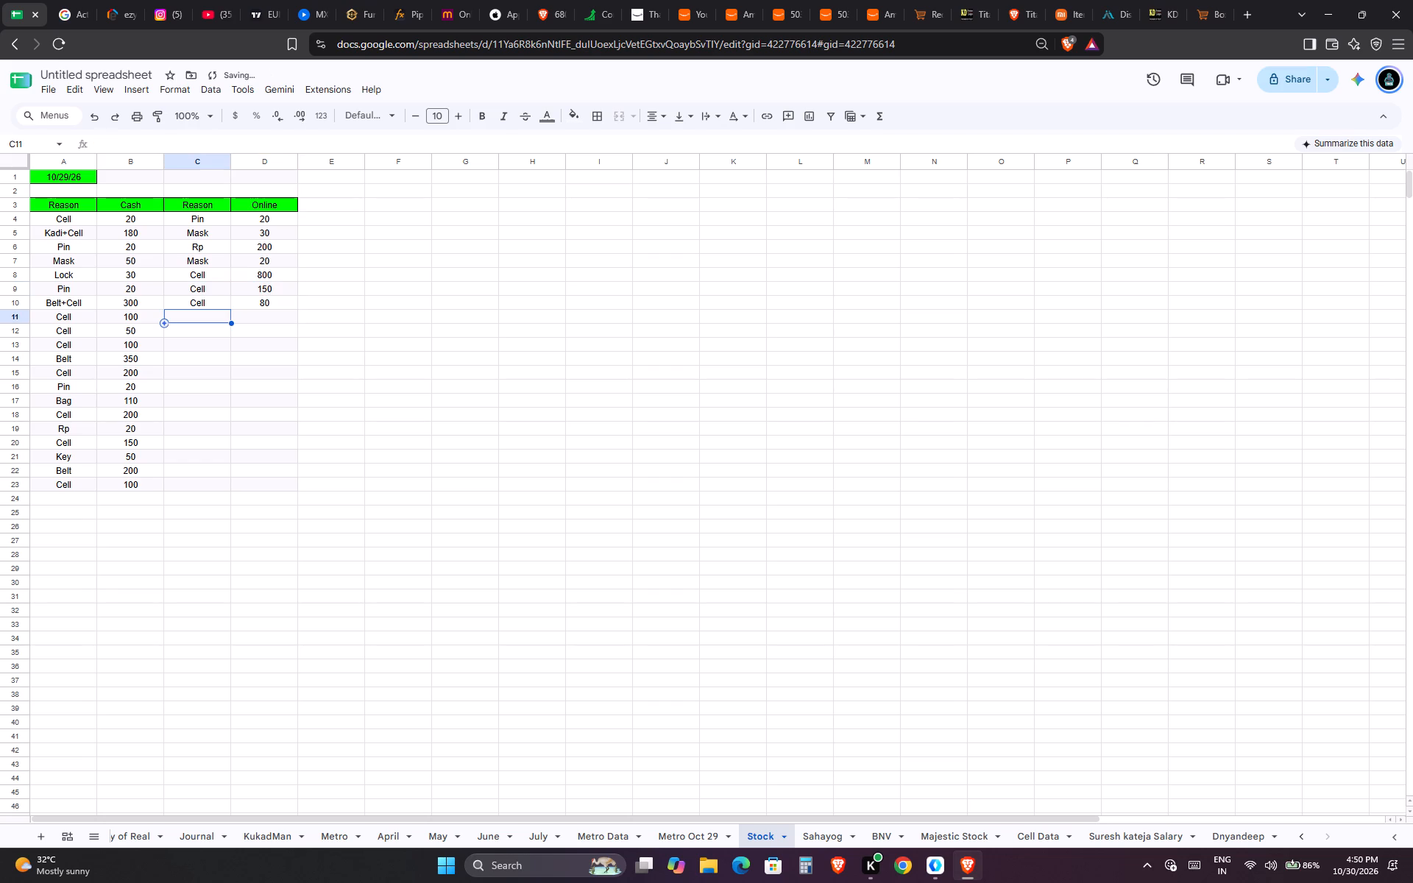
# Add three online Rp entries in rows 11 to 13 with amounts 400, 250 and 50.
pyautogui.write('Rp')
pyautogui.press('Tab')
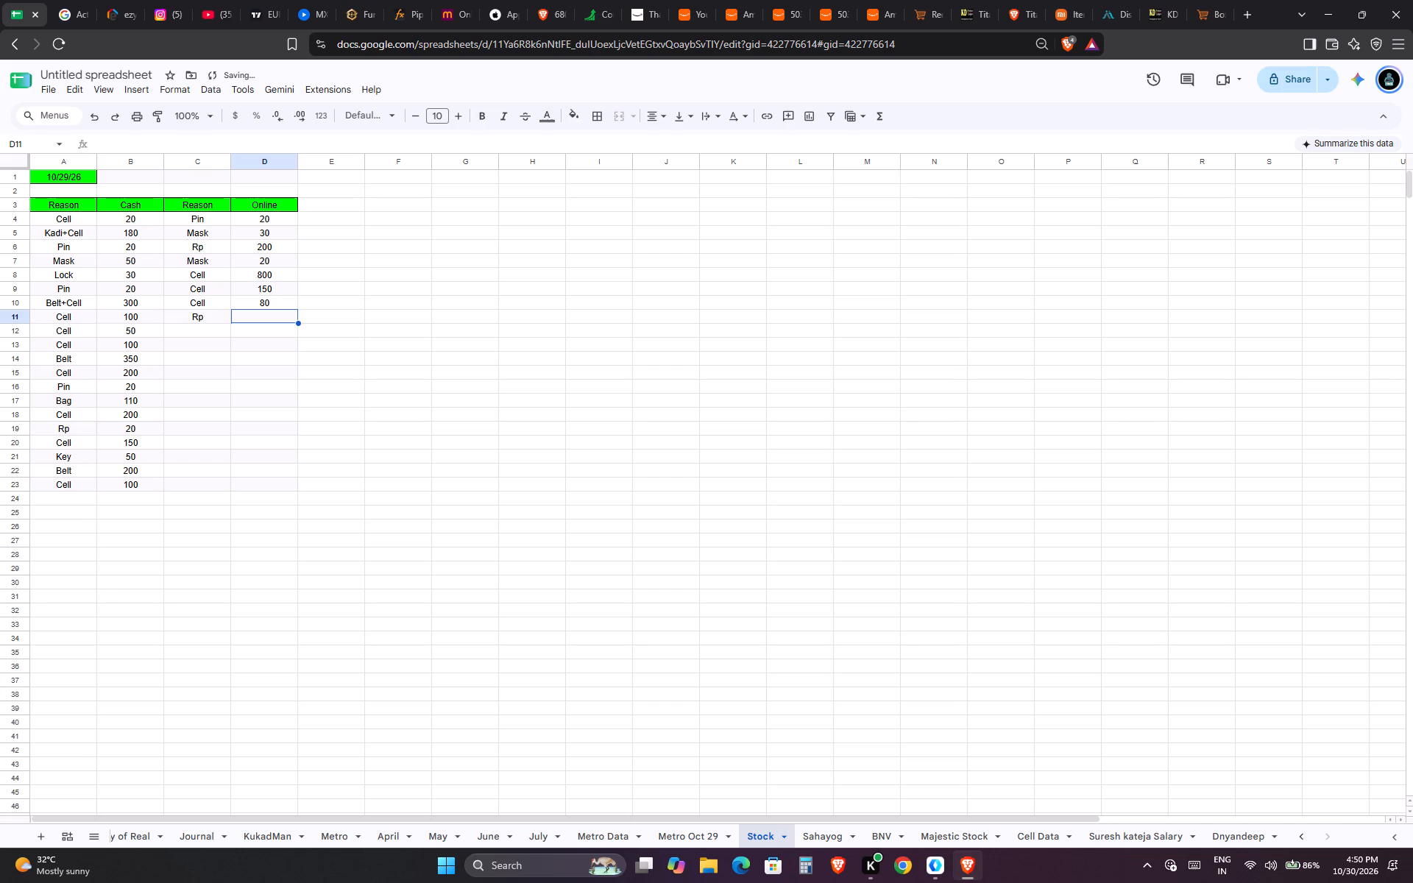
pyautogui.write('400')
pyautogui.press('Down')
pyautogui.press('Left')
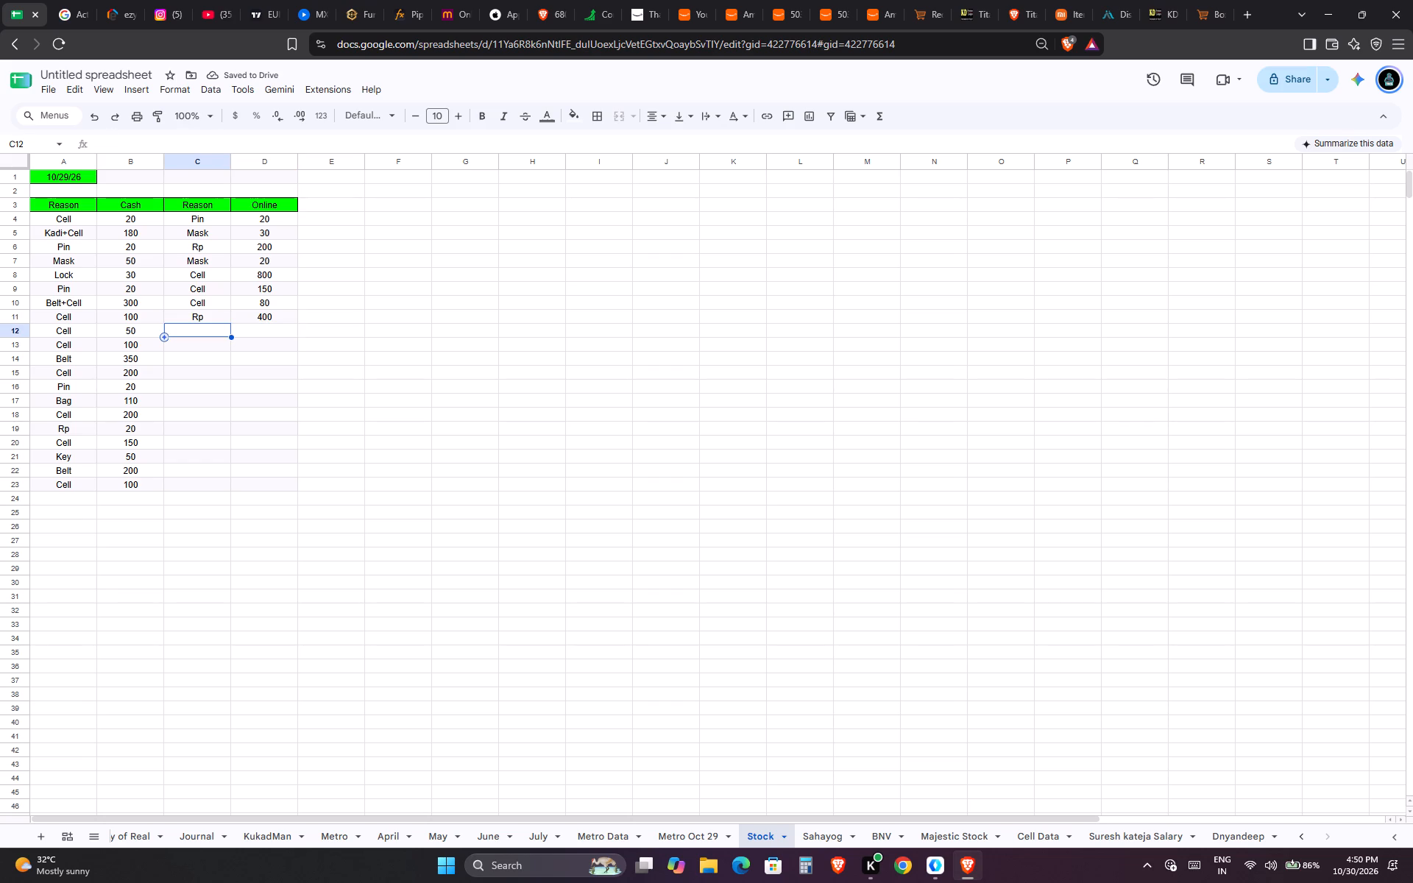
pyautogui.write('Rp')
pyautogui.press('Tab')
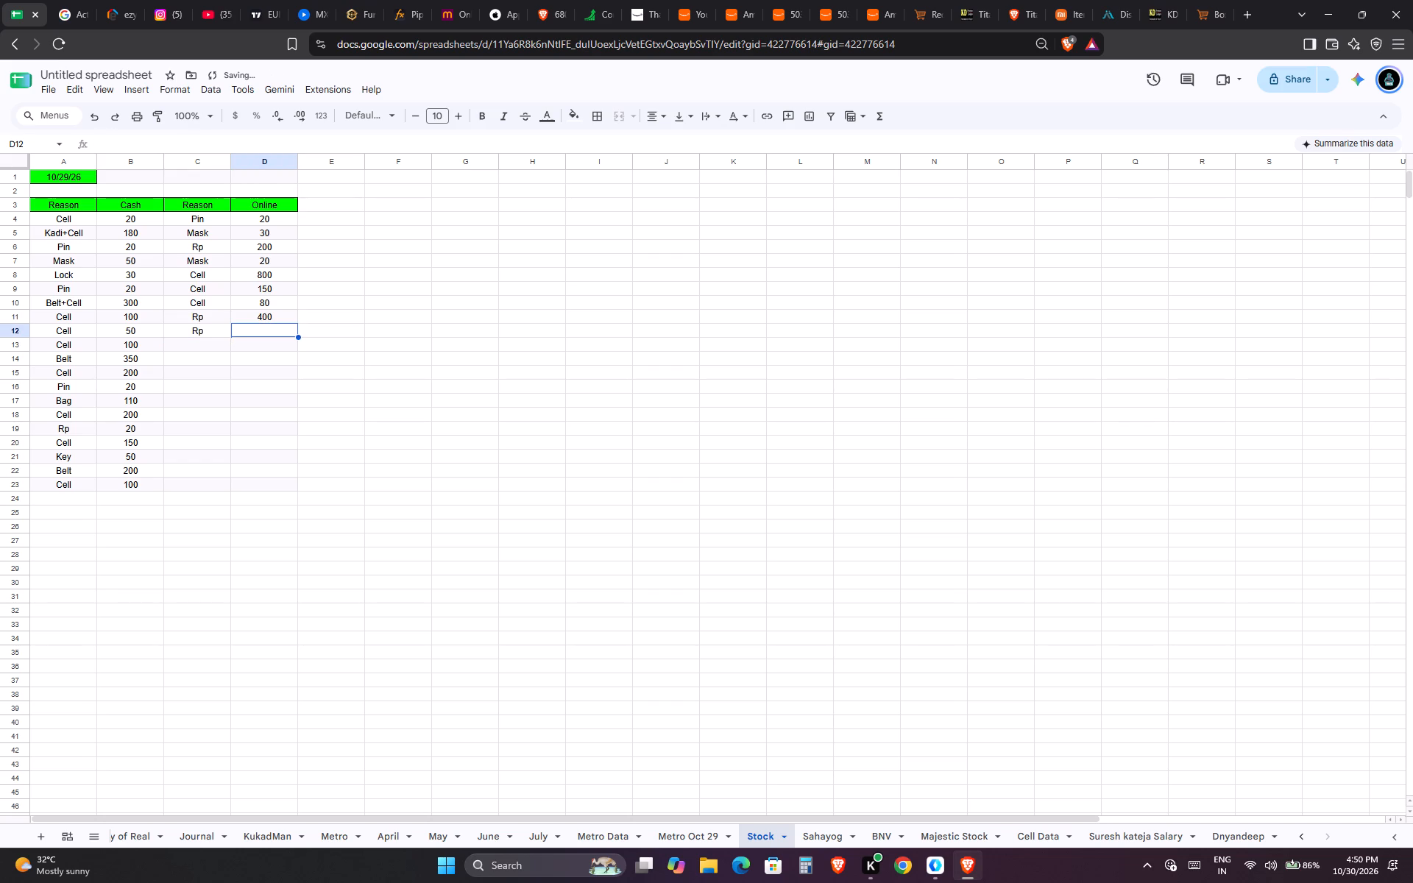
pyautogui.write('250')
pyautogui.press('Down')
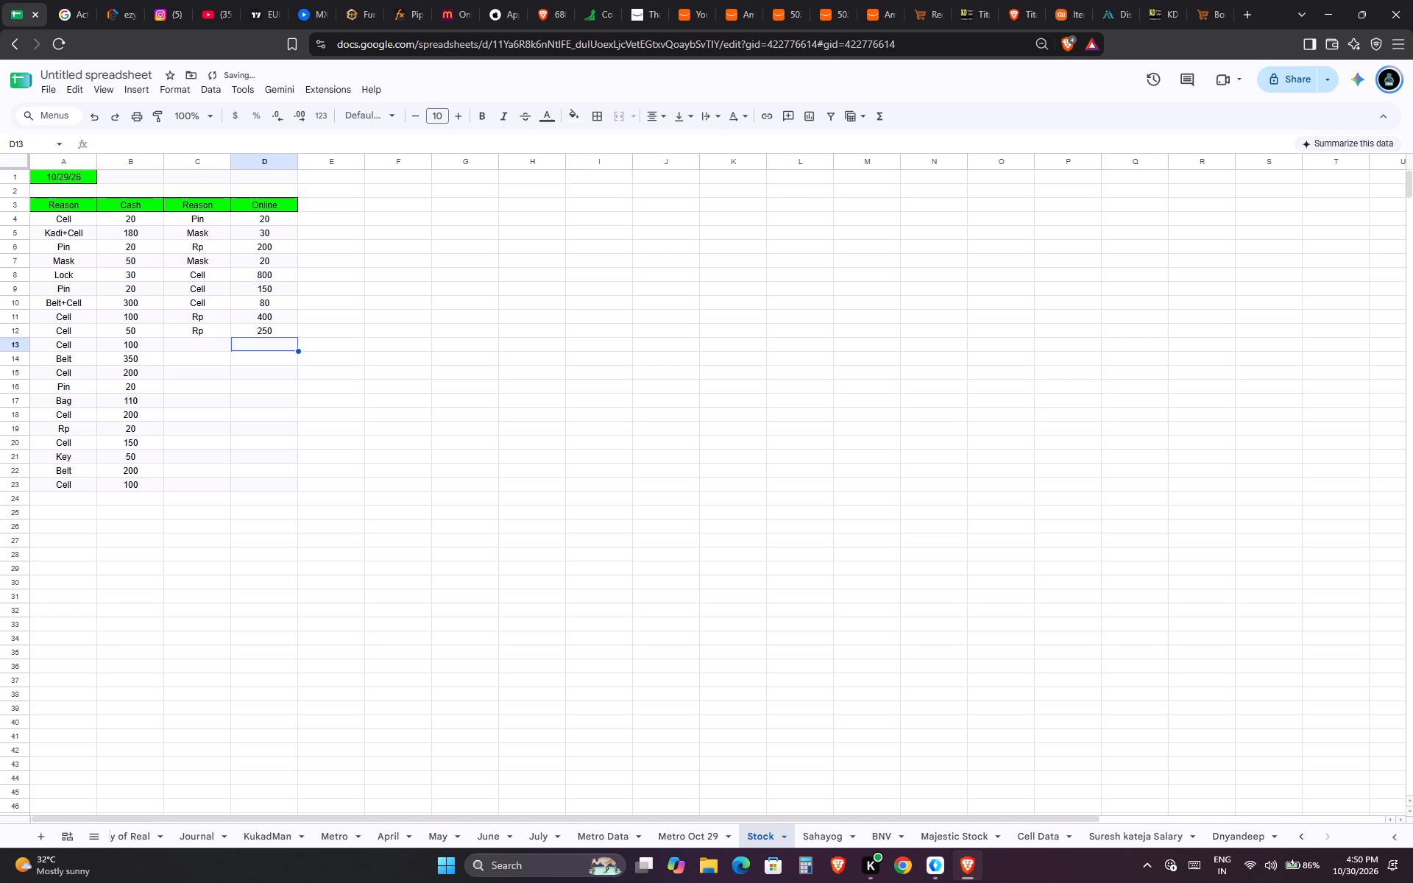
pyautogui.write('50')
pyautogui.press('Left')
pyautogui.hotkey('ctrl', 'd')
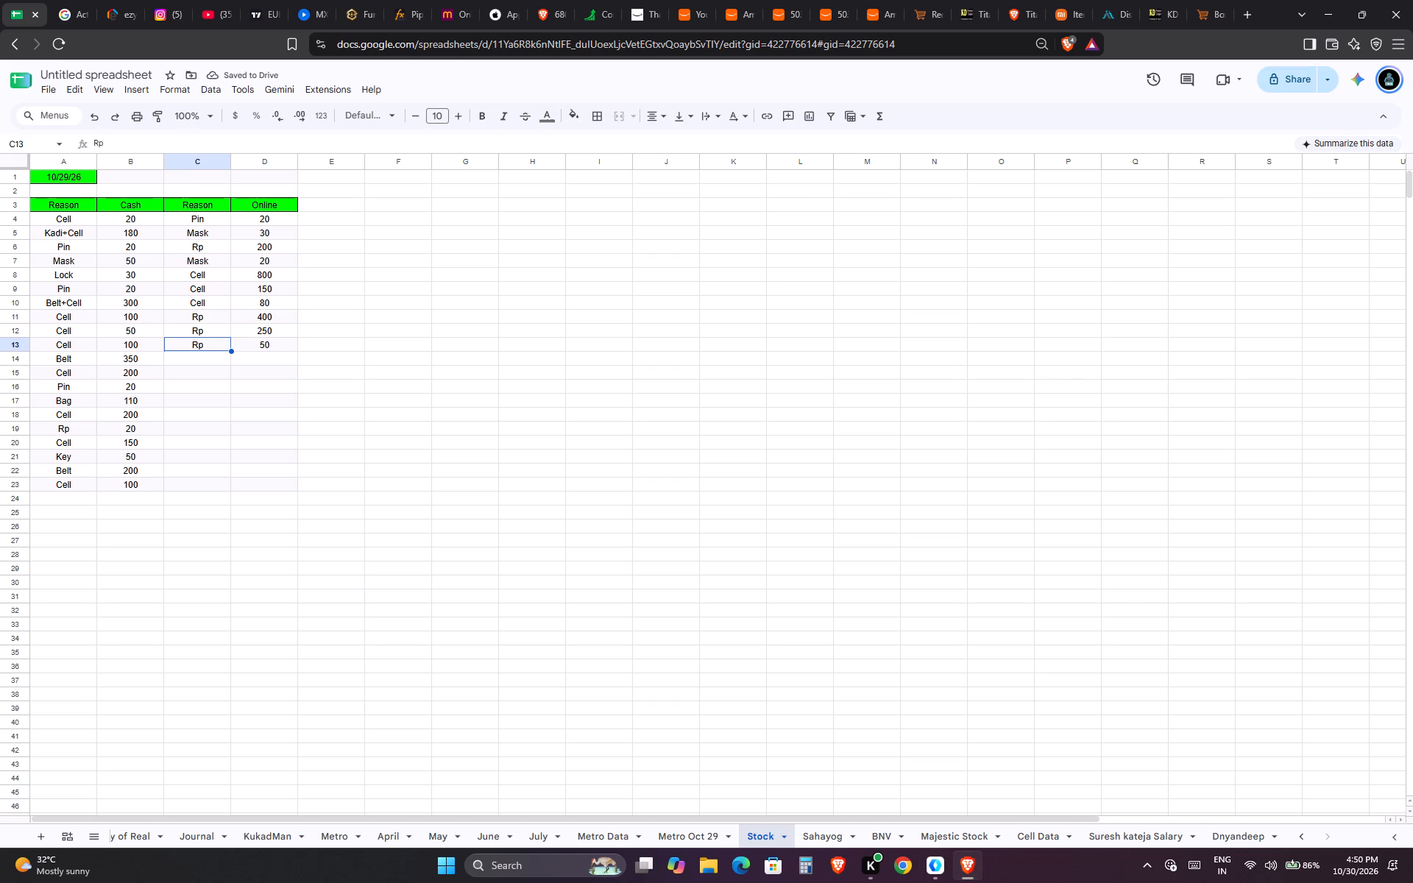
# Add an online entry in row 14 with reason Cell and amount 50.
pyautogui.press('Down')
pyautogui.hotkey('shift', 'c')
pyautogui.press('Tab')
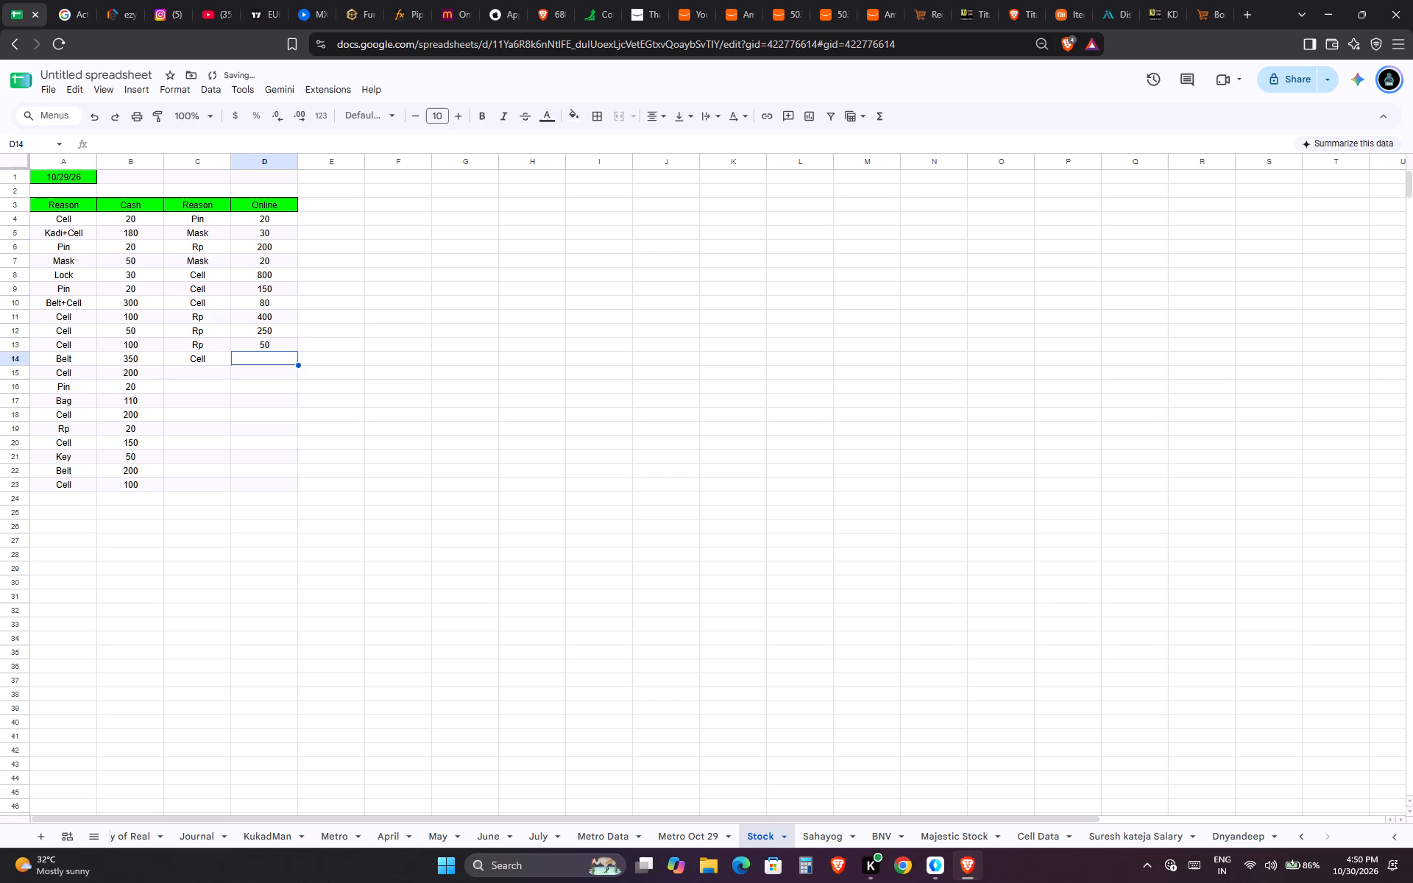
pyautogui.write('50')
pyautogui.press('Down')
pyautogui.press('Left')
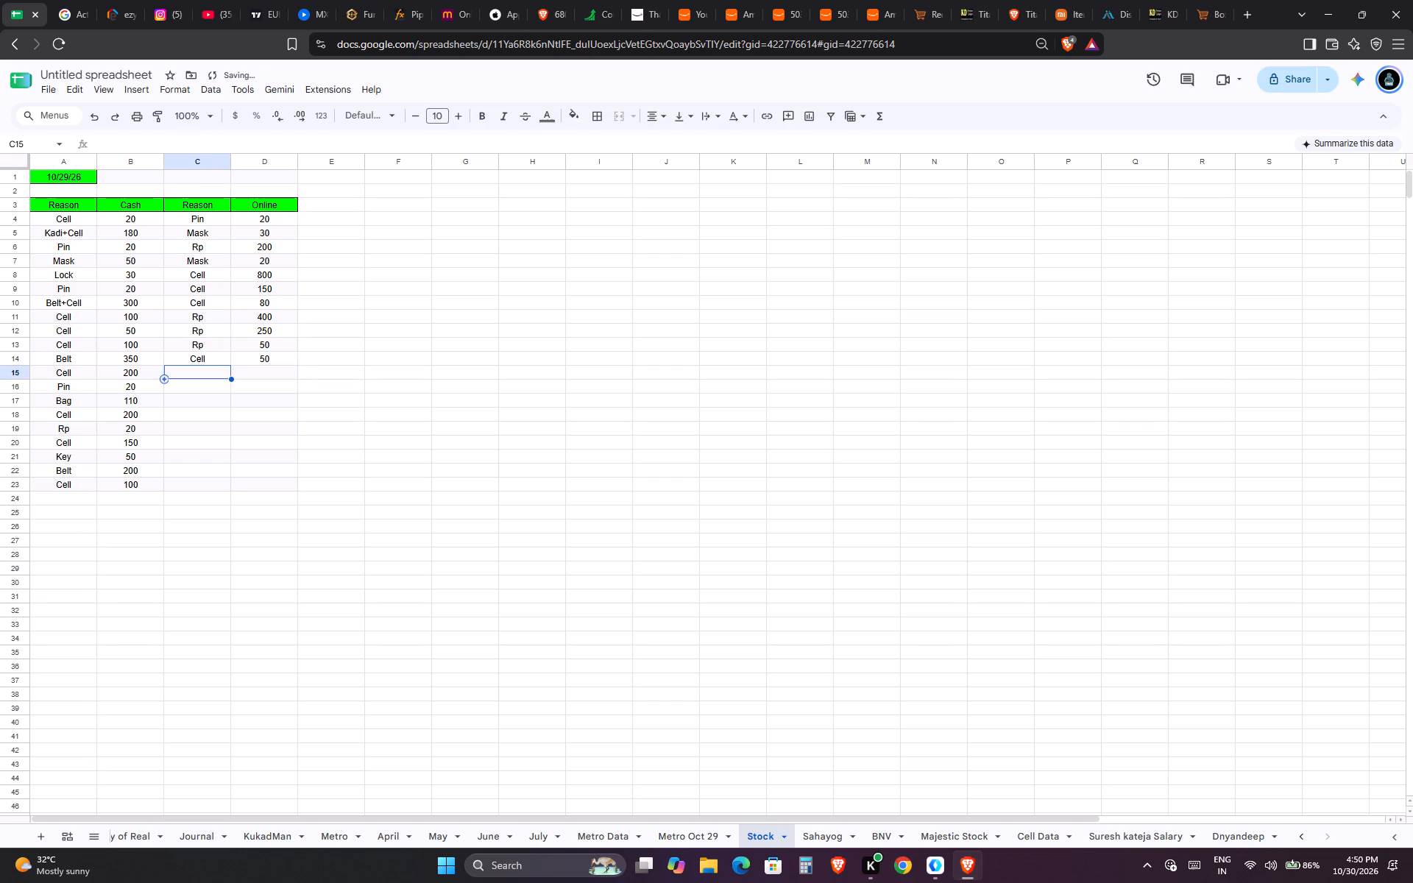
# Add two online Rp entries in rows 15 and 16 with amounts 130 and 30.
pyautogui.hotkey('shift', 'r')
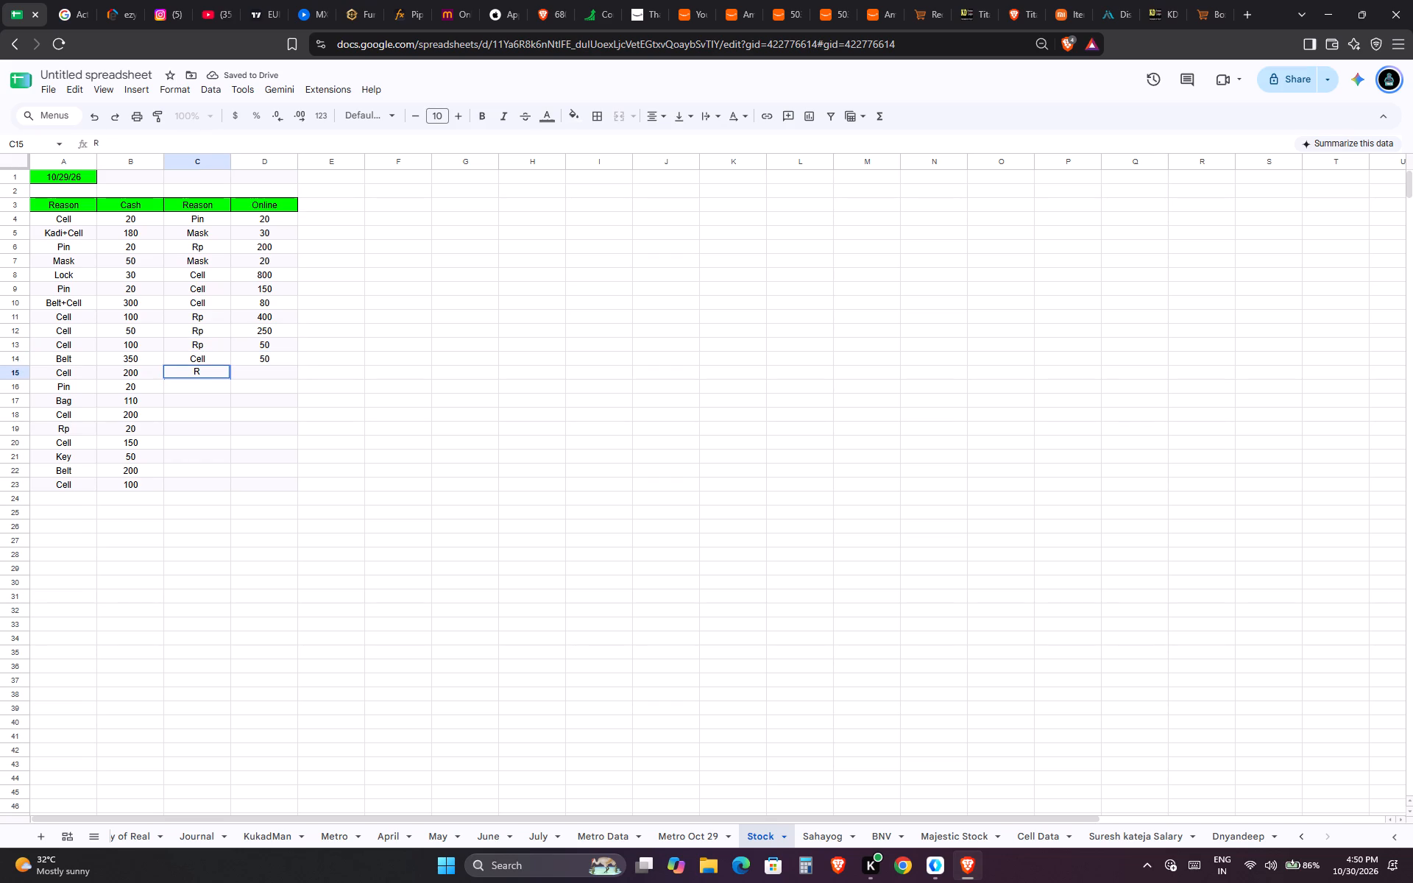
pyautogui.press('p')
pyautogui.press('Tab')
pyautogui.write('1030')
pyautogui.press('Down')
pyautogui.press('Left')
pyautogui.press('Right')
pyautogui.press('Up')
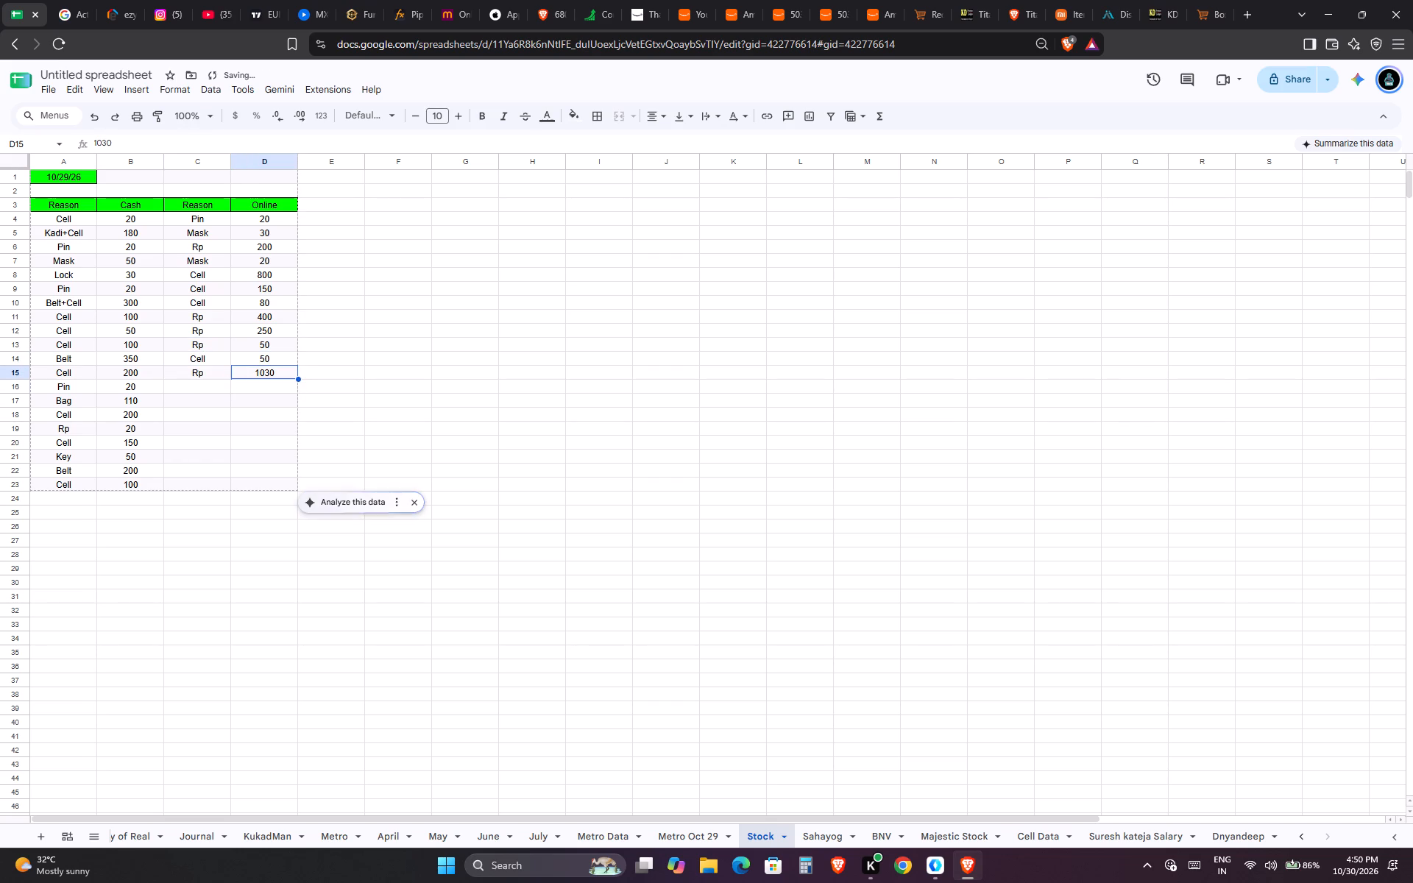
pyautogui.write('130')
pyautogui.press('Down')
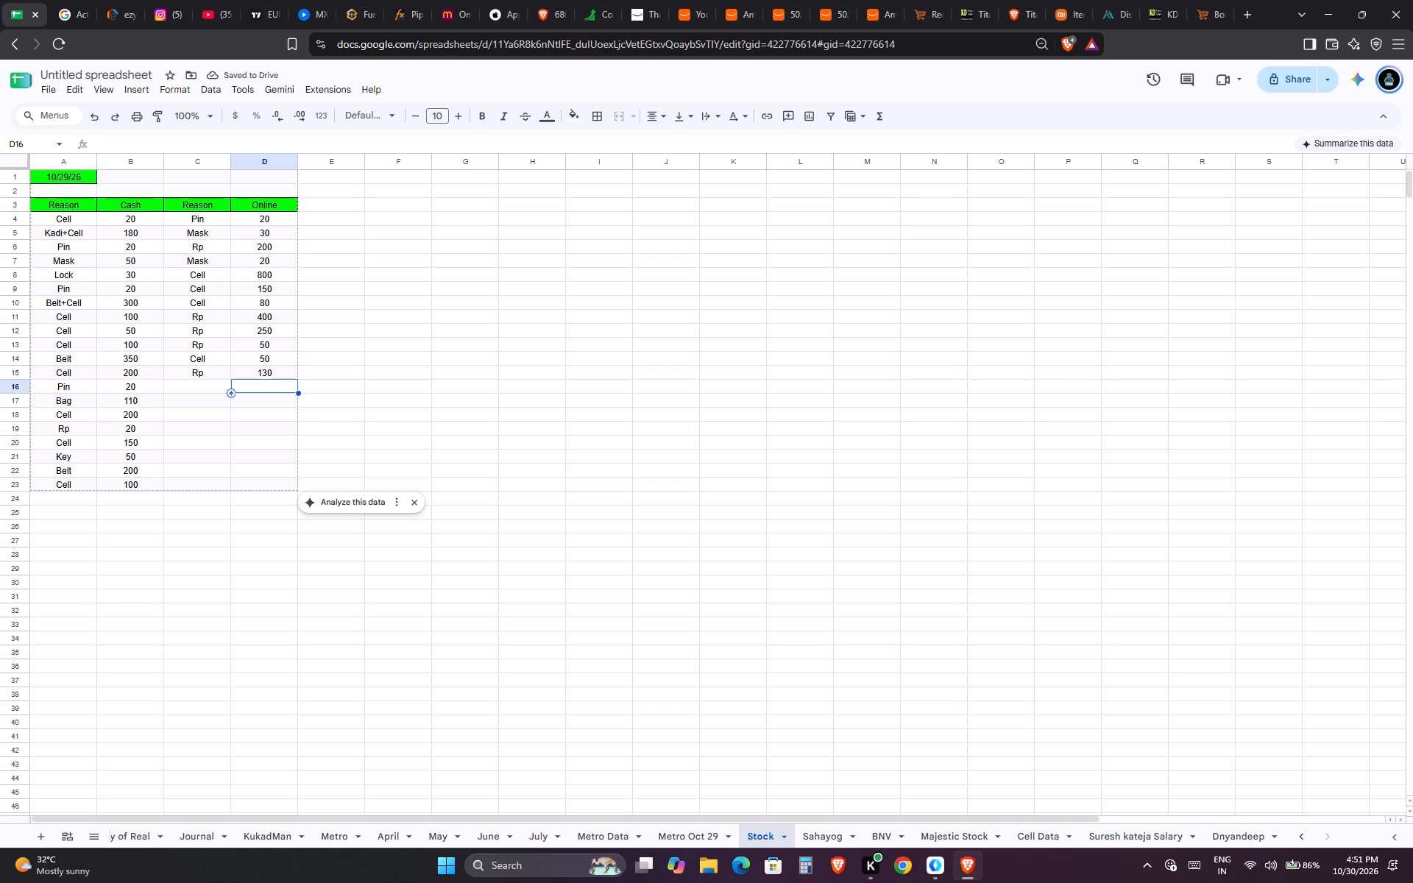
pyautogui.write('30')
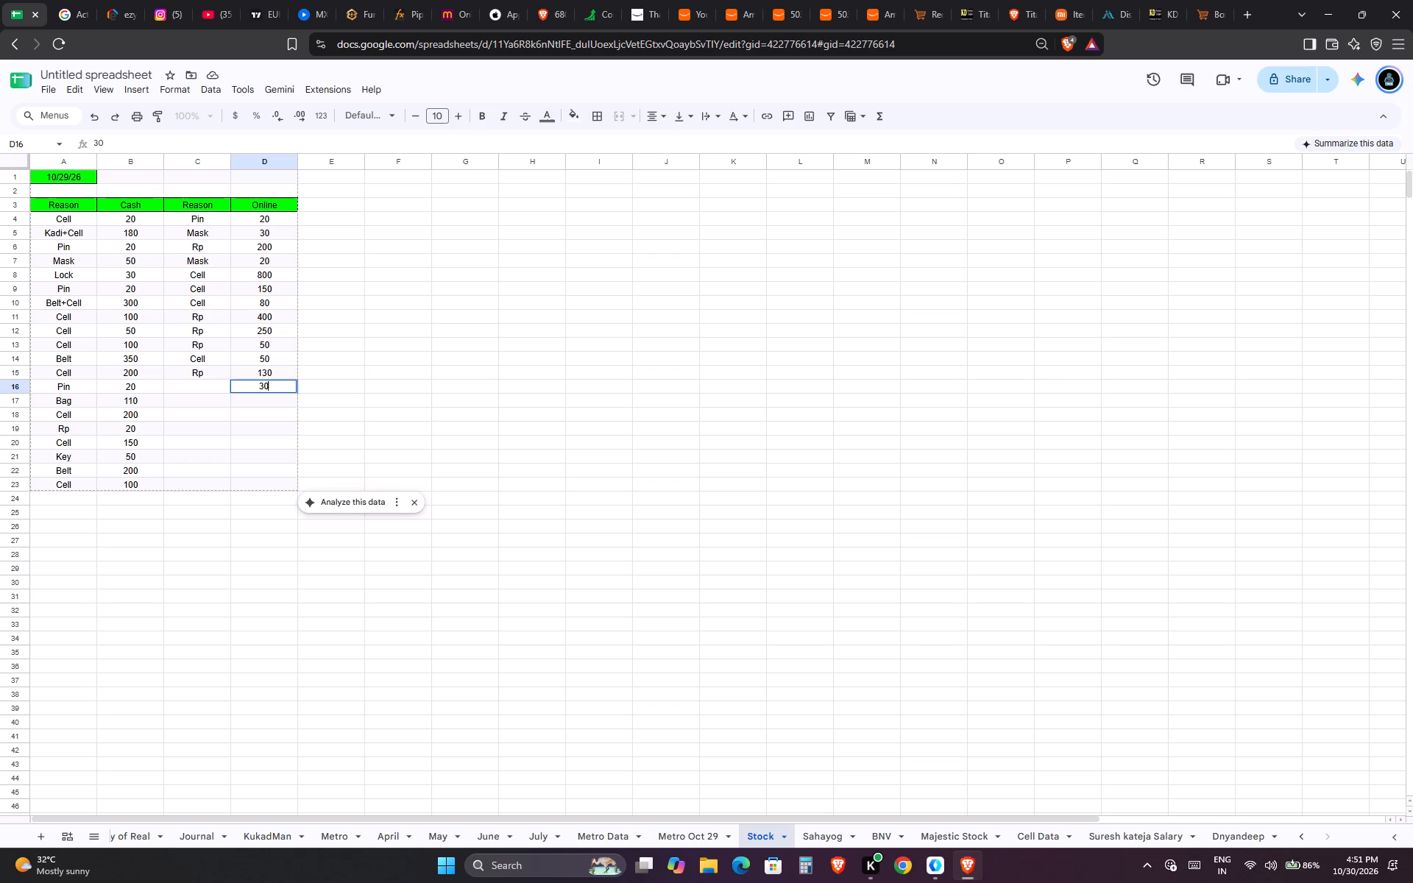
pyautogui.press('Left')
pyautogui.hotkey('ctrl', 'd')
pyautogui.press('Down')
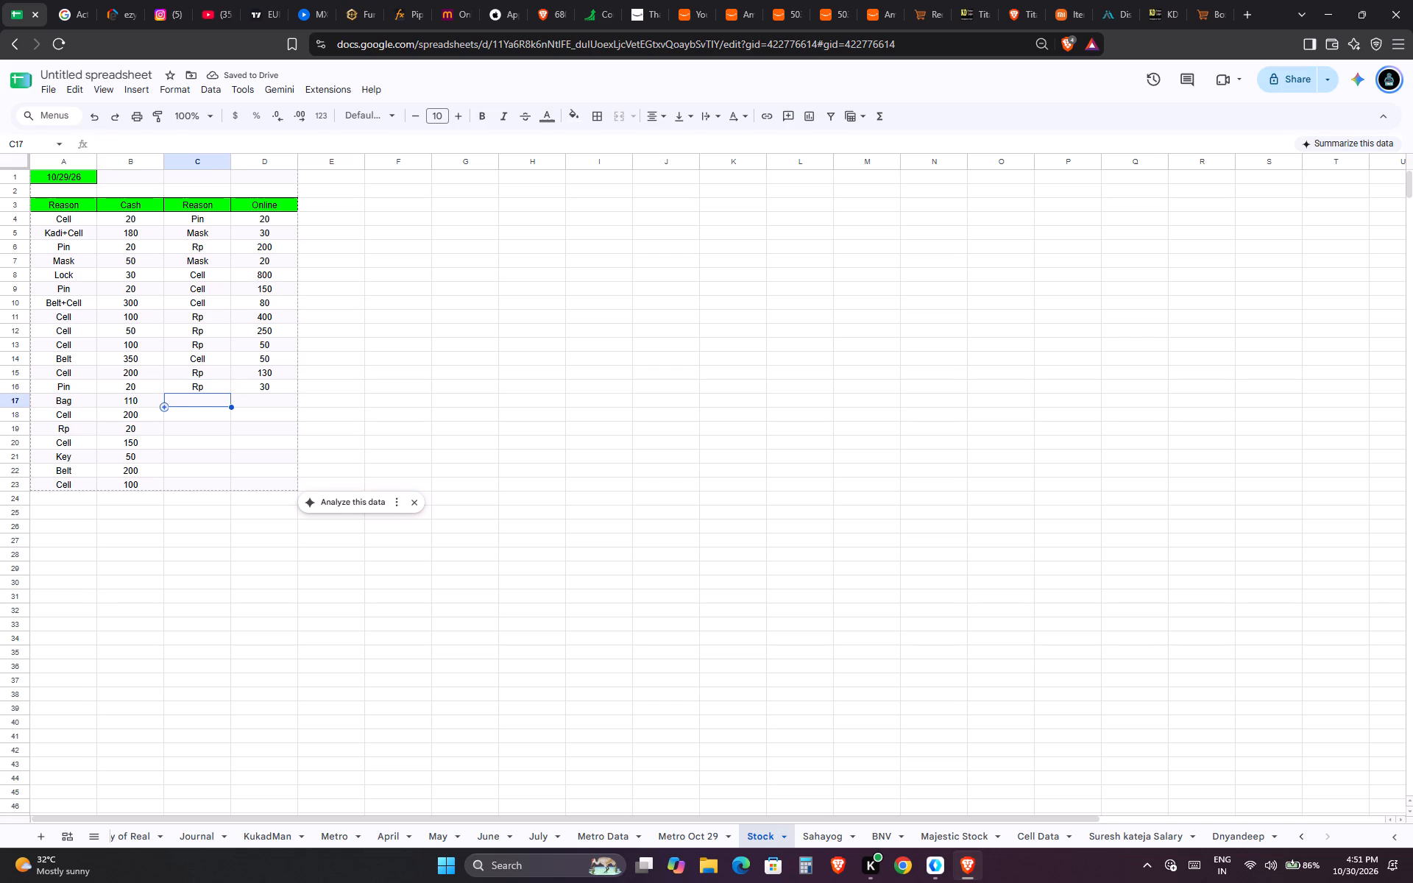
# Add online entries Watch 100 in row 17 and Cell 100 in row 18.
pyautogui.hotkey('shift', 'w')
pyautogui.write('atch')
pyautogui.press('Tab')
pyautogui.write('100')
pyautogui.press('Down')
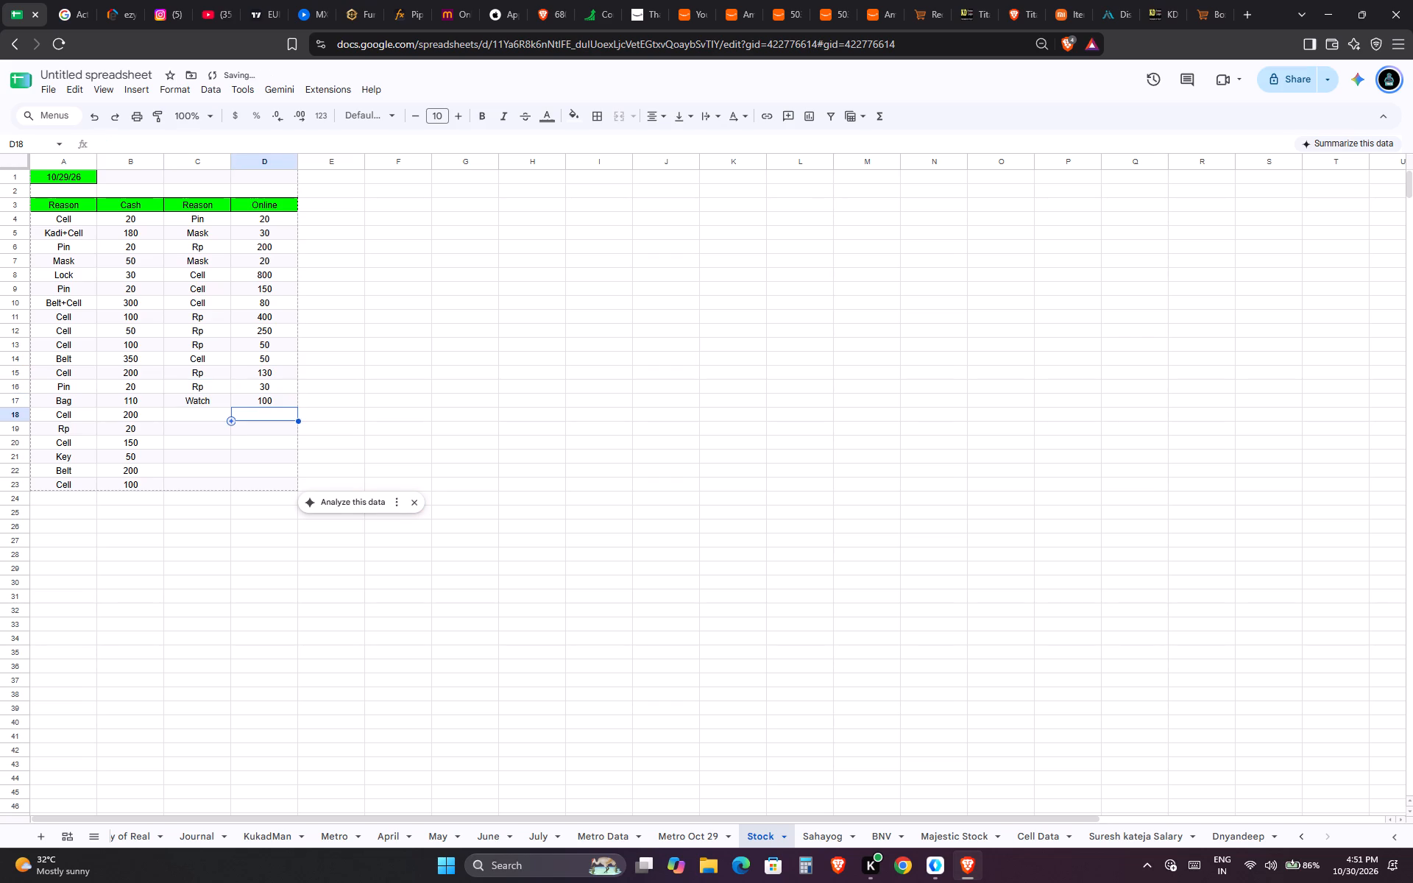
pyautogui.write('100')
pyautogui.press('Left')
pyautogui.hotkey('shift', 'c')
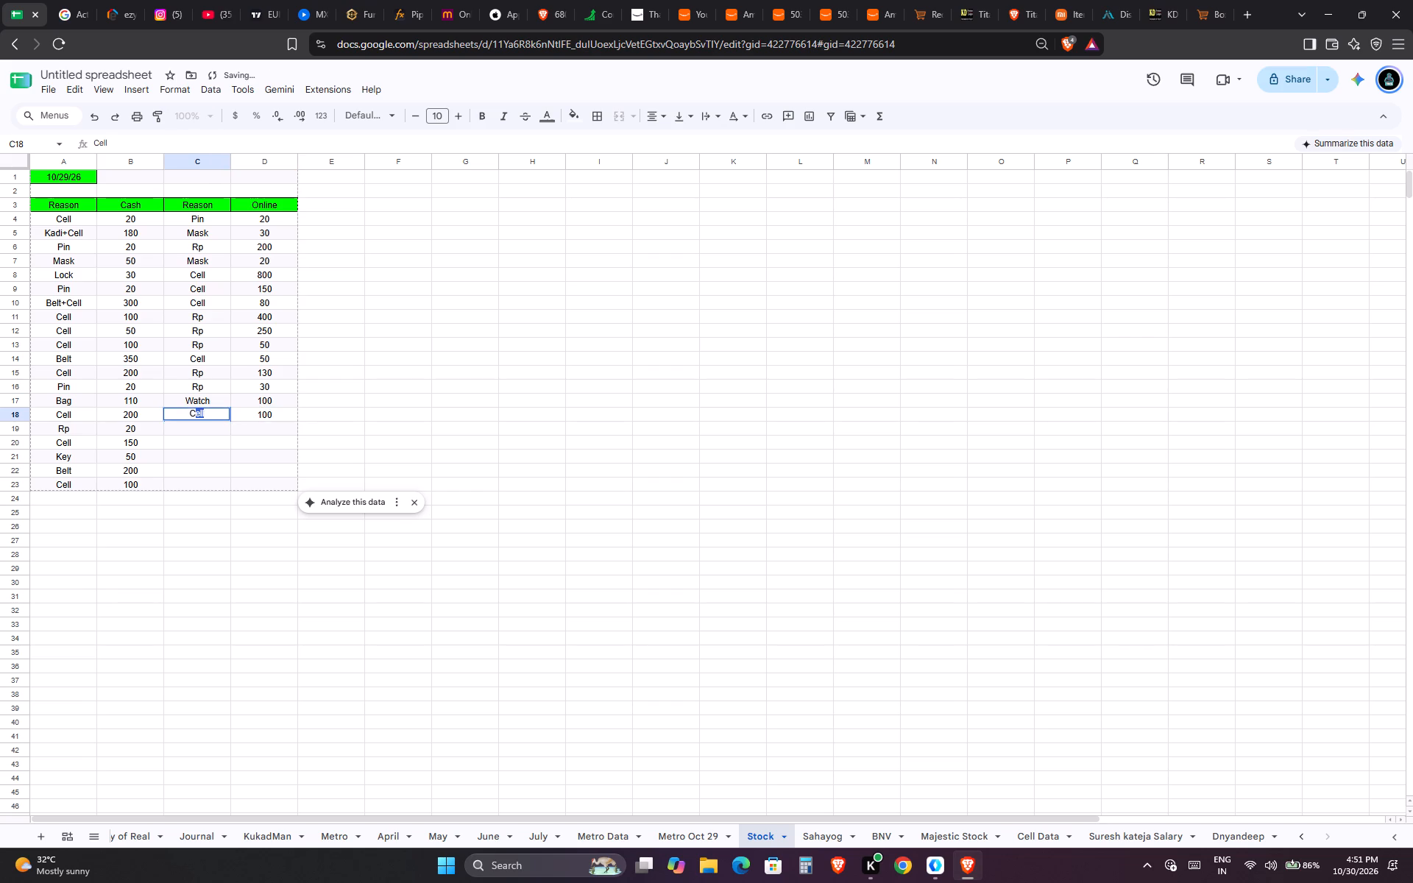
pyautogui.press('Tab')
pyautogui.press('Down')
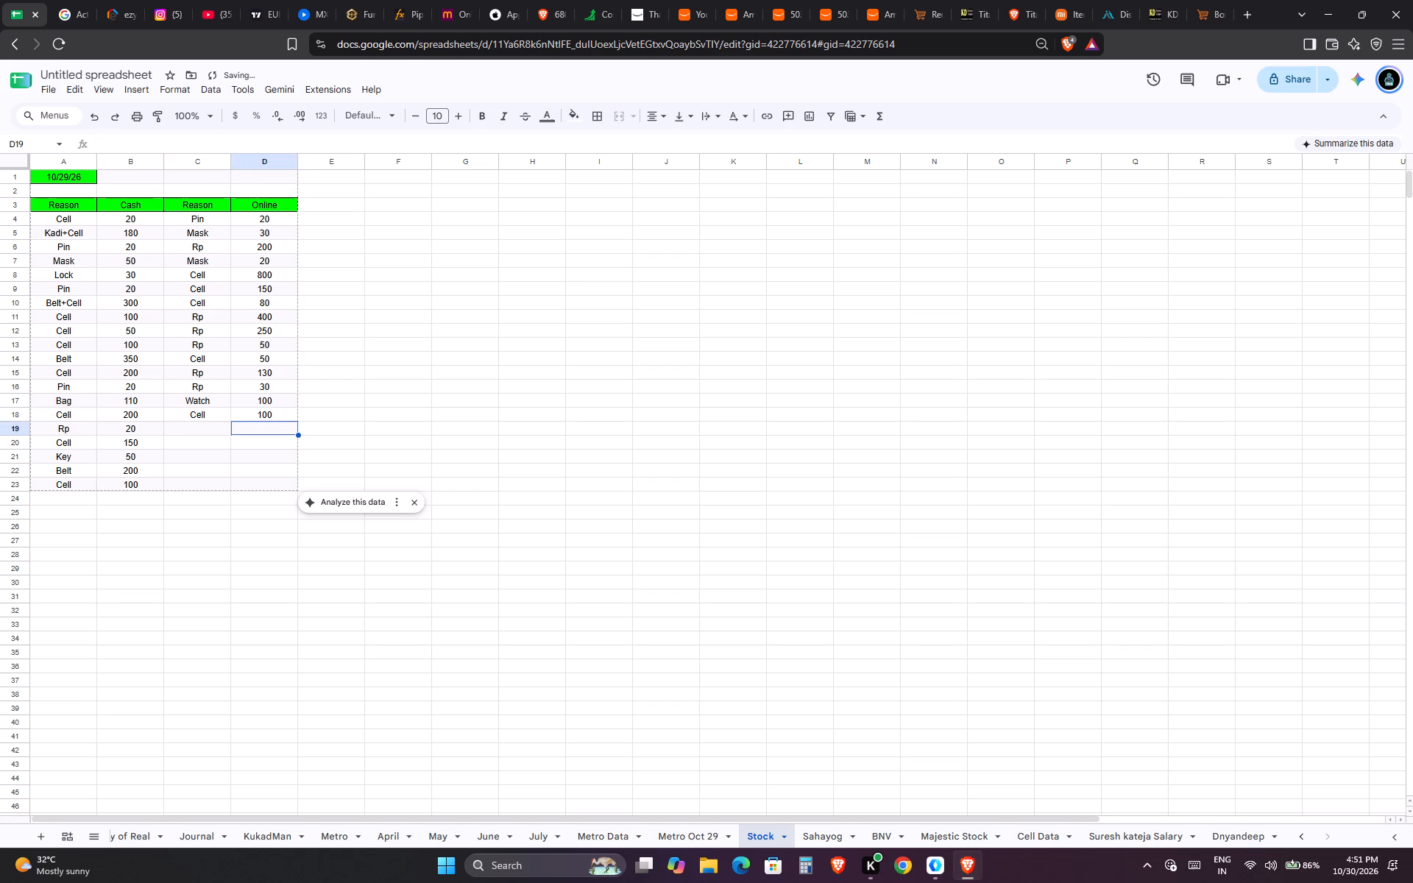
pyautogui.press('Left')
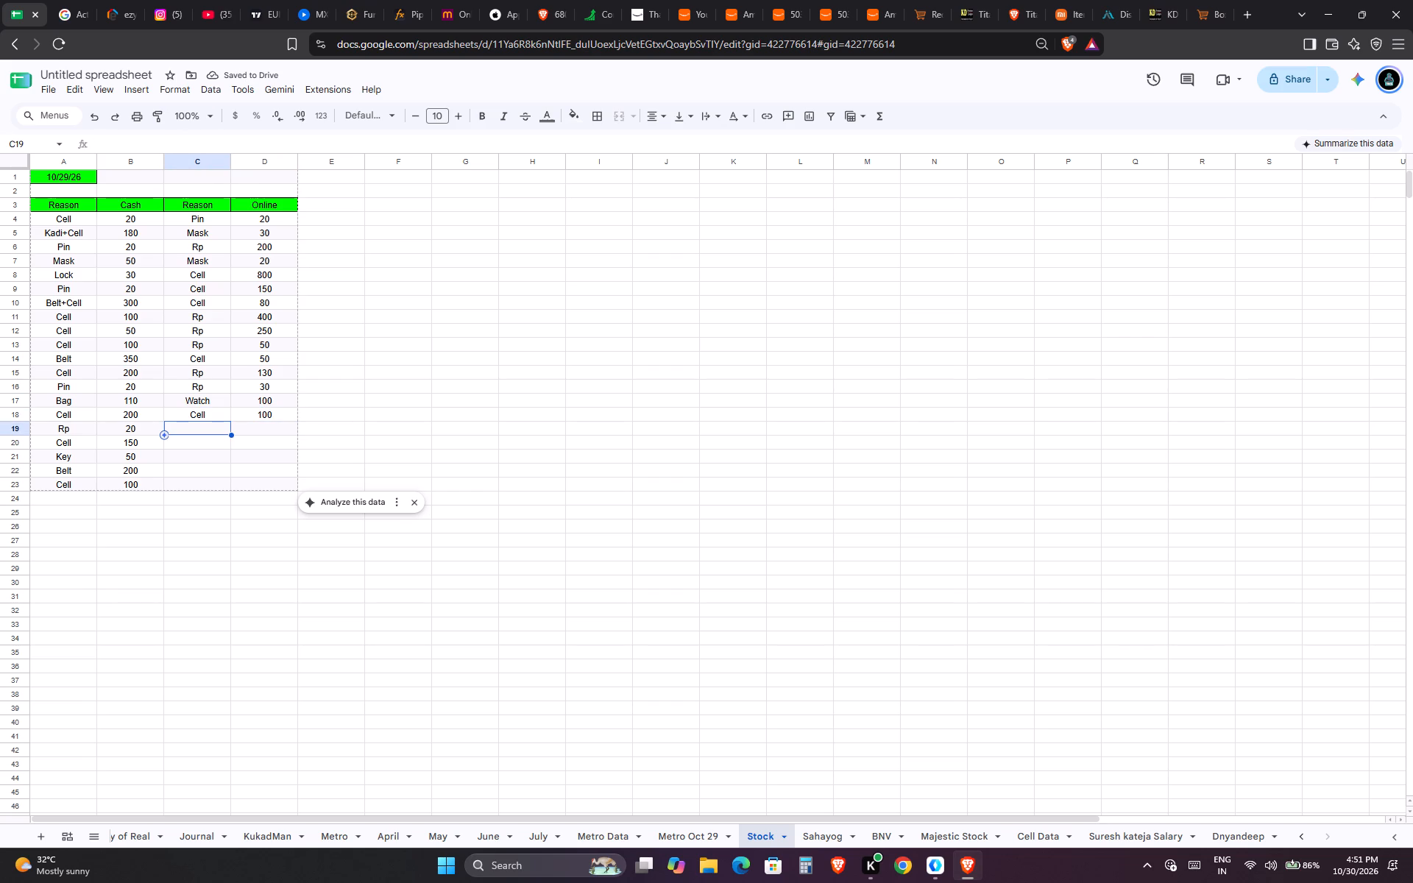
# Add online entries Belt 180 in row 19 and Rp 300 in row 20.
pyautogui.write('Bely')
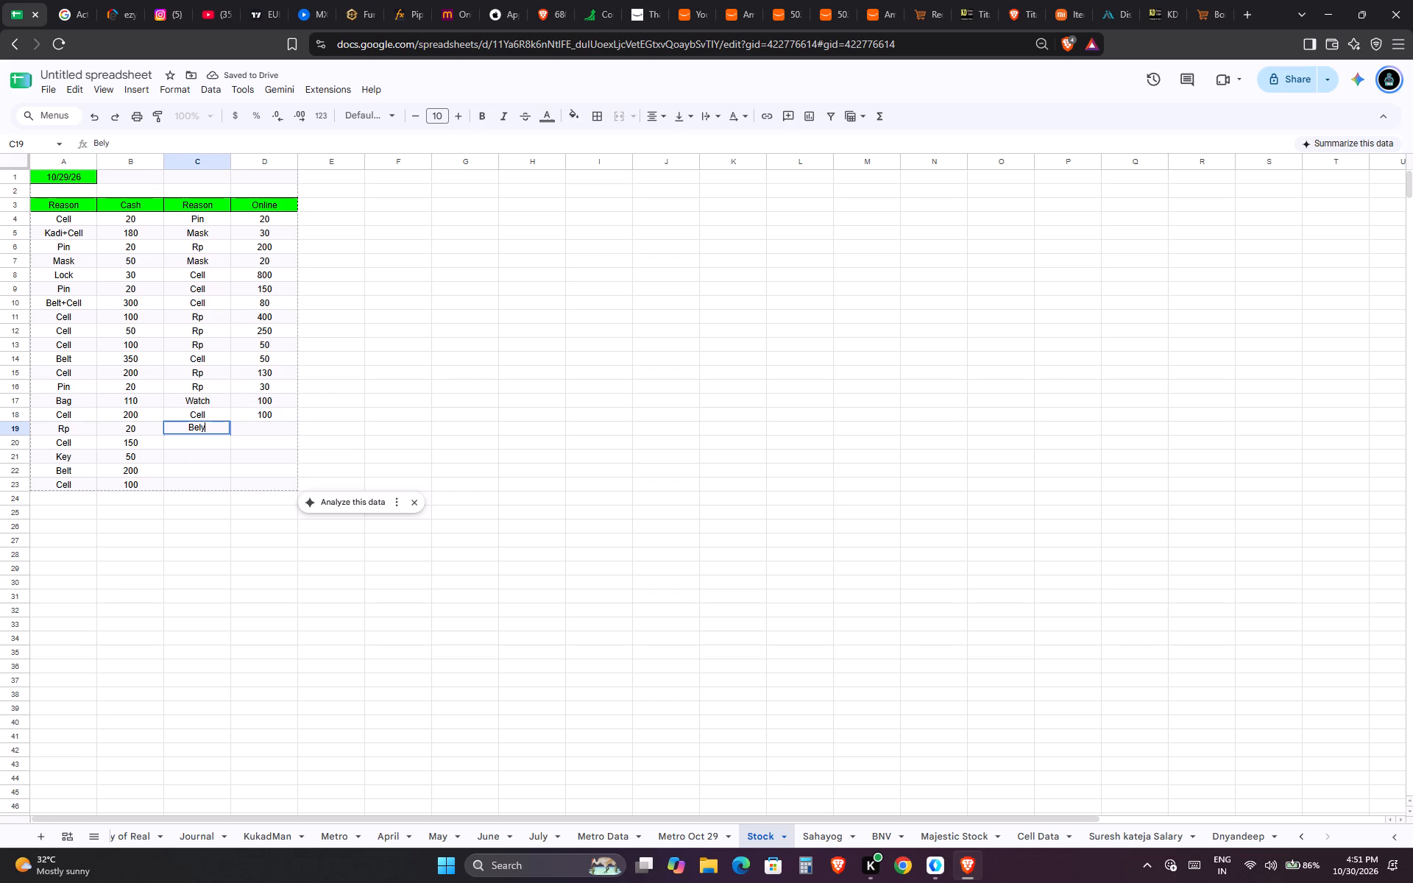
pyautogui.press('BackSpace')
pyautogui.press('t')
pyautogui.press('Tab')
pyautogui.write('180')
pyautogui.press('Down')
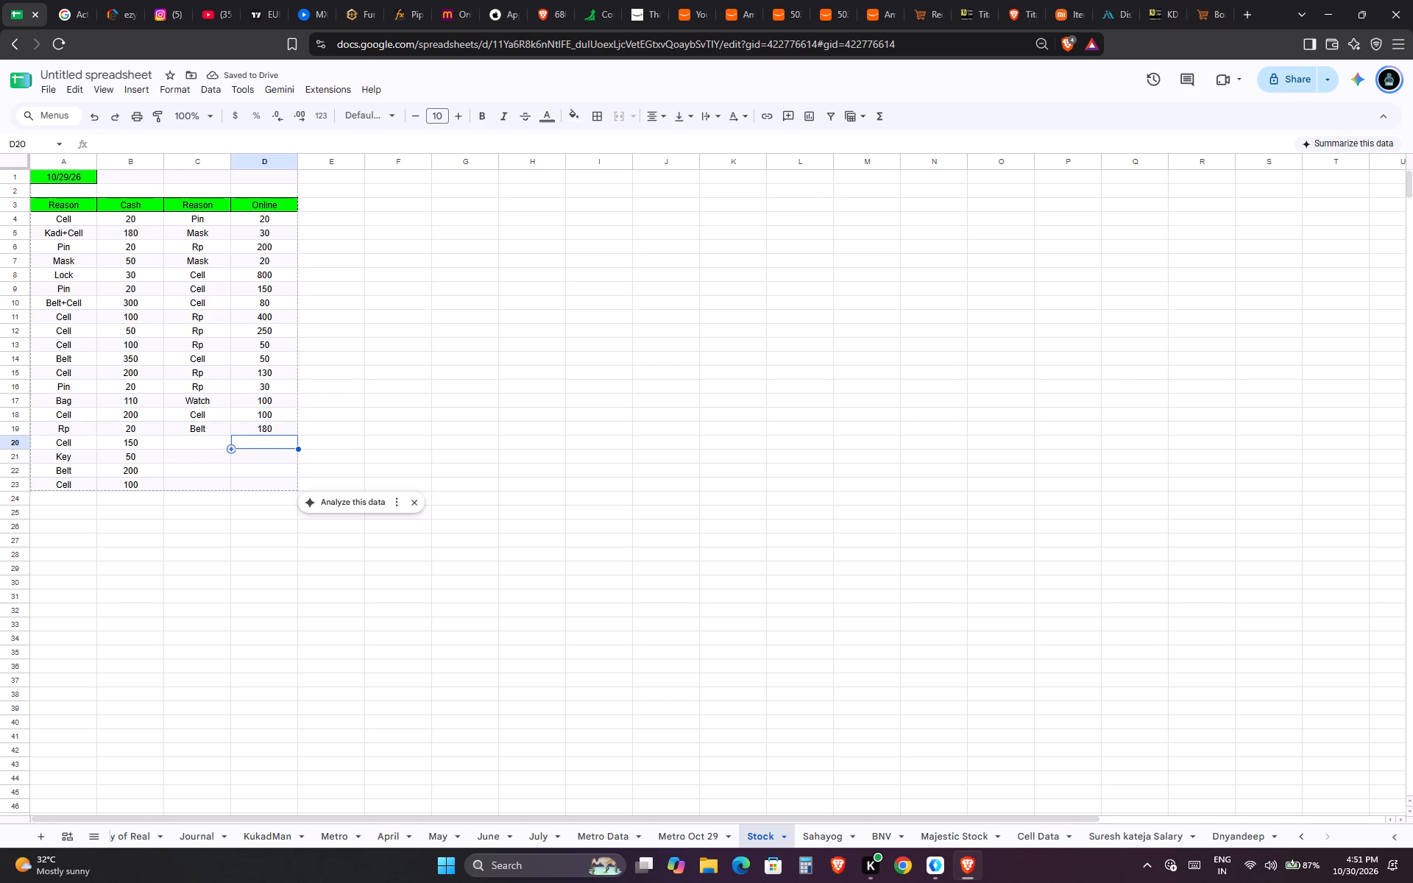
pyautogui.write('300')
pyautogui.press('Left')
pyautogui.write('Rp')
pyautogui.press('Tab')
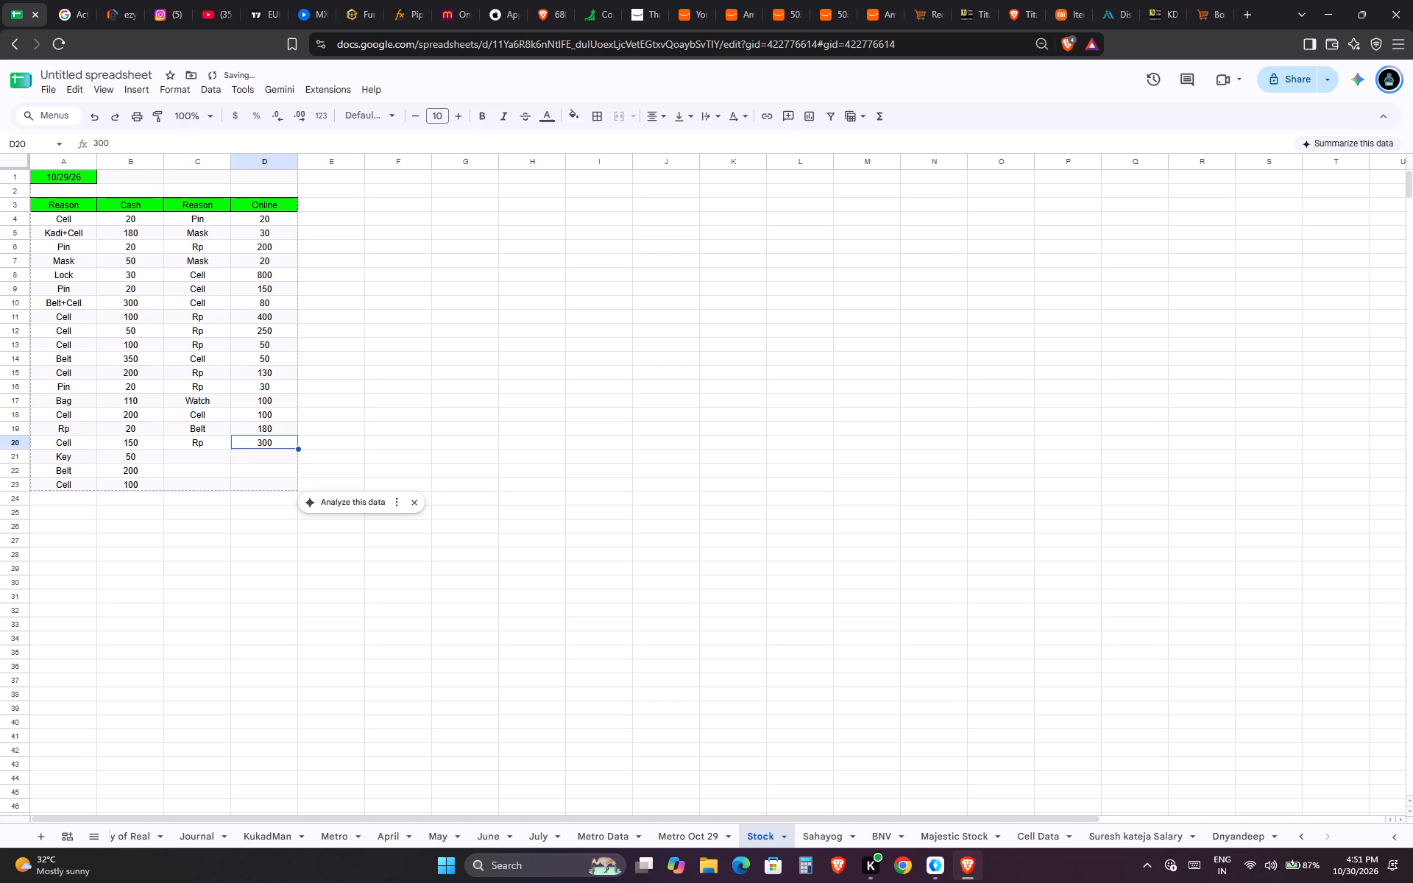
pyautogui.press('Down')
pyautogui.press('Left')
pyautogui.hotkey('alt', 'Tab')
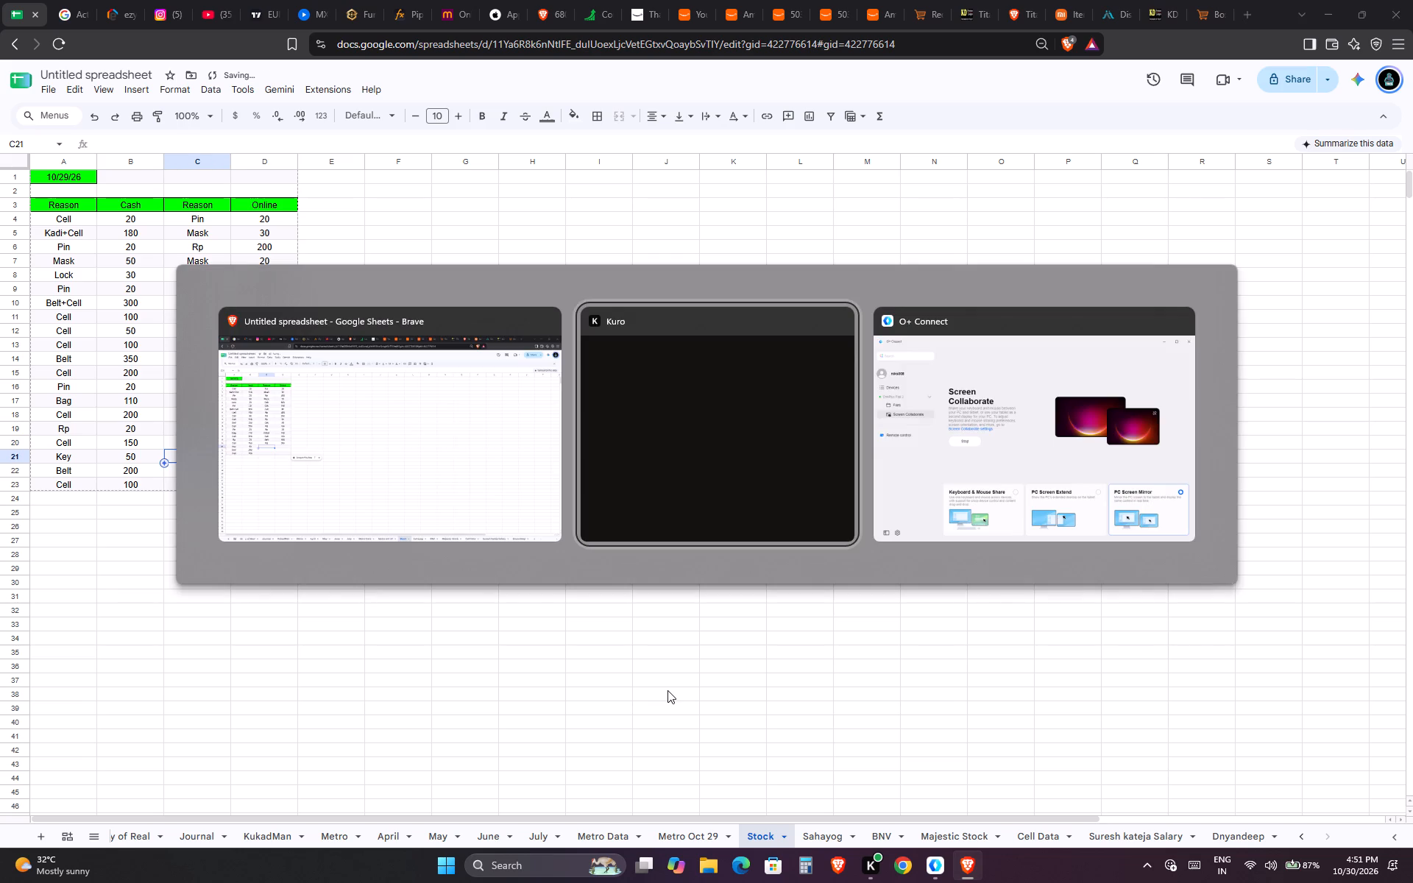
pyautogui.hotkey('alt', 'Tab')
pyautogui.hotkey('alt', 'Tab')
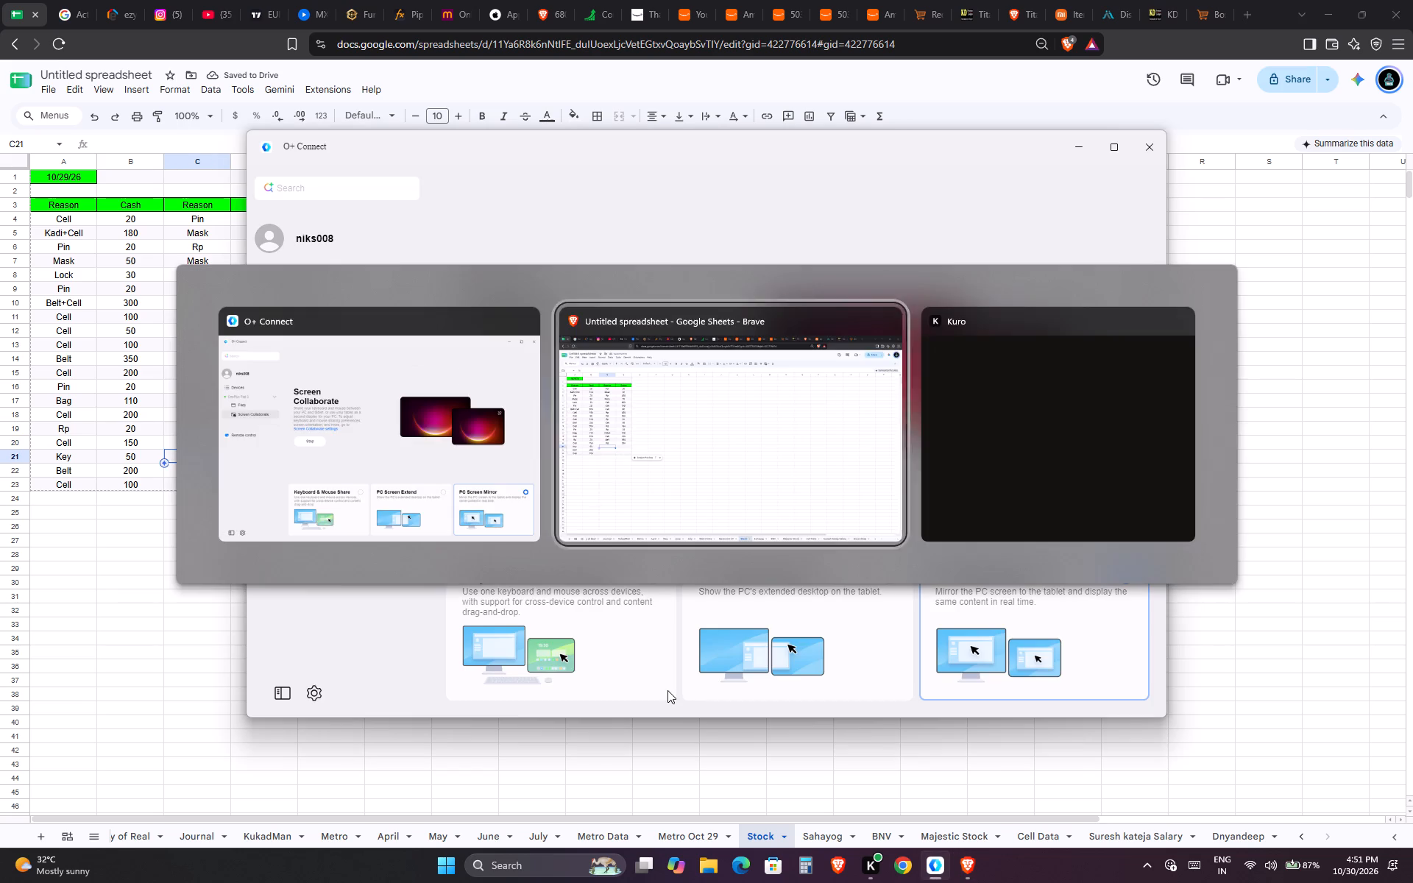
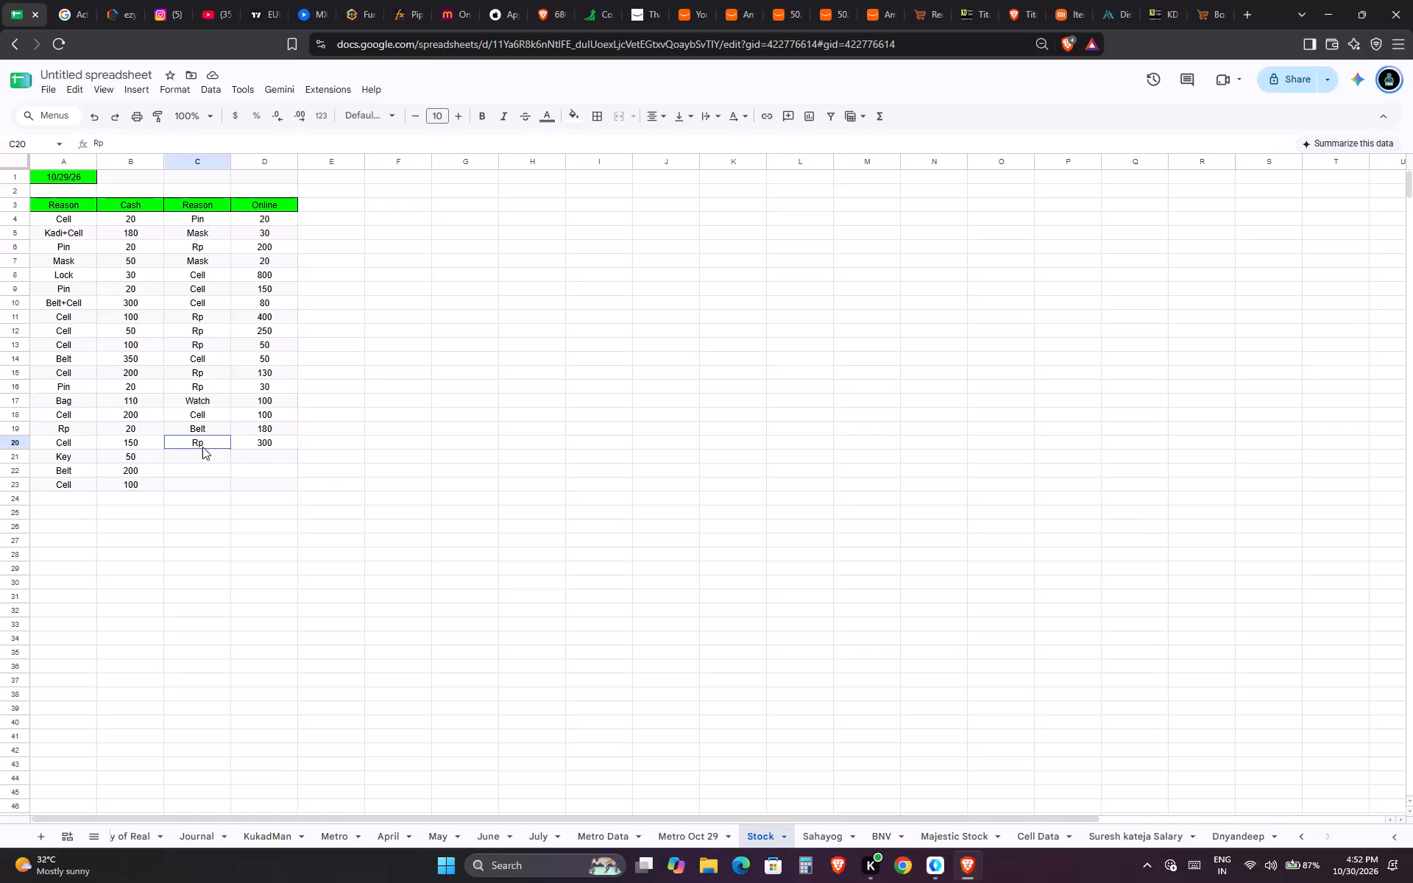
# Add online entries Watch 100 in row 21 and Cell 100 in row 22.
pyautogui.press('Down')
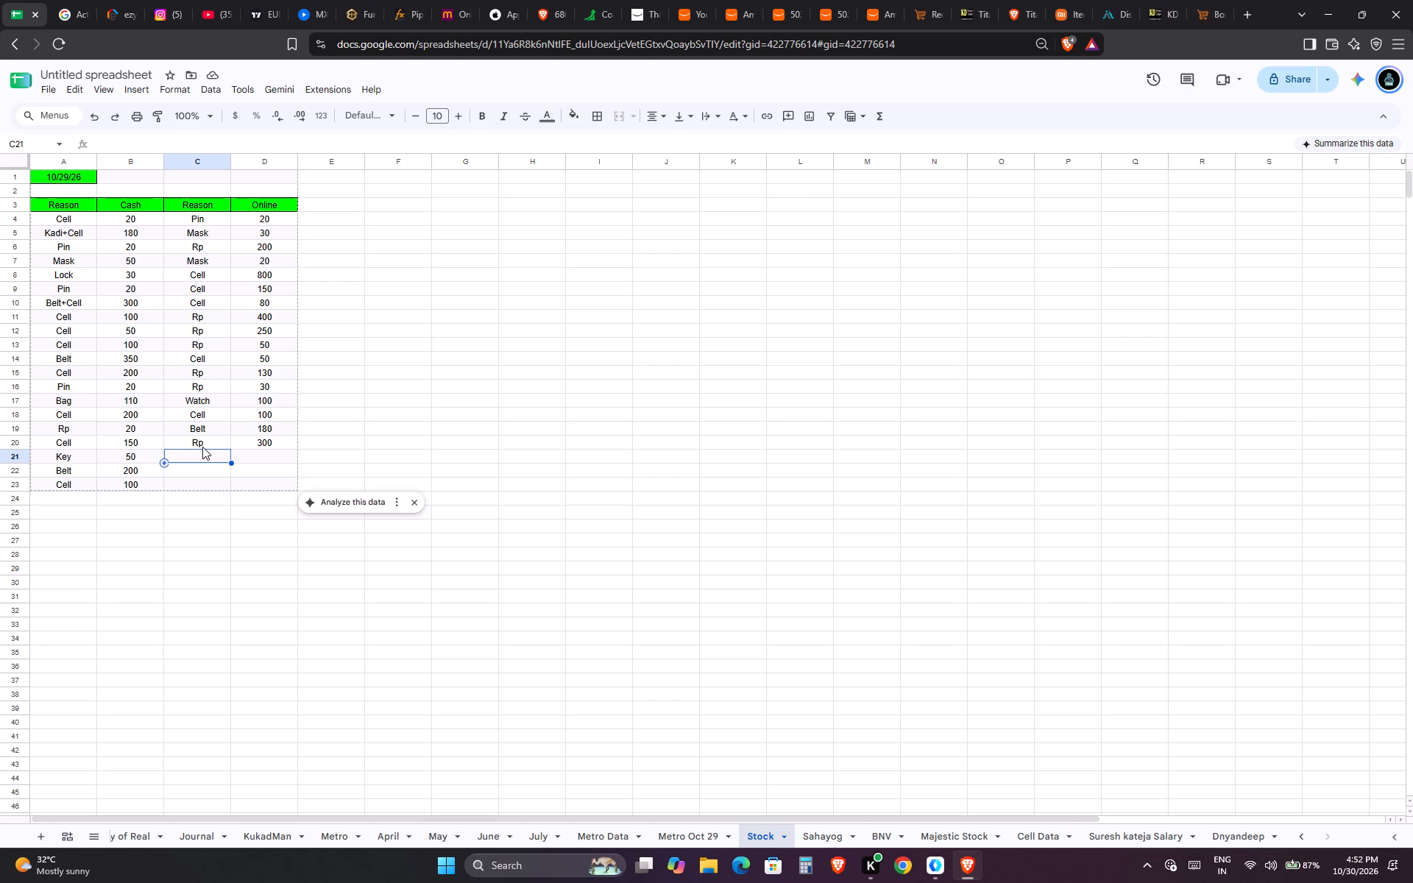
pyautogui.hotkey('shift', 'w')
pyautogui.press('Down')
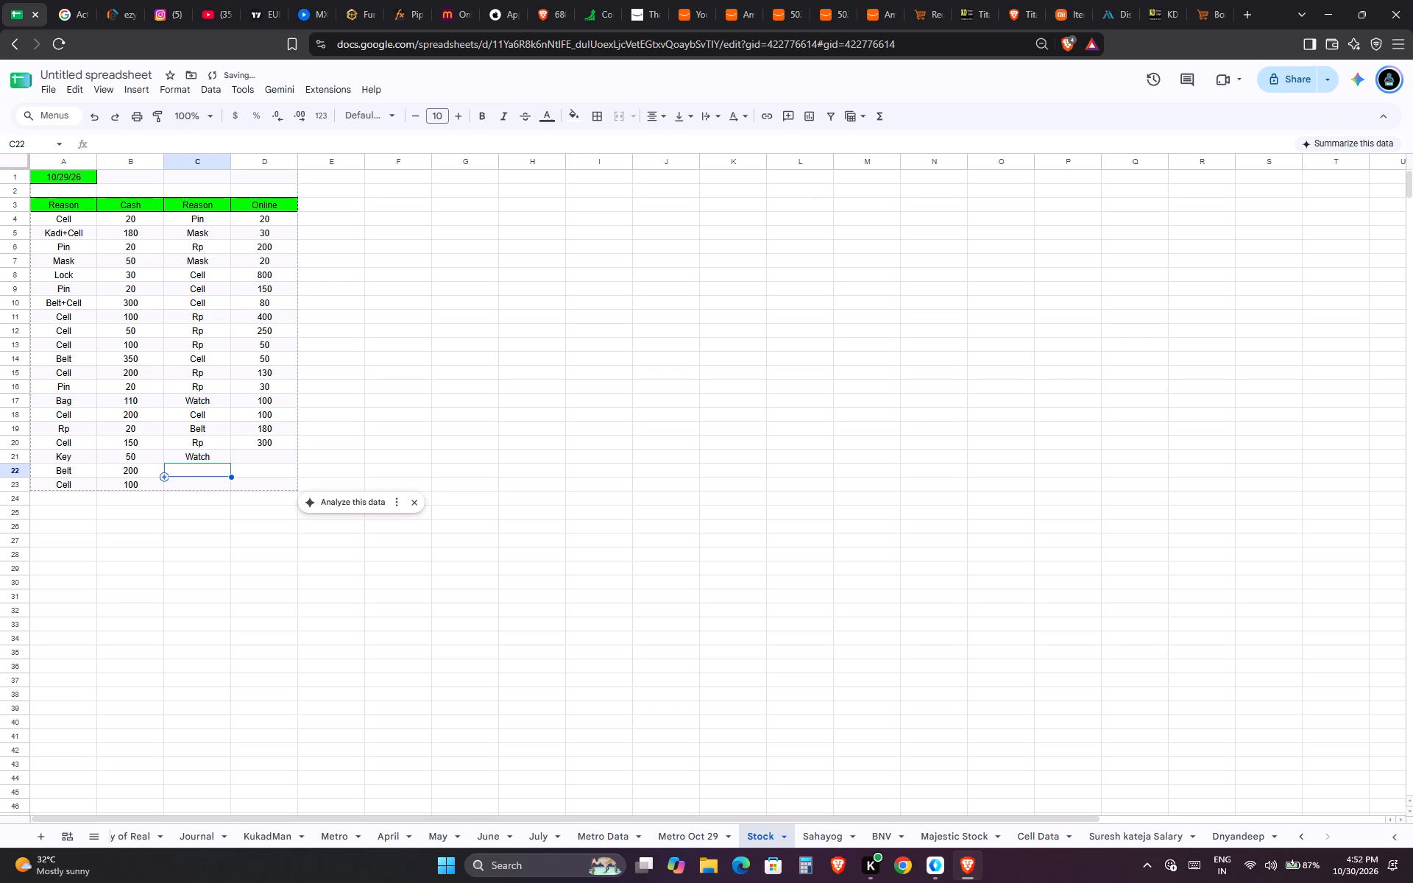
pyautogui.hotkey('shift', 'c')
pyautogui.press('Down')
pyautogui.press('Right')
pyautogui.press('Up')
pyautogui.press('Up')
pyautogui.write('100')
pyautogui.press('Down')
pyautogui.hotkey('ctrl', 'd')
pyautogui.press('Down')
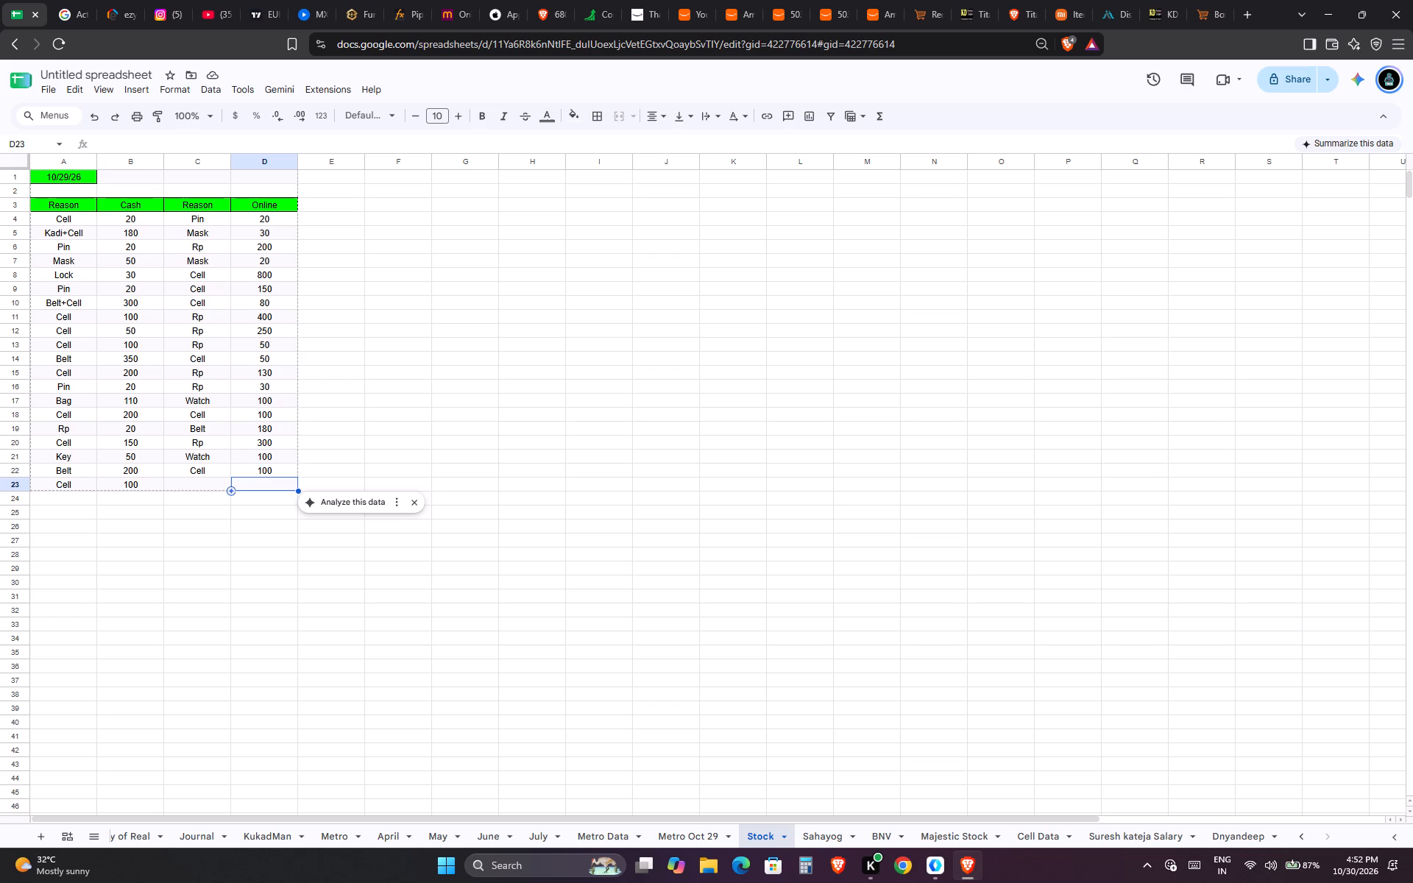
# Change the online entry in row 21 to reason Cell with amount 300.
pyautogui.press('Up')
pyautogui.press('Up')
pyautogui.press('Up')
pyautogui.press('Up')
pyautogui.press('Up')
pyautogui.press('Up')
pyautogui.press('Up')
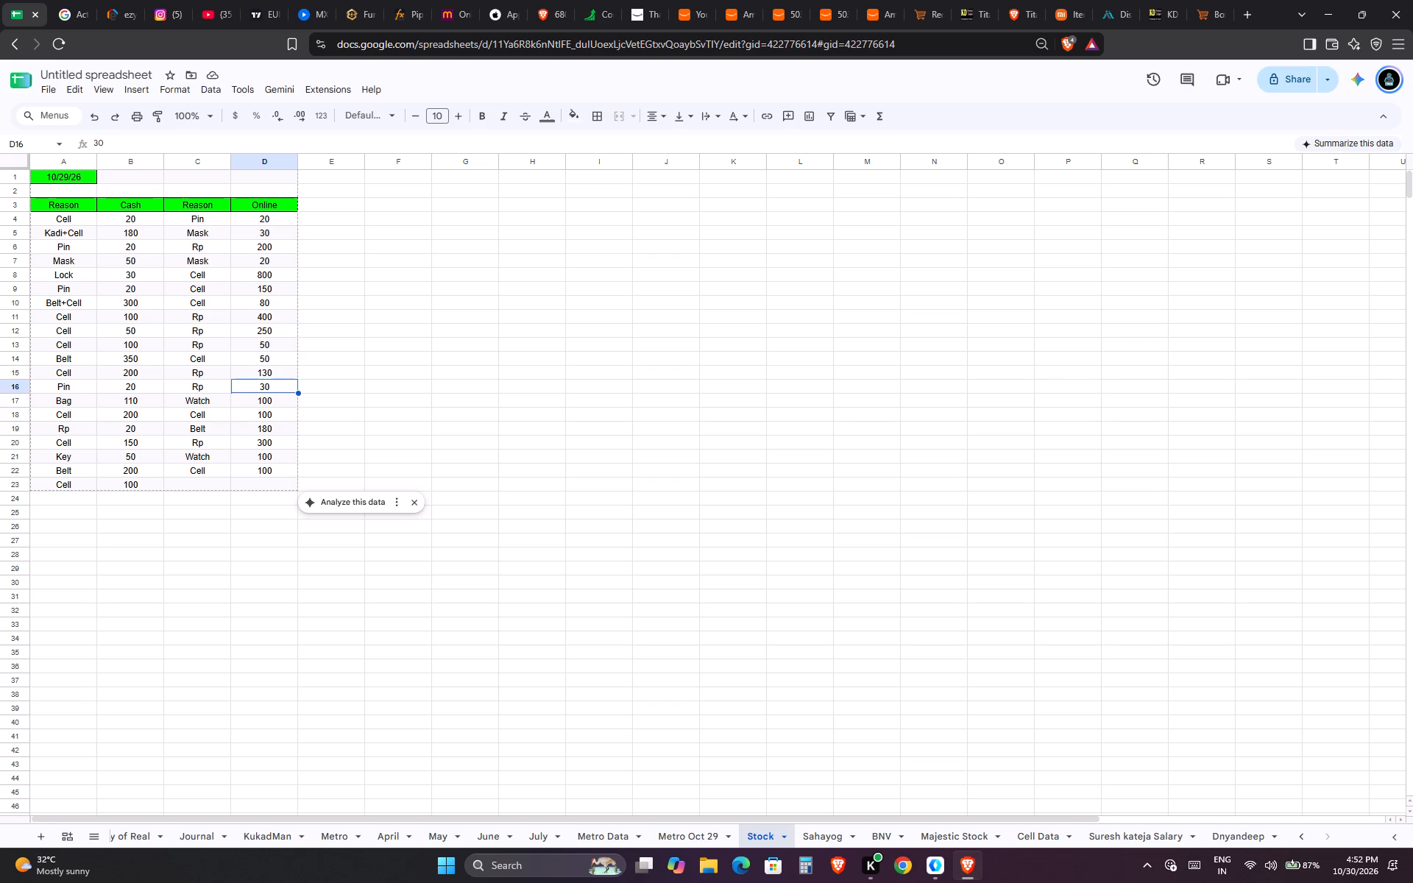
pyautogui.press('Down')
pyautogui.press('Down')
pyautogui.press('Down')
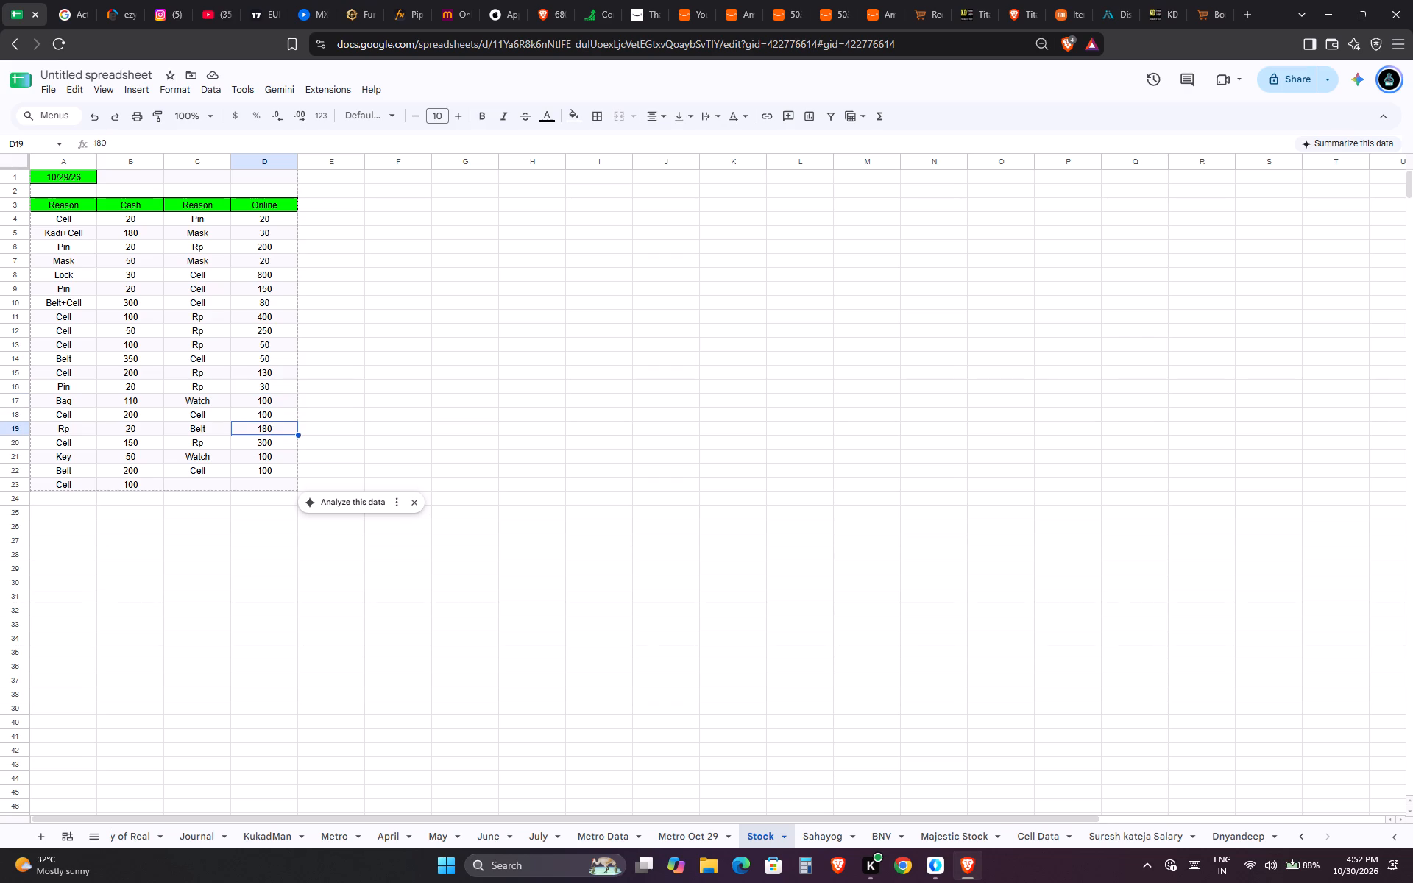
pyautogui.press('Down')
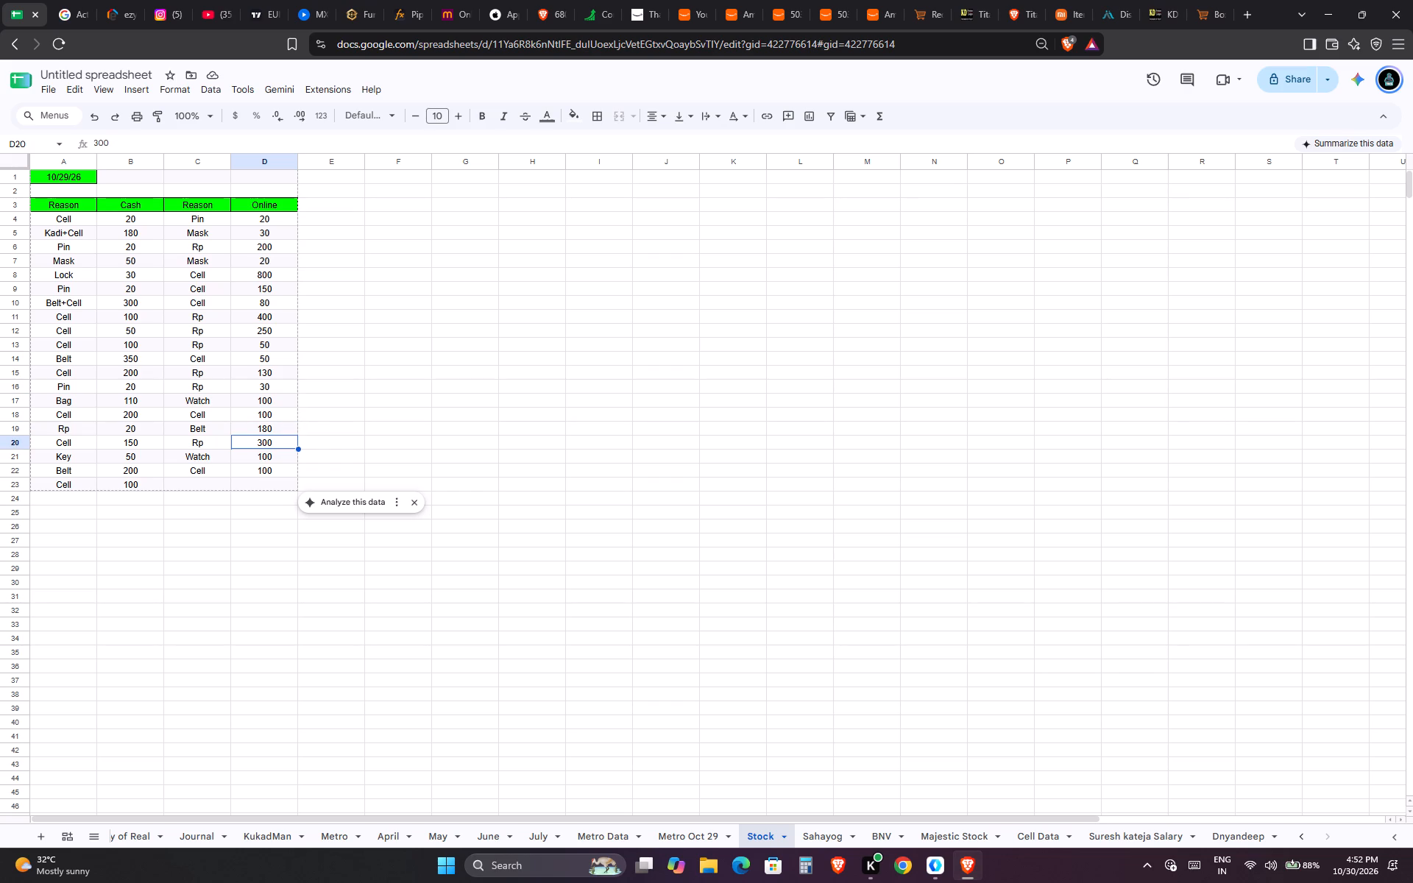
pyautogui.press('Down')
pyautogui.write('300')
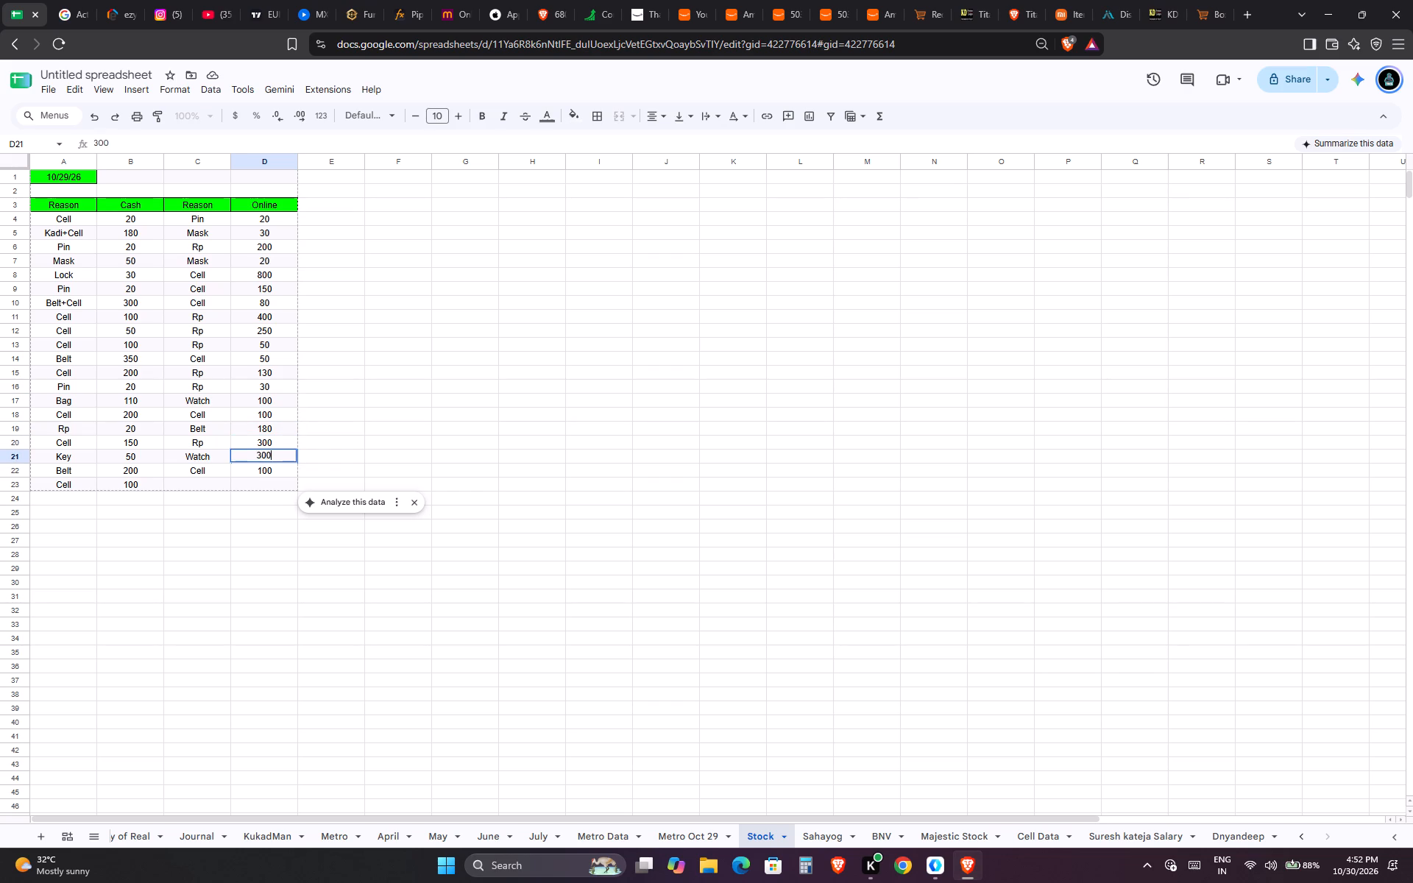
pyautogui.press('Left')
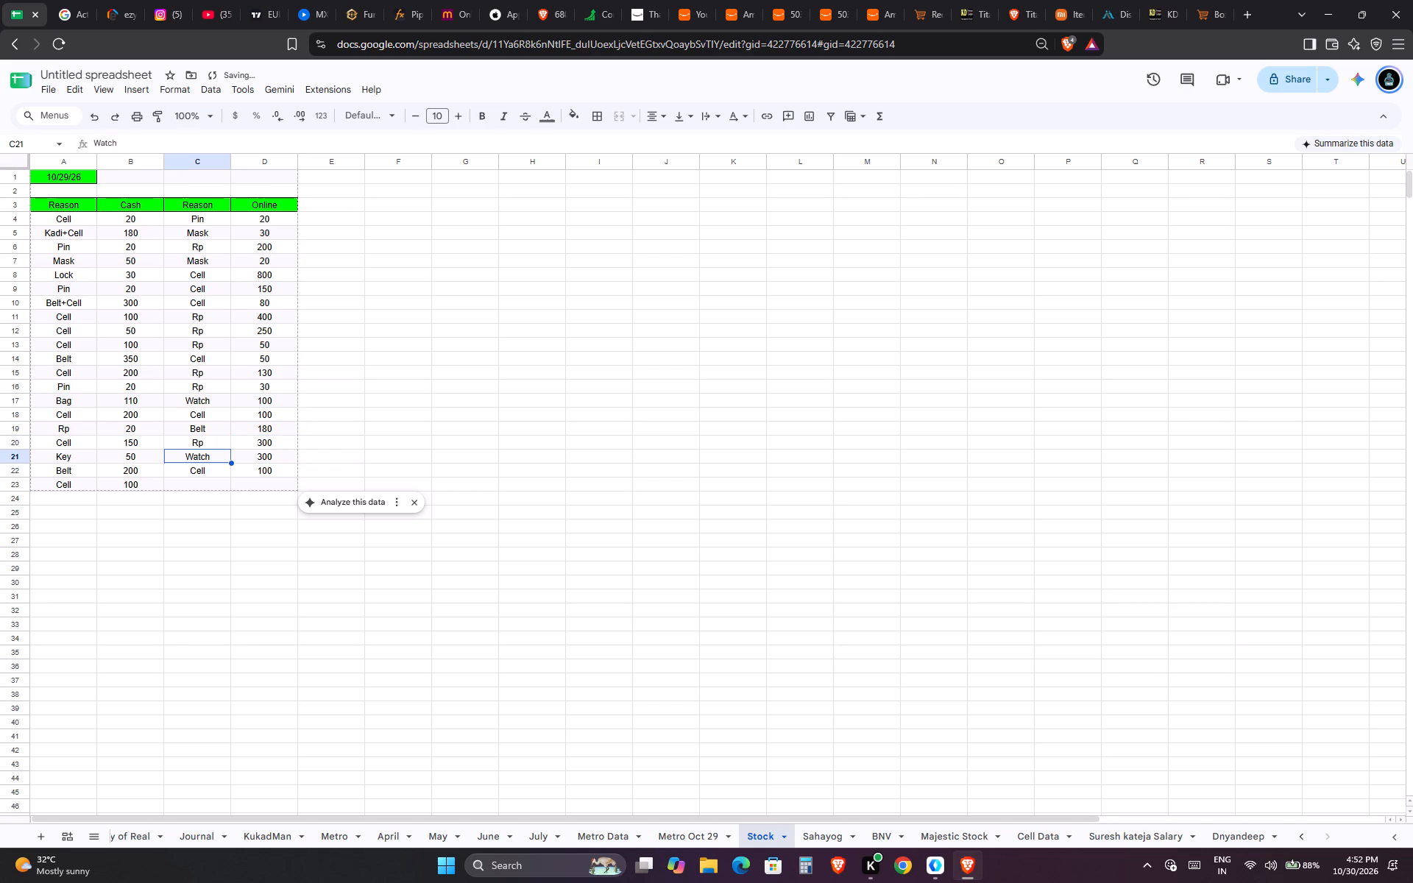
pyautogui.hotkey('shift', 'c')
pyautogui.press('Down')
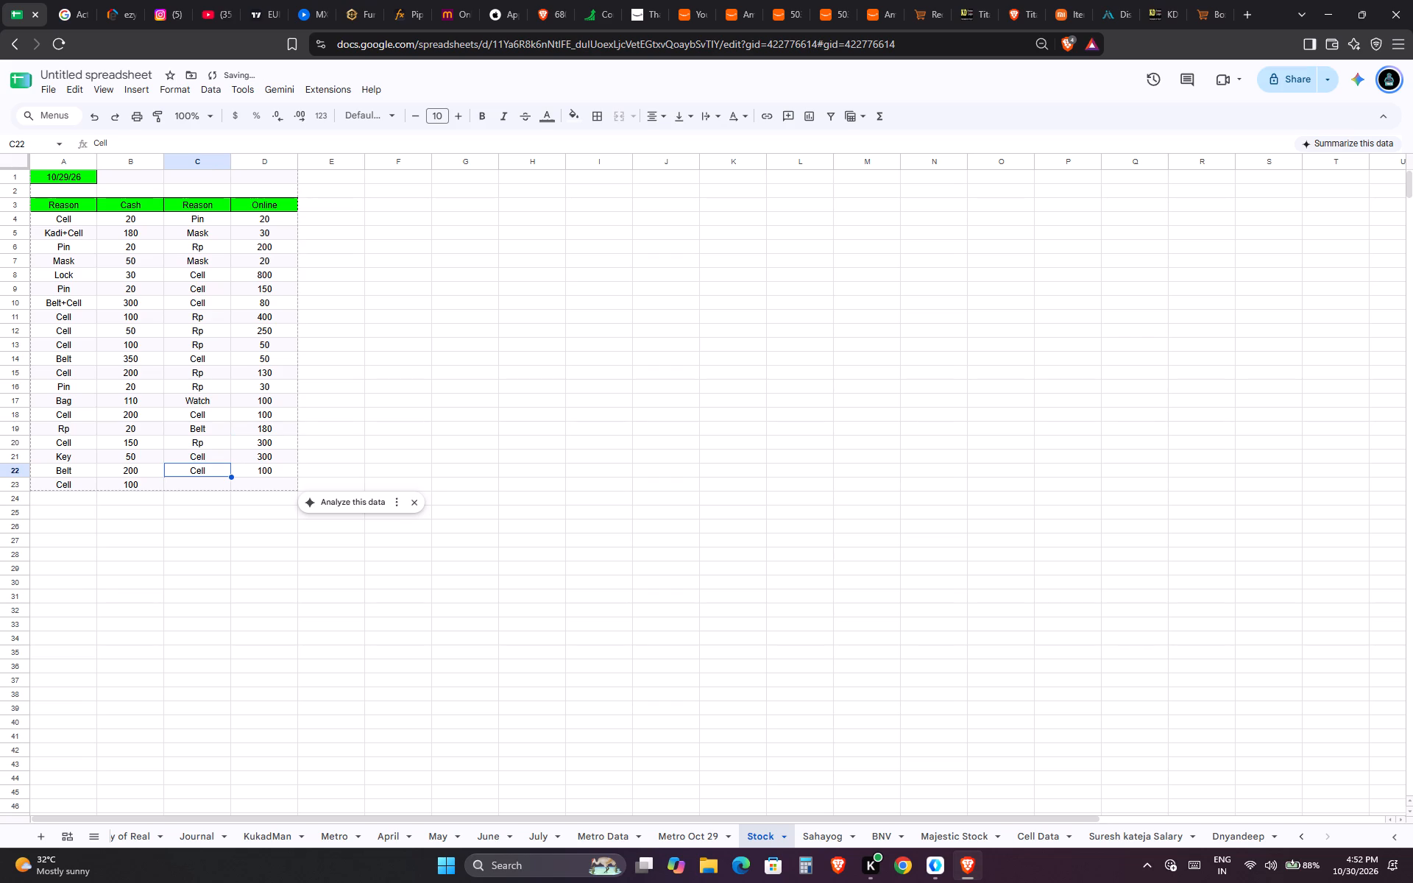
# Replace the online entry in row 22 with Mask 30 and add Mask 40 in row 23.
pyautogui.hotkey('shift', 'm')
pyautogui.press('Tab')
pyautogui.write('30')
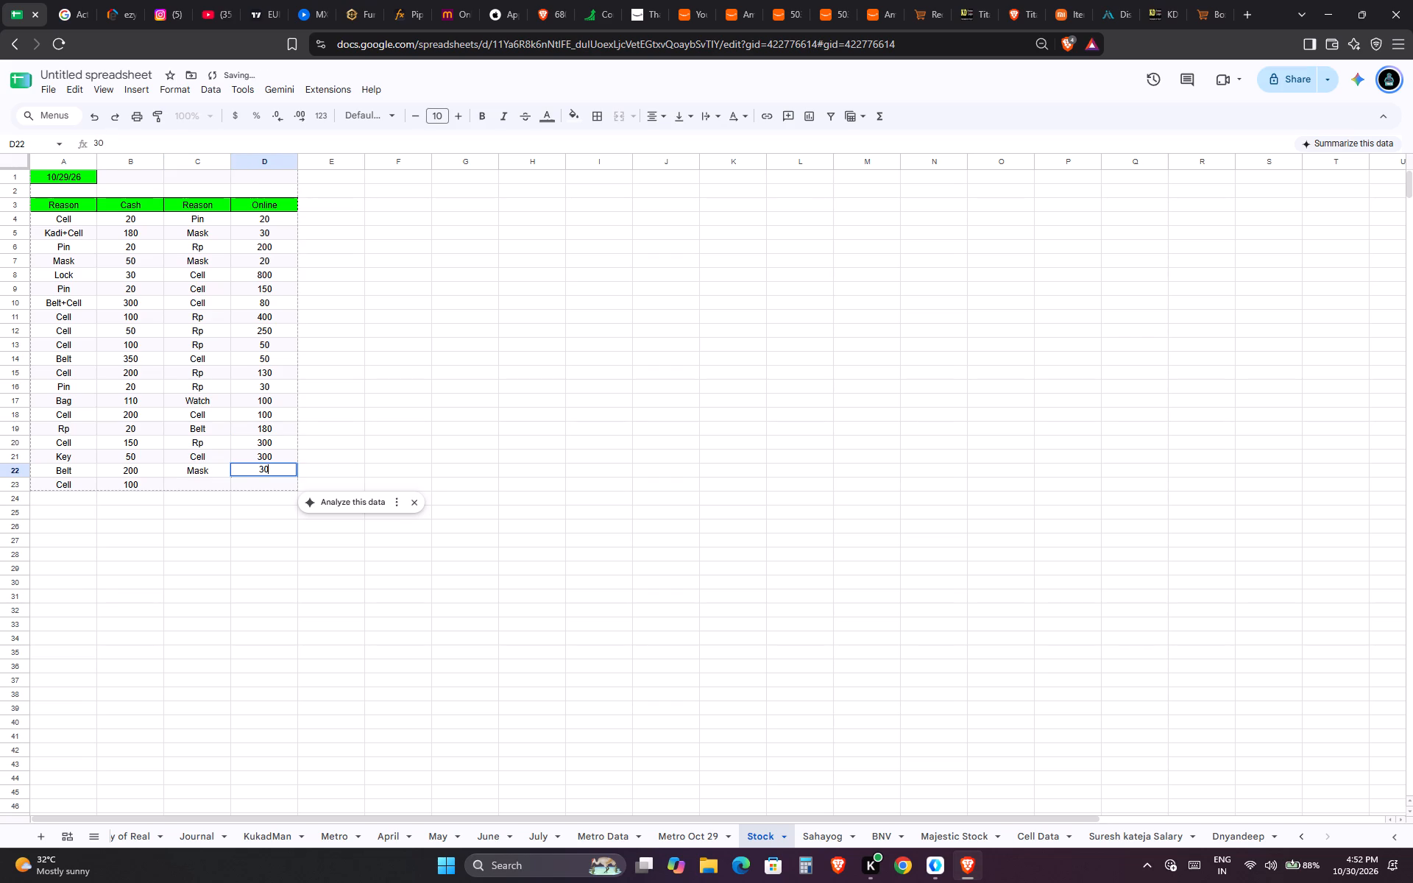
pyautogui.press('Down')
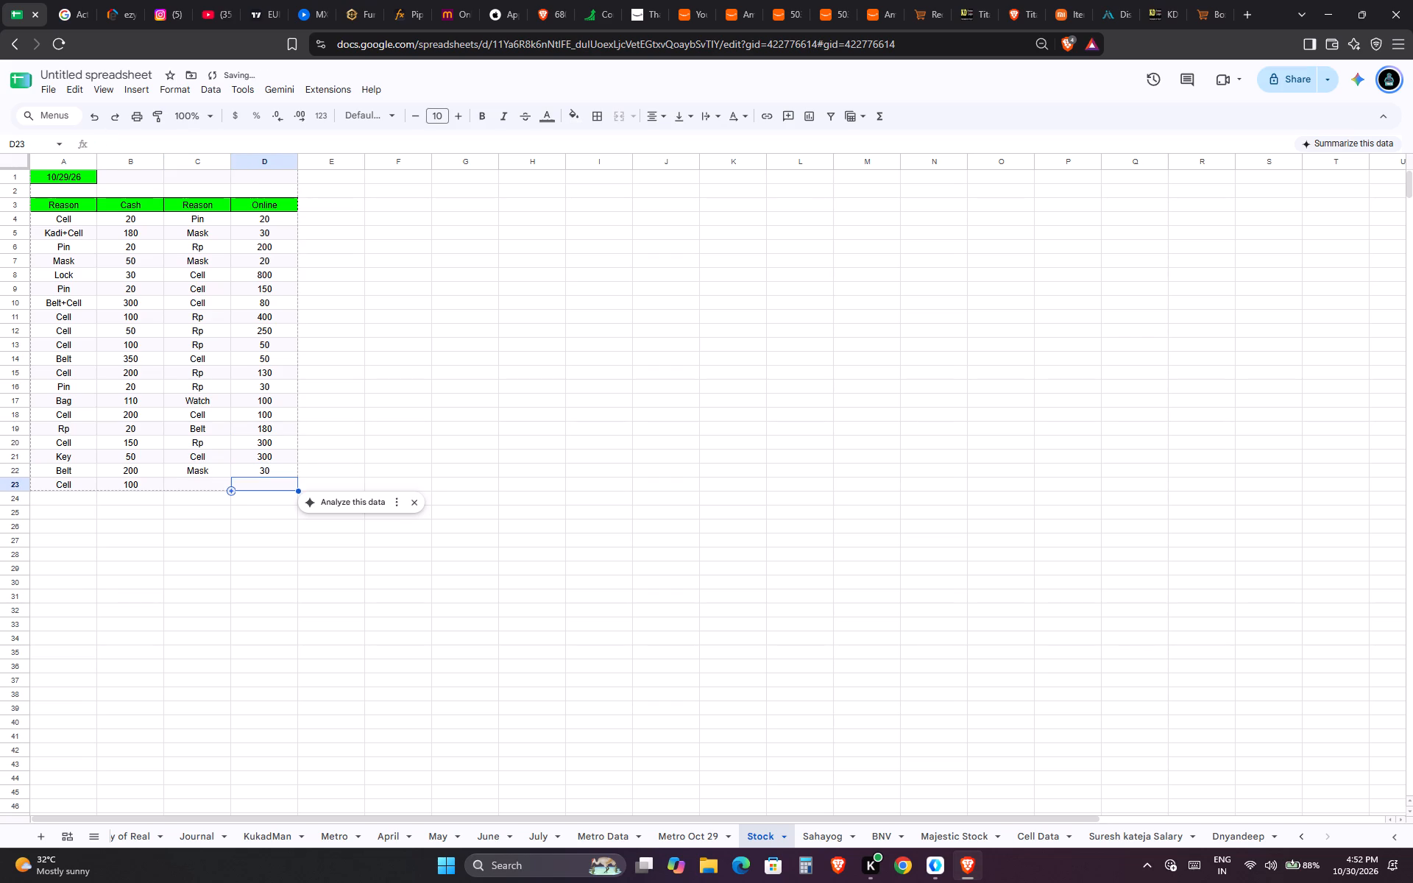
pyautogui.write('40')
pyautogui.press('Left')
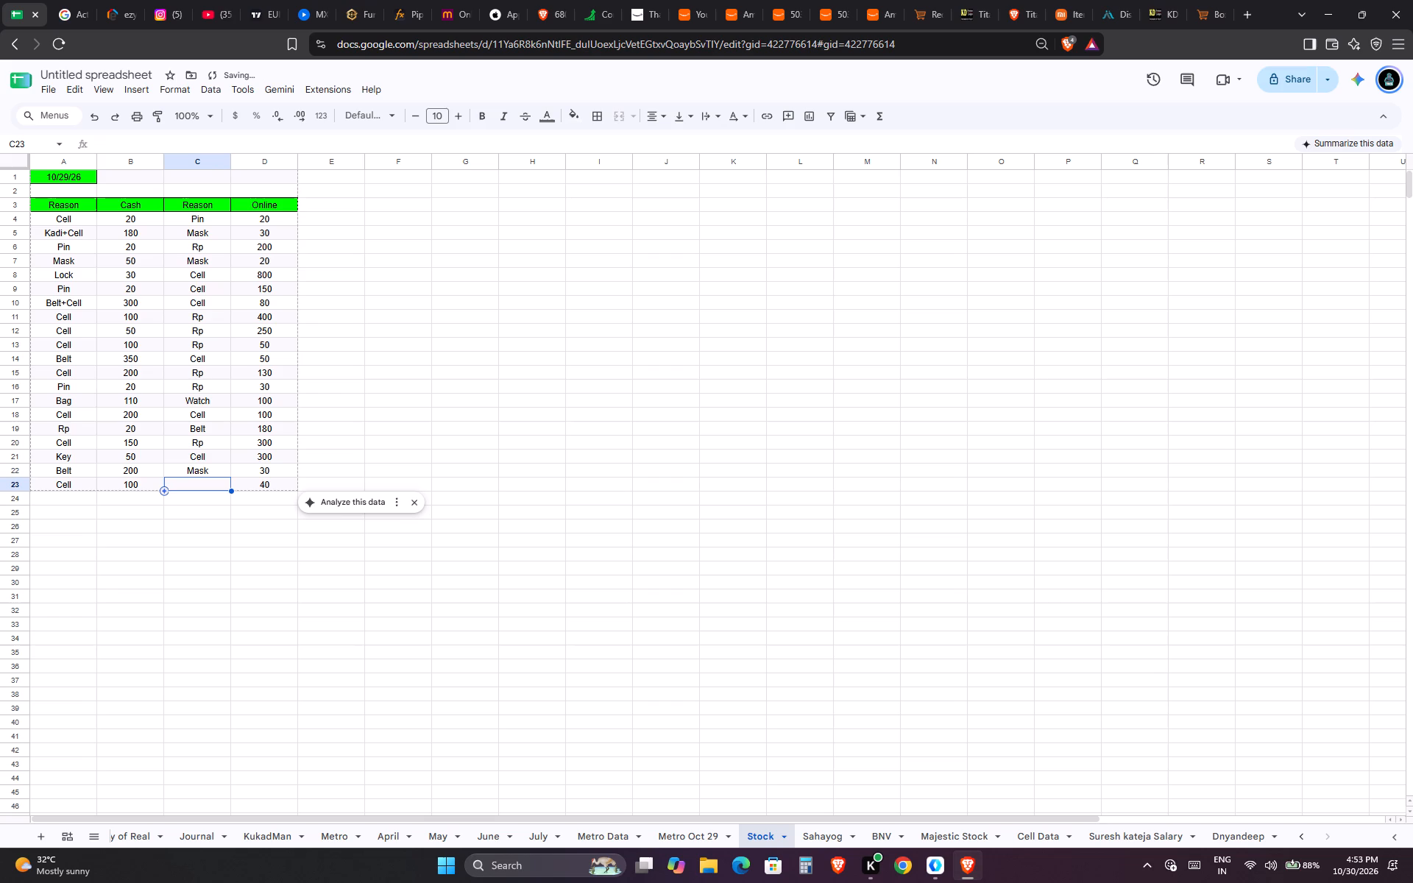
pyautogui.hotkey('ctrl', 'd')
pyautogui.press('Down')
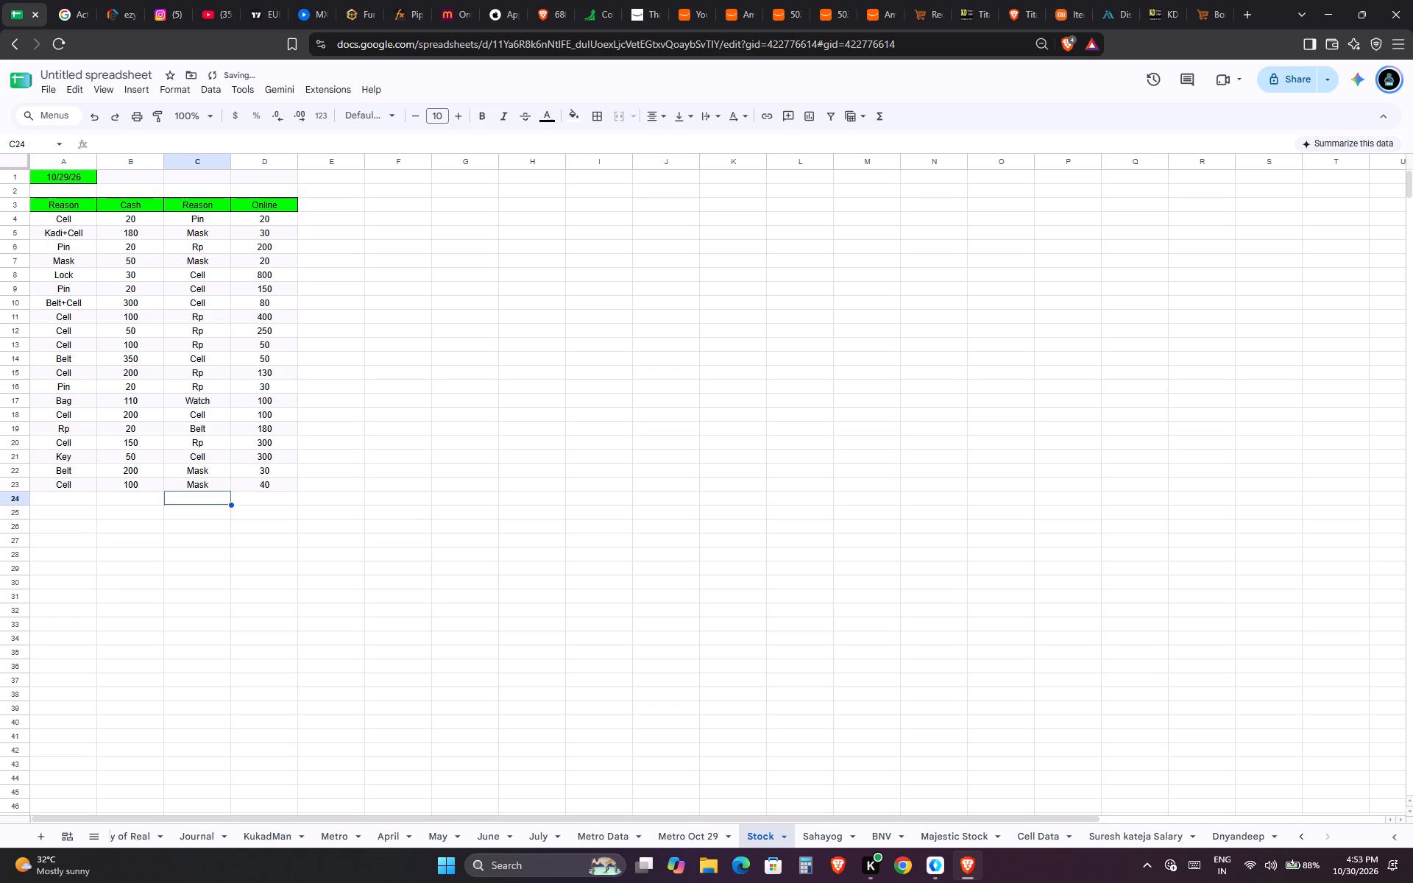
# Add online entries Cell 60 in row 24 and Rp 100 in row 25.
pyautogui.press('Right')
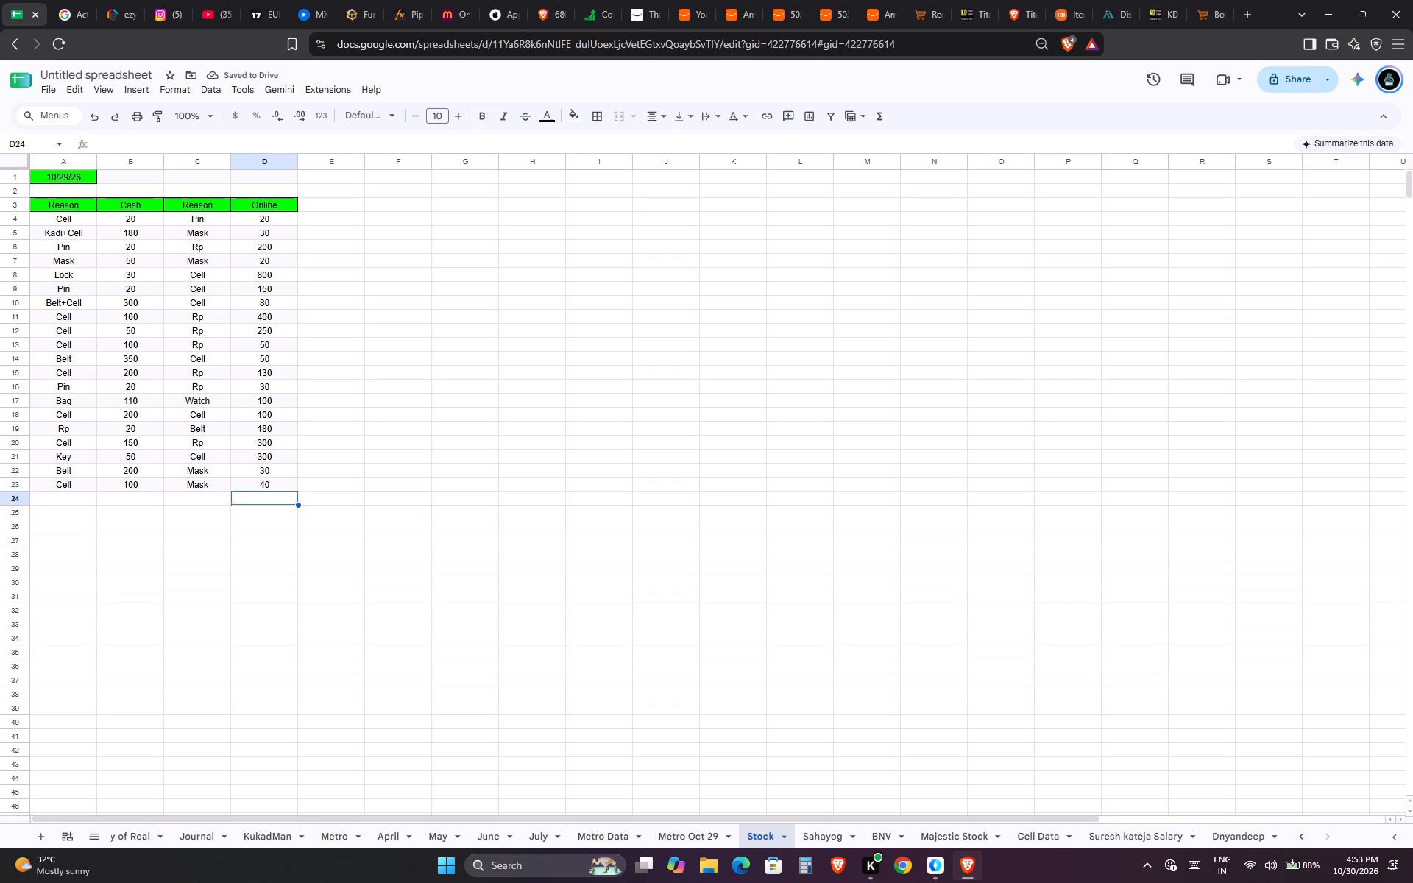
pyautogui.press('Left')
pyautogui.hotkey('shift', 'c')
pyautogui.press('Tab')
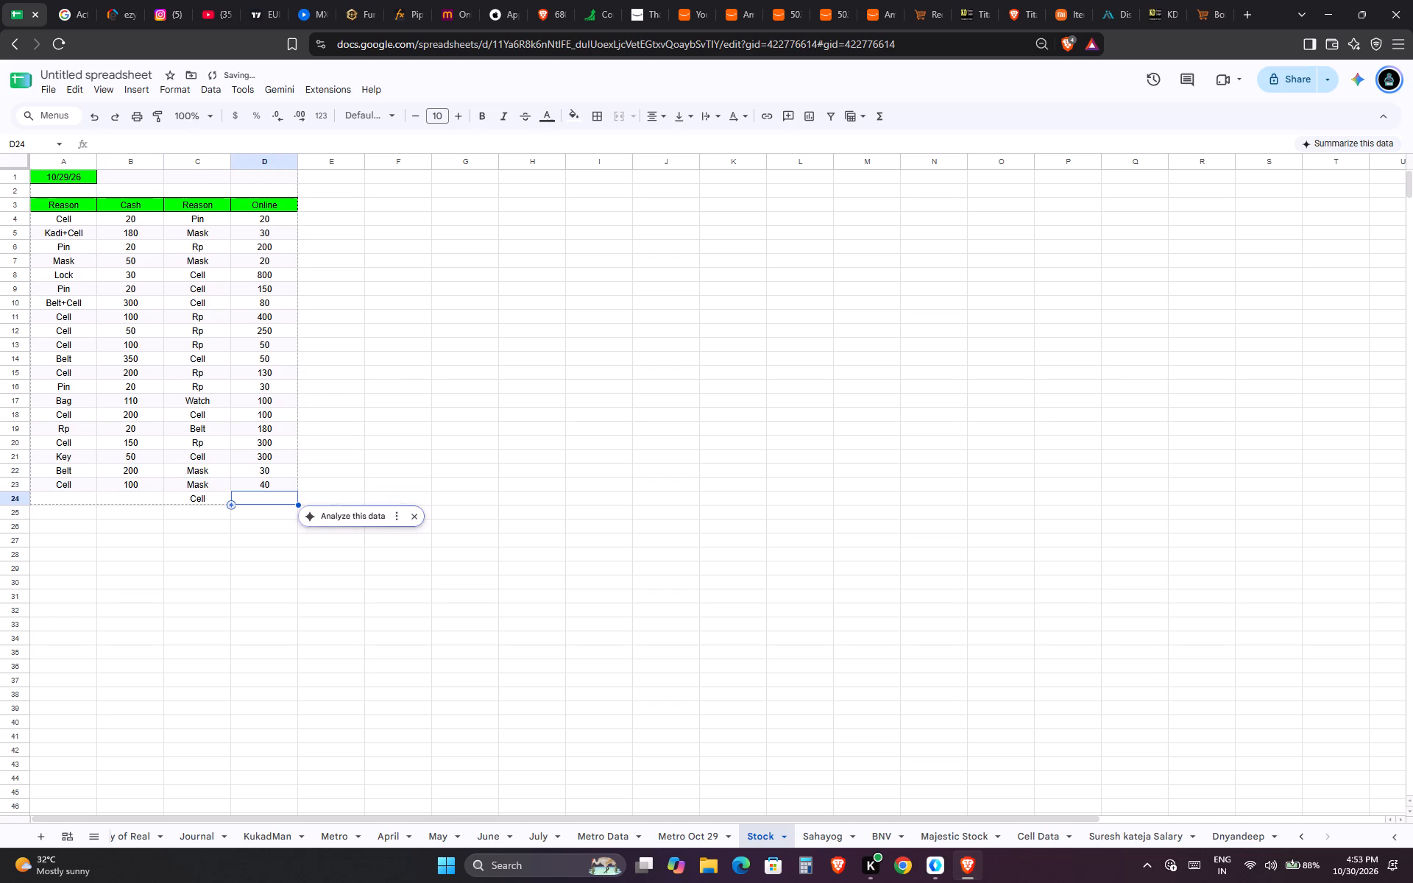
pyautogui.write('60')
pyautogui.press('Right')
pyautogui.press('Down')
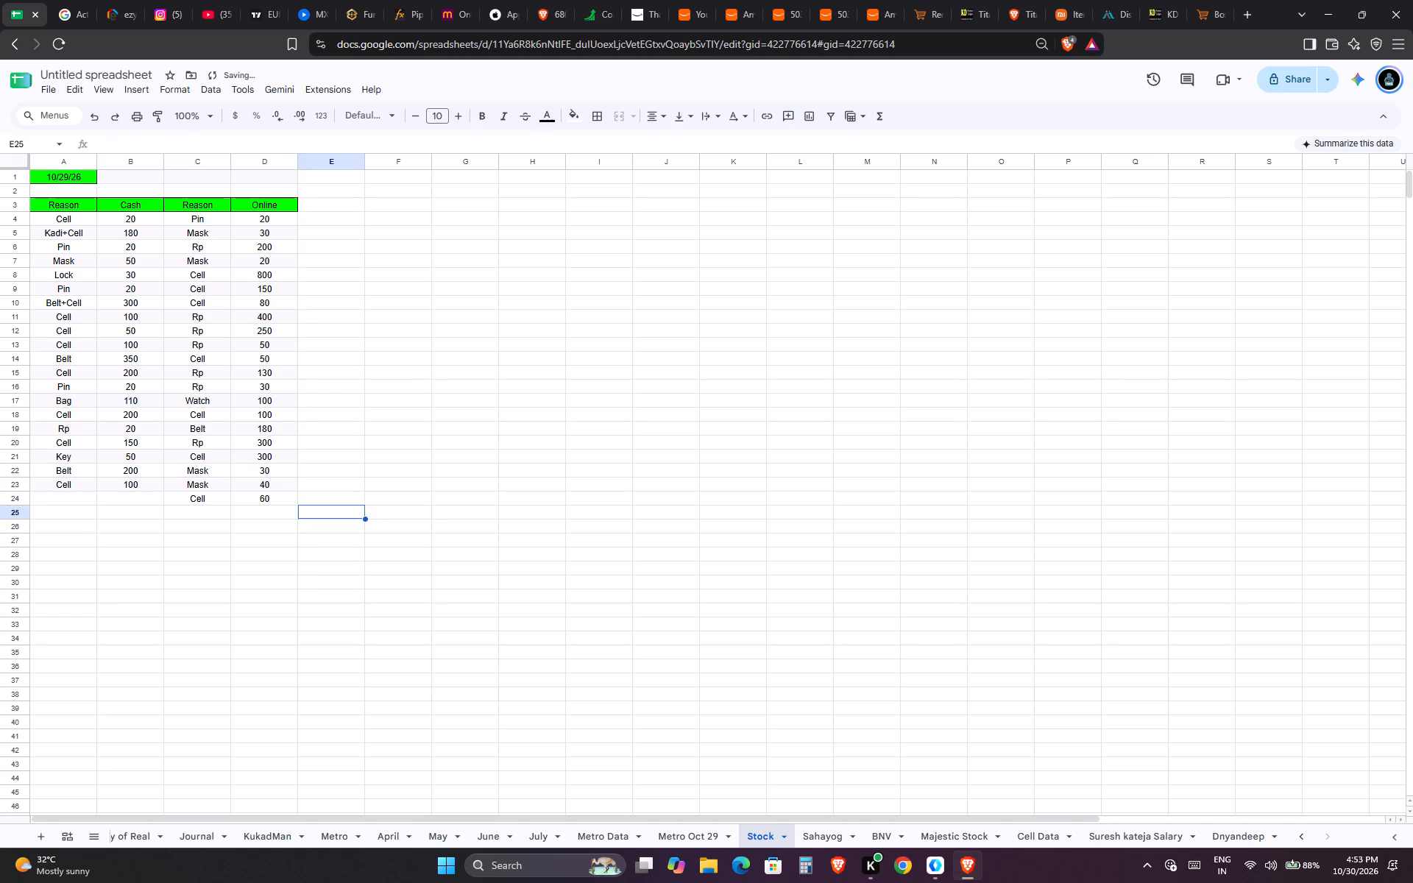
pyautogui.press('Left')
pyautogui.write('100')
pyautogui.press('Left')
pyautogui.write('Rp')
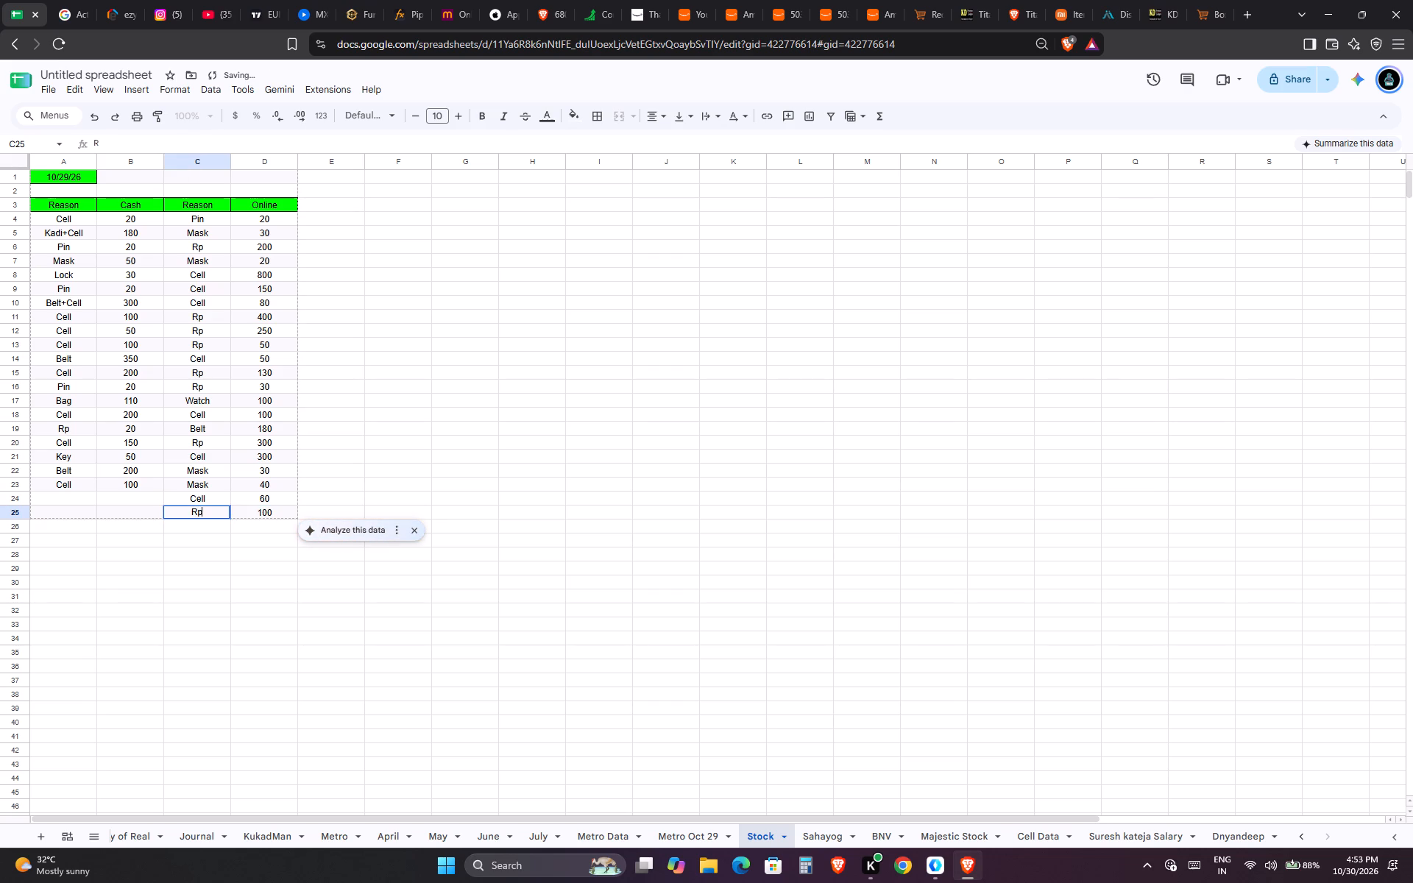
pyautogui.press('Tab')
pyautogui.press('Down')
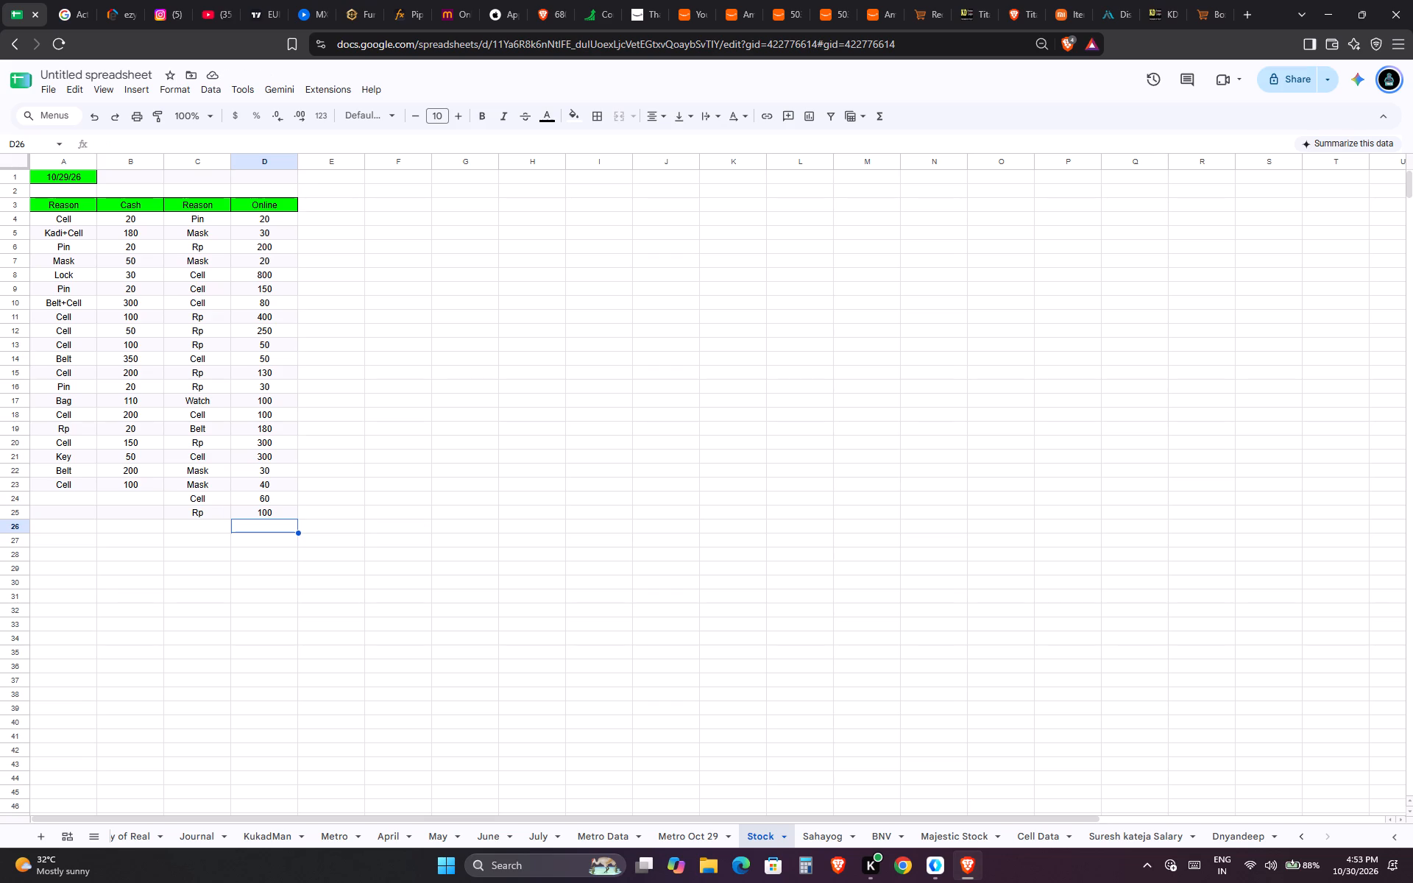
# Add a cash entry in row 24 with reason Mask and amount 40.
pyautogui.hotkey('ctrl', 'Left')
pyautogui.press('Up')
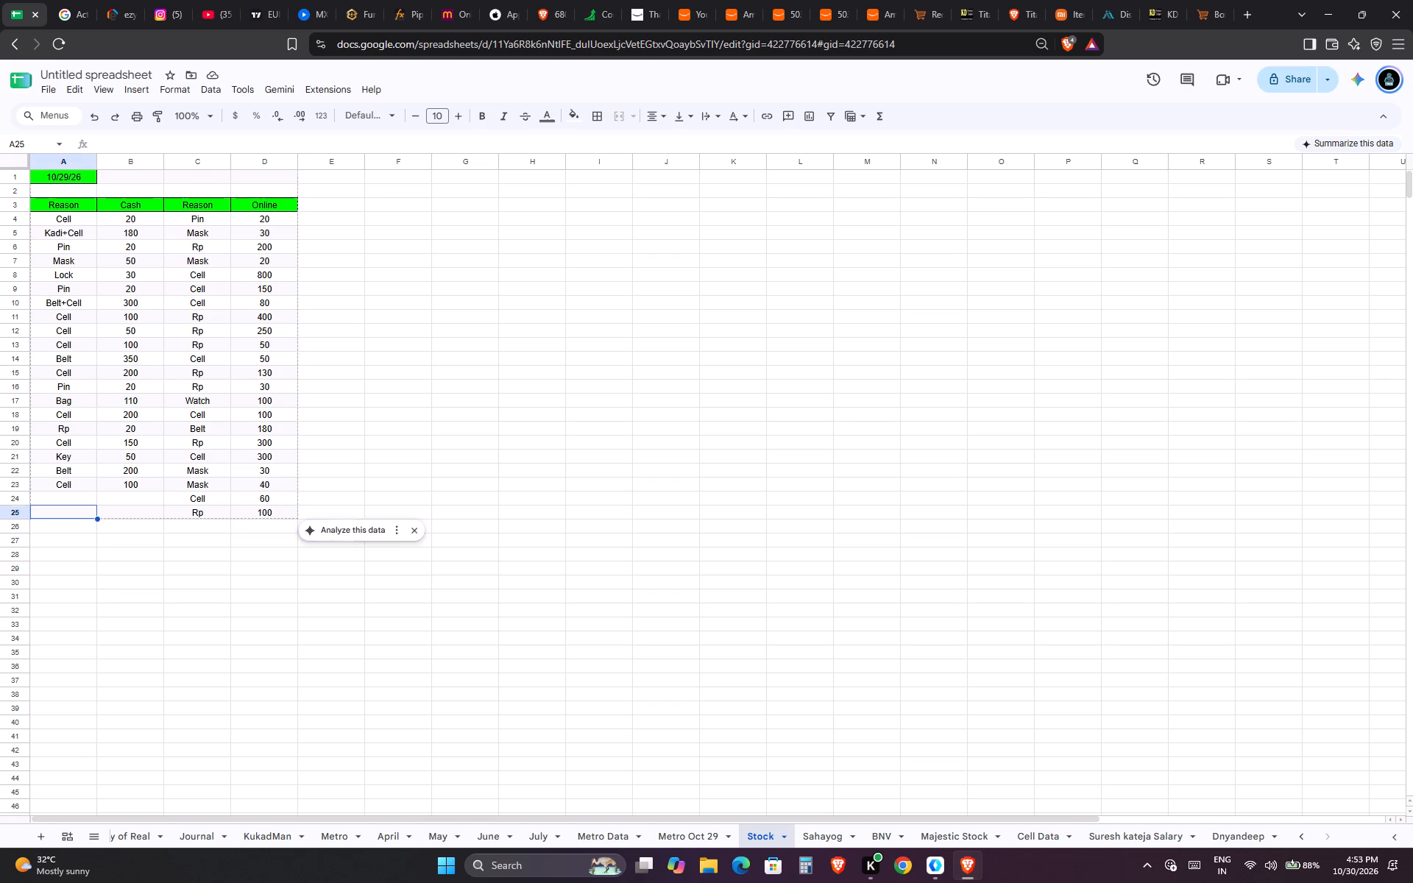
pyautogui.press('Up')
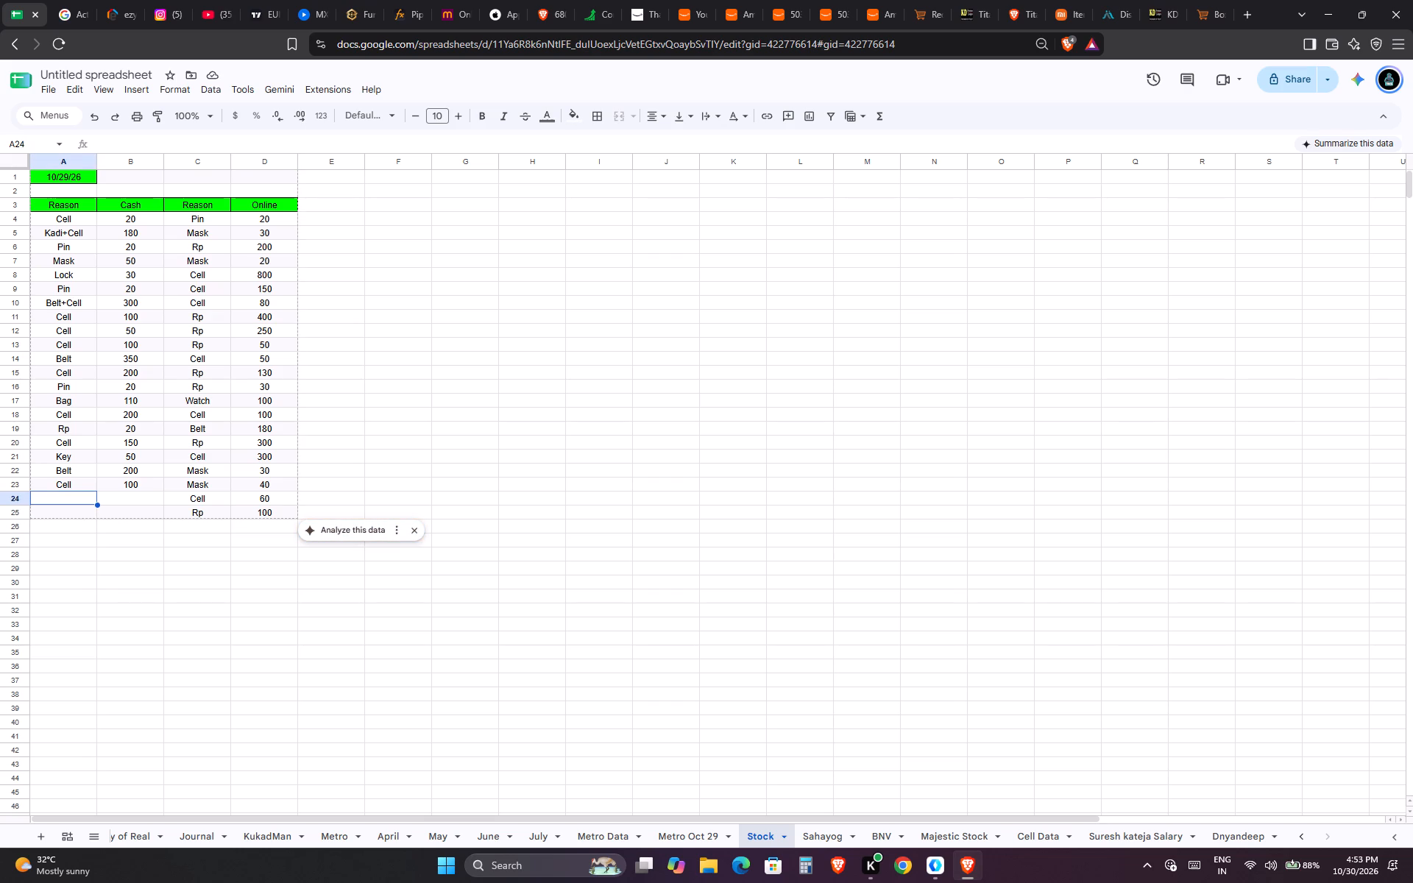
pyautogui.hotkey('shift', 'n')
pyautogui.press('BackSpace')
pyautogui.write('Mas')
pyautogui.press('Tab')
pyautogui.write('40')
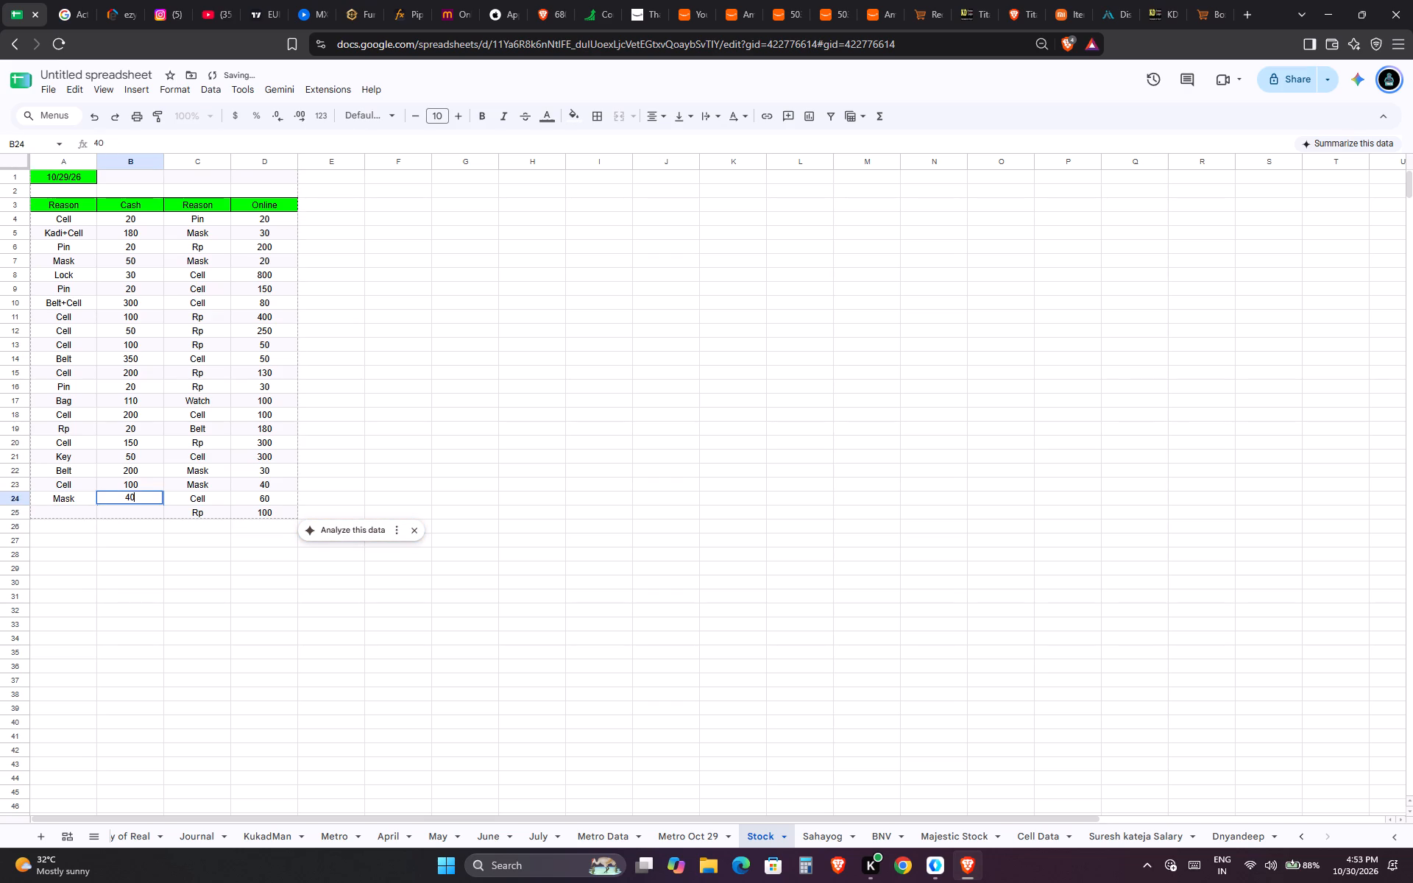
pyautogui.press('Down')
# Add a cash entry in row 25 by copying the reason Belt+Cell from row 10 and entering amount 600.
pyautogui.press('Left')
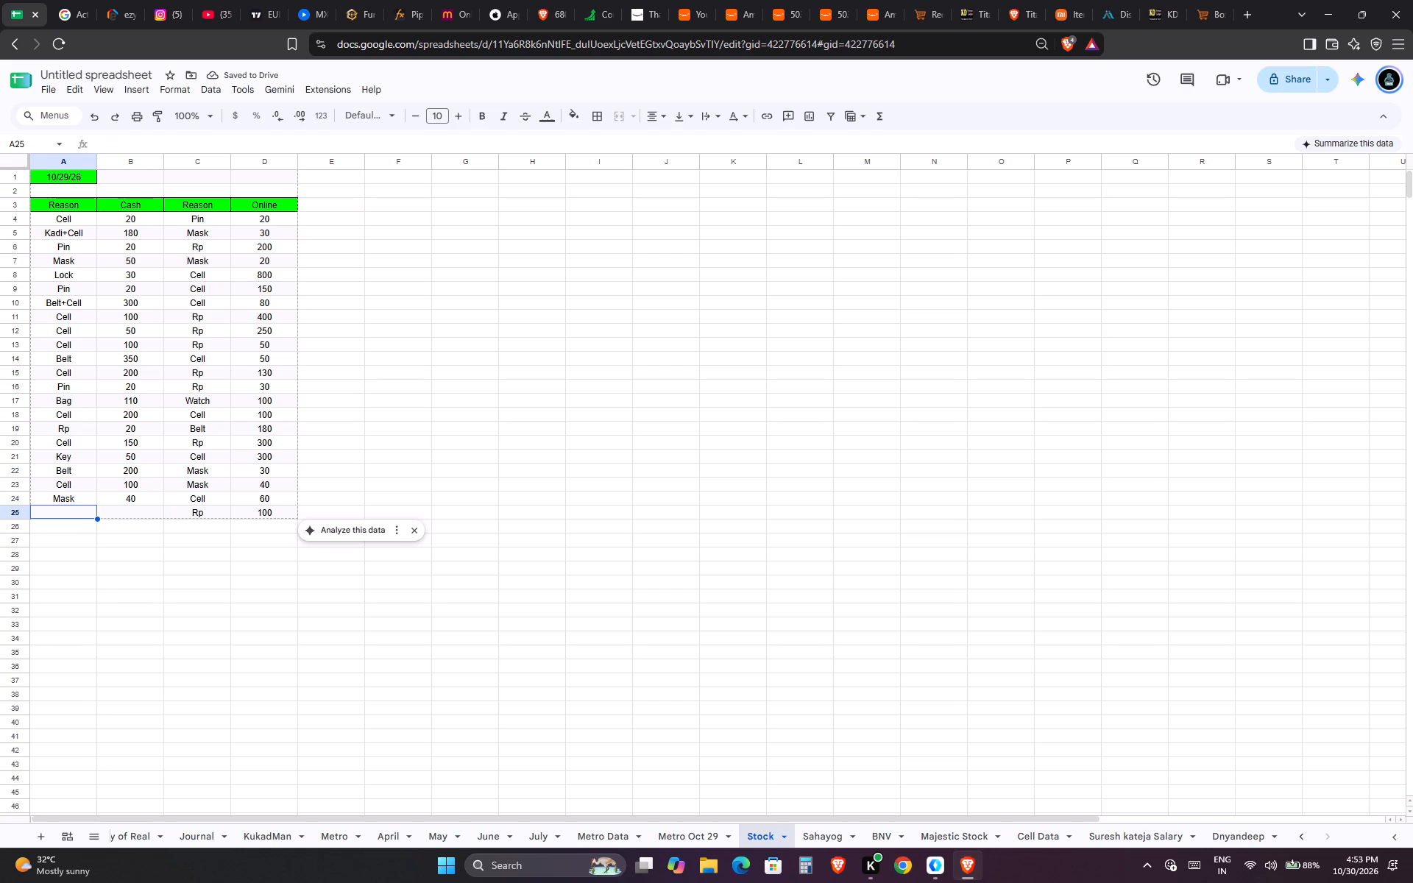
pyautogui.hotkey('ctrl', 'Up')
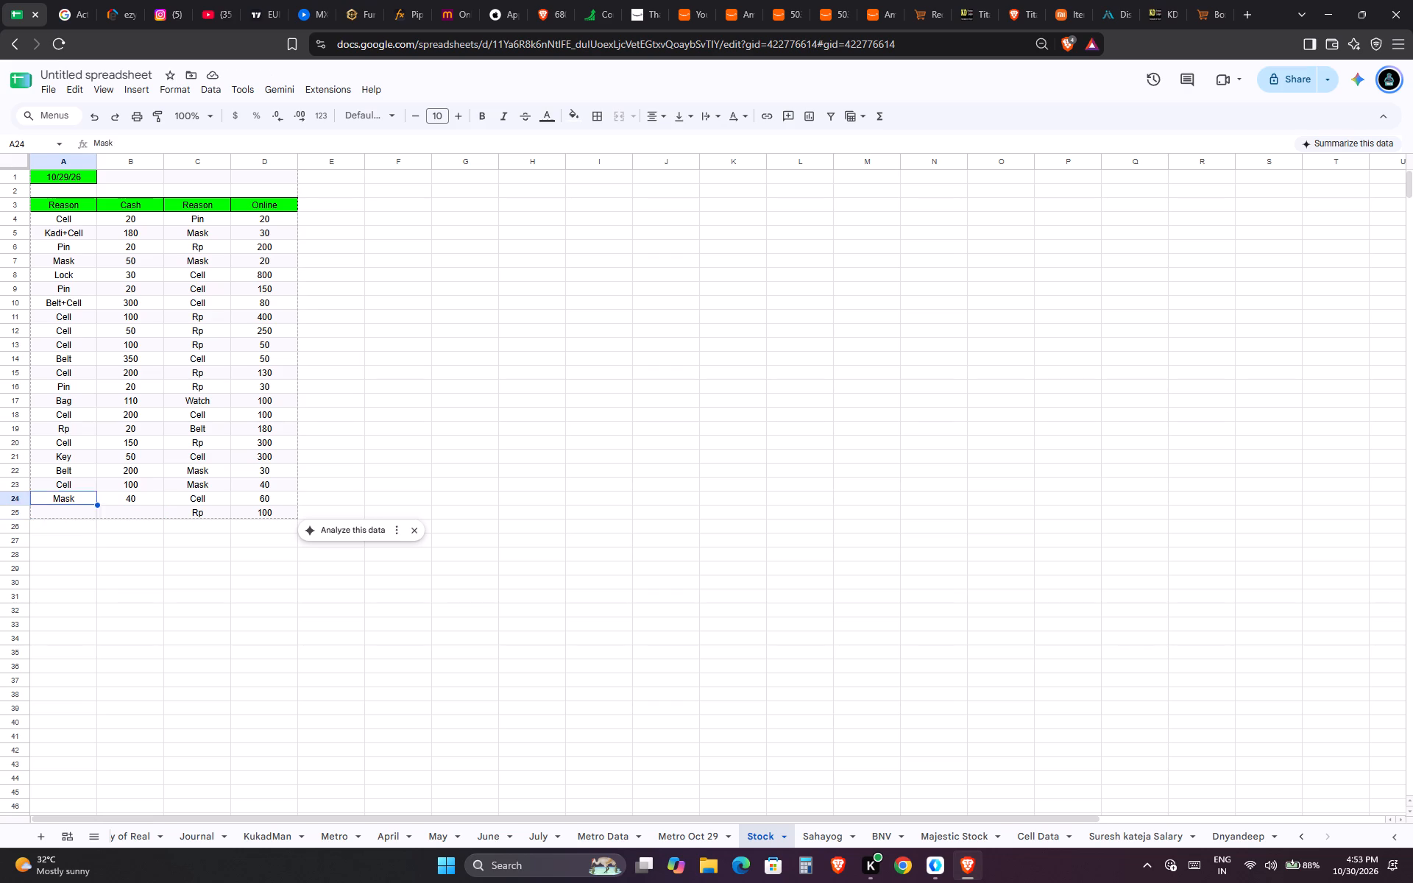
pyautogui.press('Down')
pyautogui.press('Down')
pyautogui.press('Up')
pyautogui.press('Up')
pyautogui.press('Up')
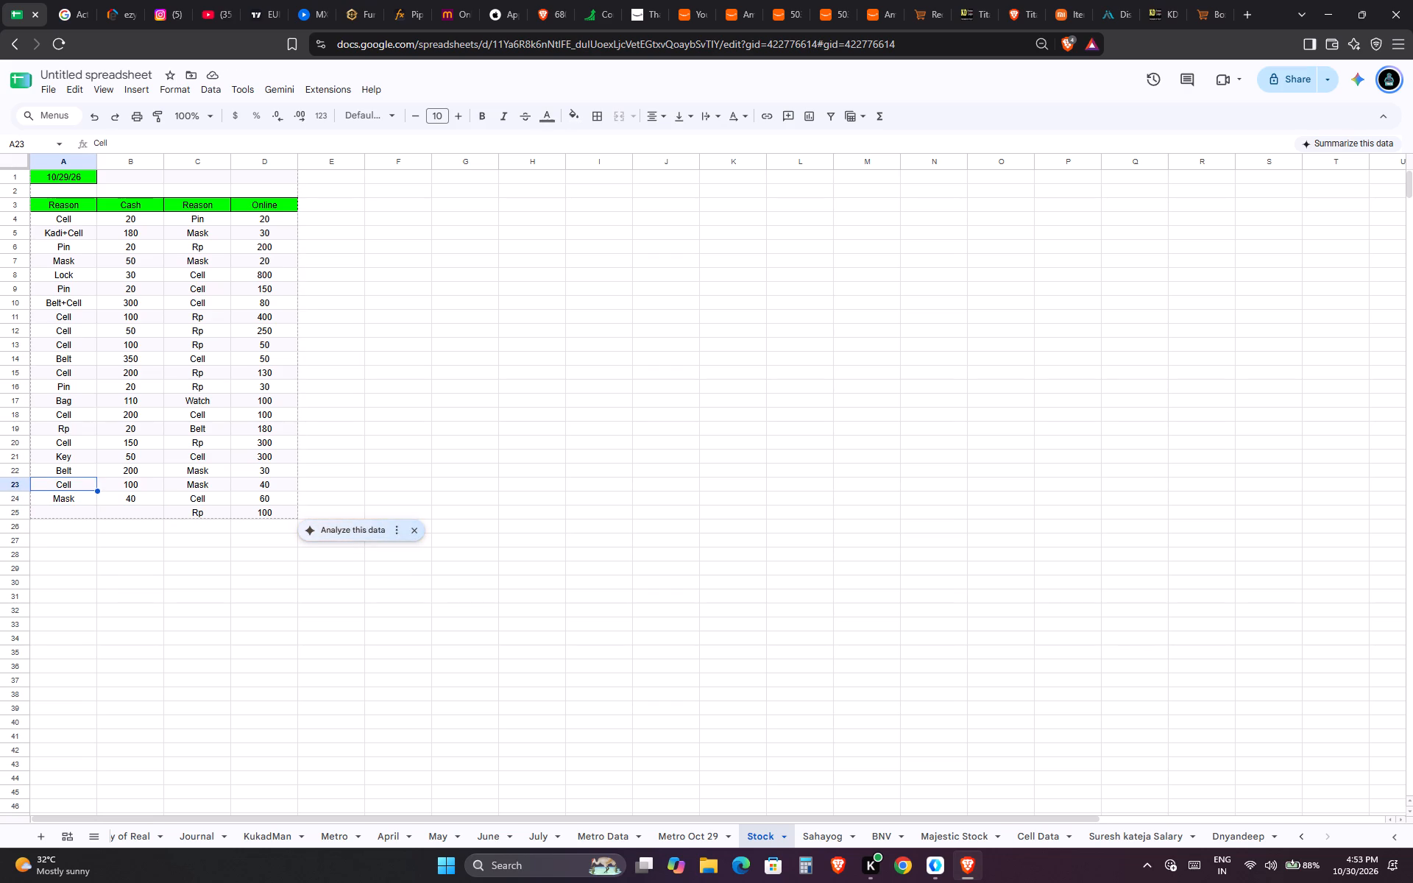
pyautogui.press('Up')
pyautogui.press('Up')
pyautogui.press('Up')
pyautogui.press('Up')
pyautogui.press('Up')
pyautogui.press('Up')
pyautogui.press('Up')
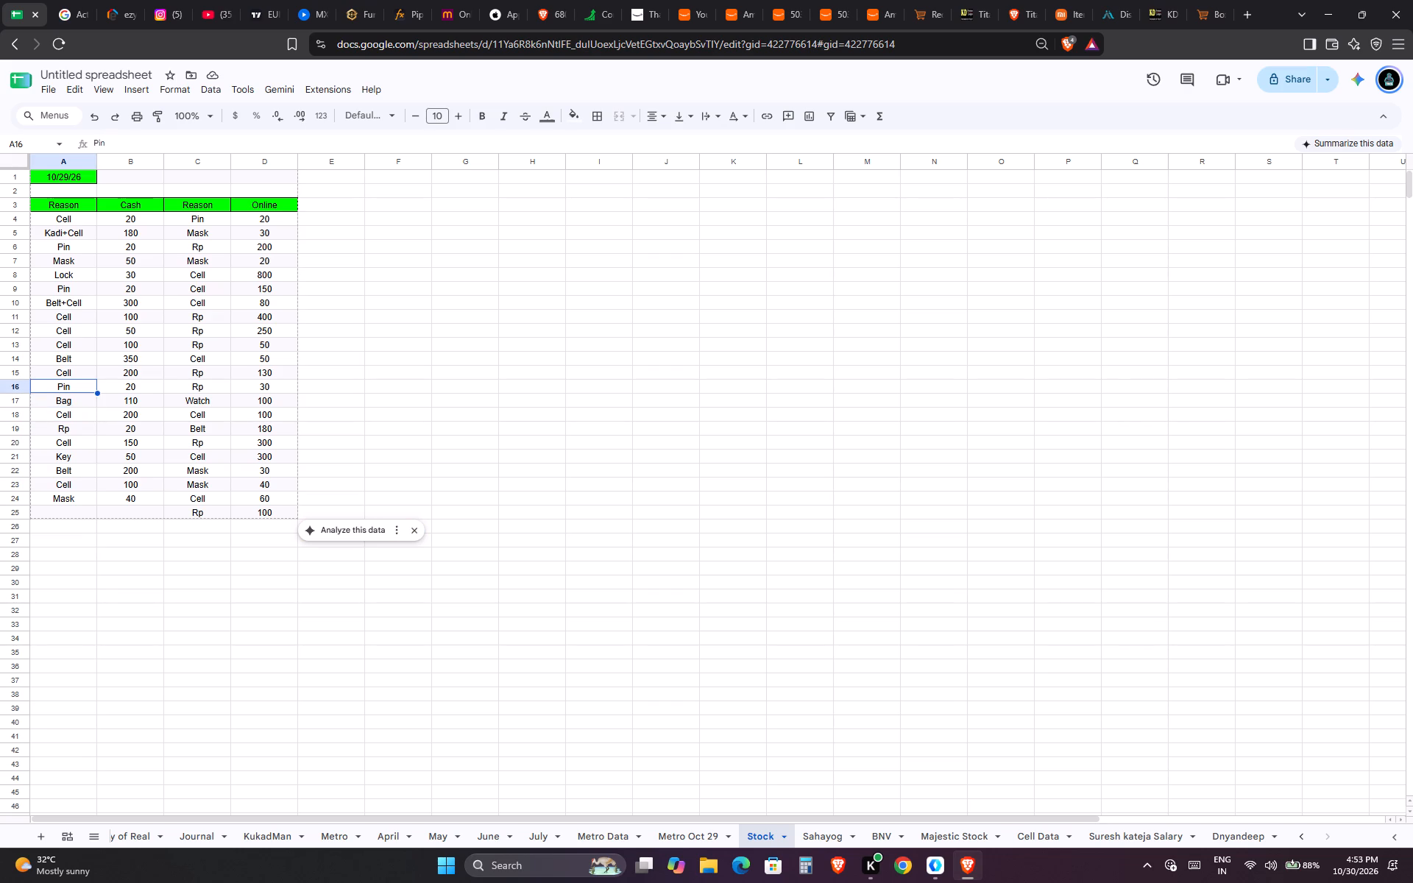
pyautogui.press('Up')
pyautogui.press('Up')
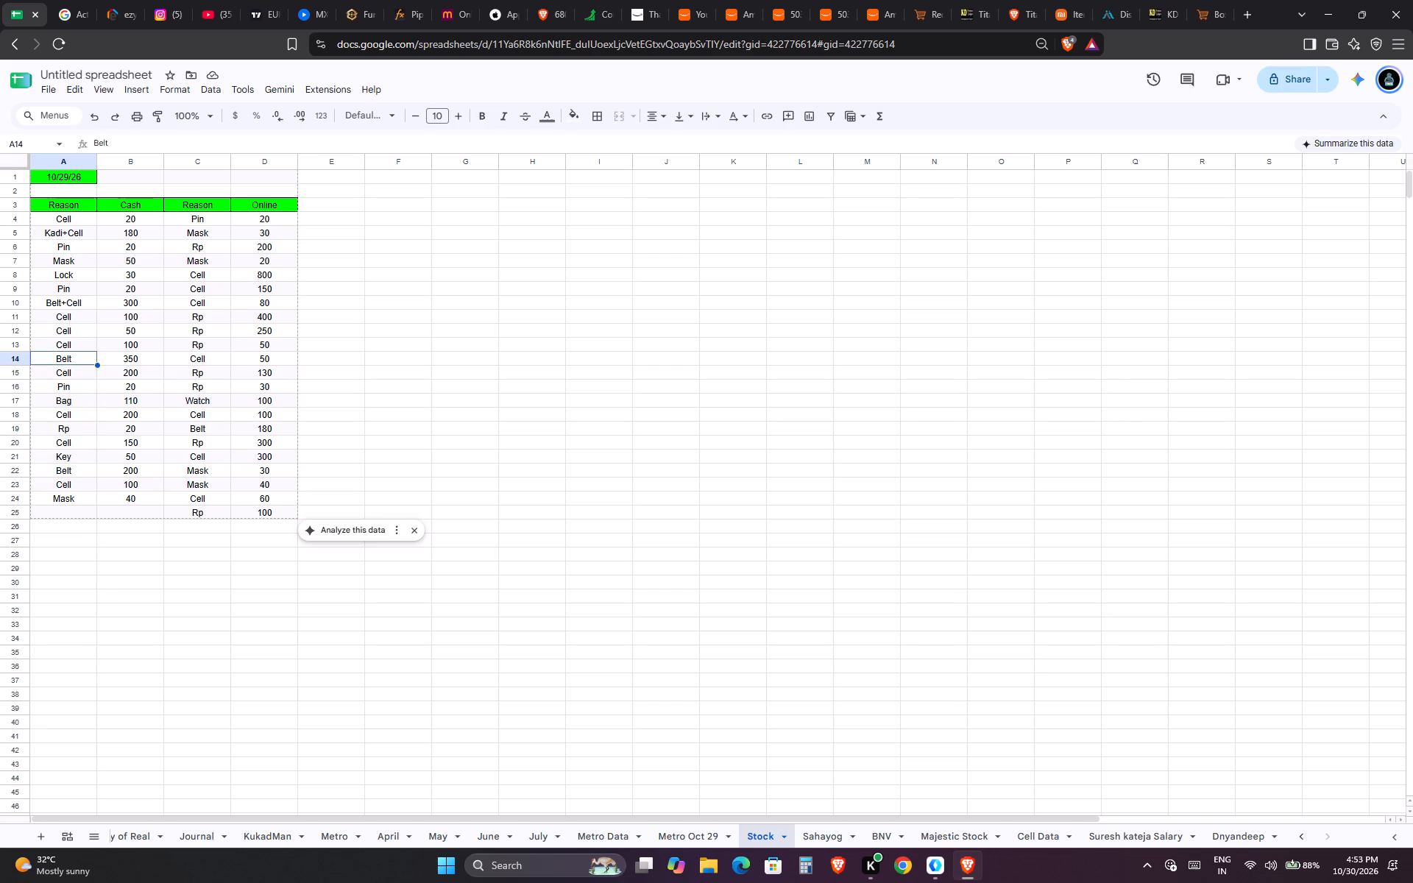
pyautogui.press('Up')
pyautogui.press('Up')
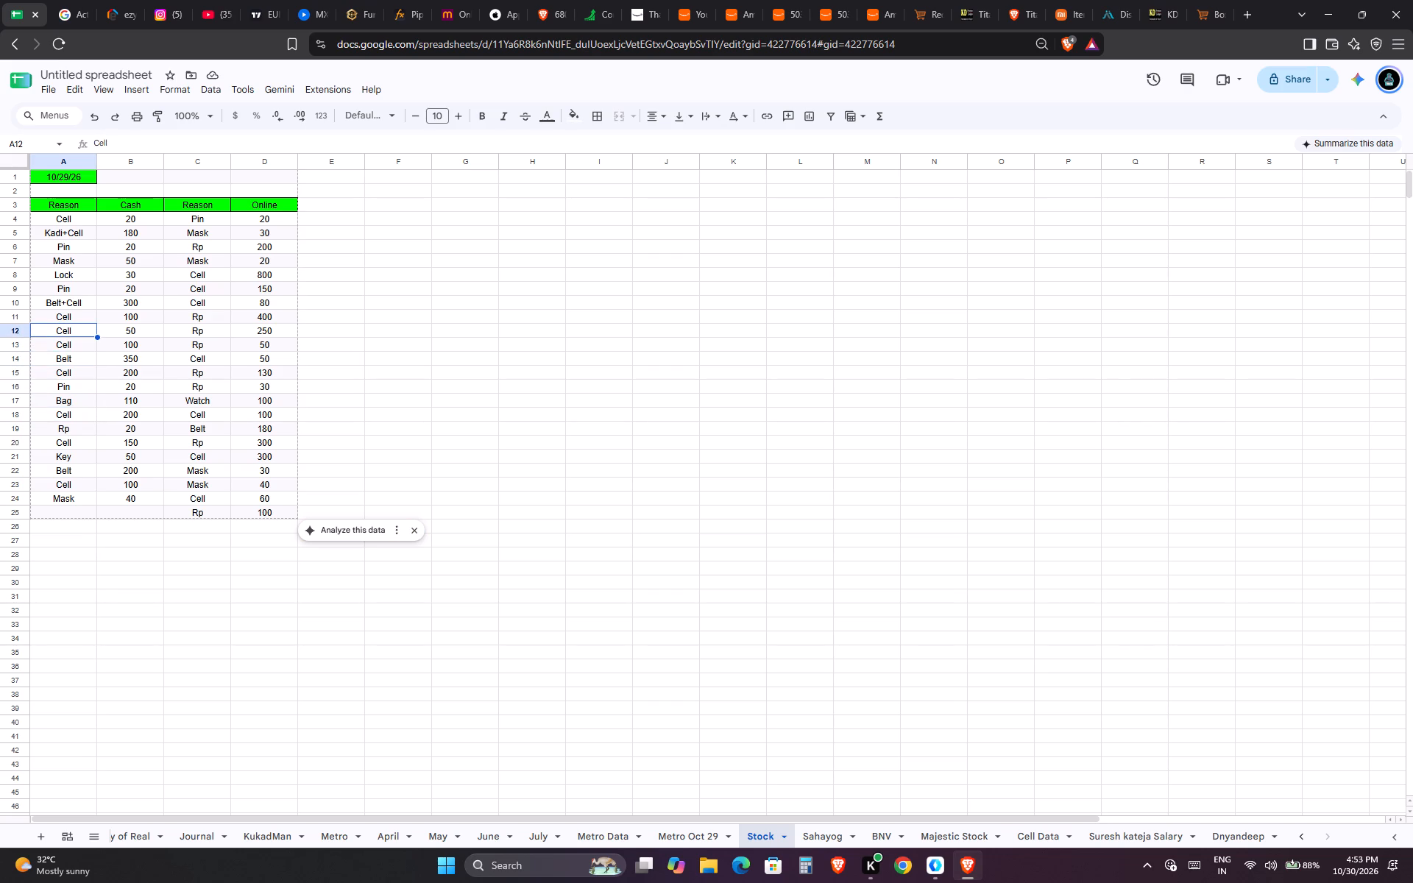
pyautogui.press('Up')
pyautogui.press('Up')
pyautogui.hotkey('shift', 'Right')
pyautogui.press('Left')
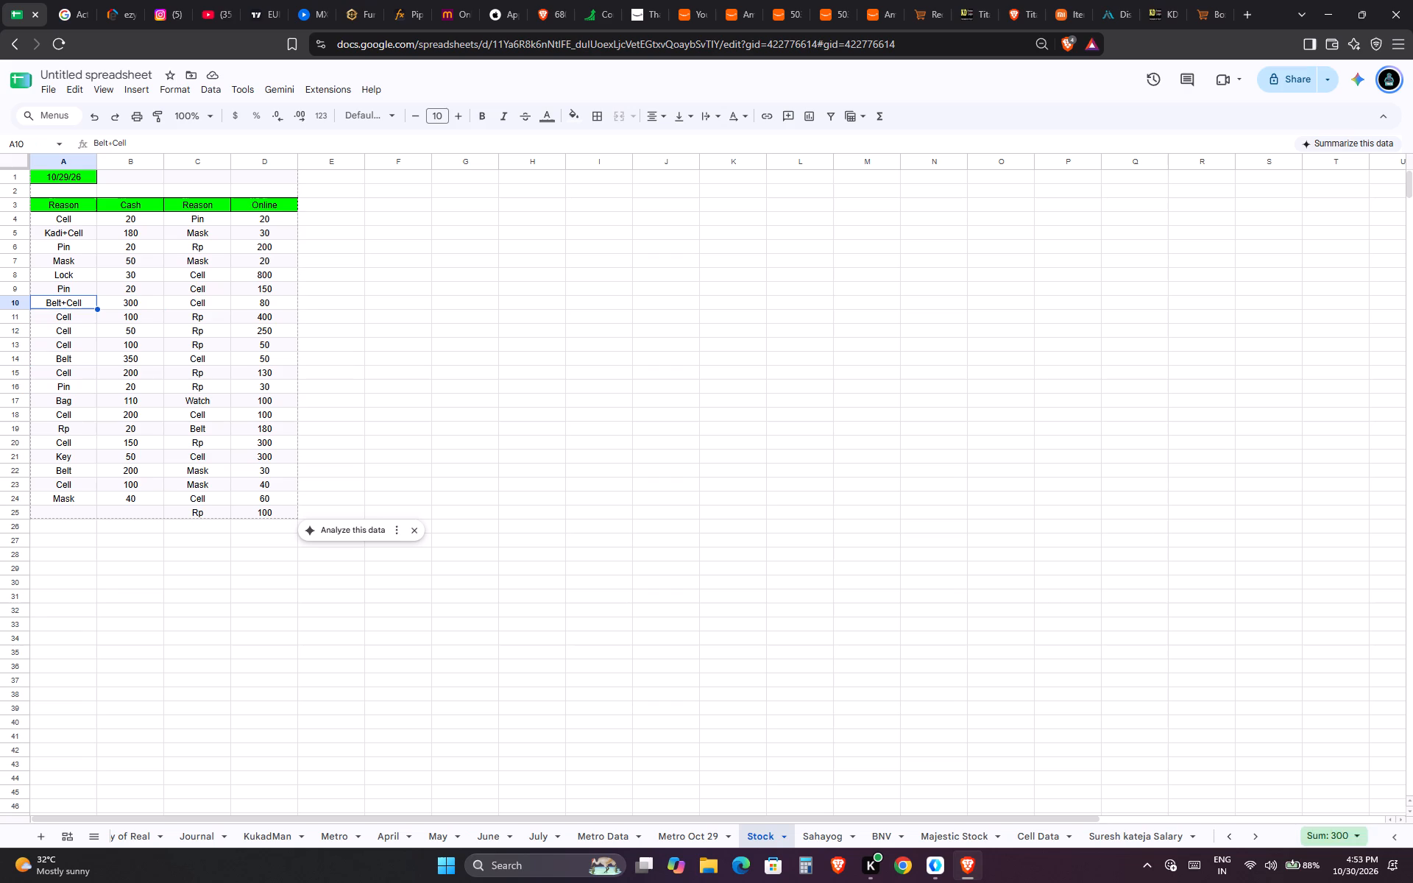
pyautogui.hotkey('ctrl', 'c')
pyautogui.hotkey('ctrl', 'Down')
pyautogui.press('Down')
pyautogui.hotkey('ctrl', 'v')
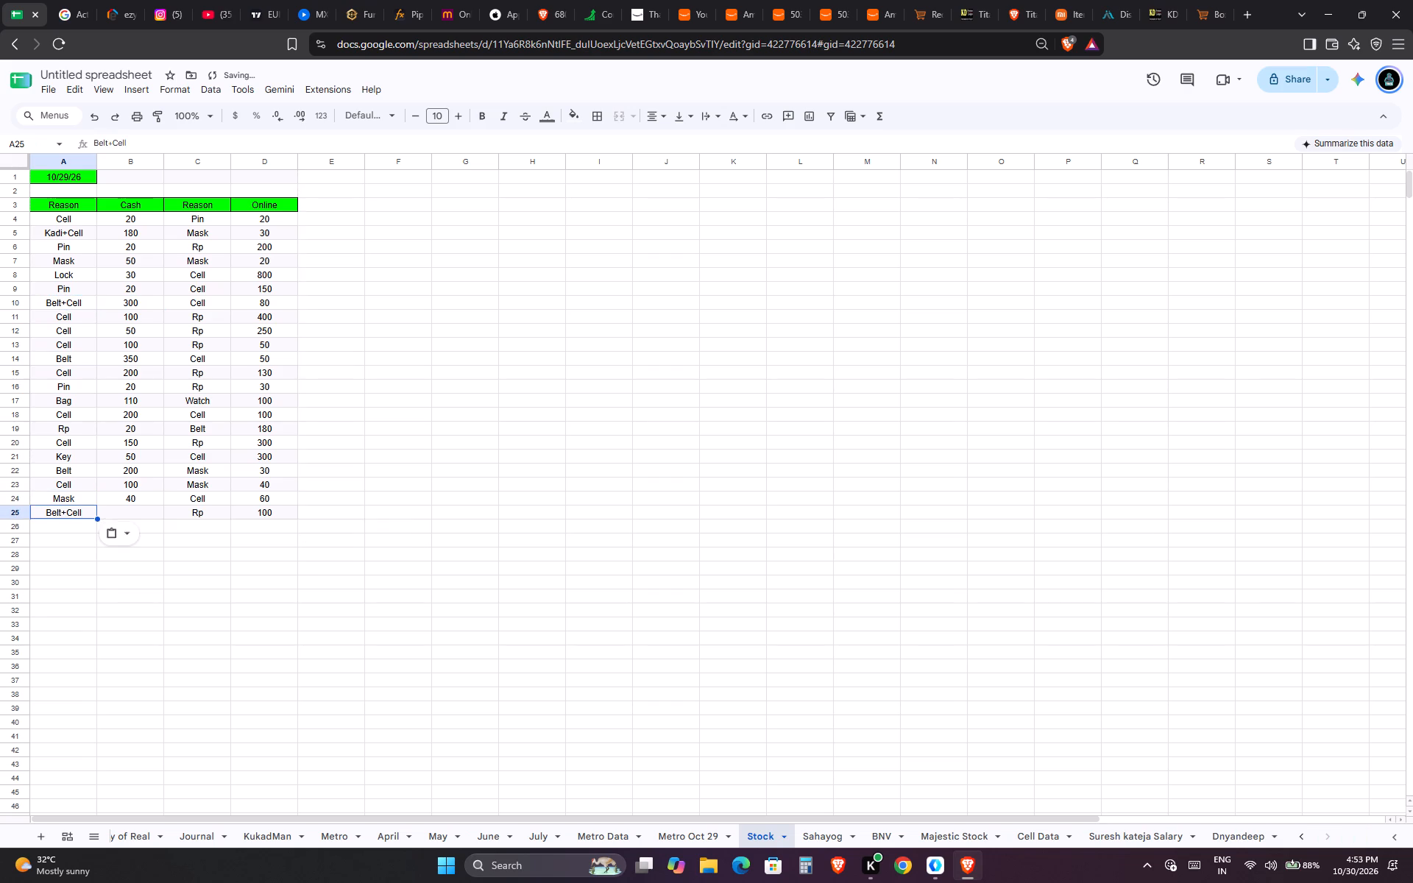
pyautogui.press('Right')
pyautogui.write('600')
pyautogui.press('Right')
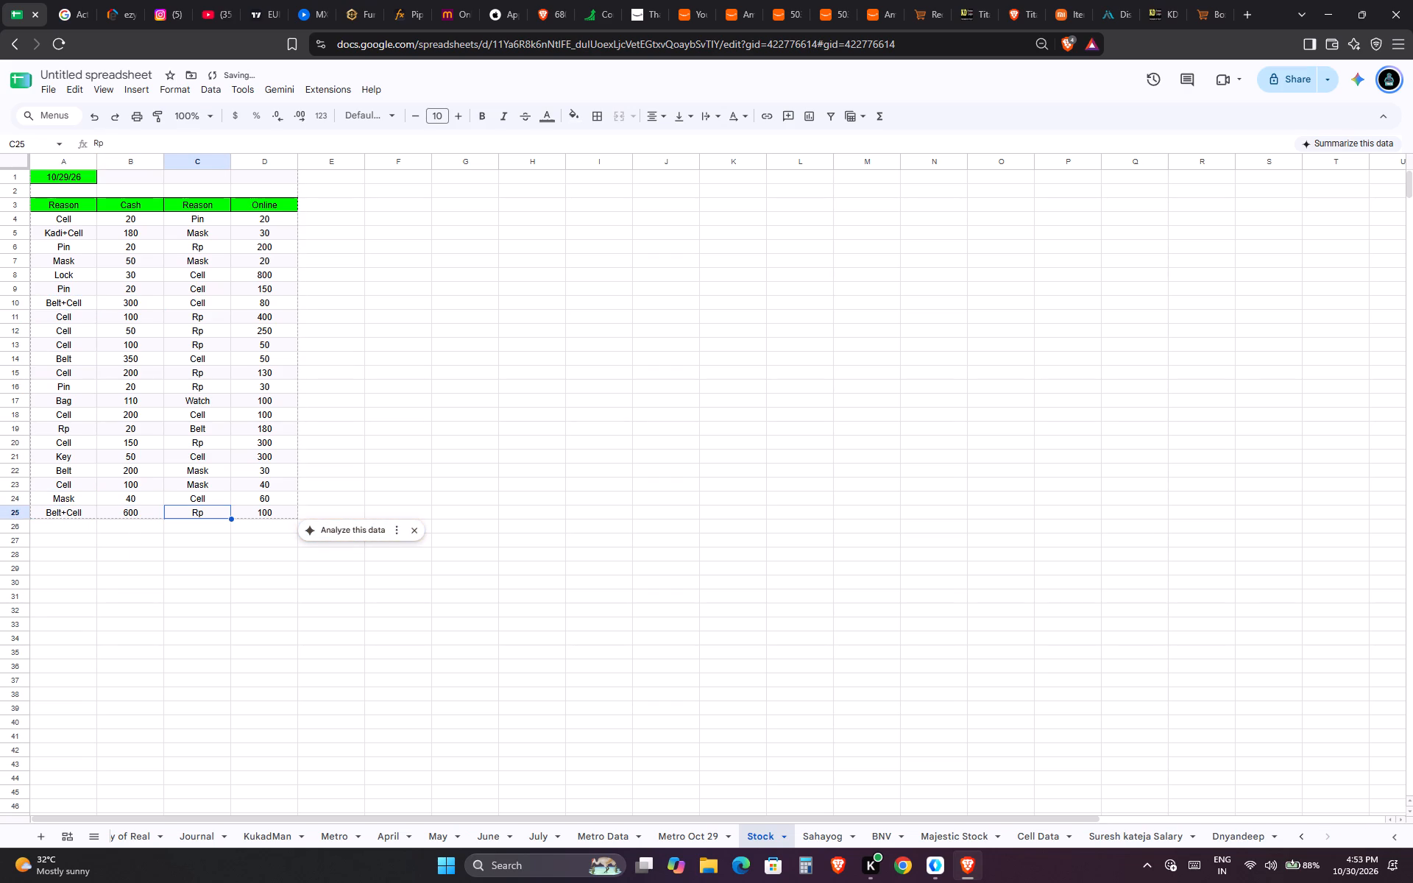
# Add online entries Belt 150 in row 26 and Cell 100 in row 27.
pyautogui.press('Right')
pyautogui.press('Left')
pyautogui.press('Down')
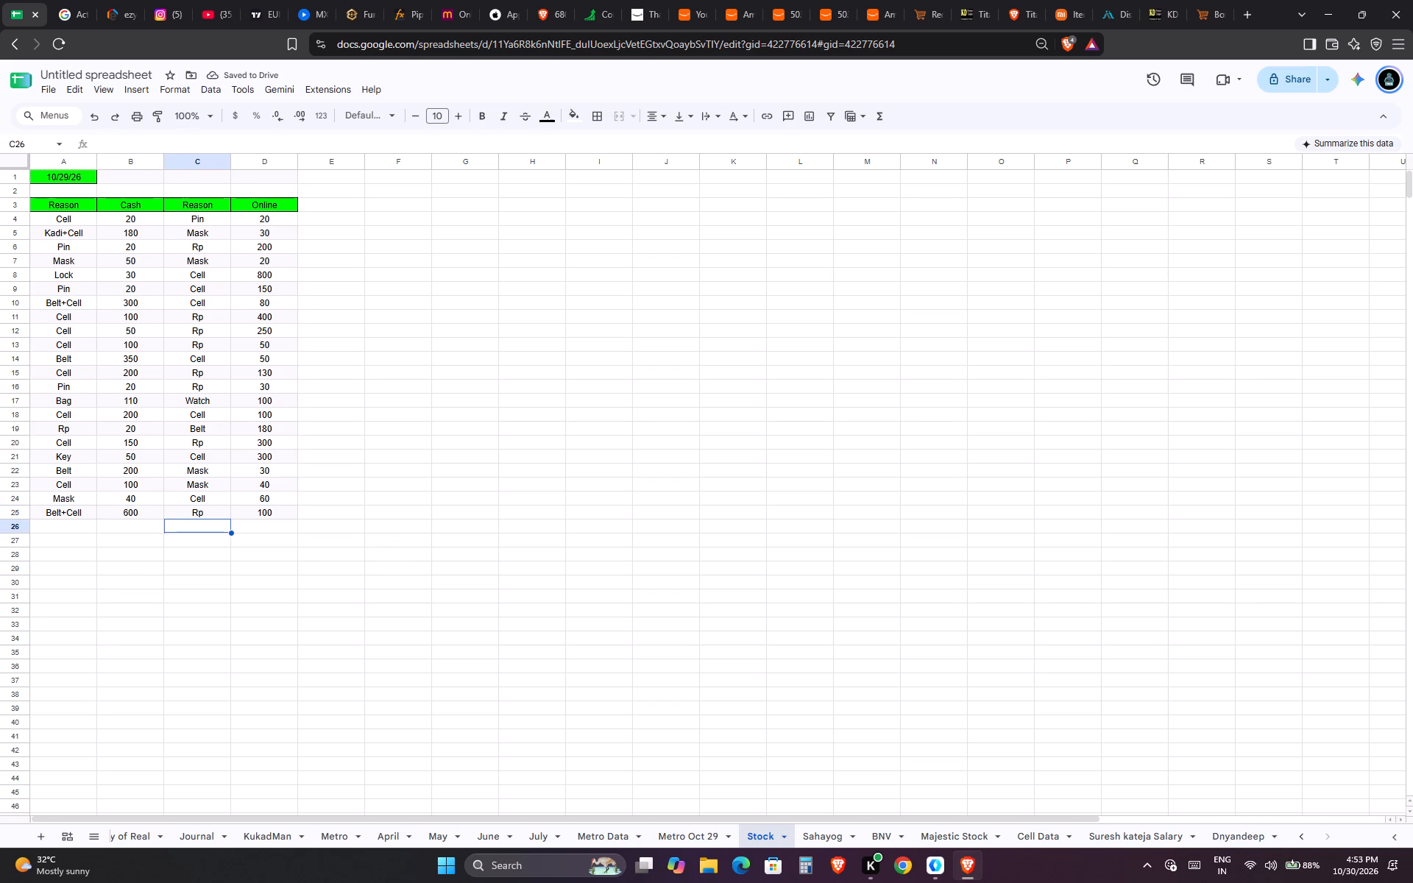
pyautogui.write('Belt')
pyautogui.press('Tab')
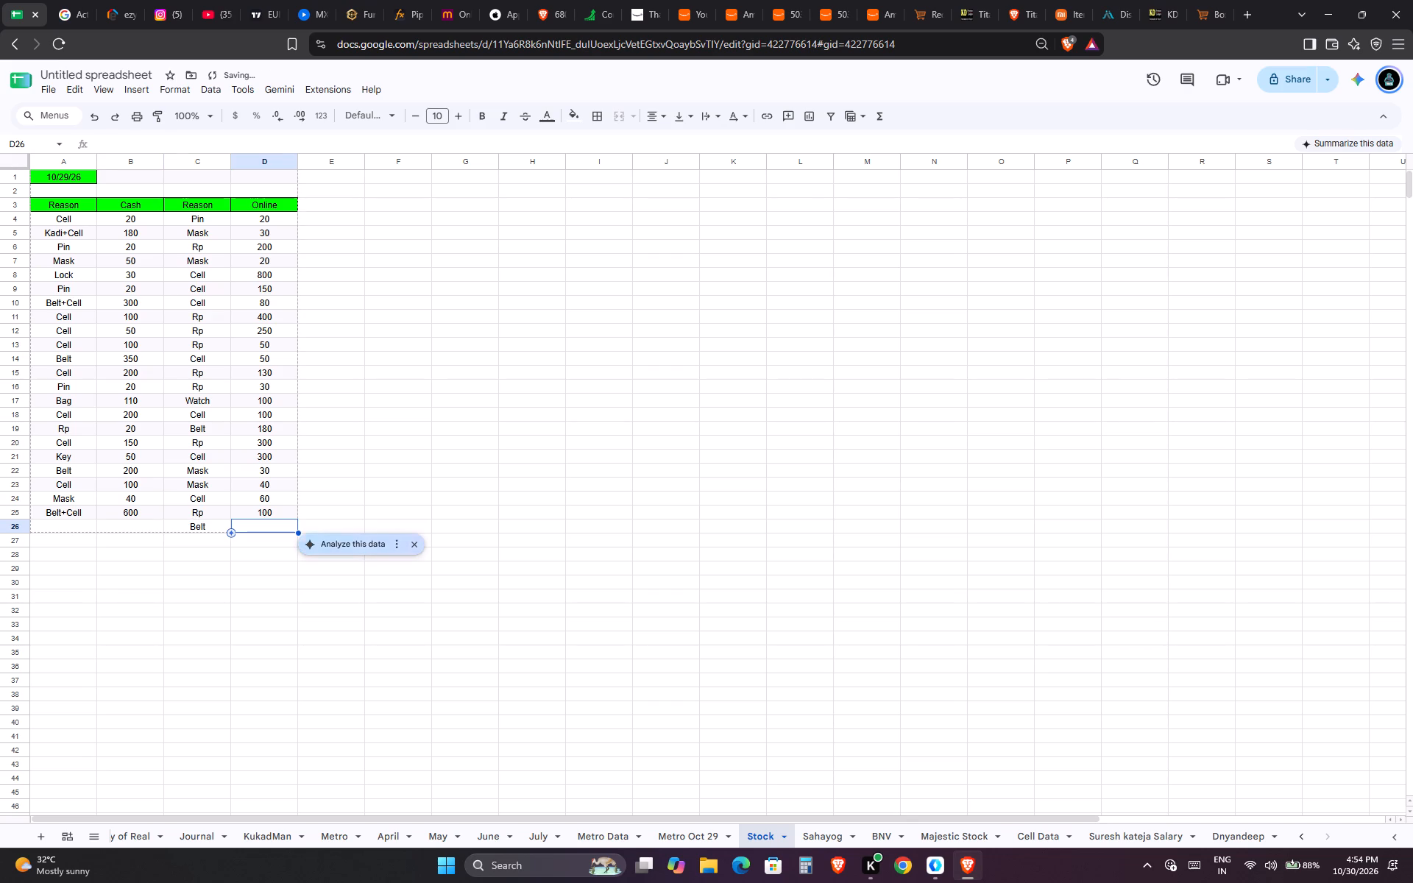
pyautogui.write('150')
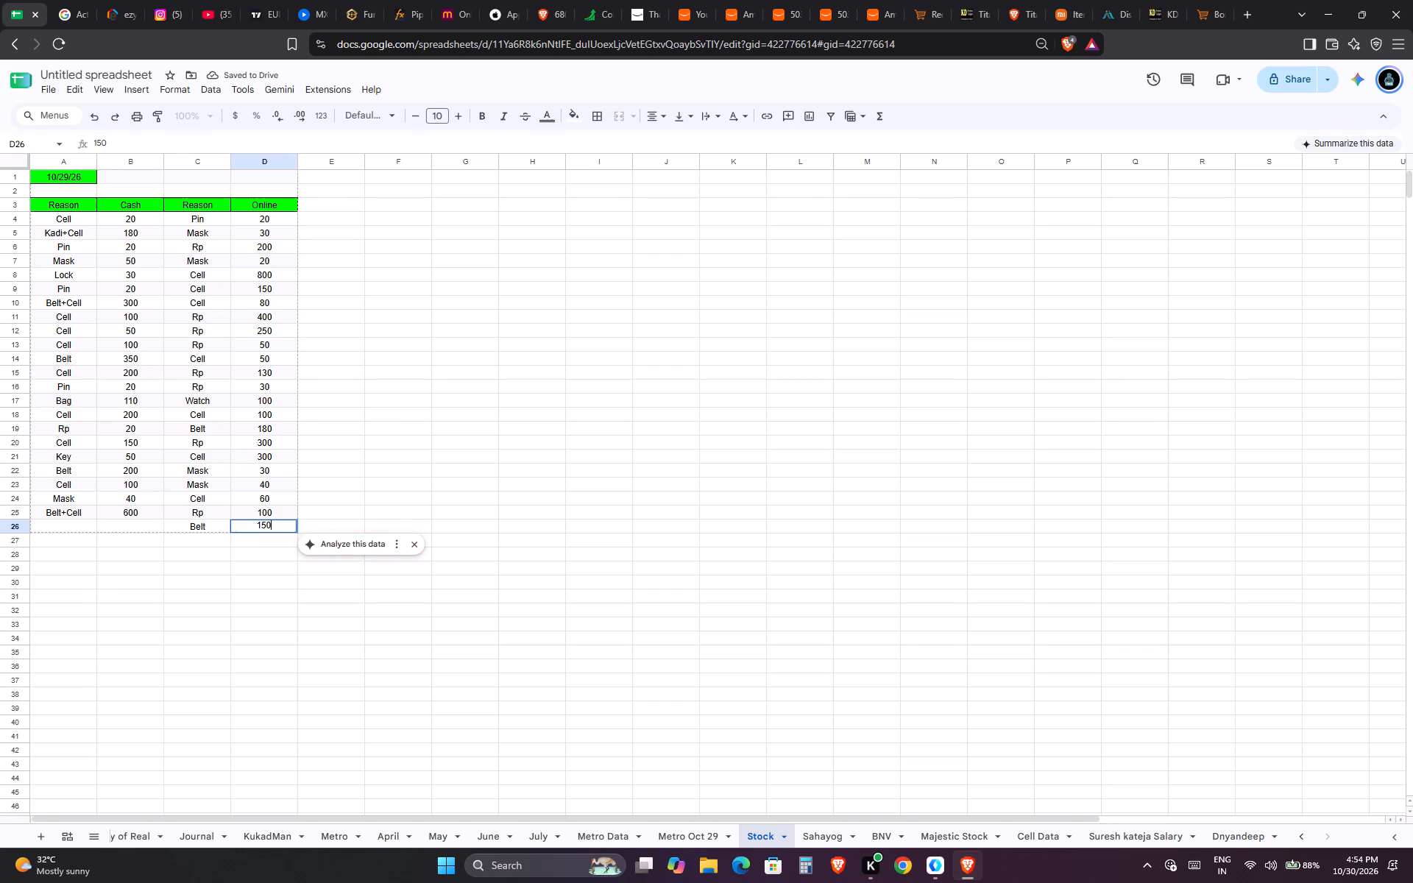
pyautogui.press('Down')
pyautogui.write('100')
pyautogui.press('Left')
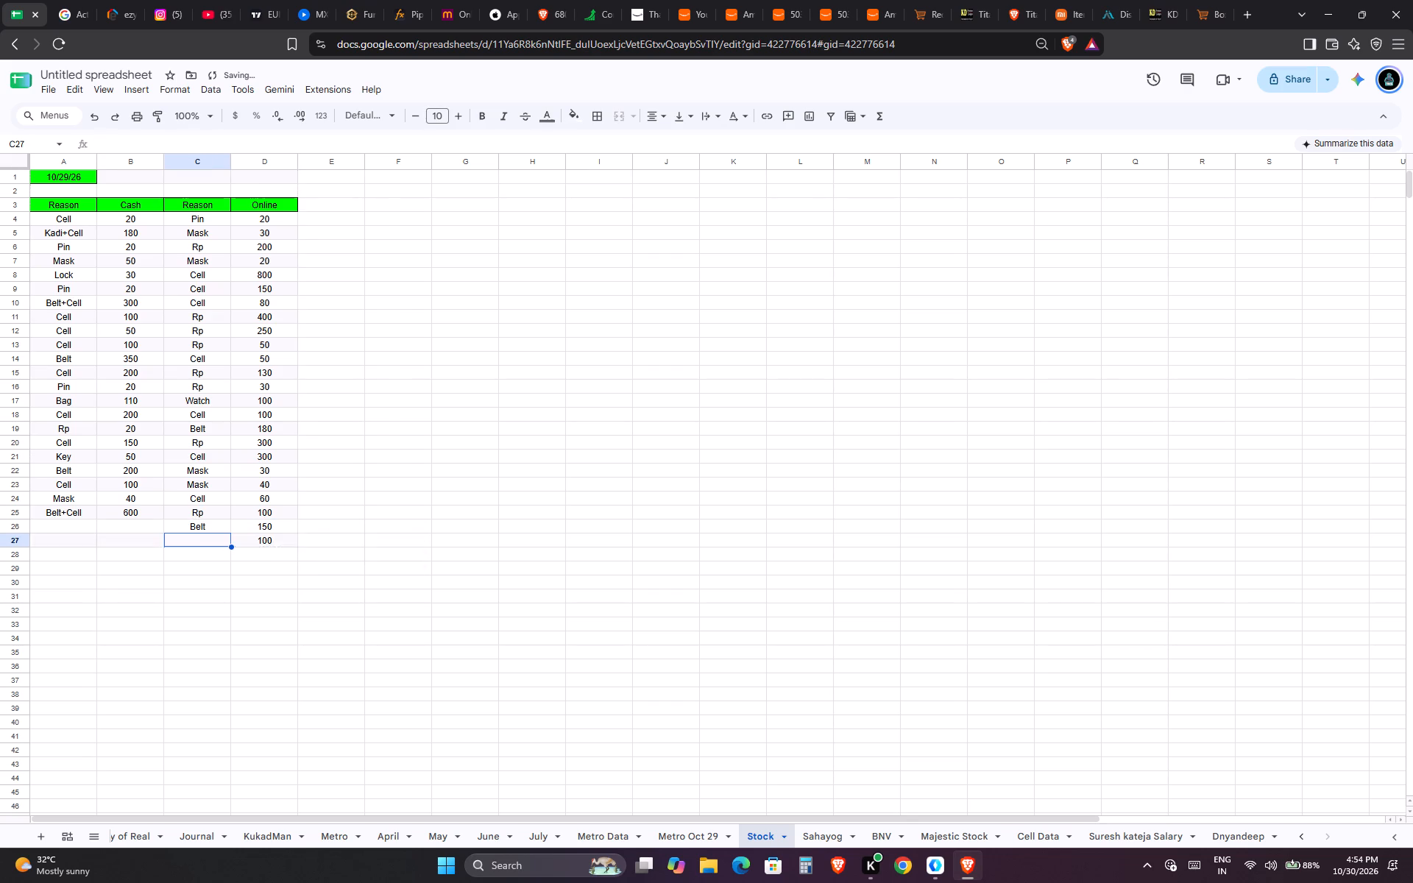
pyautogui.hotkey('shift', 'c')
pyautogui.press('Tab')
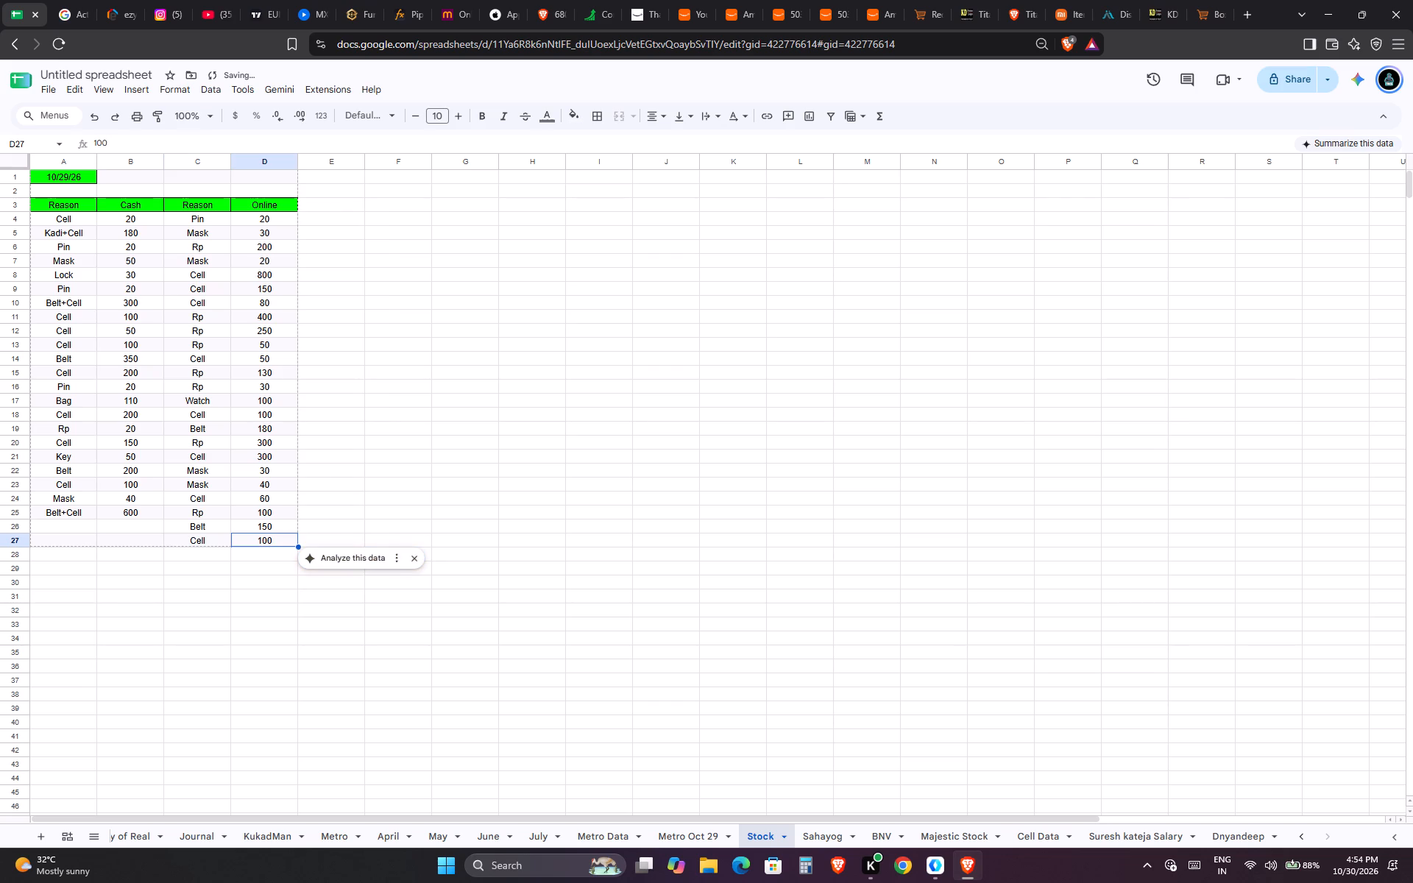
# Add online entries Kadi 30 in row 28 and Glass+Kadi 130 in row 29.
pyautogui.press('Down')
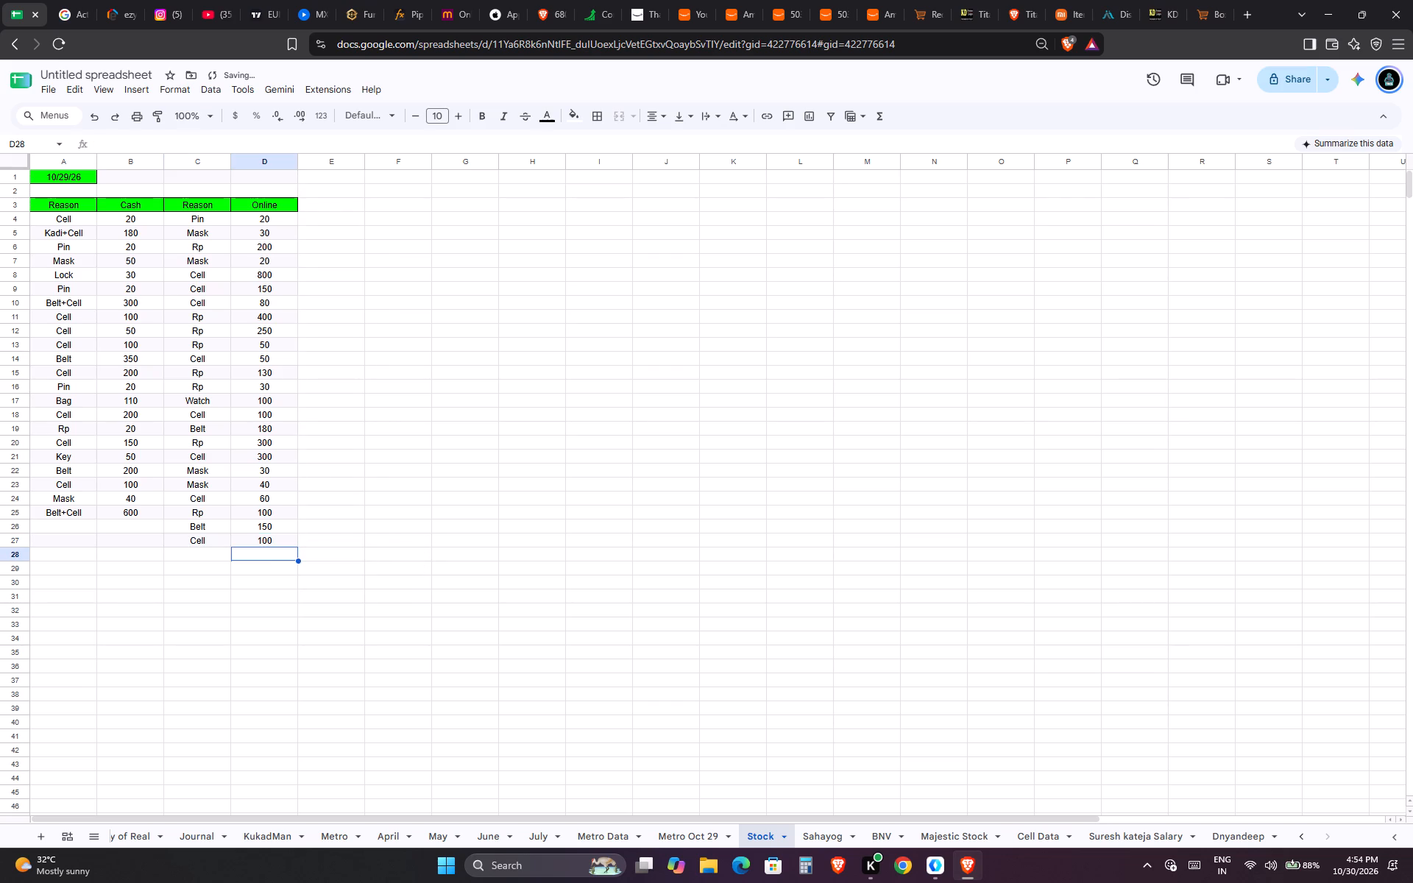
pyautogui.write('30')
pyautogui.press('Left')
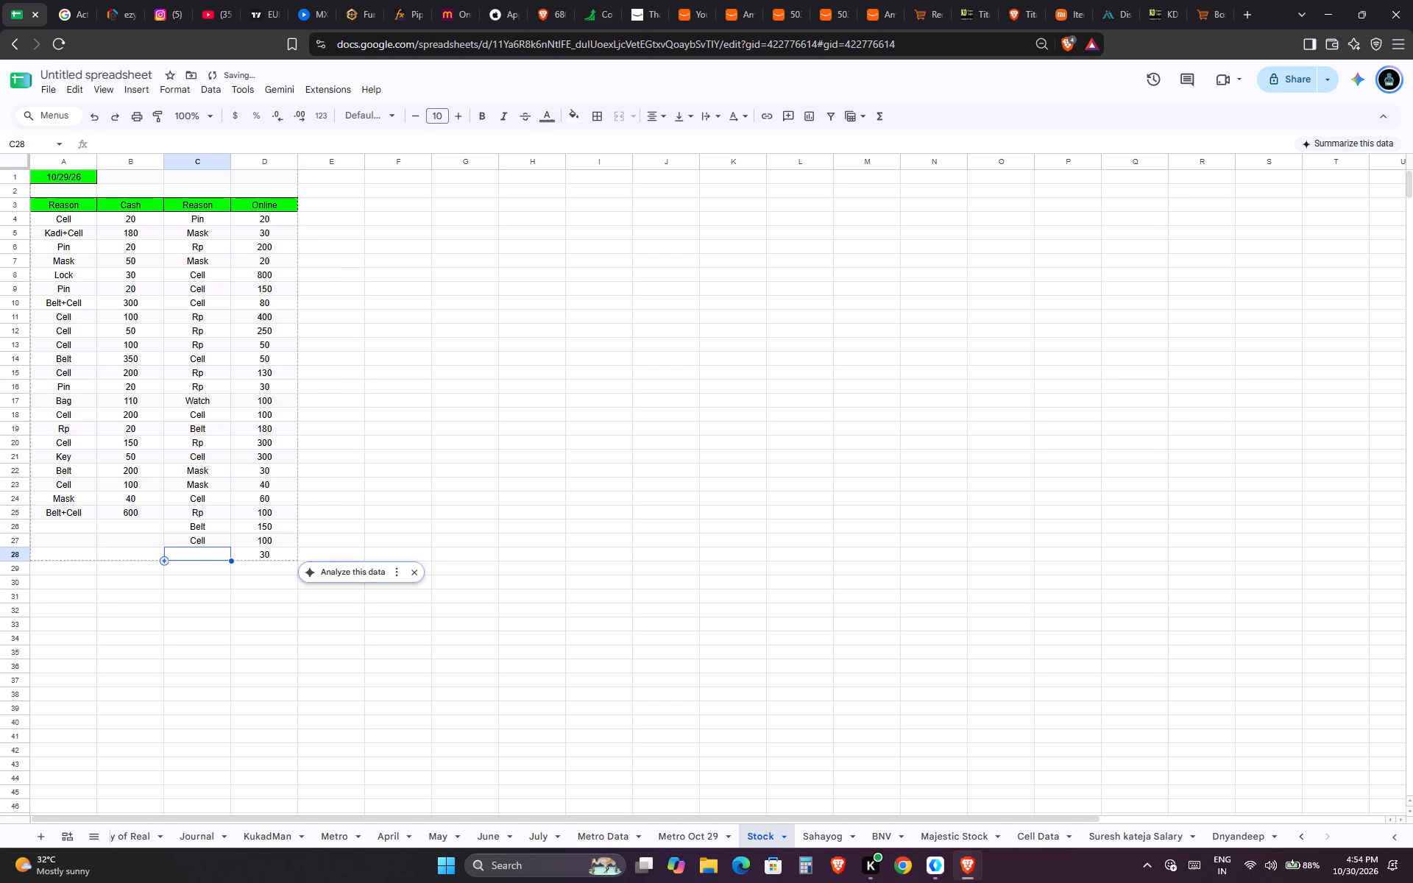
pyautogui.write('Kadi')
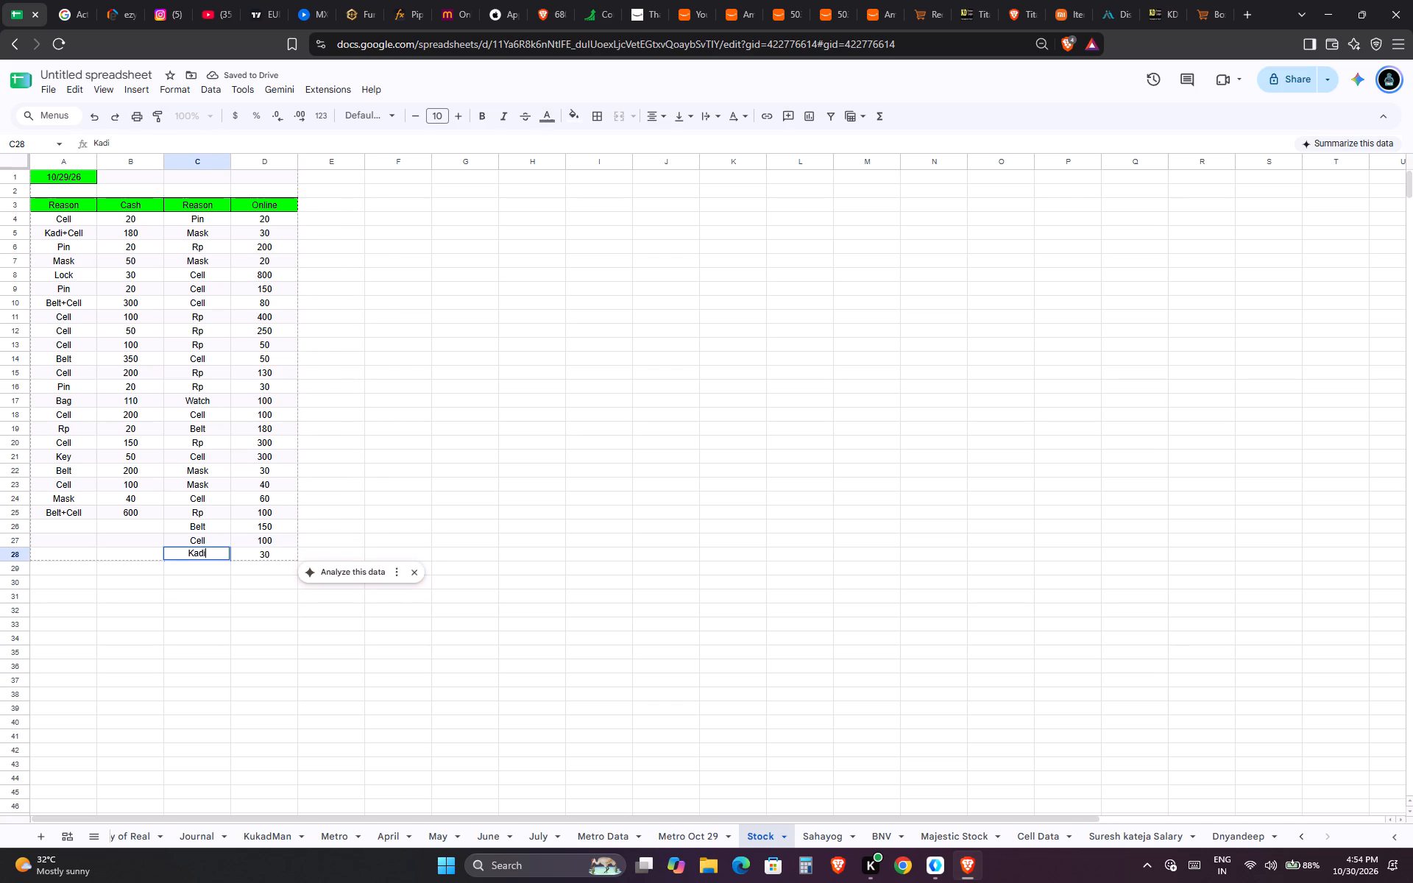
pyautogui.press('Tab')
pyautogui.press('Down')
pyautogui.press('Left')
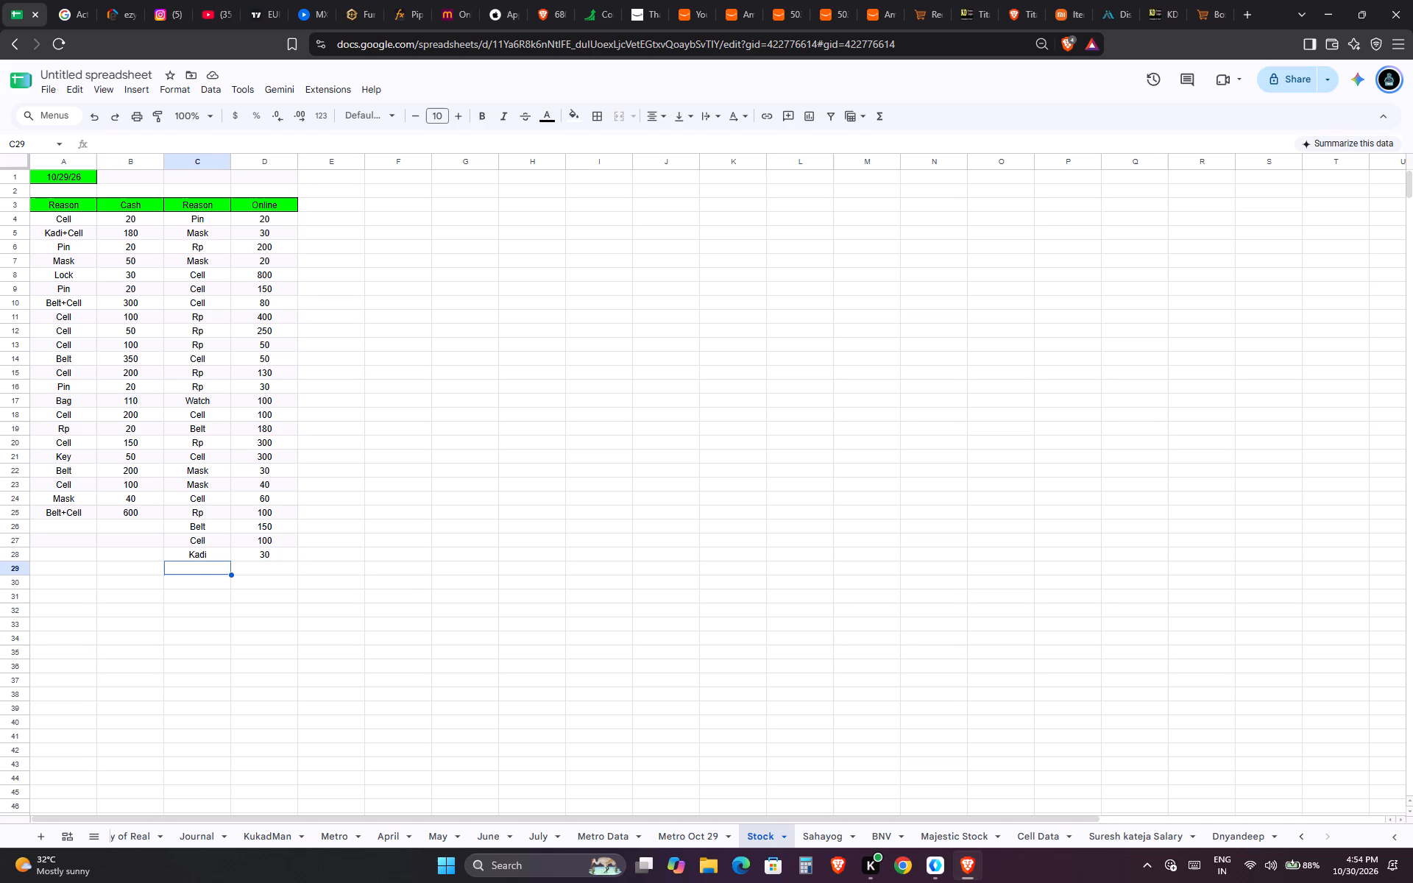
pyautogui.write('Glass')
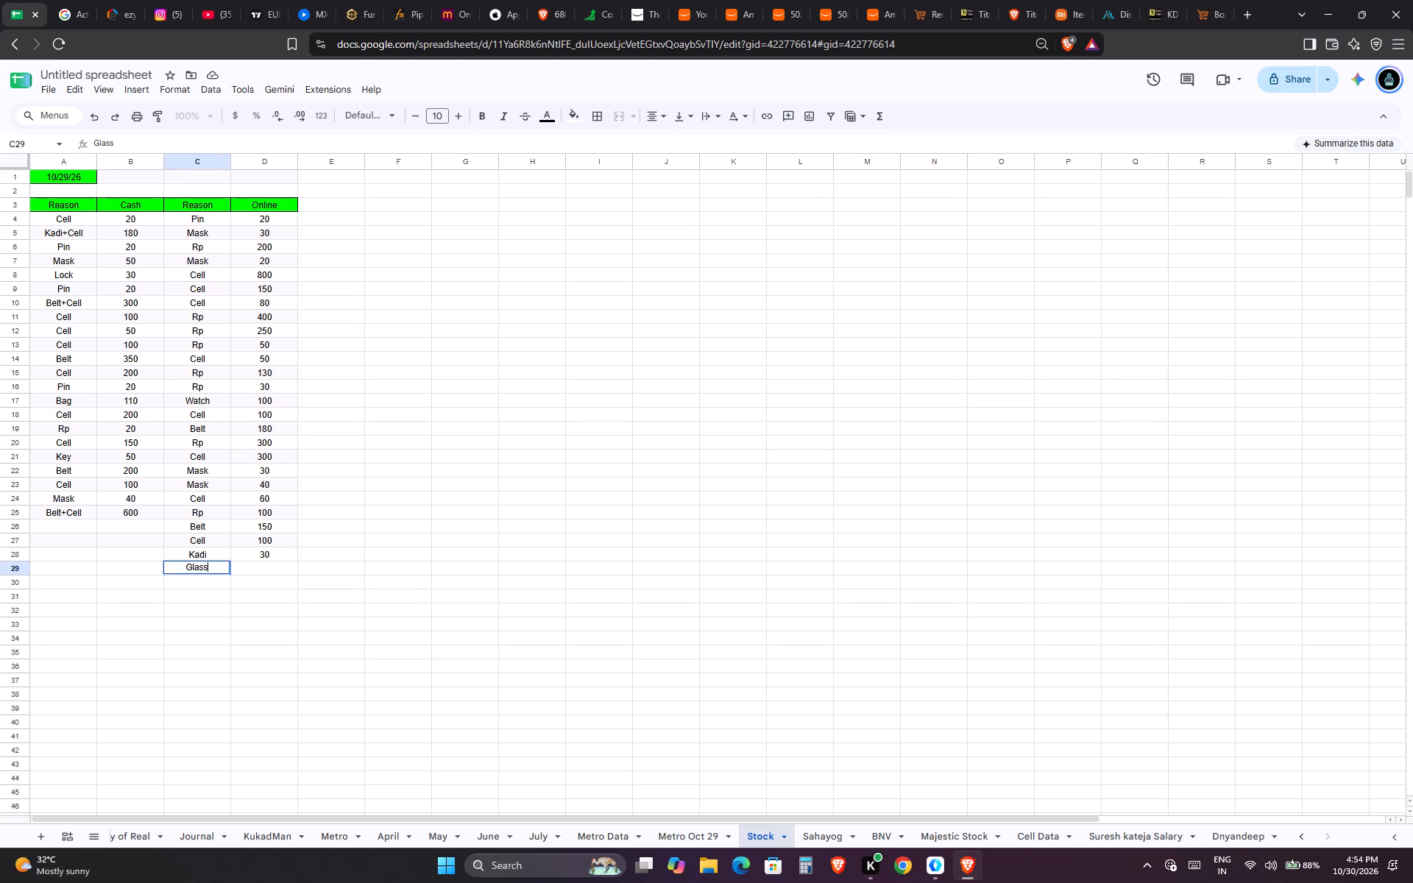
pyautogui.write('+Kadi')
pyautogui.press('Tab')
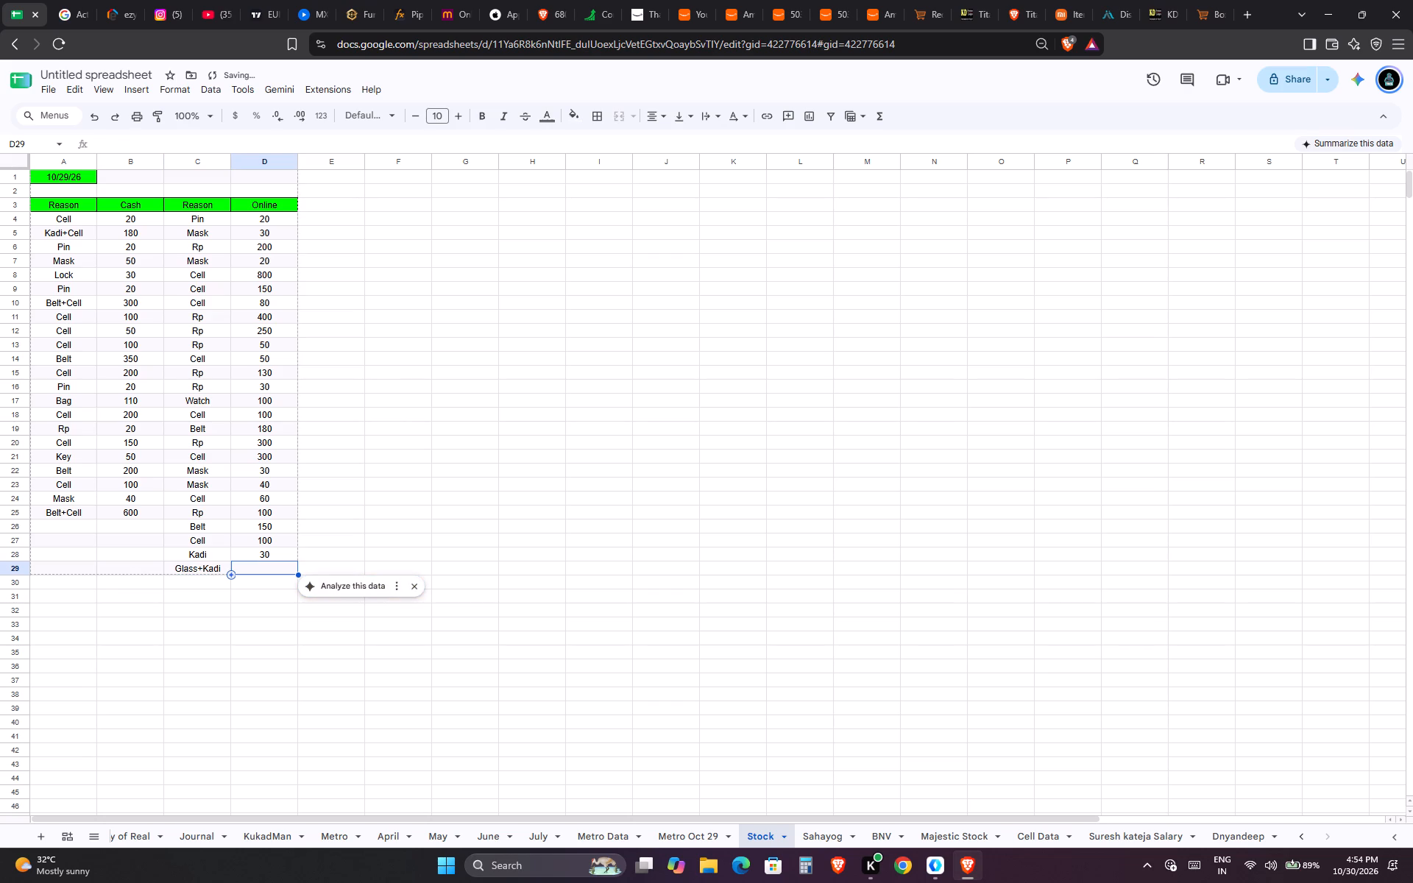
pyautogui.write('130')
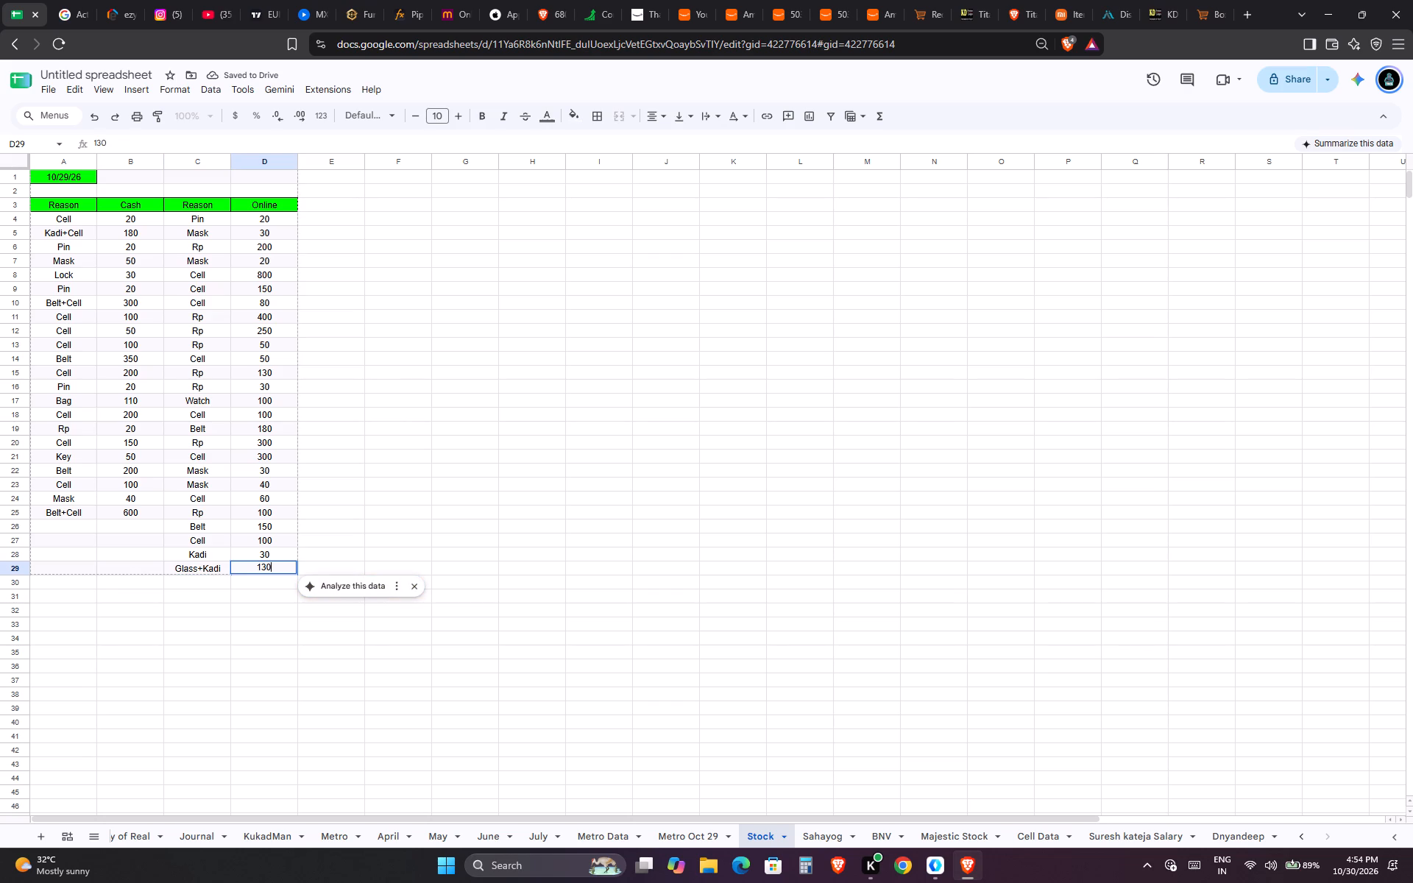
pyautogui.press('Right')
# Total the Online column in cell D32 with the suggested formula =SUM(D2:D29).
pyautogui.press('Left')
pyautogui.press('Down')
pyautogui.press('Down')
pyautogui.press('Down')
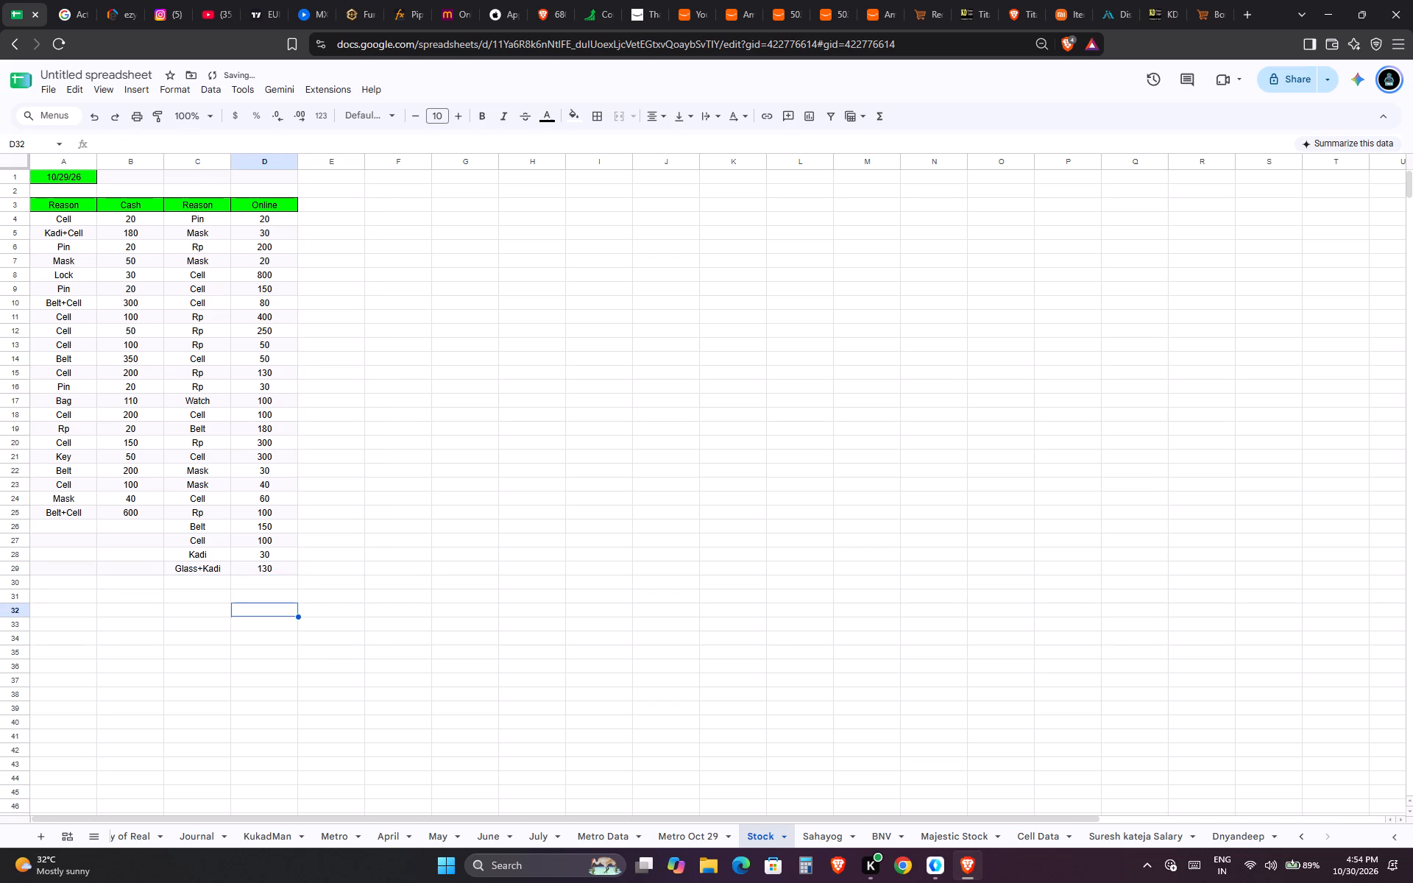
pyautogui.write('=sum')
pyautogui.press('Tab')
pyautogui.hotkey('ctrl', 'Left')
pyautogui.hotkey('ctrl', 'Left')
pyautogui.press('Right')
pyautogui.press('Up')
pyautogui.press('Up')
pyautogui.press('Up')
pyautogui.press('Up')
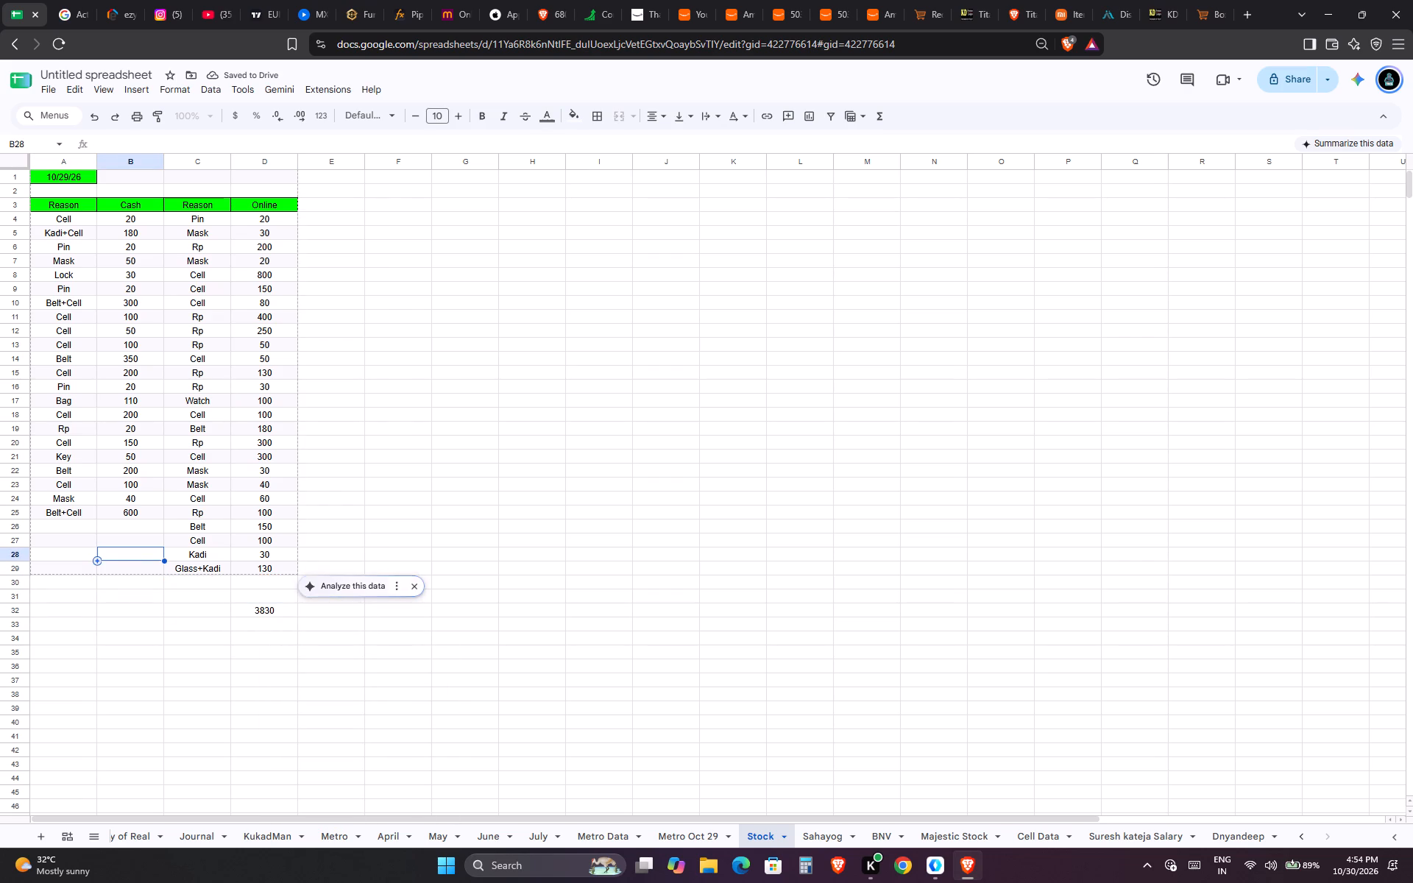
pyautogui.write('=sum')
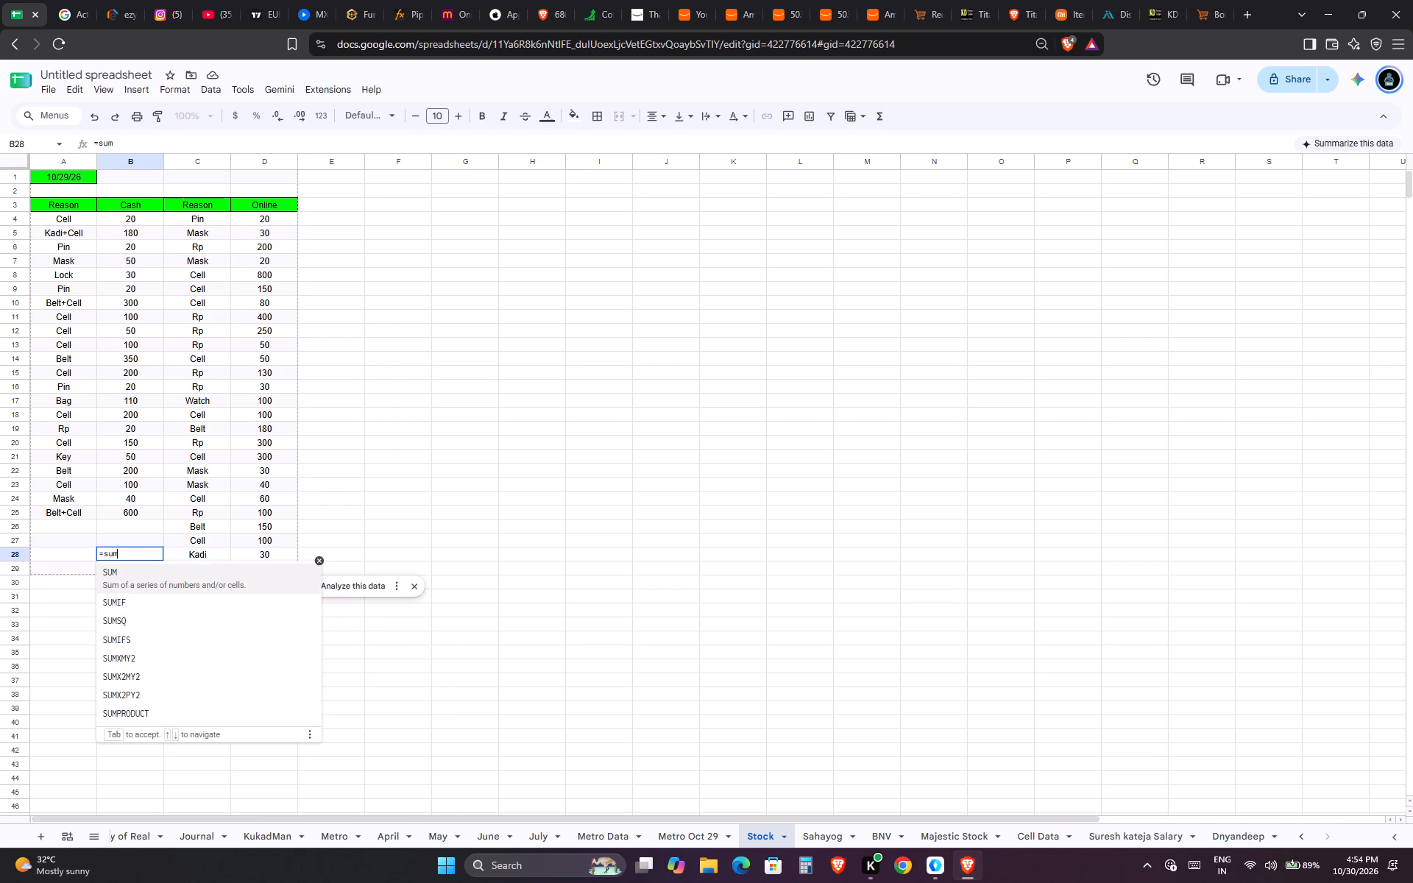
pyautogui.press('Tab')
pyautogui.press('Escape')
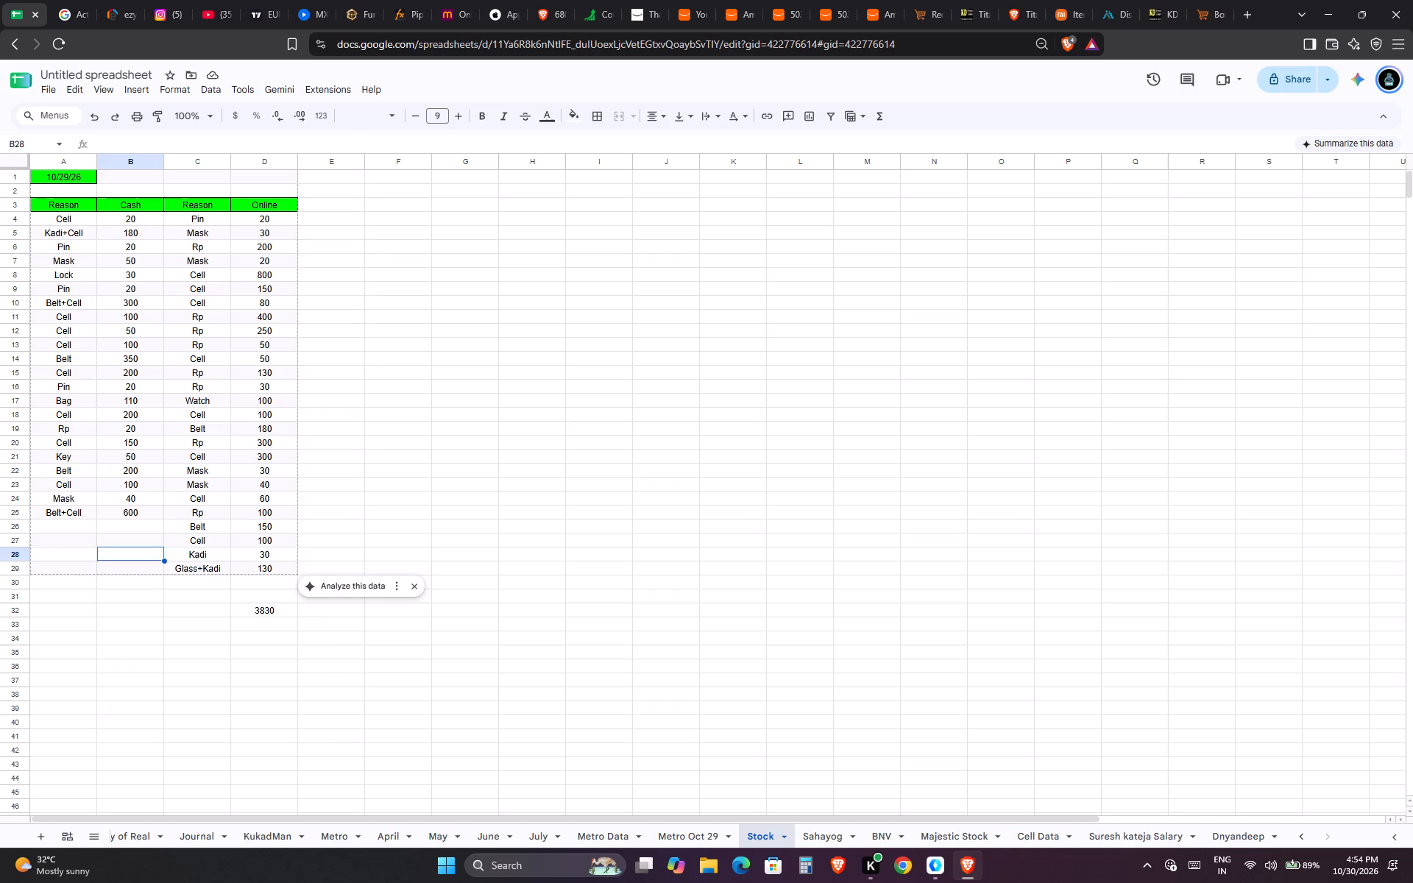
# Total the Cash column in cell B32 with the suggested formula =SUM(B2:B29).
pyautogui.press('Down')
pyautogui.press('Down')
pyautogui.press('Down')
pyautogui.press('Down')
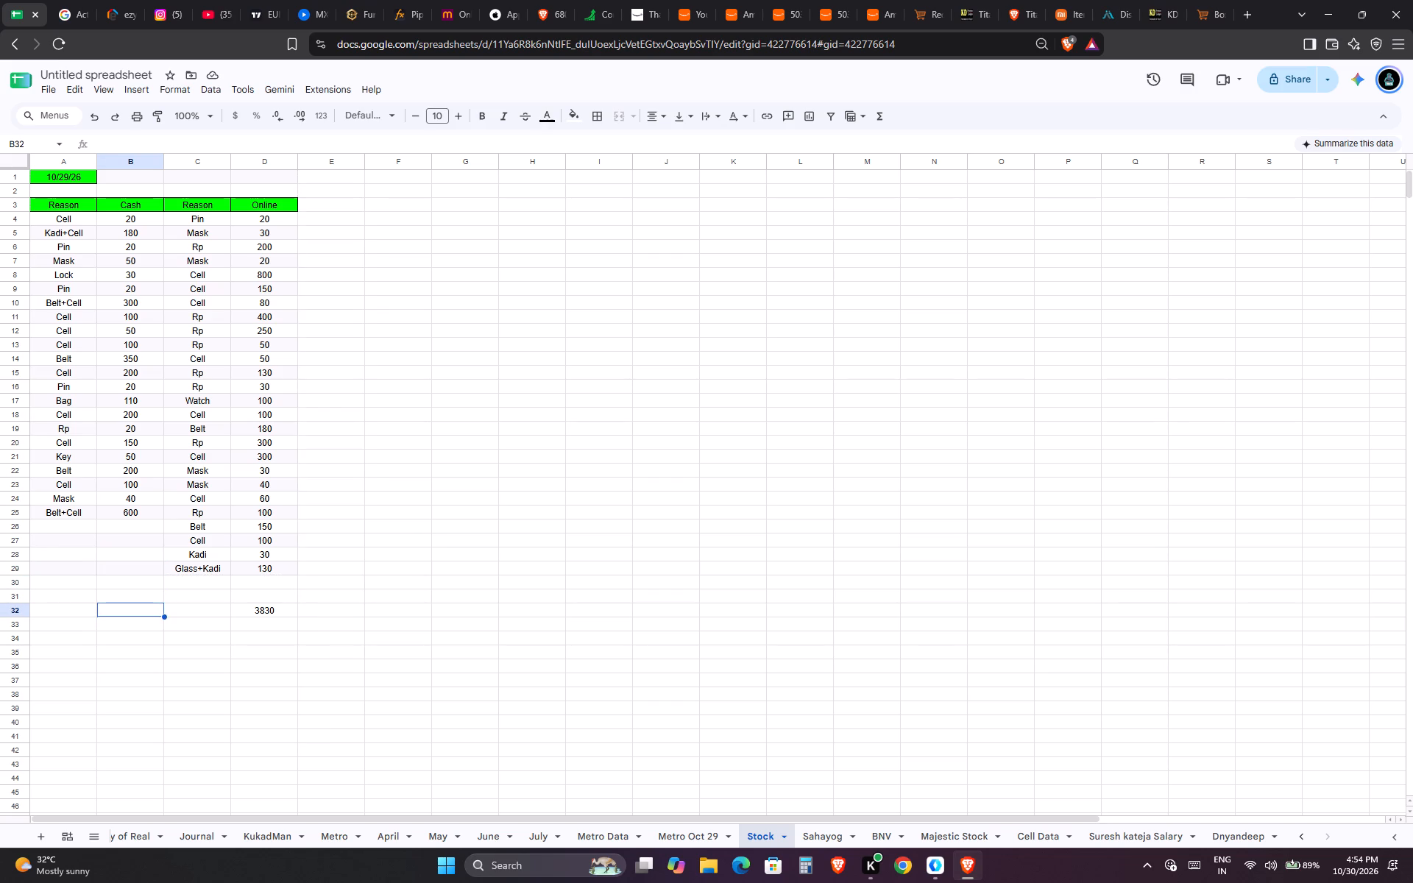
pyautogui.write('=sum')
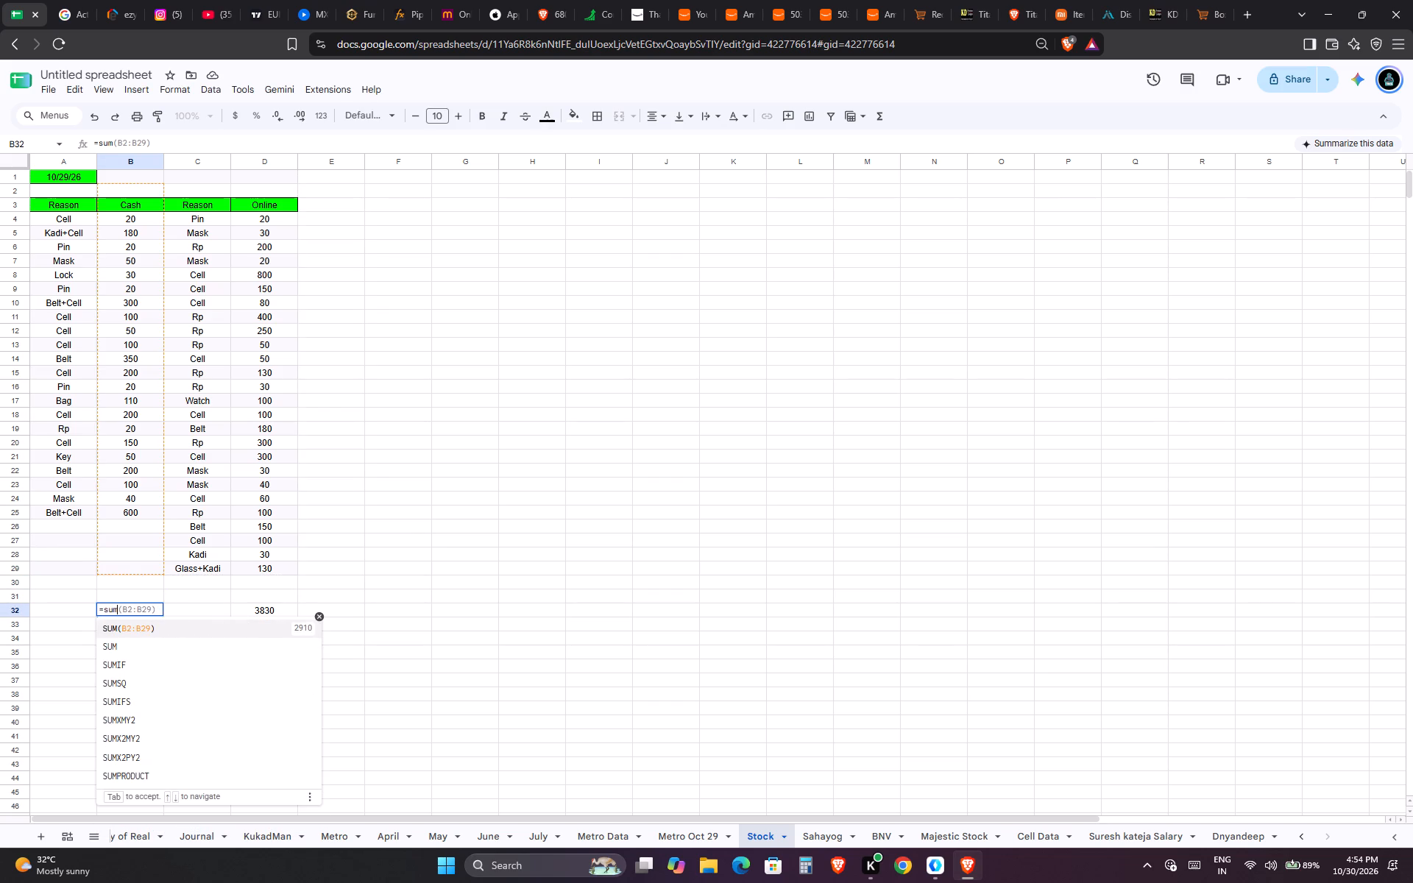
pyautogui.press('Tab')
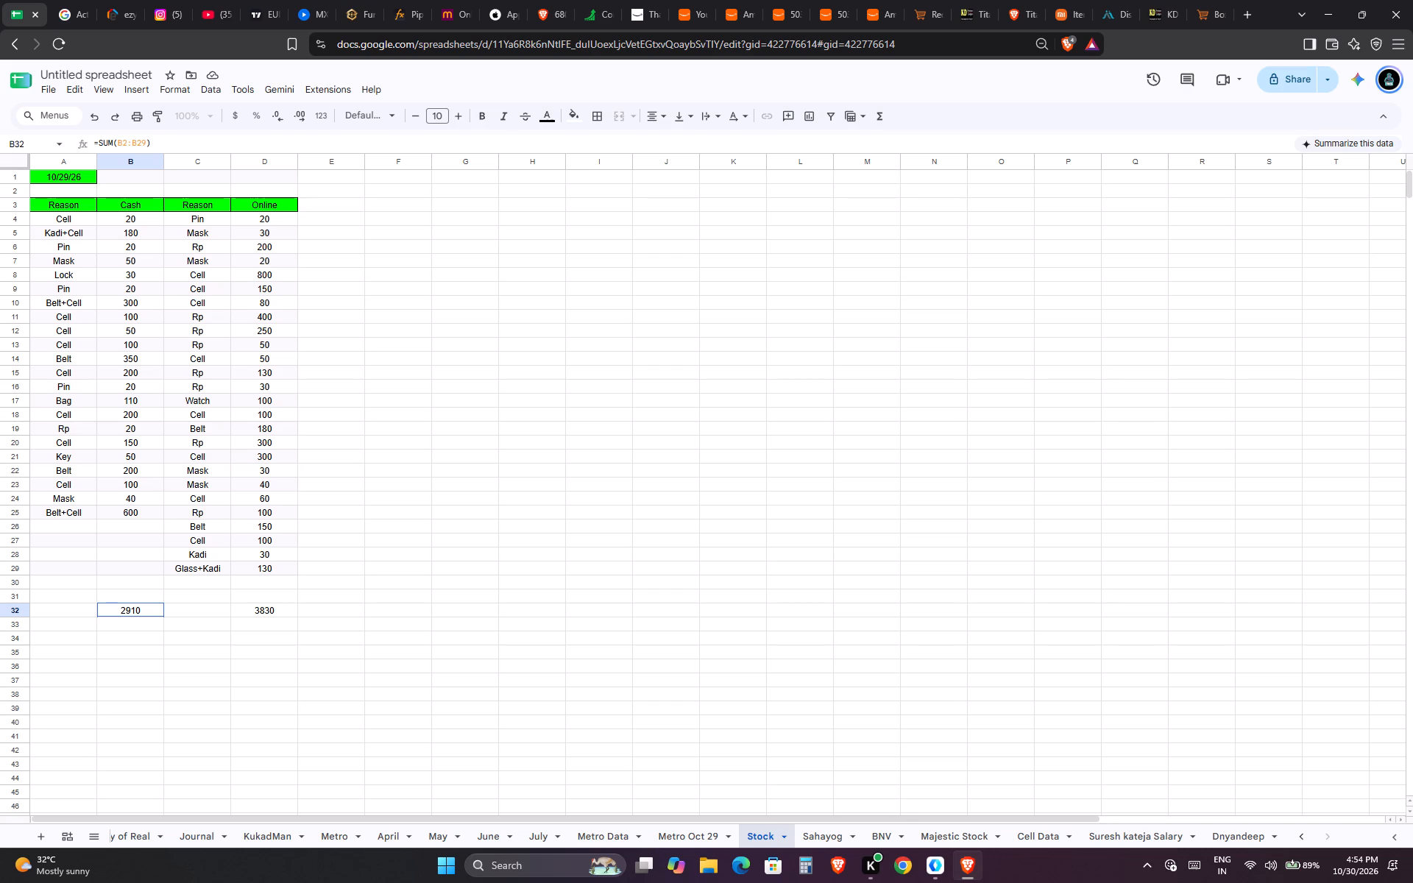
pyautogui.press('Right')
# Add the online and cash totals together in cell C32 with the formula =D32+B32.
pyautogui.press('Right')
pyautogui.press('Right')
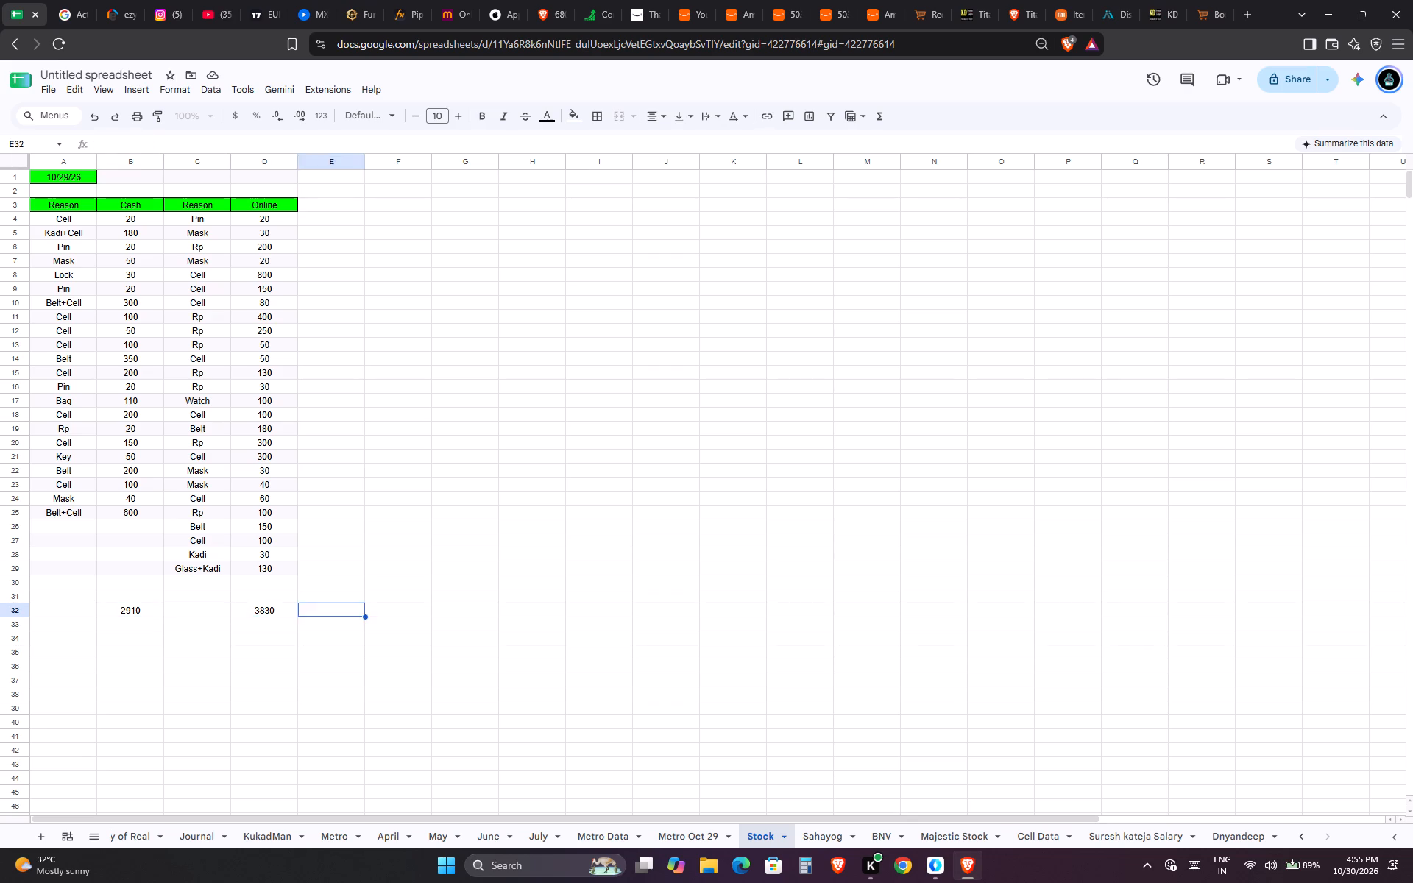
pyautogui.press('Left')
pyautogui.press('Left')
pyautogui.press('=')
pyautogui.press('Right')
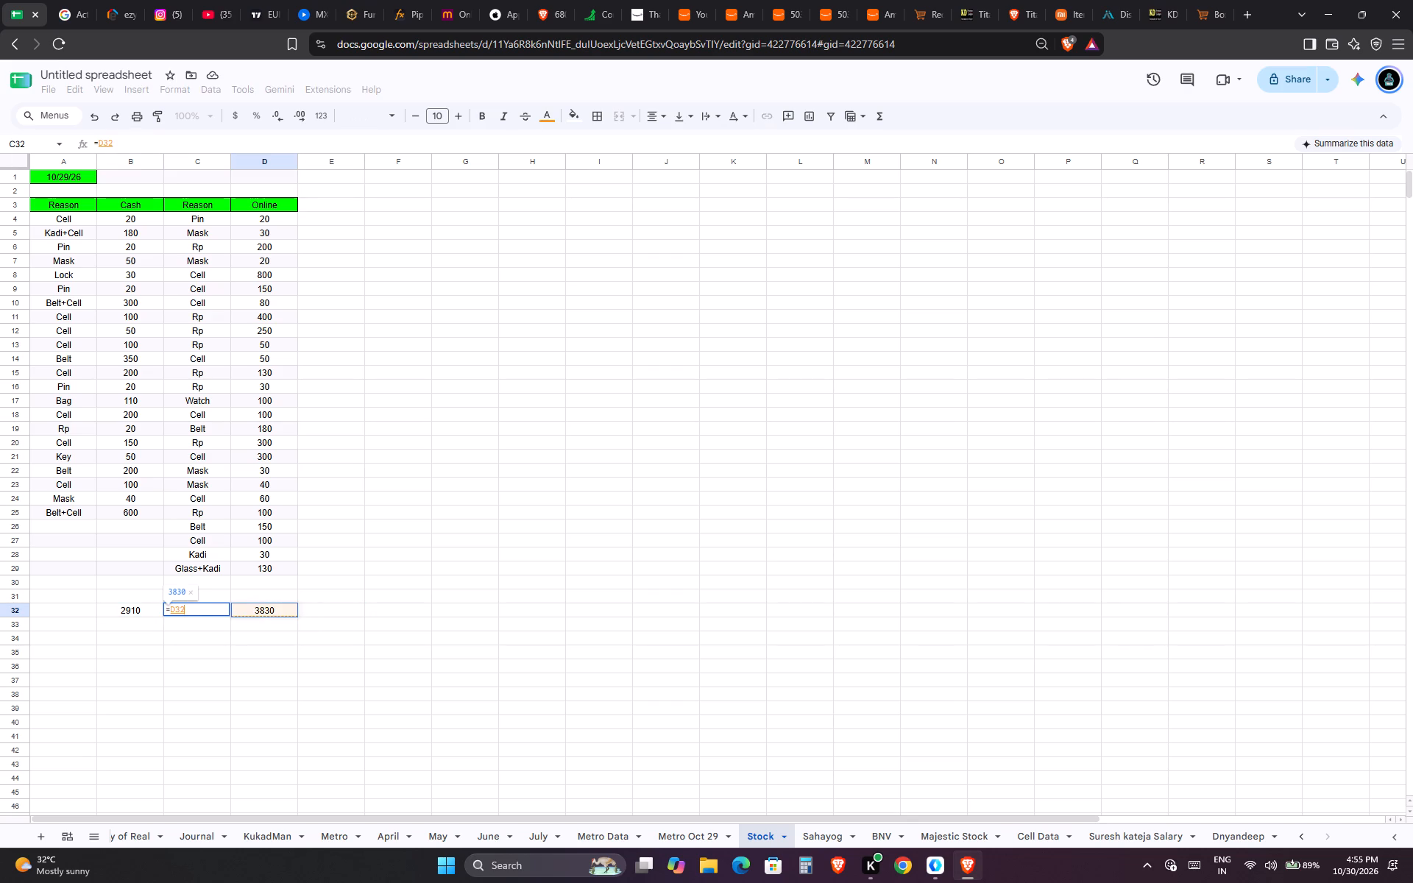
pyautogui.press('+')
pyautogui.press('Left')
pyautogui.press('Left')
pyautogui.press('Right')
pyautogui.press('Return')
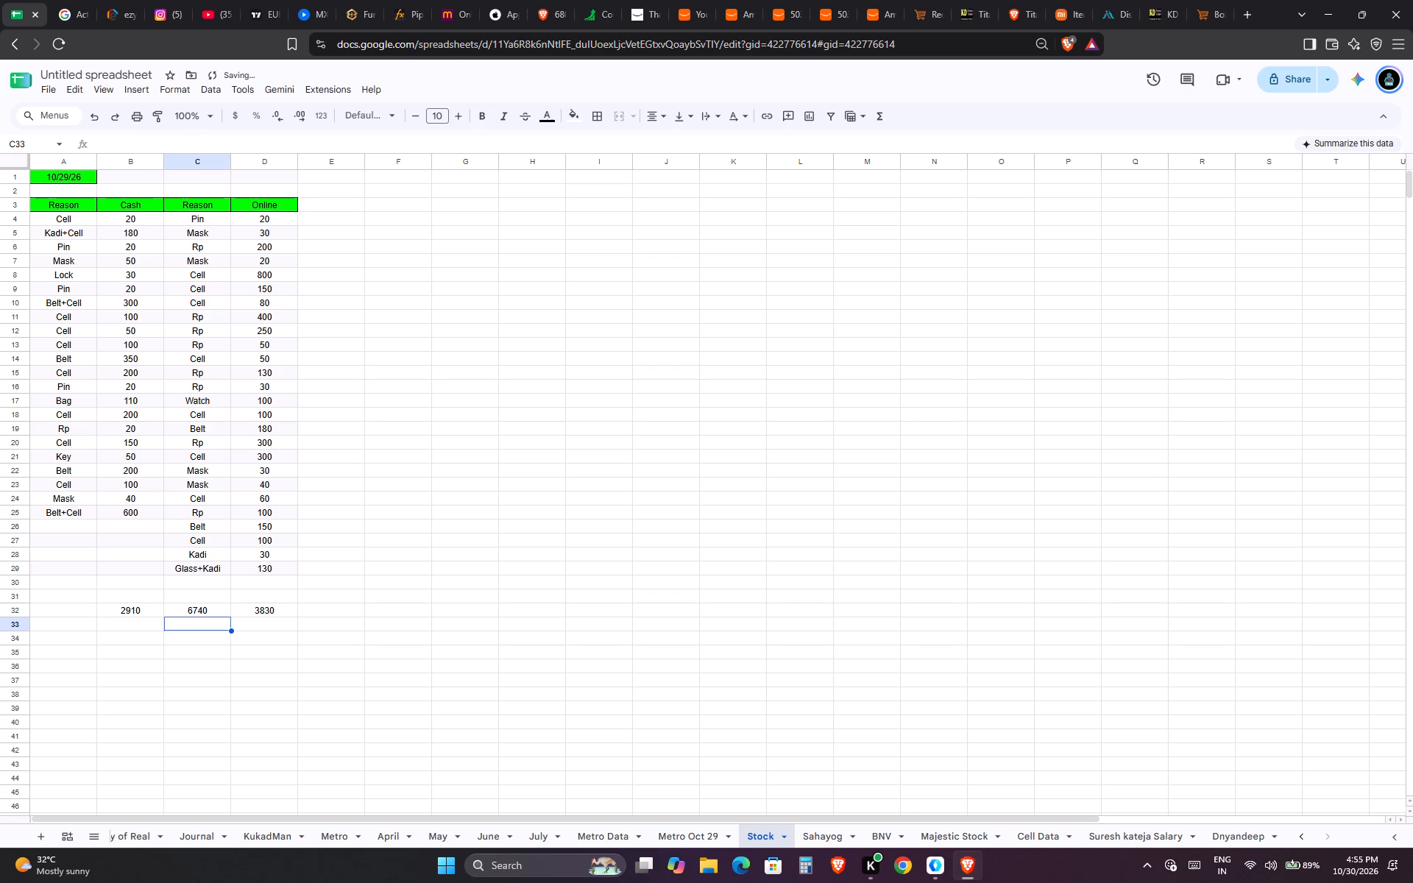
# Build a formula in cell C33 that subtracts 170 and a further amount from the combined total in C32.
pyautogui.press('=')
pyautogui.press('Up')
pyautogui.press('-')
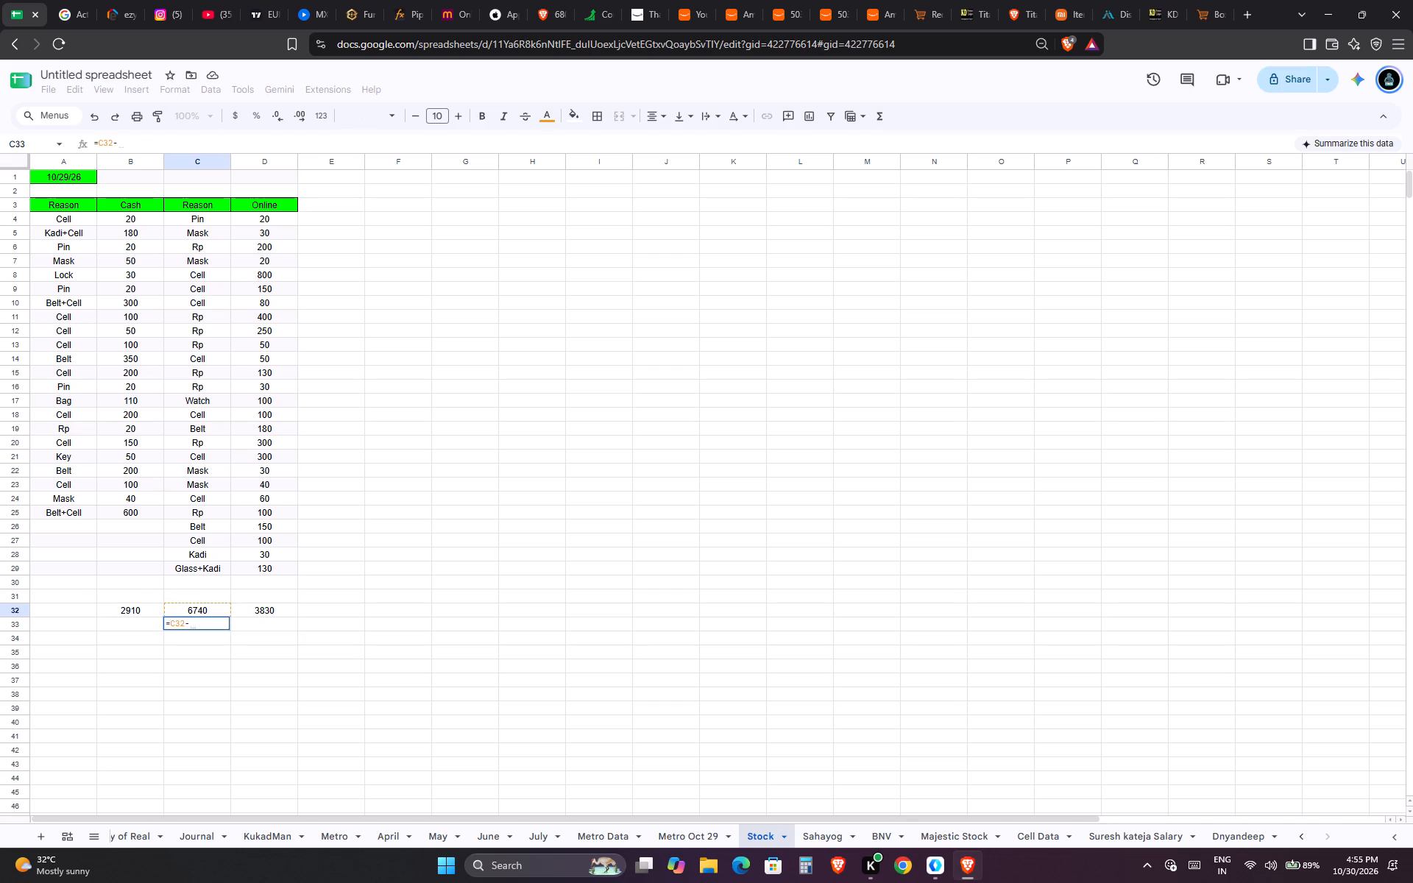
pyautogui.write('170+')
pyautogui.press('BackSpace')
pyautogui.press('-')
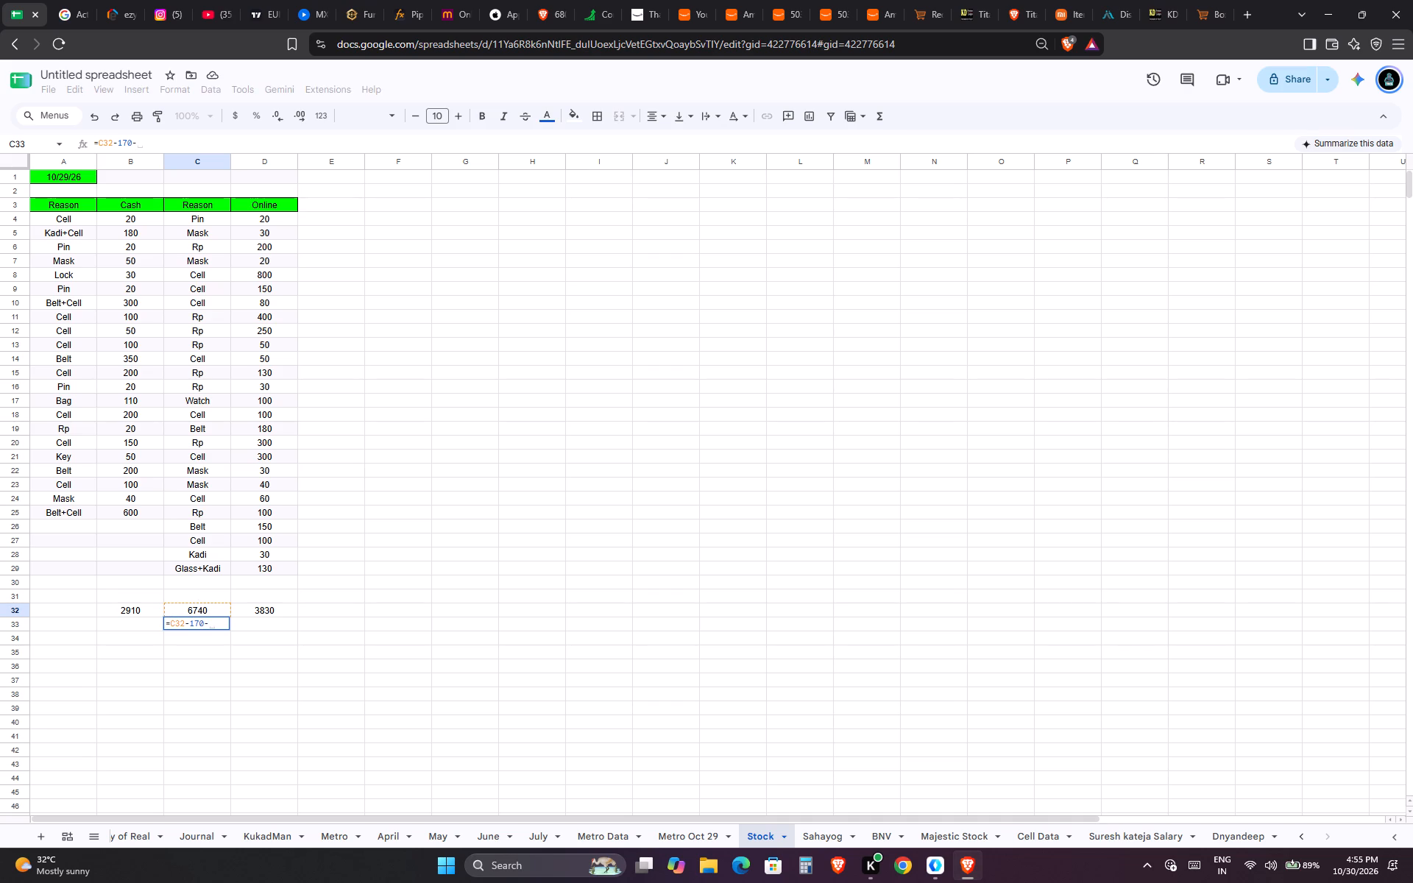
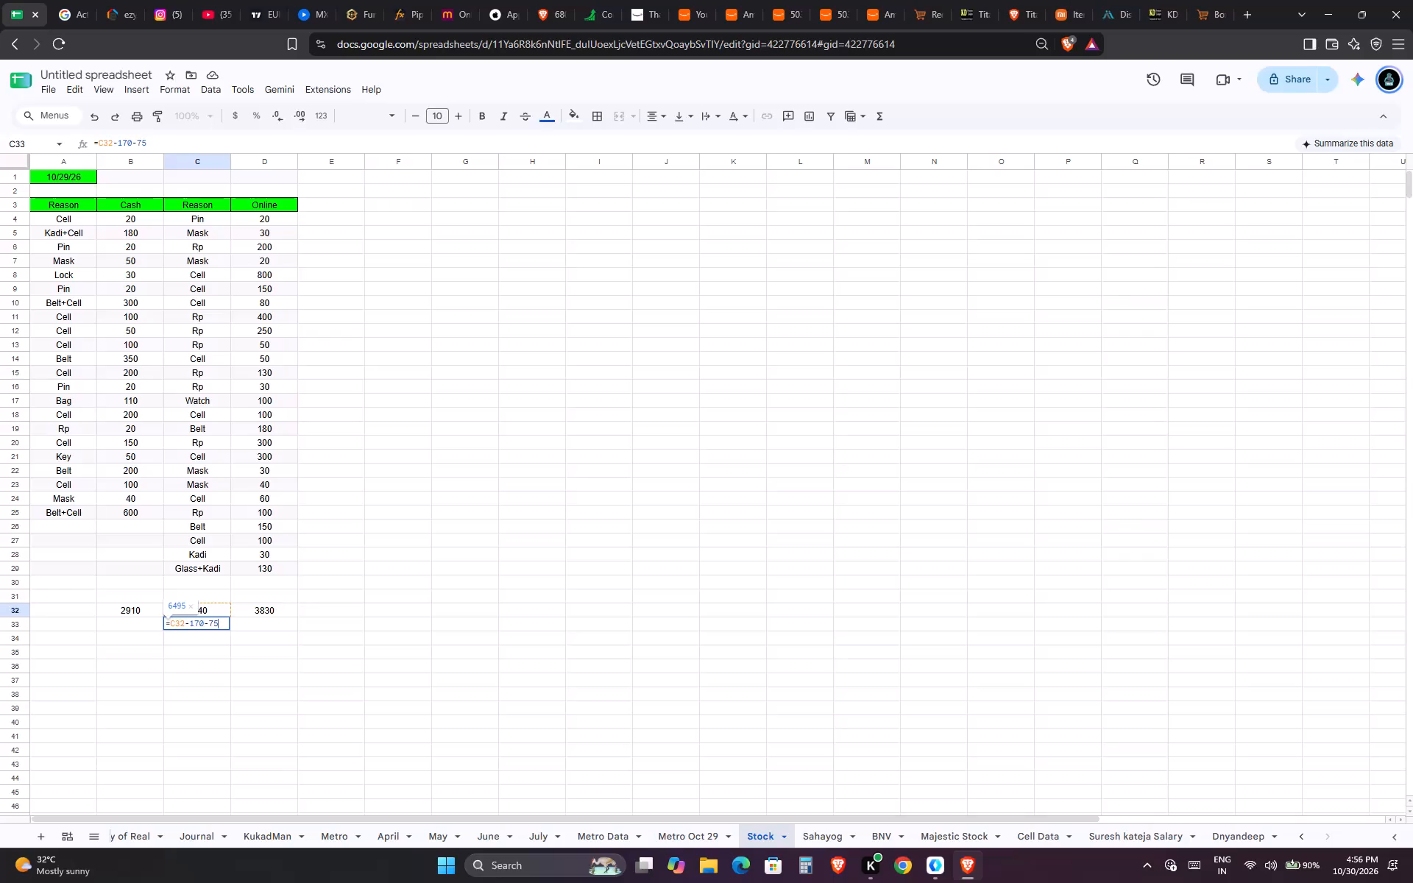
# Extend the deduction formula in cell C33 with a further subtraction after =C32-170-75.
pyautogui.press('-')
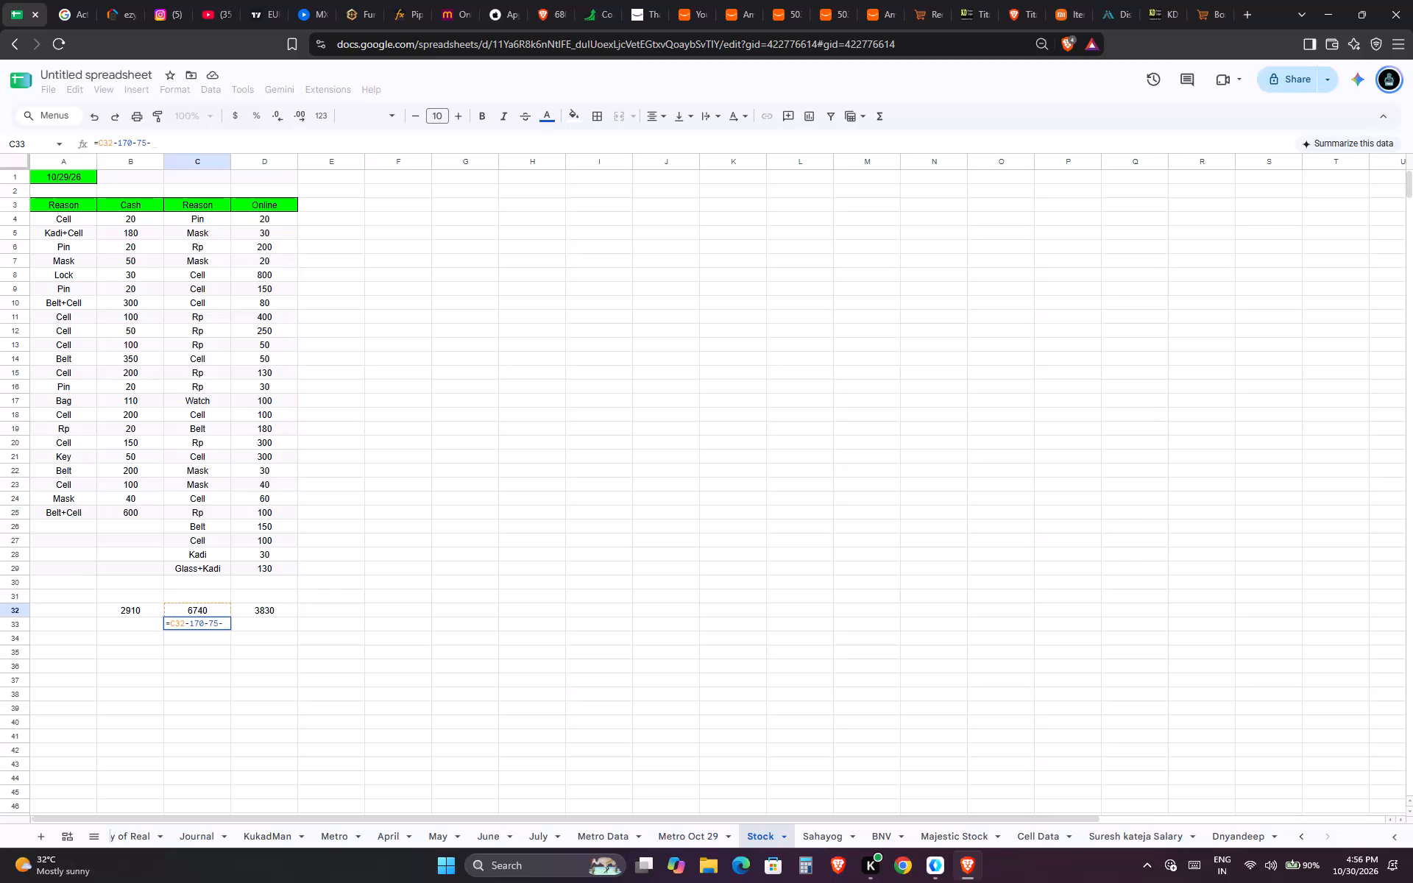
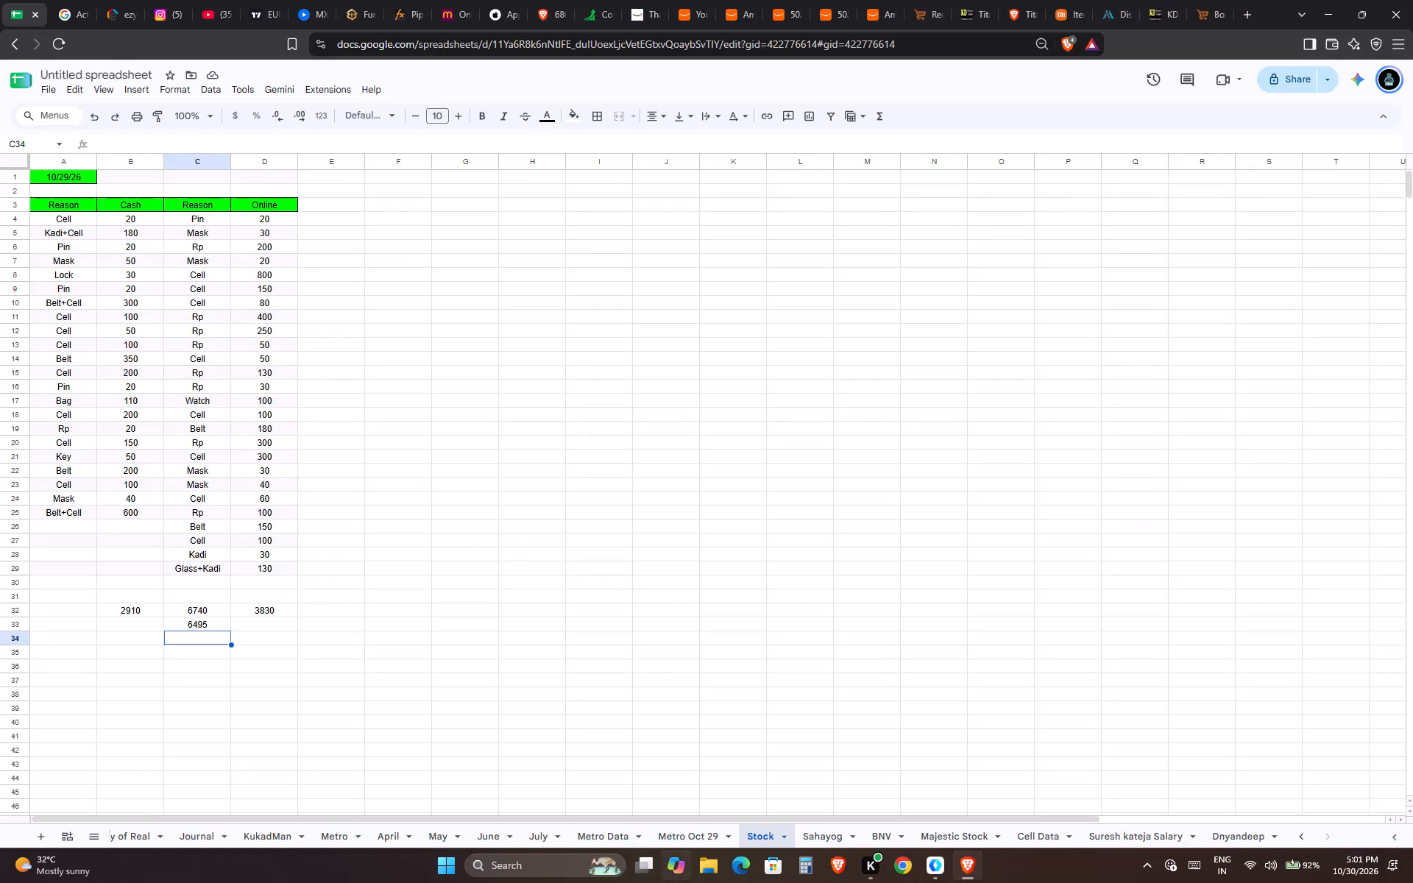
# On the Metro Oct 29 sheet, add a Wc cash entry of 250 in row 38 and save.
pyautogui.click(605, 827)
pyautogui.click(658, 829)
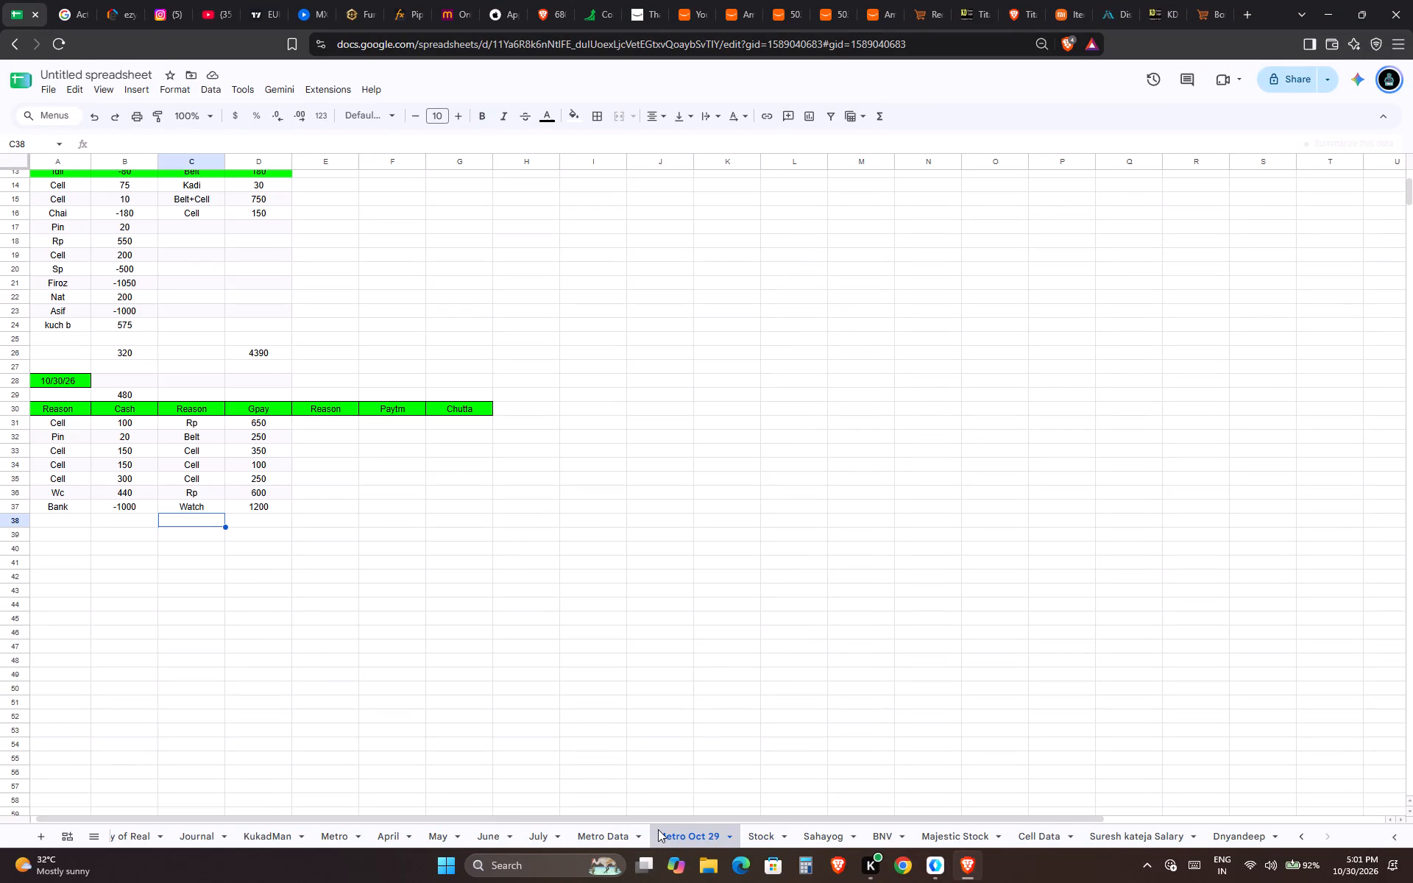
pyautogui.press('Left')
pyautogui.press('Left')
pyautogui.write('Wc')
pyautogui.press('Down')
pyautogui.press('Right')
pyautogui.press('Up')
pyautogui.write('250')
pyautogui.press('Return')
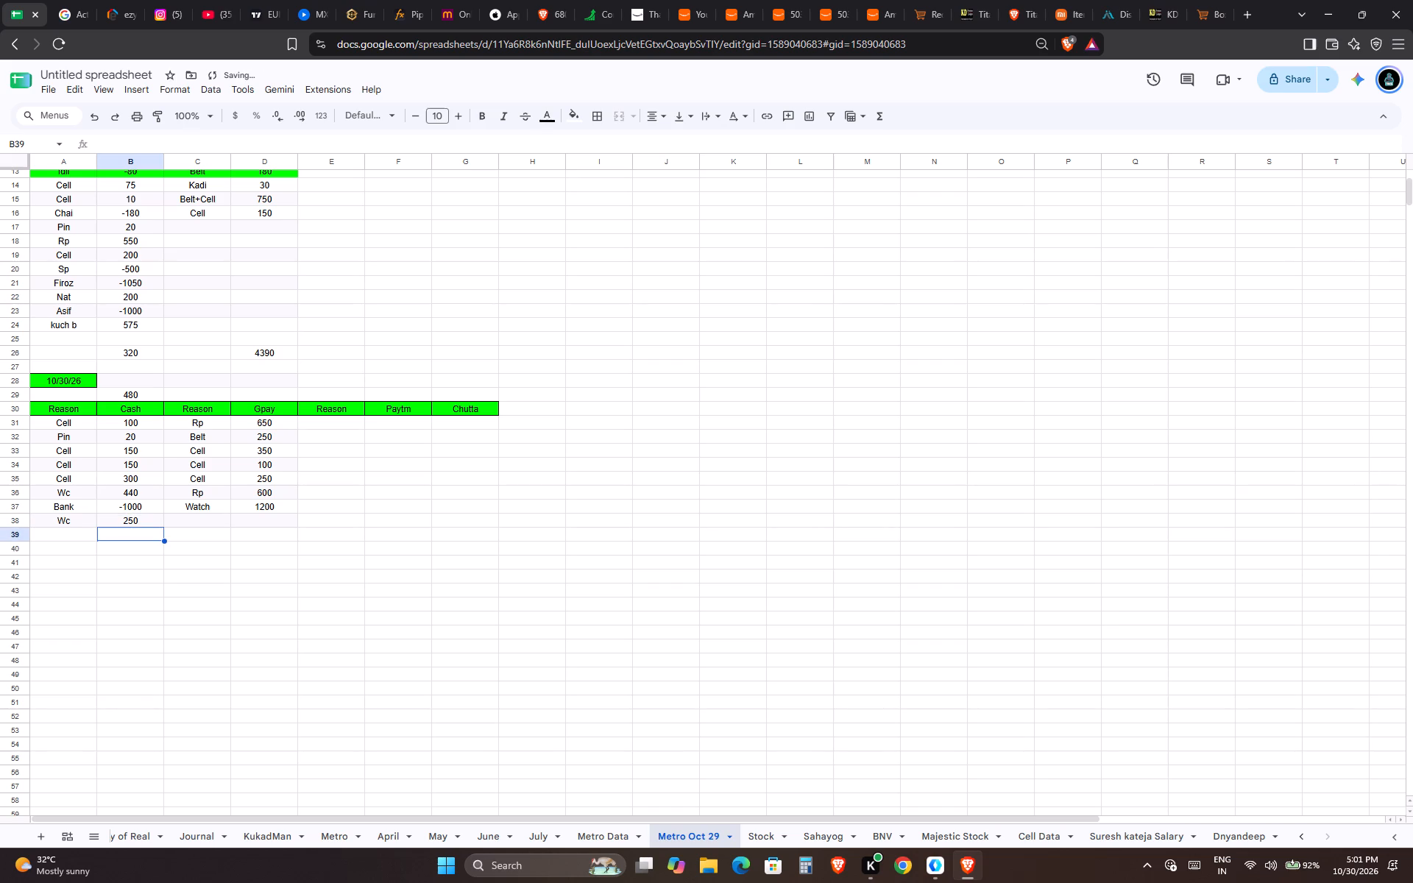
pyautogui.hotkey('ctrl', 'd')
pyautogui.press('BackSpace')
pyautogui.hotkey('ctrl', 's')
pyautogui.click(830, 831)
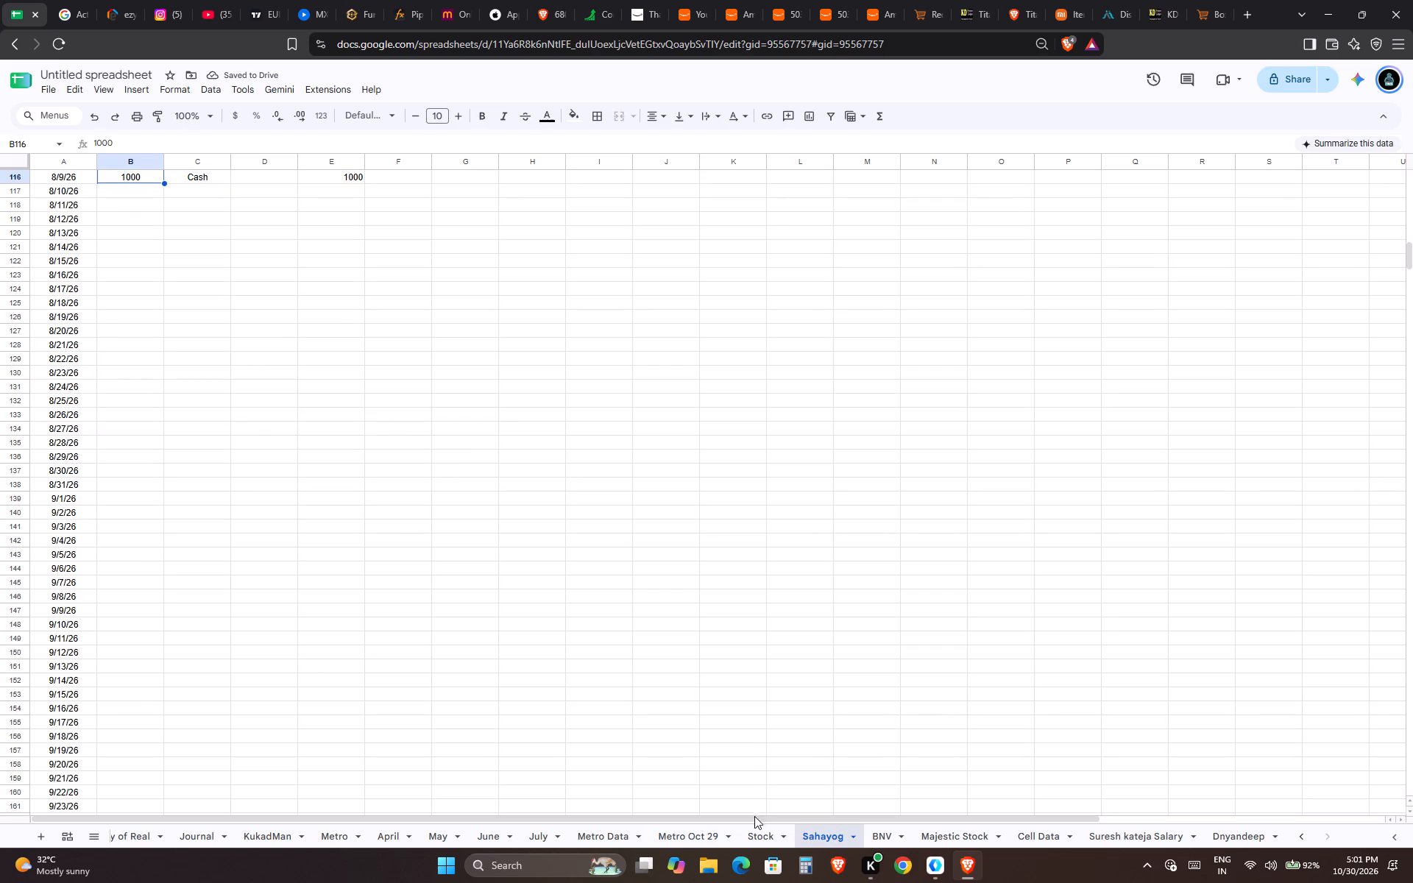
pyautogui.click(757, 838)
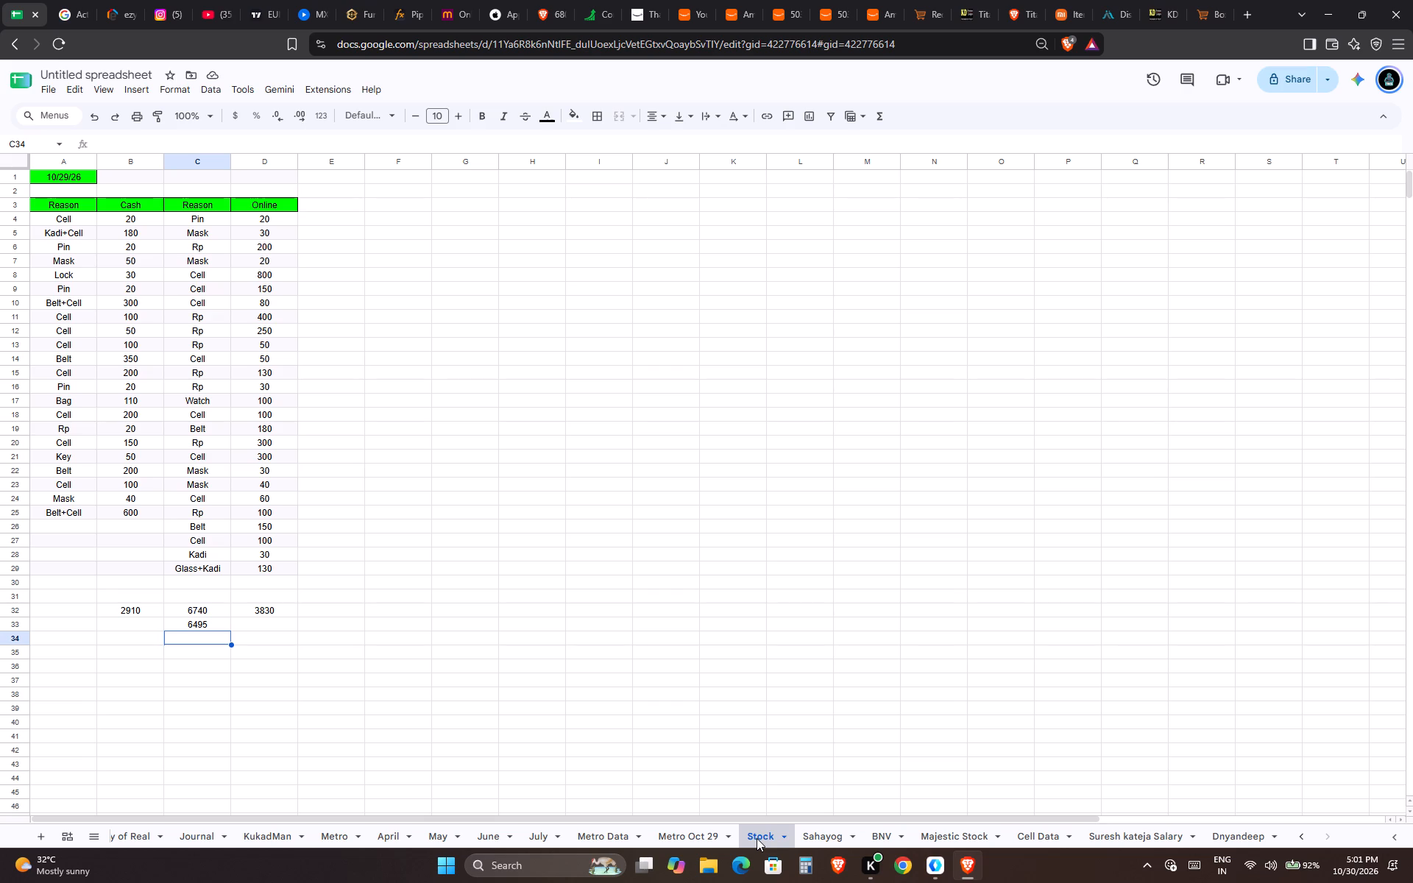
pyautogui.press('Up')
pyautogui.press('F1')
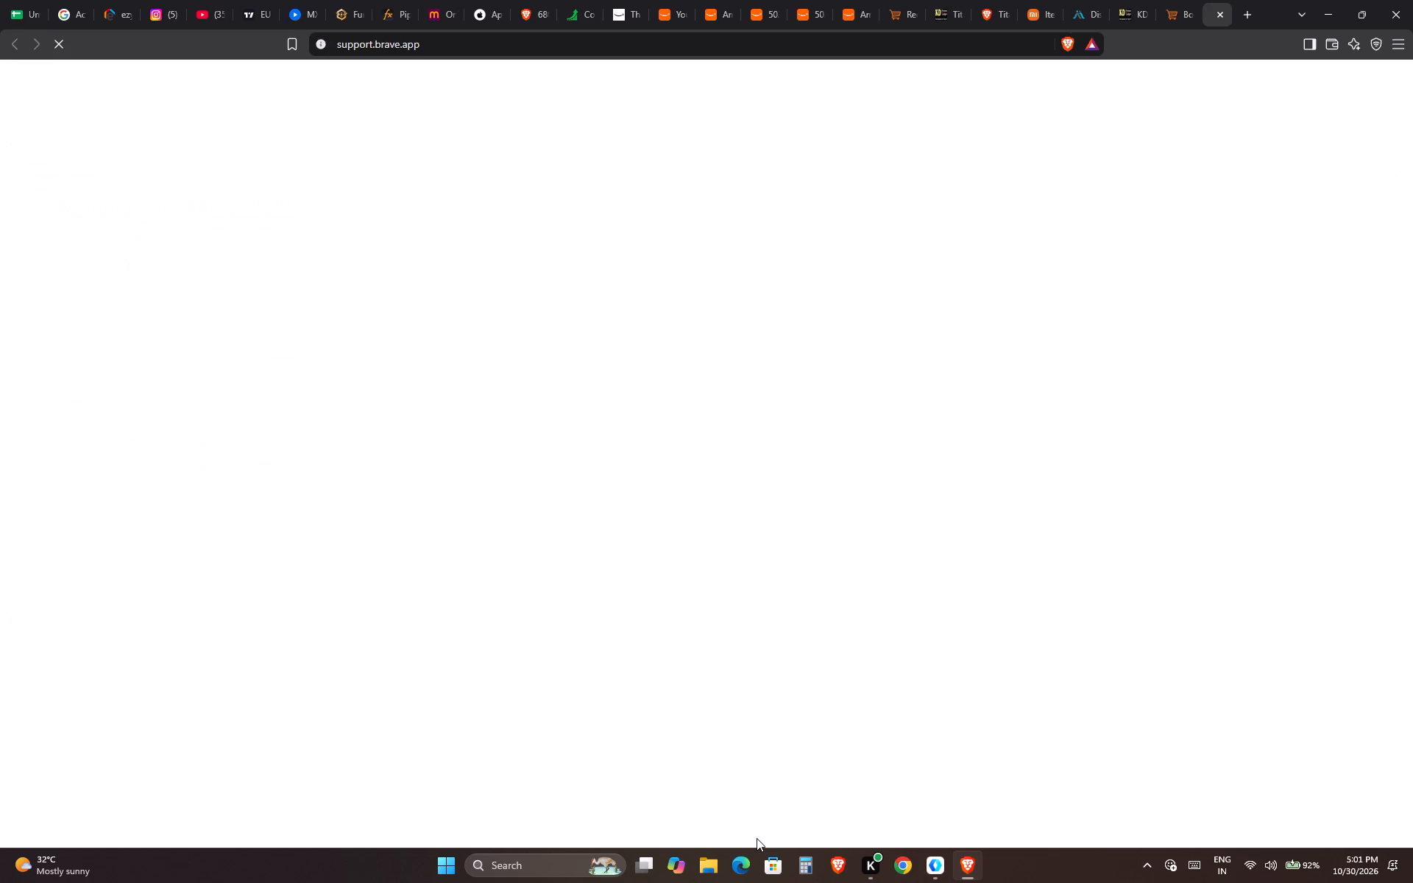
pyautogui.hotkey('ctrl', 'w')
pyautogui.press('F2')
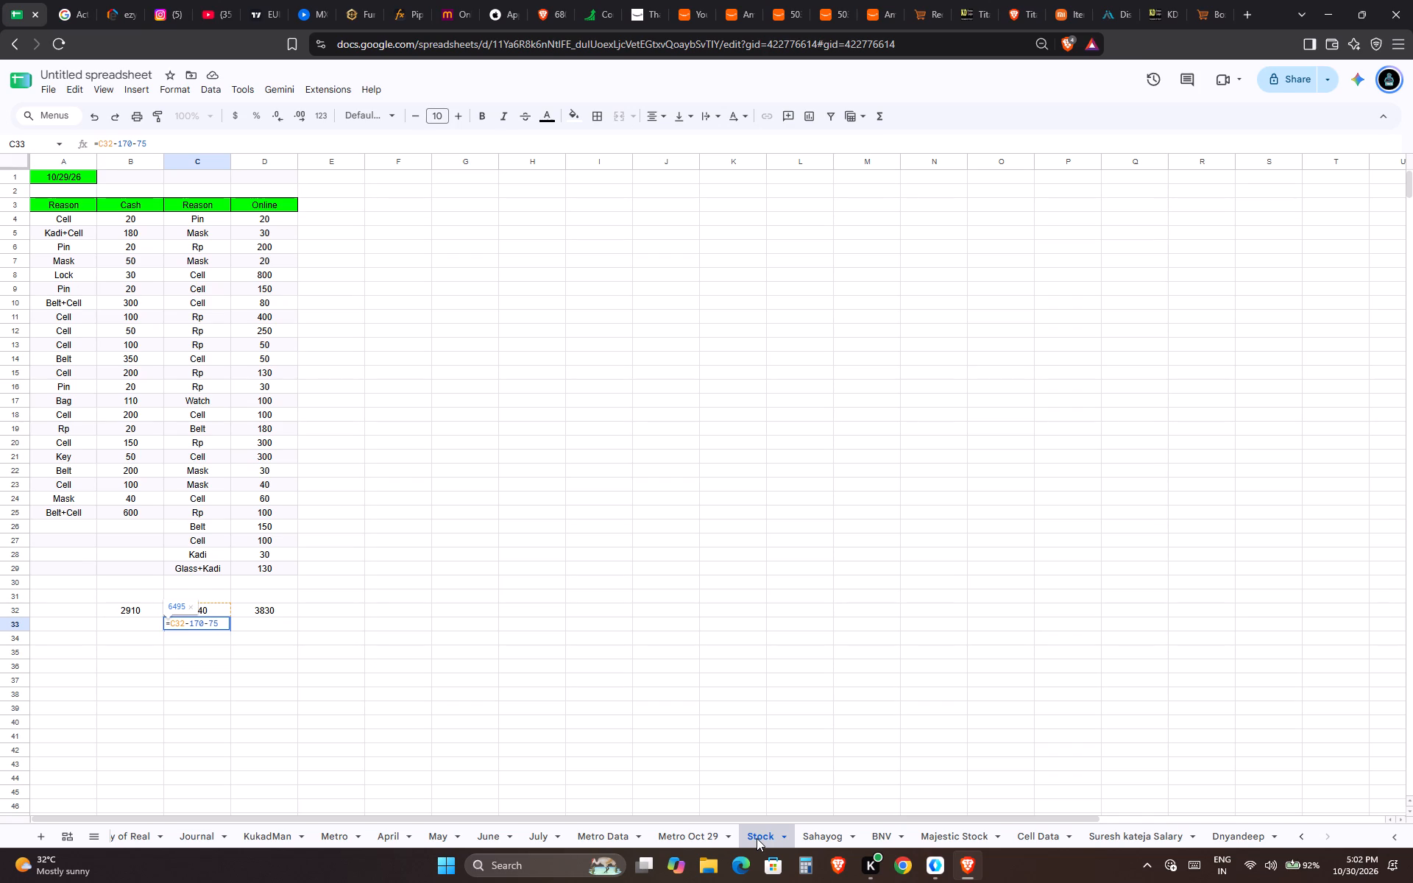
pyautogui.write('120')
pyautogui.press('BackSpace')
pyautogui.press('BackSpace')
pyautogui.press('BackSpace')
pyautogui.write('-120')
pyautogui.press('-')
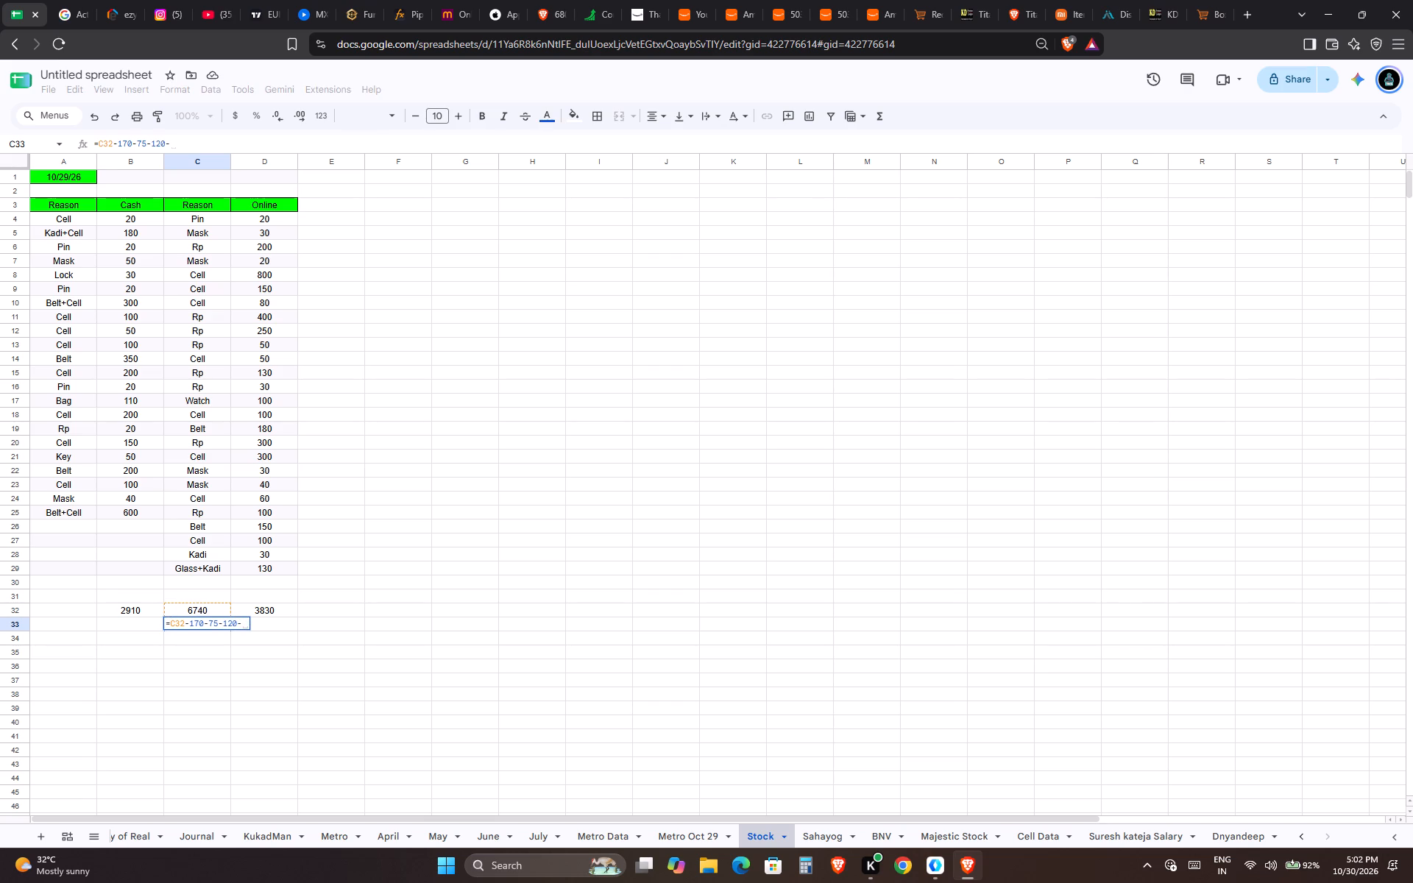
pyautogui.write('1000')
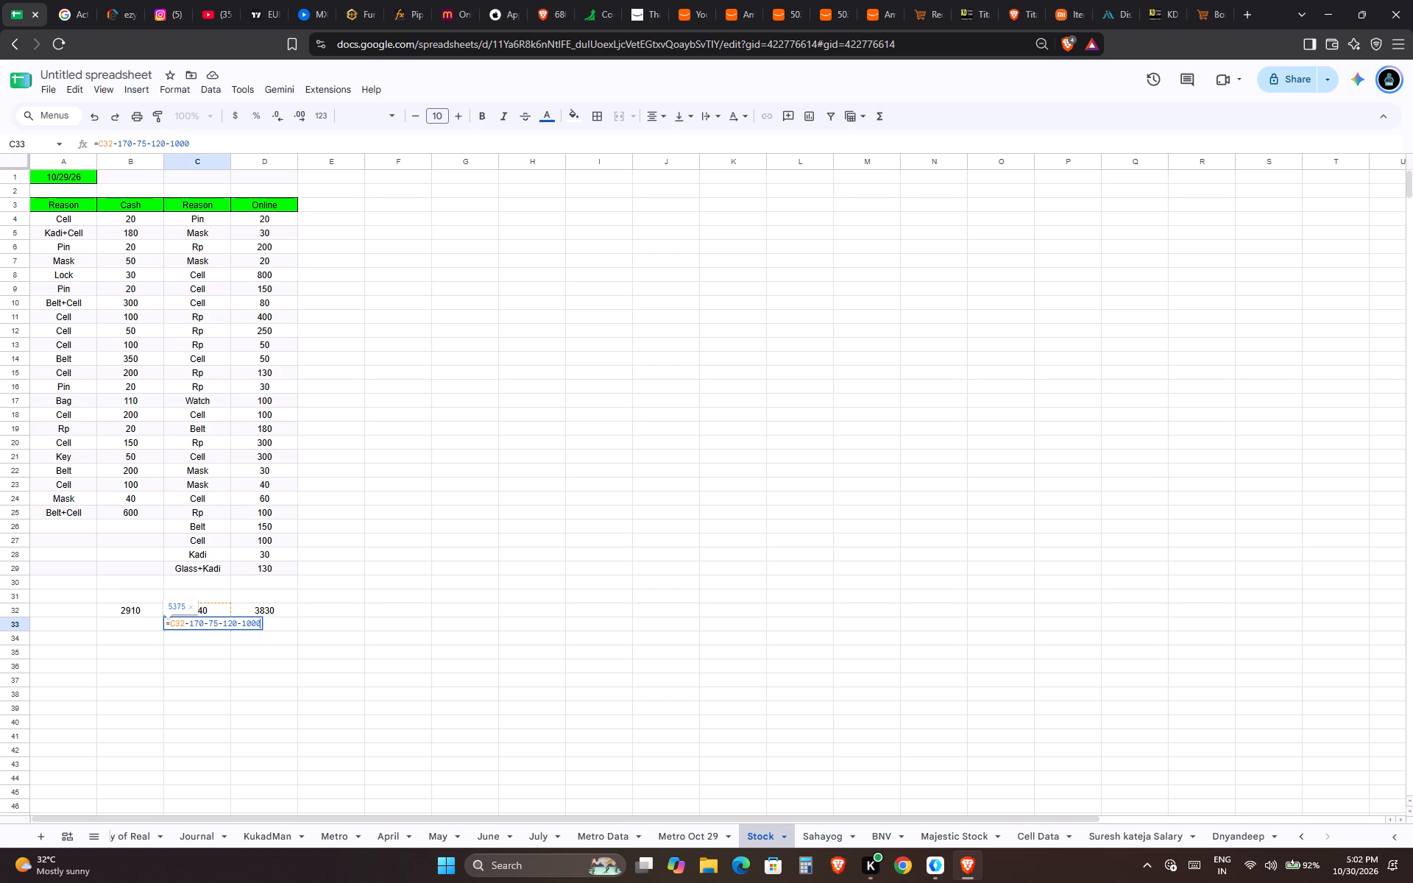
pyautogui.write('-500')
pyautogui.press('-')
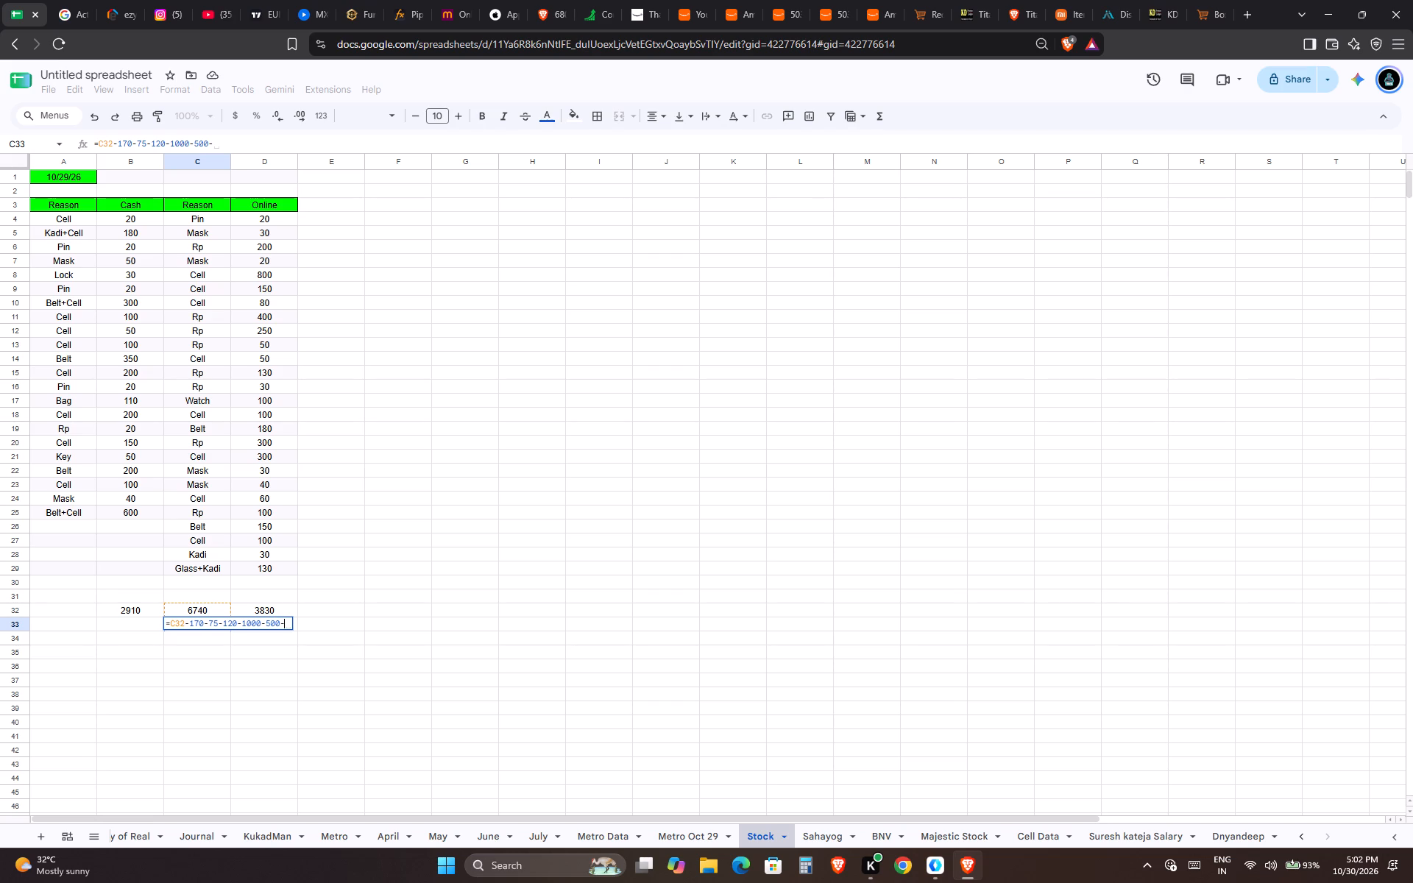
pyautogui.press('BackSpace')
pyautogui.press('Return')
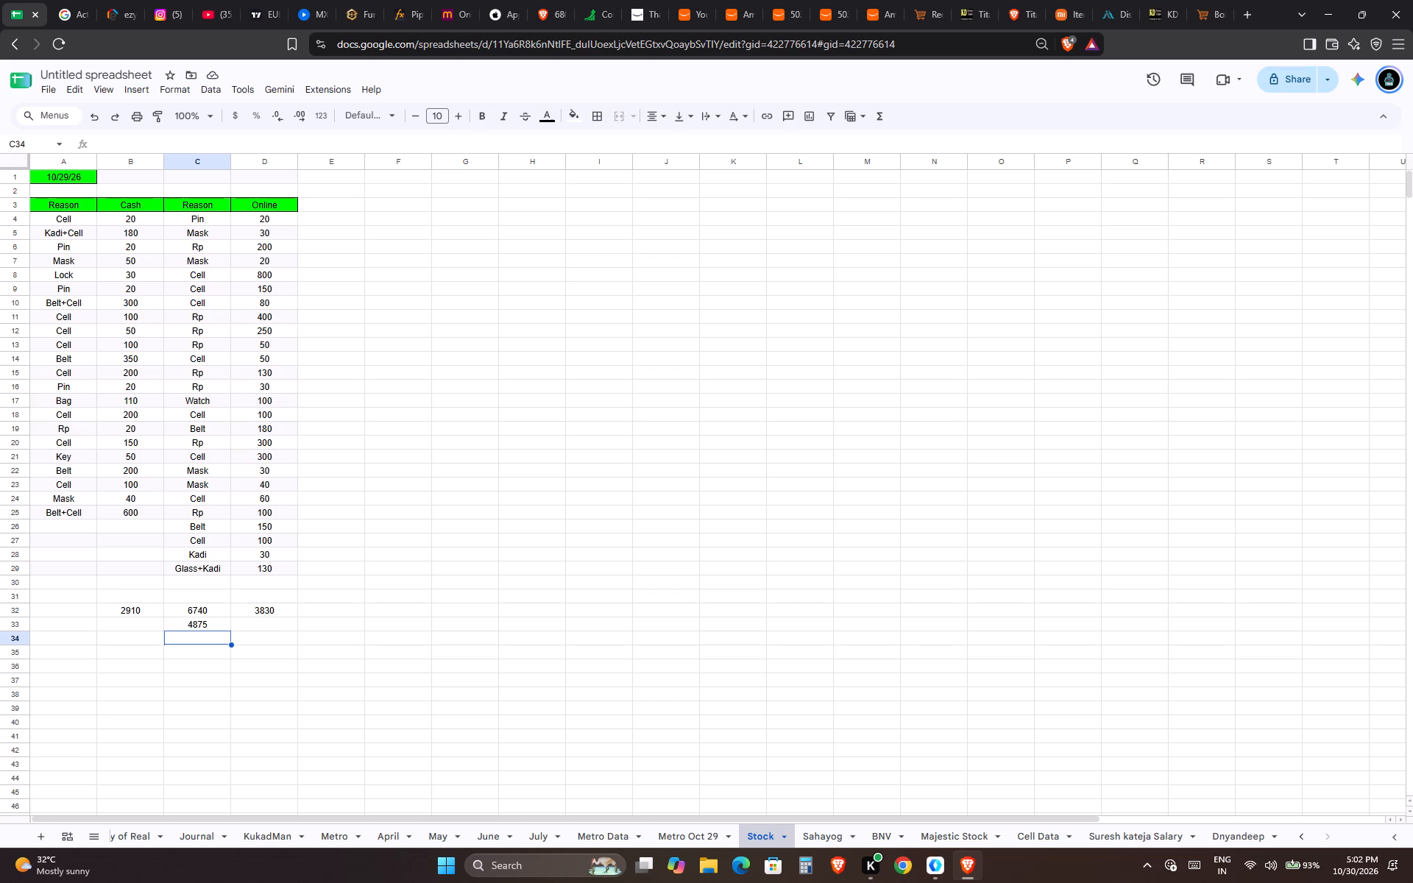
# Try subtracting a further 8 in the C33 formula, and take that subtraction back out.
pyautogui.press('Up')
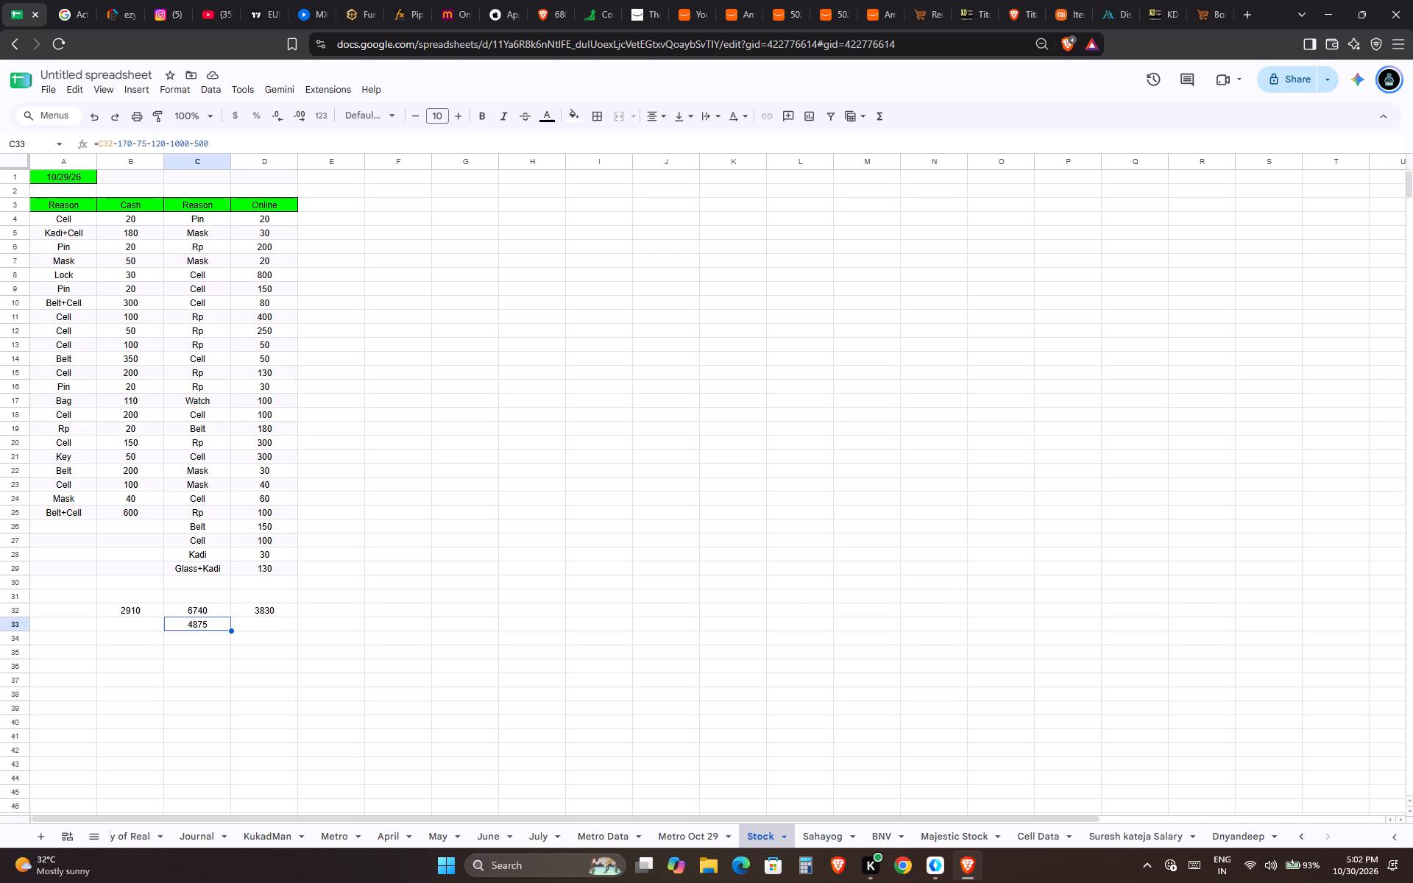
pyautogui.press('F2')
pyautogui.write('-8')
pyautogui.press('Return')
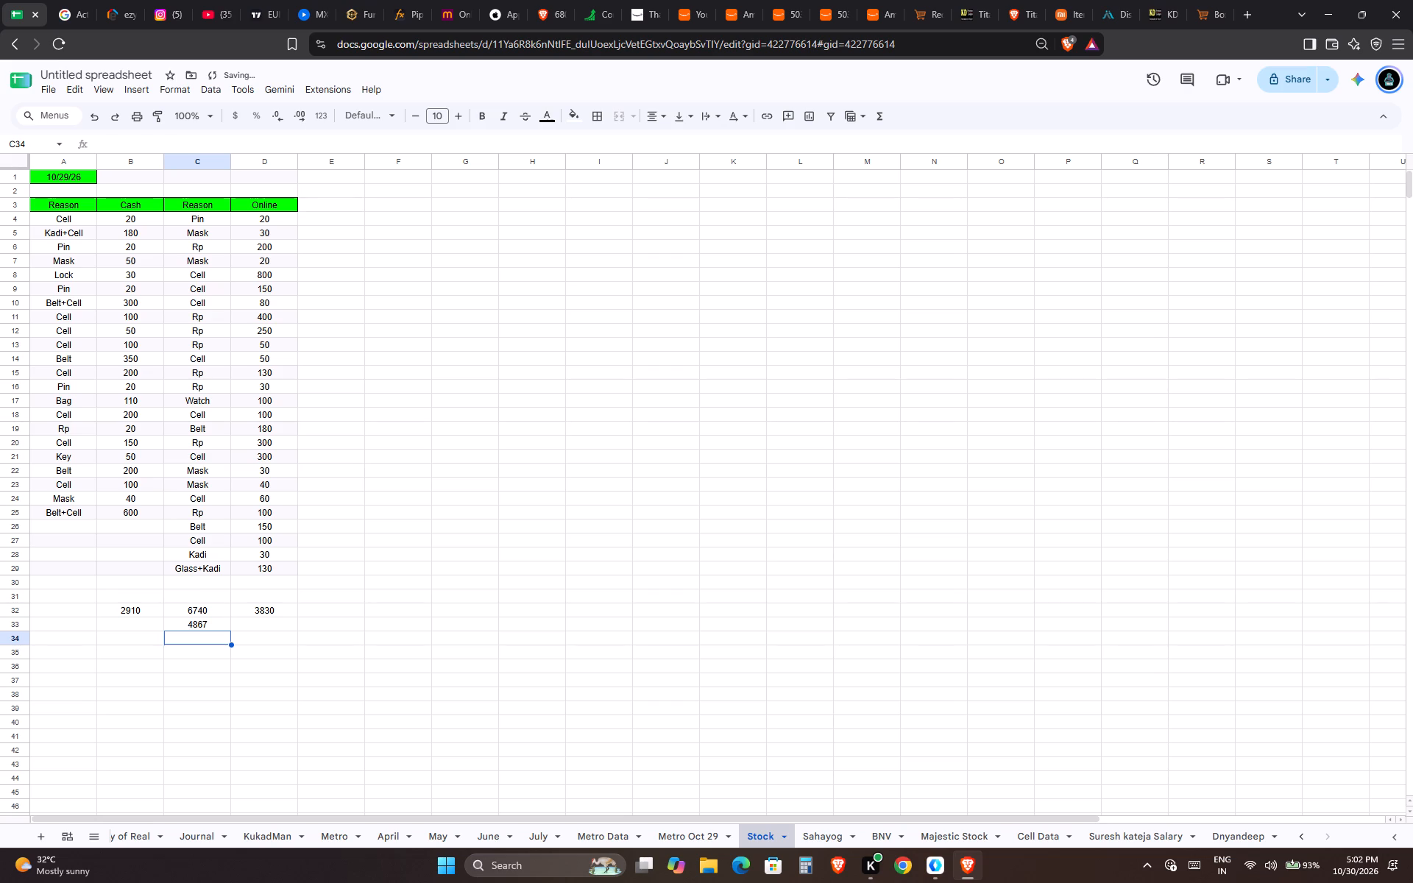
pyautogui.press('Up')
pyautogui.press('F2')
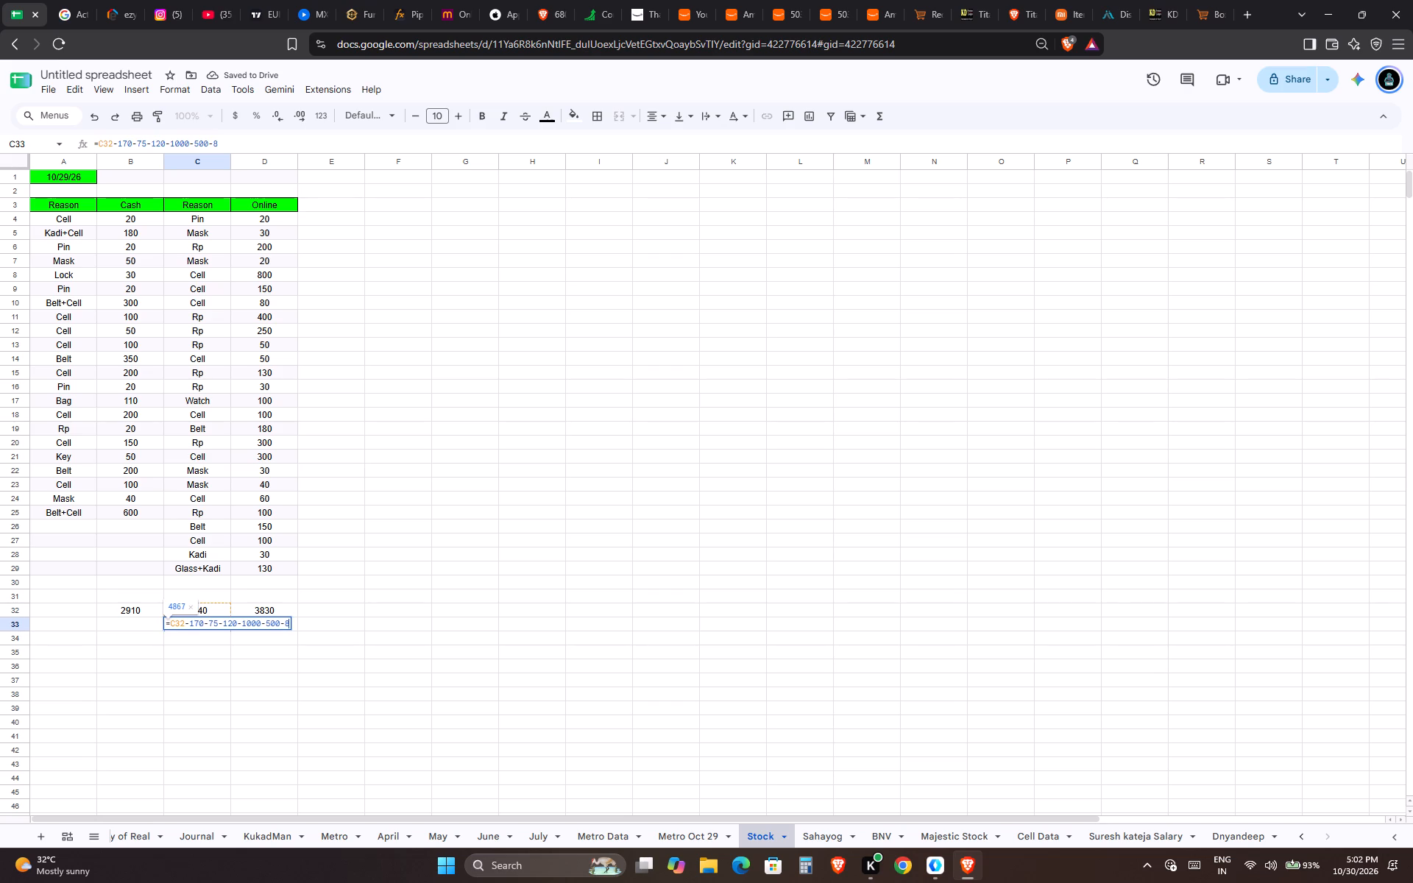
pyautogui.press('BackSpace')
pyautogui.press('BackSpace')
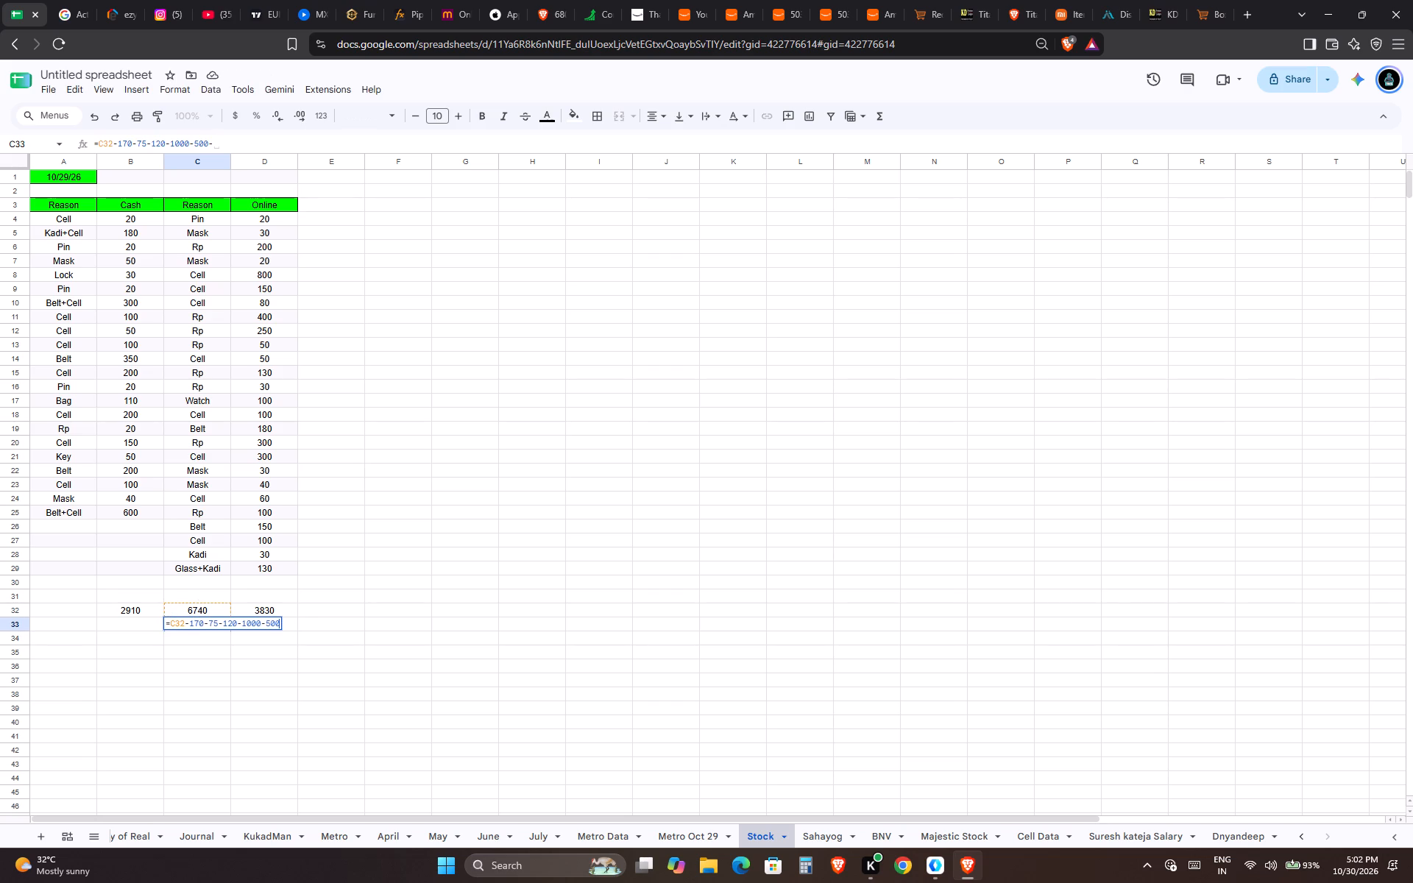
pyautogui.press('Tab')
# Add a Donation cash entry of -8 in row 26, below the last Belt+Cell entry.
pyautogui.press('Left')
pyautogui.press('Left')
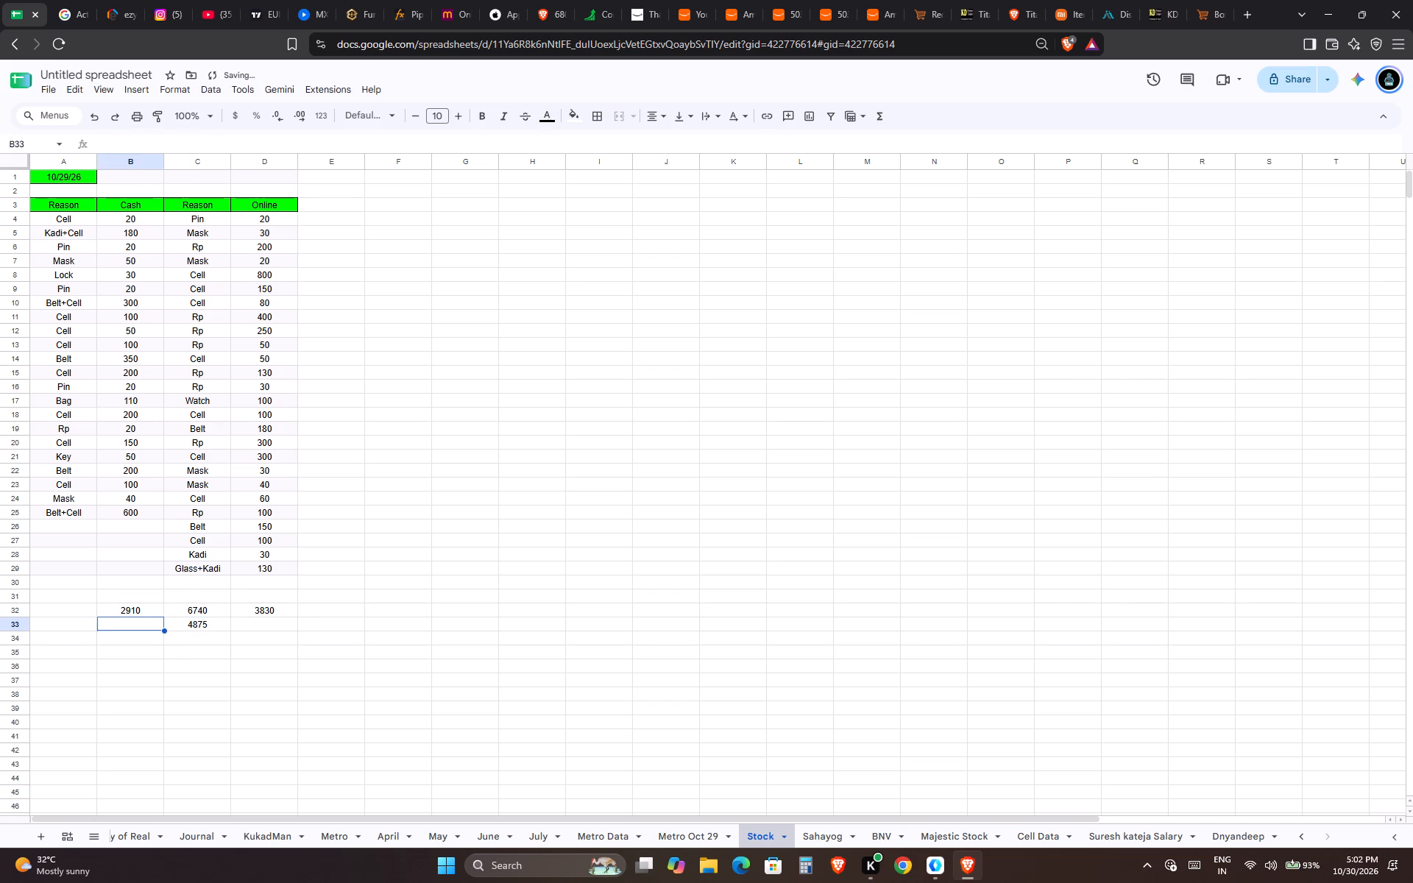
pyautogui.press('Left')
pyautogui.hotkey('ctrl', 'Up')
pyautogui.press('Up')
pyautogui.press('Down')
pyautogui.press('Down')
pyautogui.press('Right')
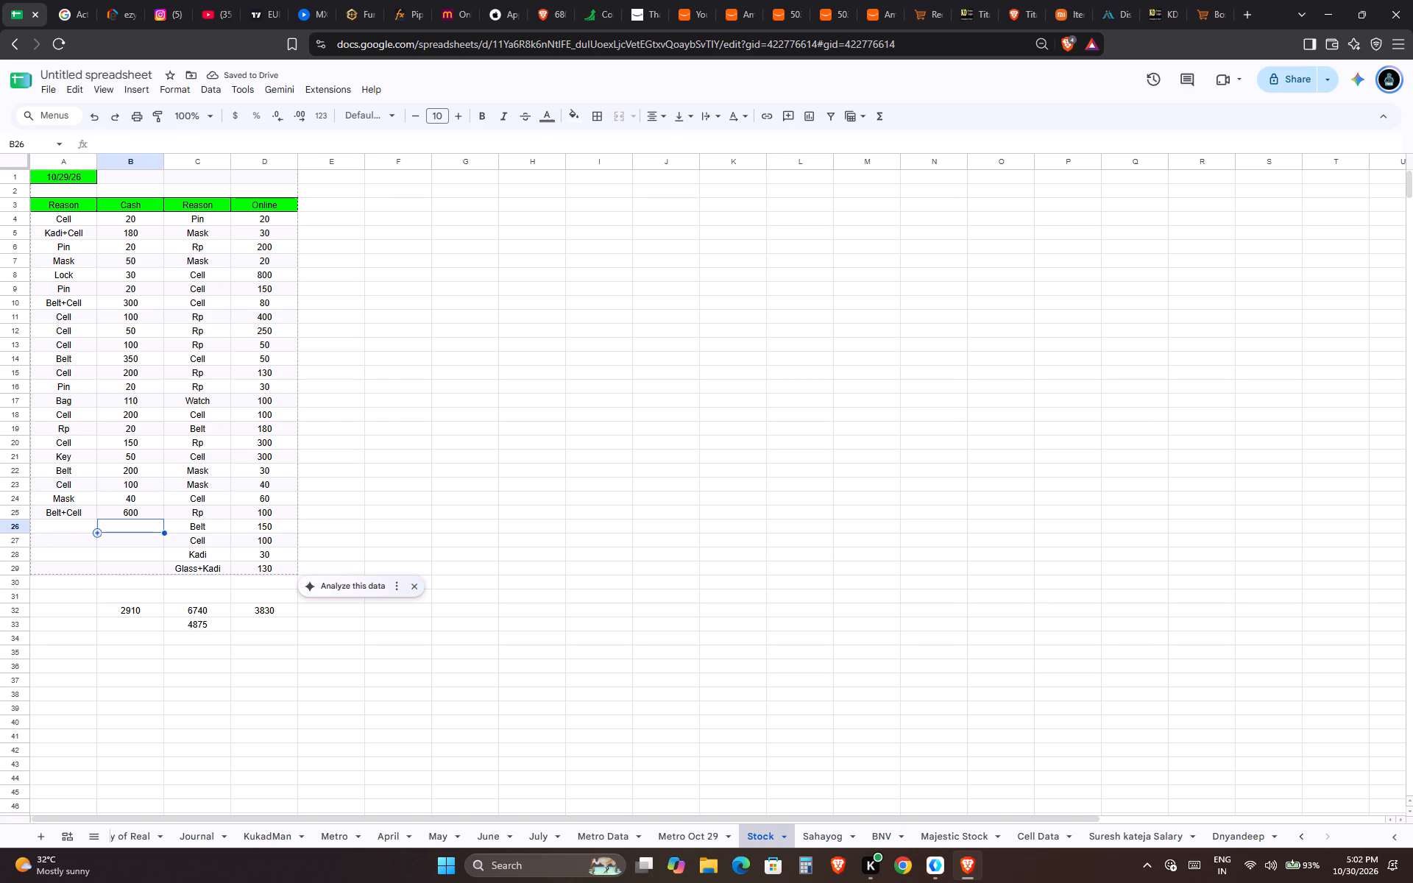
pyautogui.press('Left')
pyautogui.press('Right')
pyautogui.write('-8')
pyautogui.press('Up')
pyautogui.press('Down')
pyautogui.press('Left')
pyautogui.write('Donation')
pyautogui.press('Right')
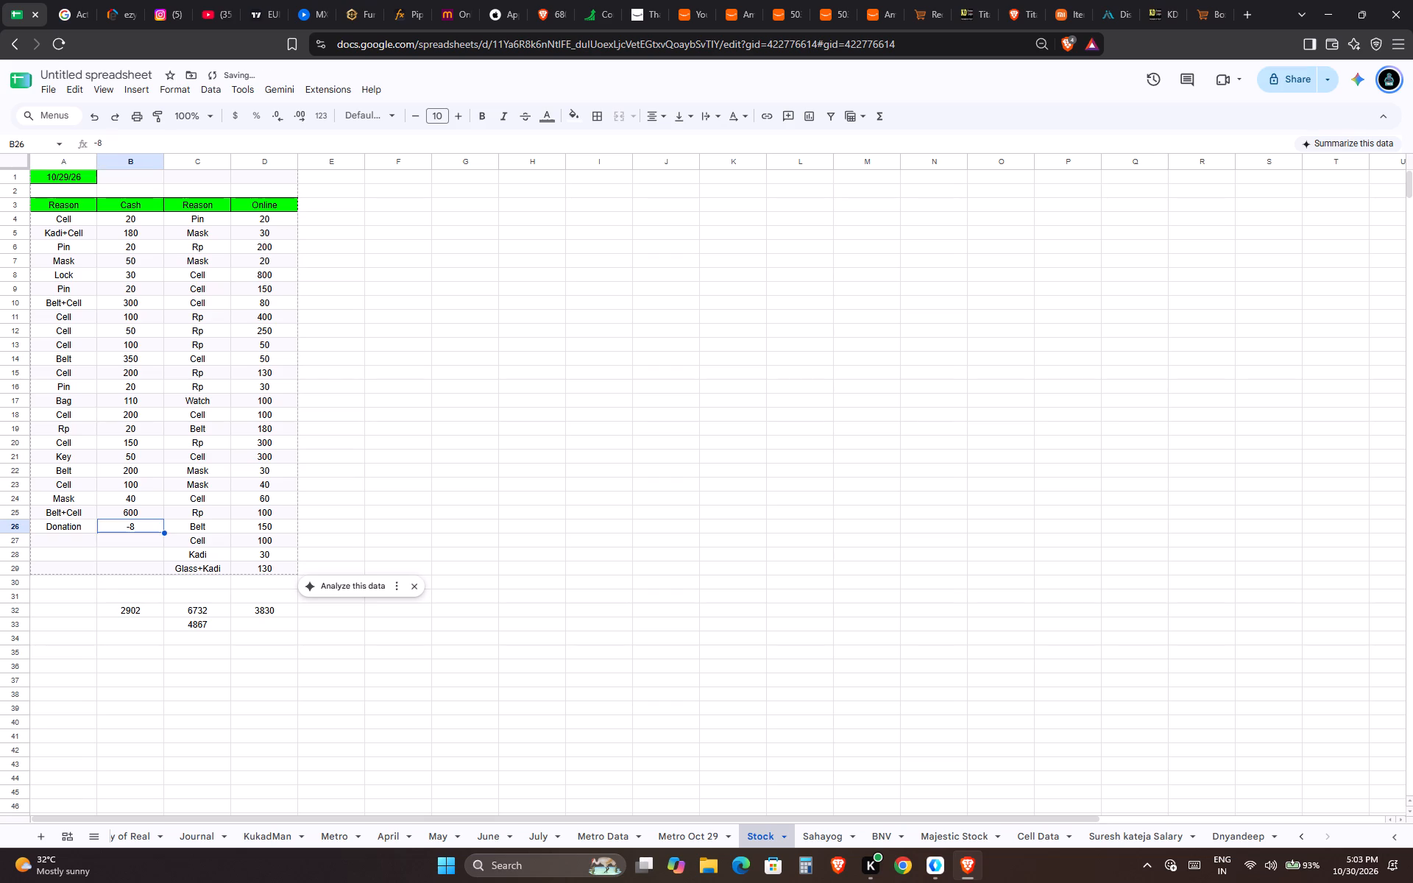
# Copy the date and header block A1:D3 to A34, below the totals, as the start of another day's table.
pyautogui.press('Down')
pyautogui.hotkey('ctrl', 'Down')
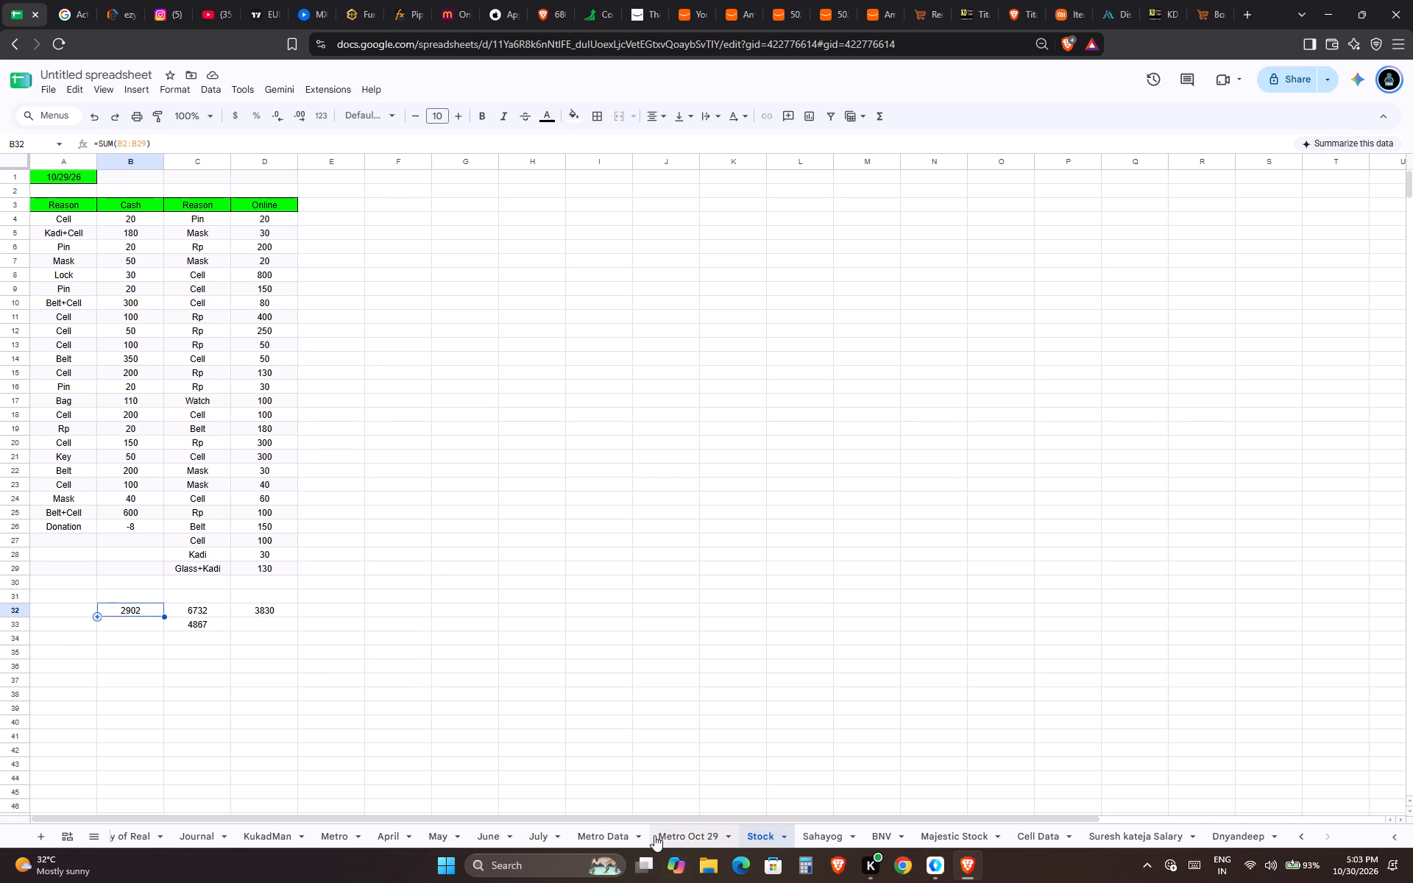
pyautogui.press('Left')
pyautogui.hotkey('ctrl', 'Left')
pyautogui.hotkey('ctrl', 'Up')
pyautogui.hotkey('ctrl', 'Up')
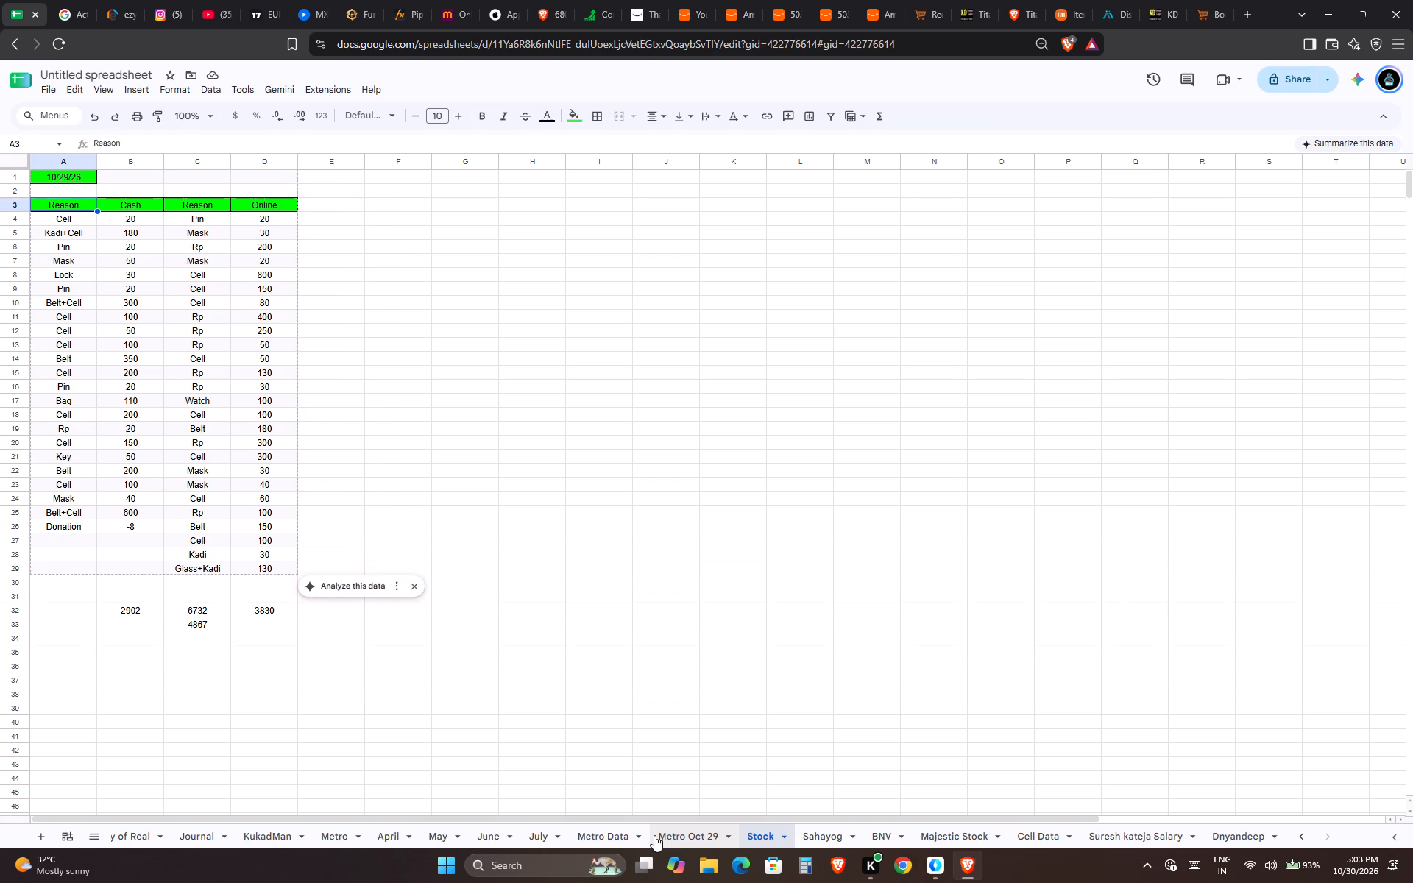
pyautogui.hotkey('ctrl', 'Up')
pyautogui.hotkey('ctrl', 'Up')
pyautogui.hotkey('ctrl', 'Up')
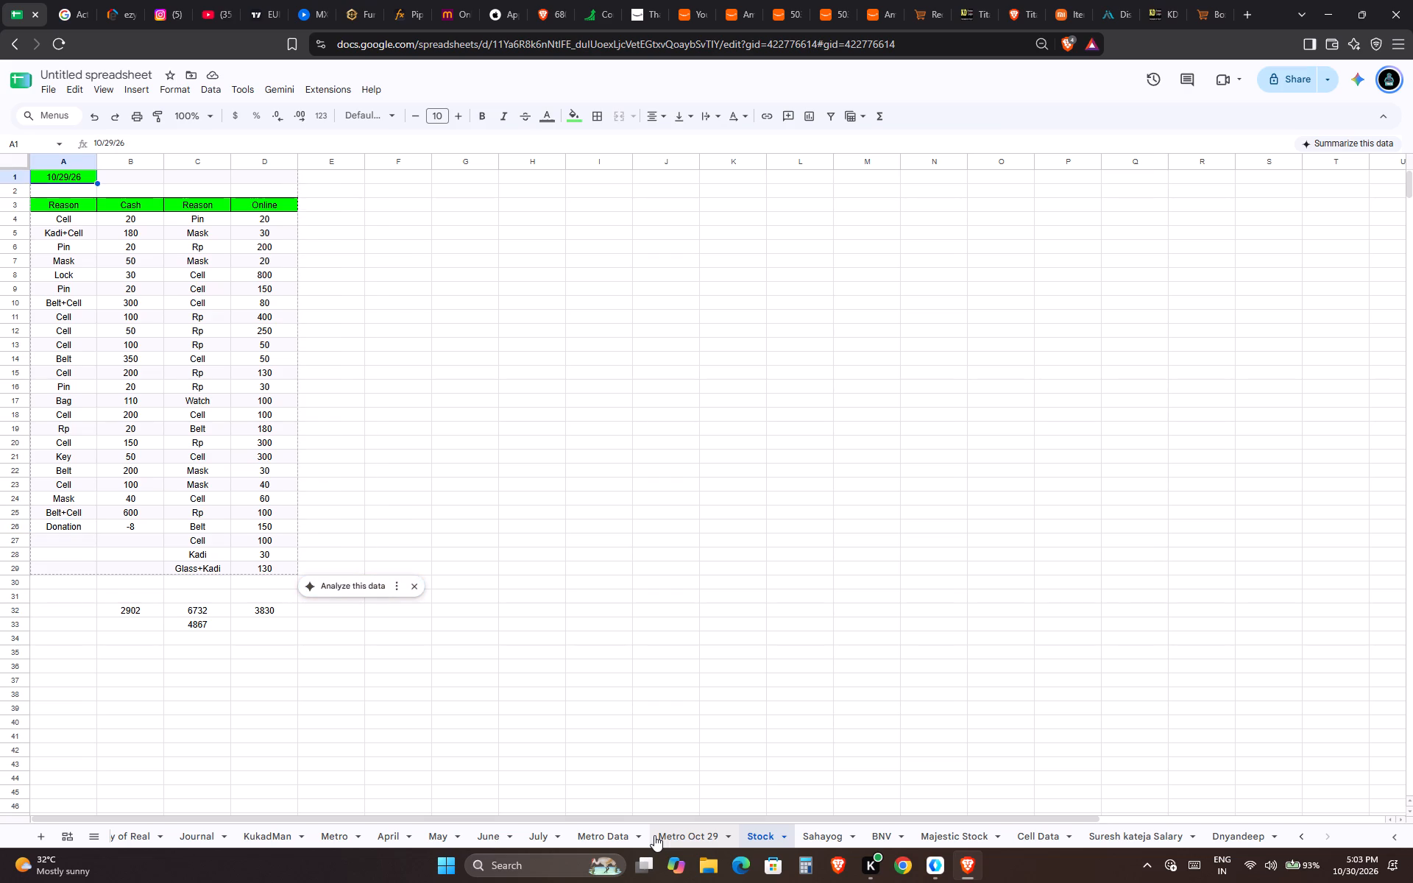
pyautogui.hotkey('shift', 'Down')
pyautogui.hotkey('shift', 'Right')
pyautogui.hotkey('shift', 'Down')
pyautogui.hotkey('shift', 'Right')
pyautogui.hotkey('shift', 'Right')
pyautogui.hotkey('shift', 'Right')
pyautogui.hotkey('shift', 'Left')
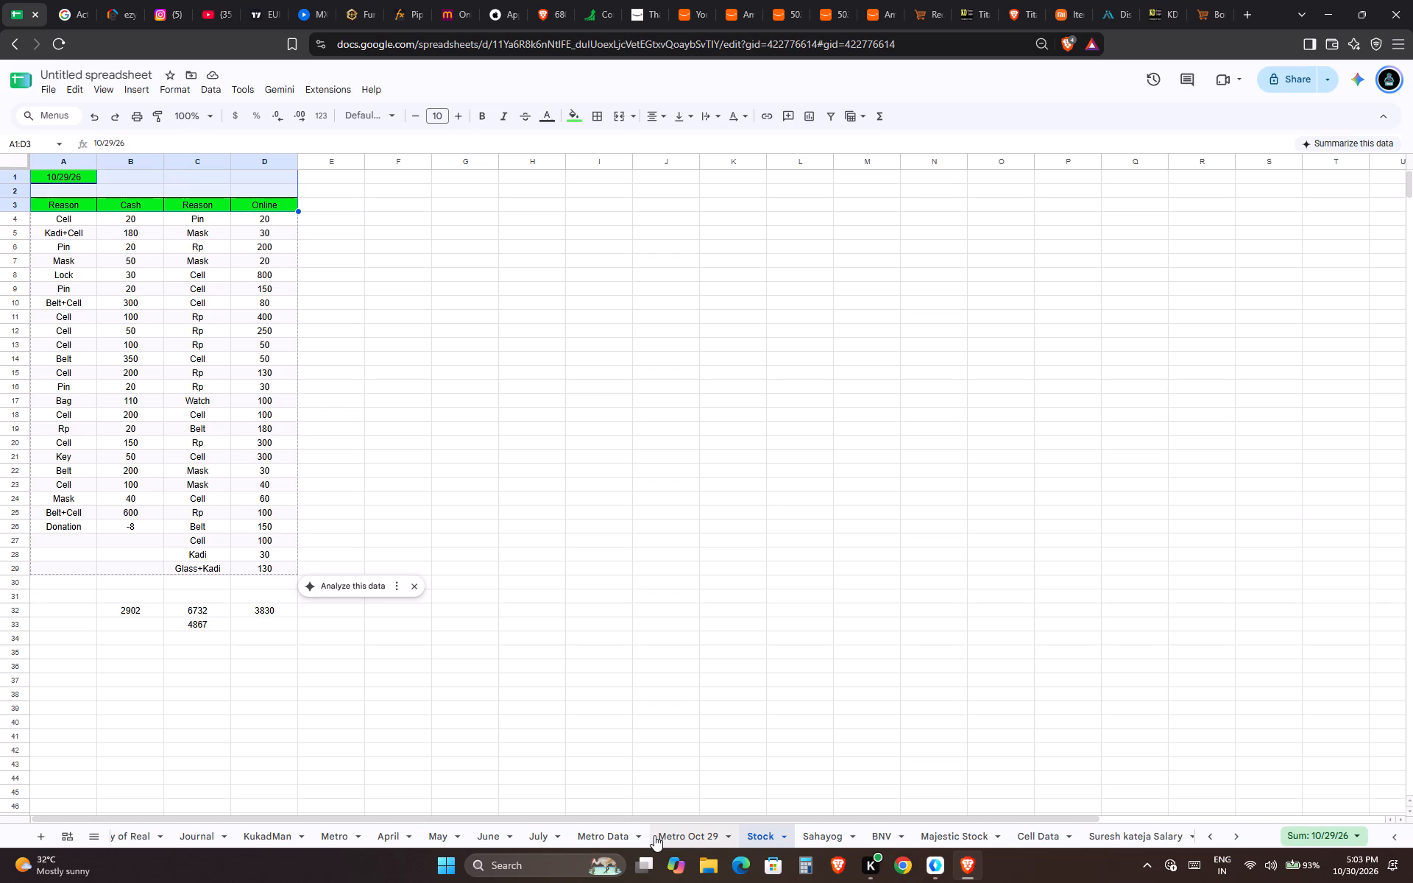
pyautogui.hotkey('ctrl', 'c')
pyautogui.hotkey('ctrl', 'Down')
pyautogui.hotkey('ctrl', 'Down')
pyautogui.press('Down')
pyautogui.press('Down')
pyautogui.press('Down')
pyautogui.press('Down')
pyautogui.press('Down')
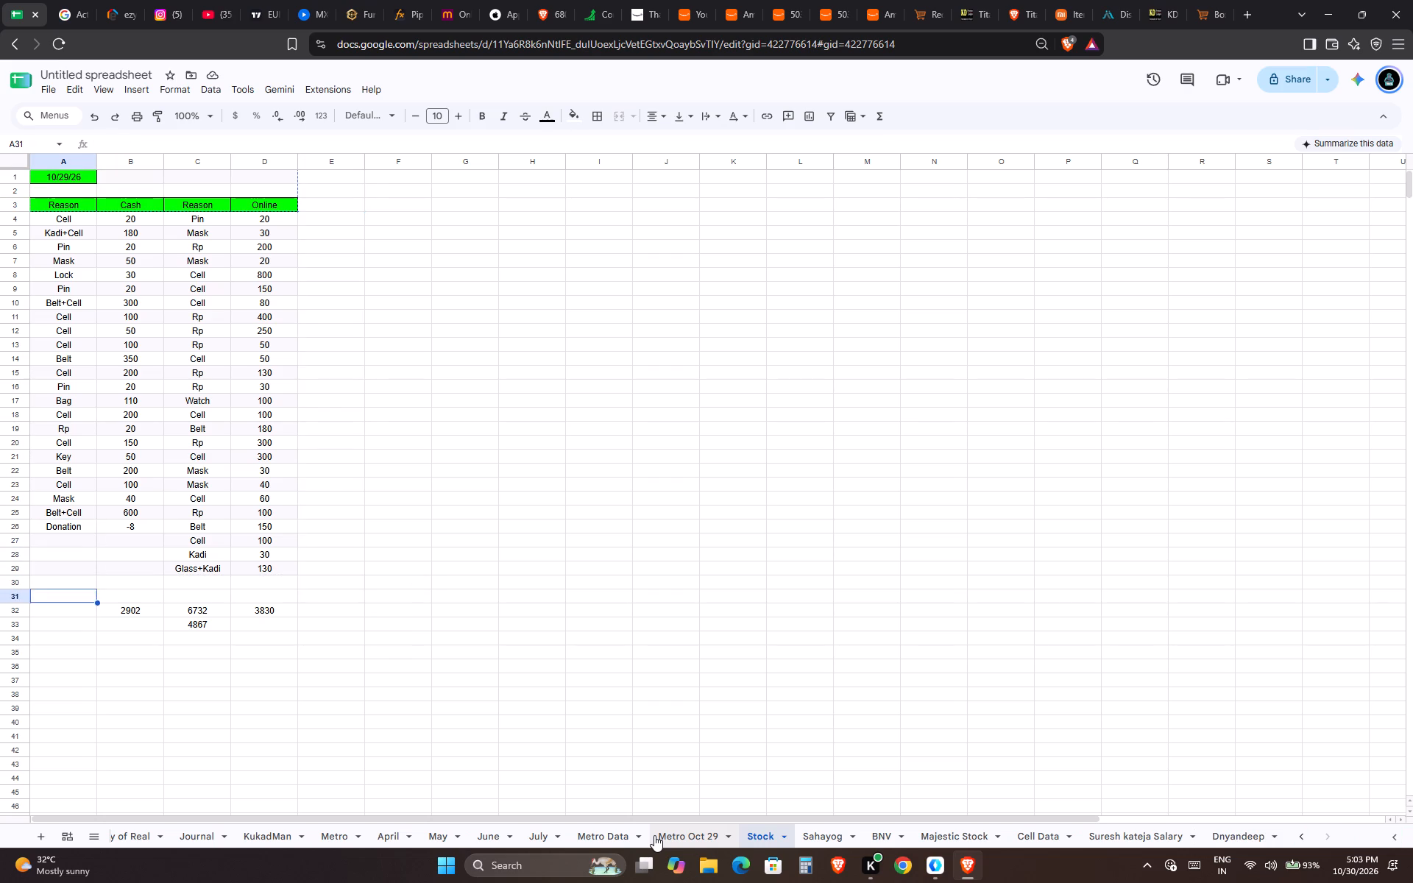
pyautogui.press('Down')
pyautogui.press('Down')
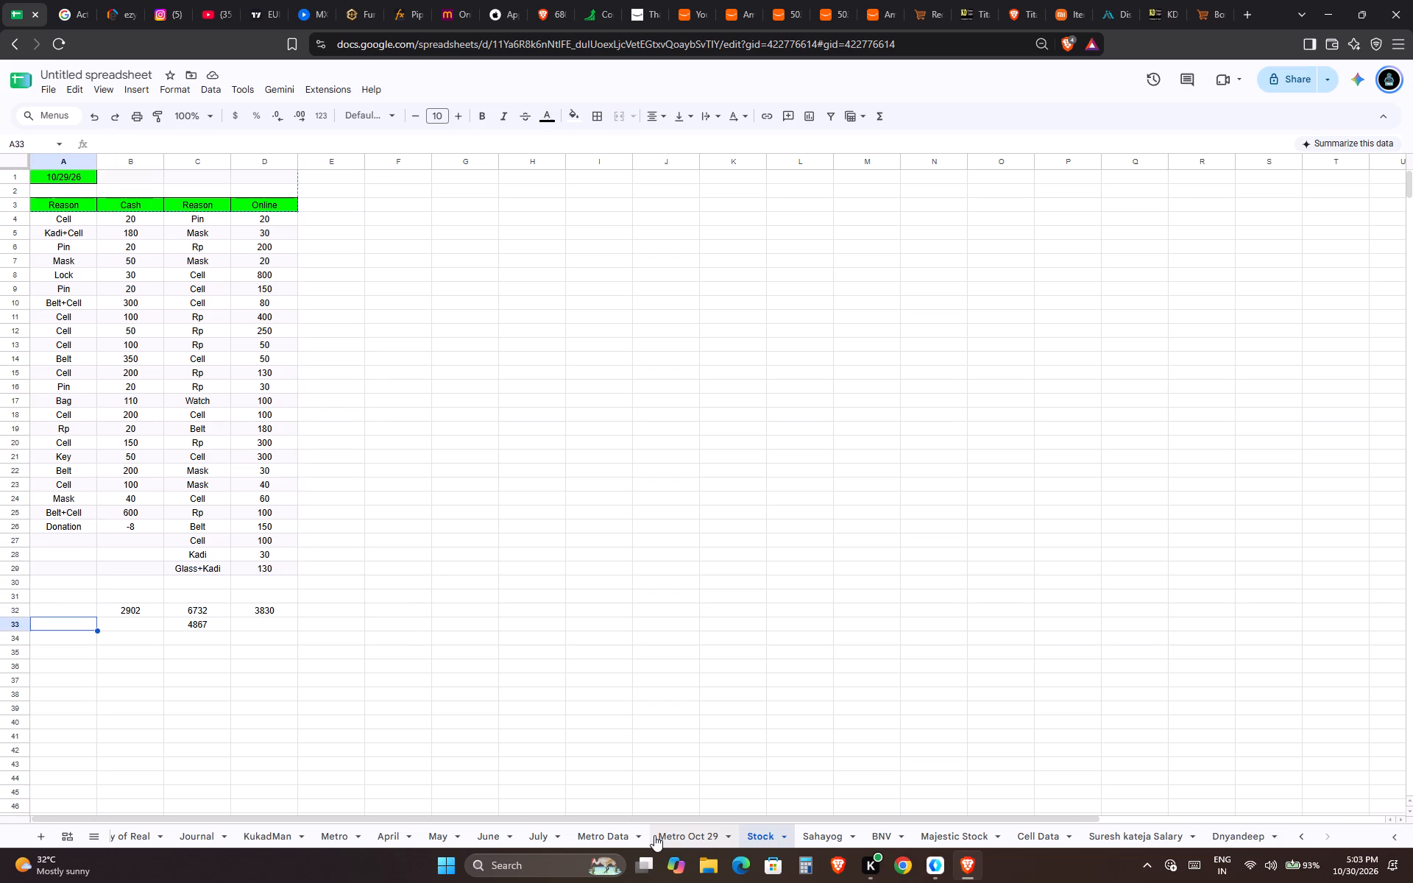
pyautogui.press('Down')
pyautogui.hotkey('ctrl', 'v')
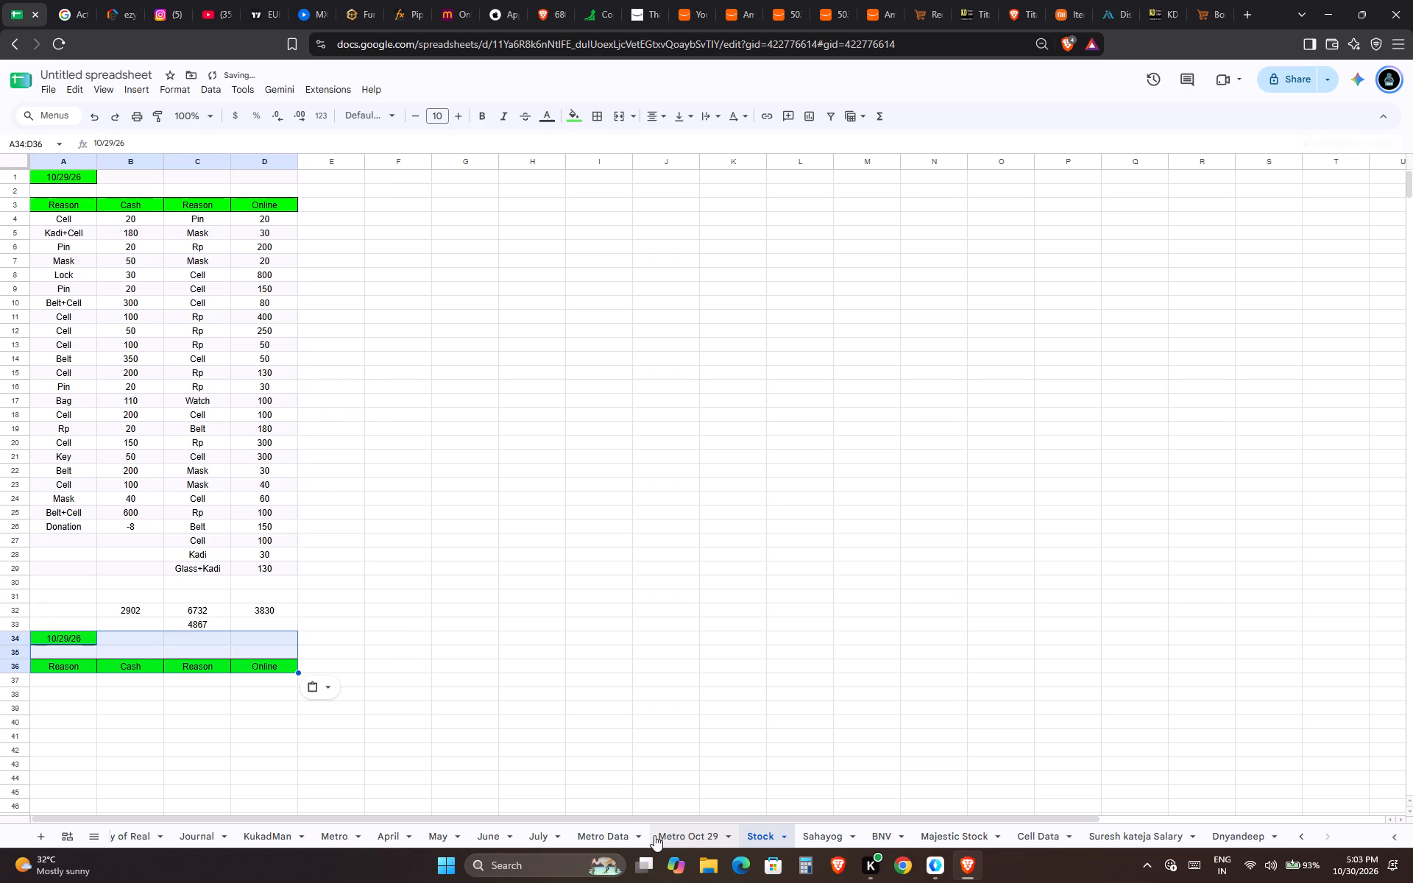
# Change the cash total formula in B32 to =SUM(B2:B26).
pyautogui.press('Up')
pyautogui.press('Right')
pyautogui.press('Up')
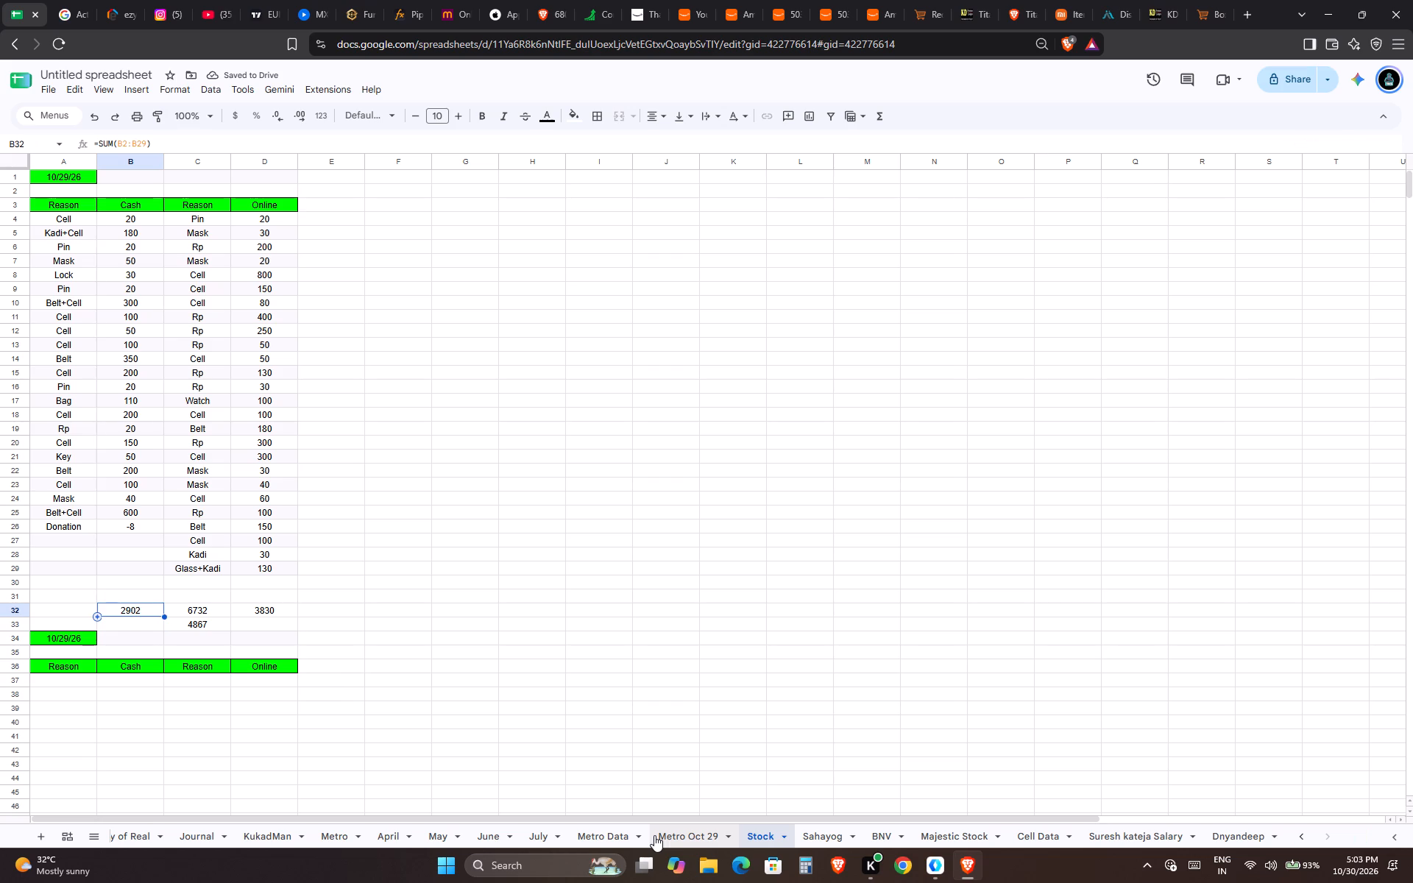
pyautogui.press('F2')
pyautogui.press('Left')
pyautogui.hotkey('shift', 'Left')
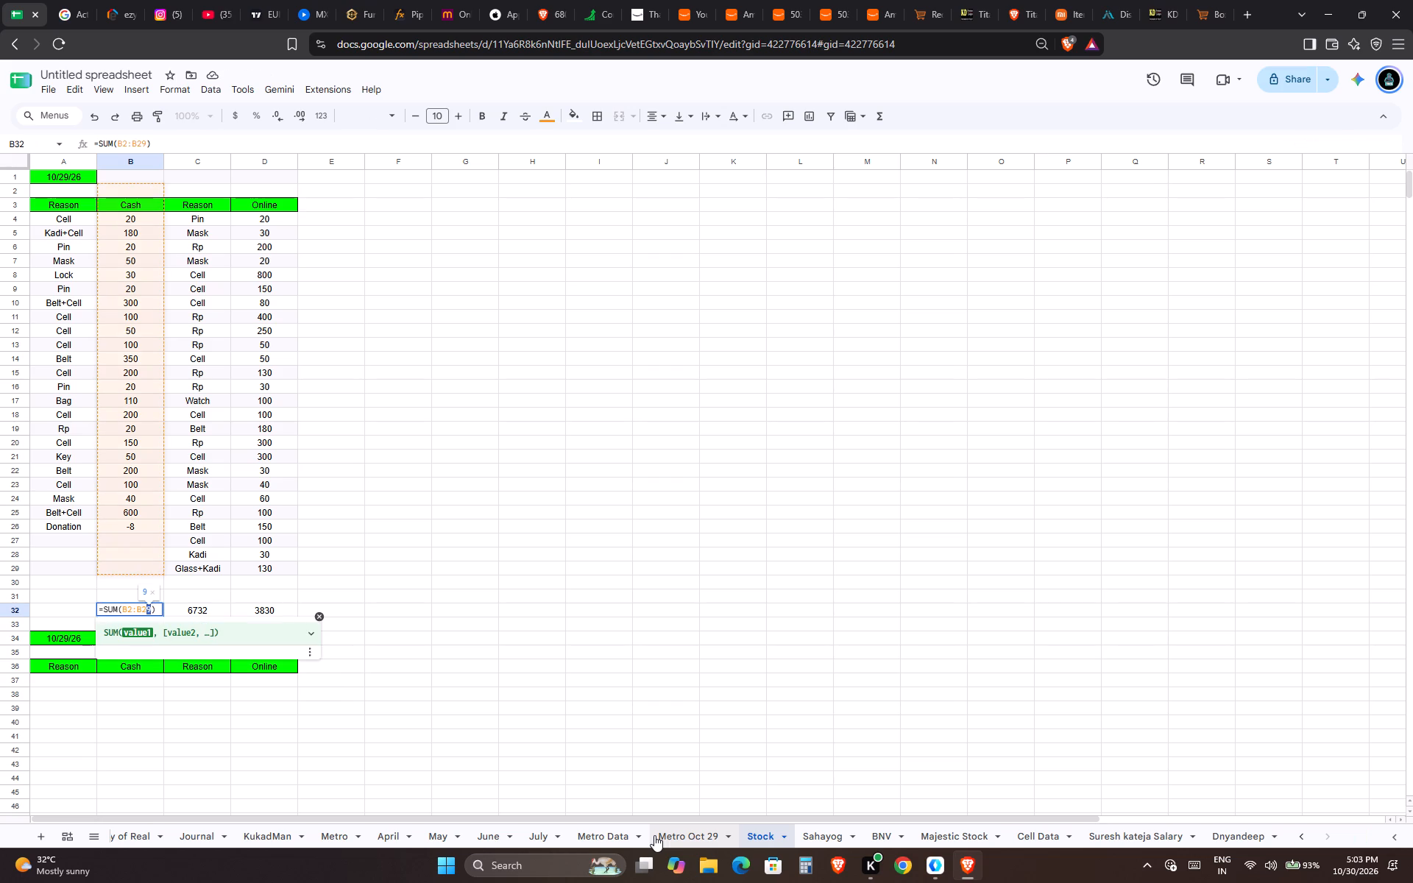
pyautogui.press('6')
pyautogui.press('Return')
pyautogui.press('Up')
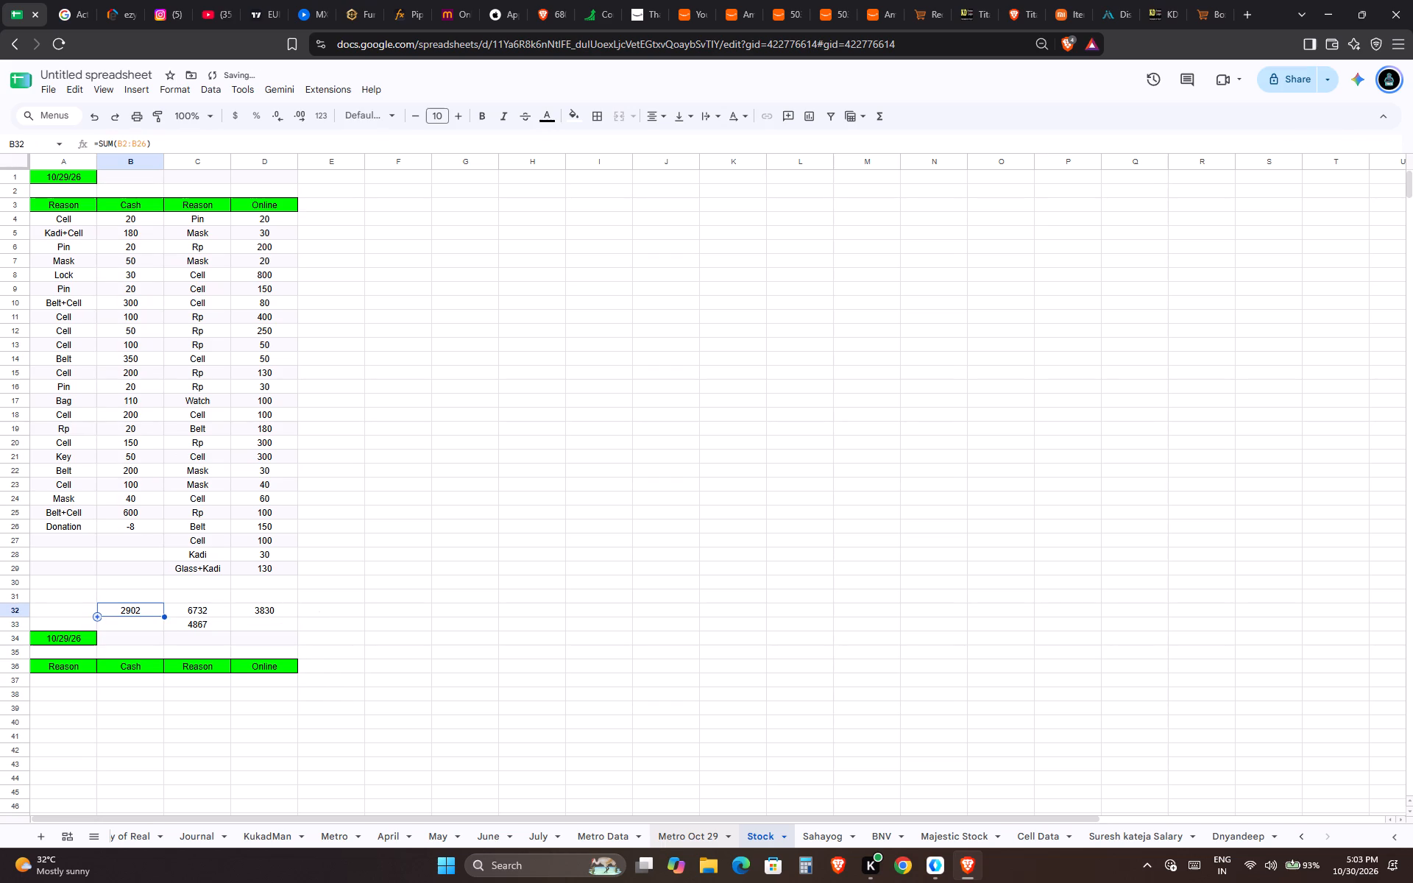
# Move the cash total formula =SUM(B2:B26) from B32 up to B28.
pyautogui.press('F2')
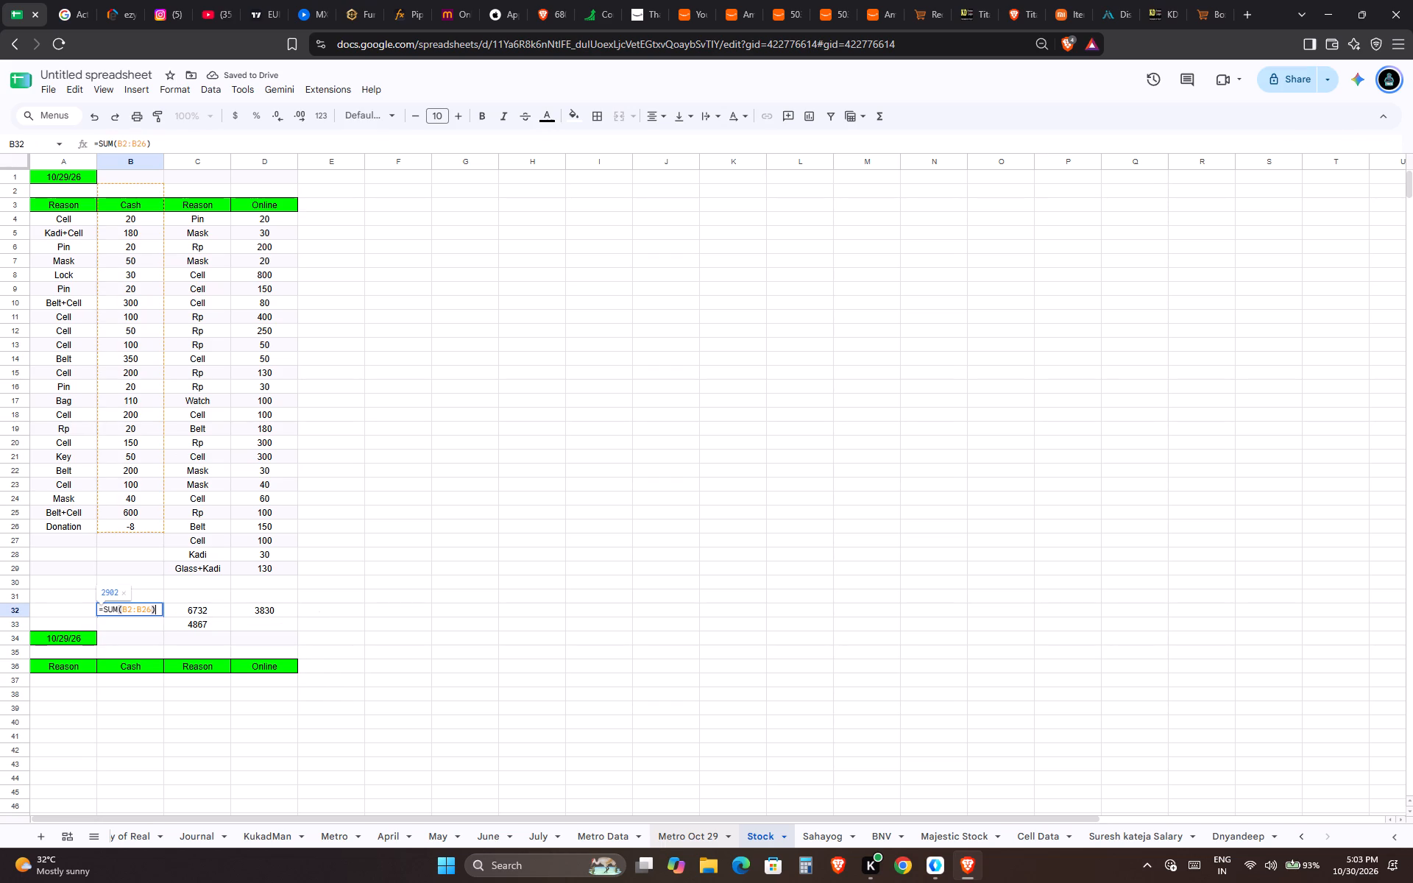
pyautogui.hotkey('ctrl', 'shift', 'Left')
pyautogui.hotkey('ctrl', 'shift', 'Left')
pyautogui.hotkey('ctrl', 'shift', 'Left')
pyautogui.hotkey('ctrl', 'shift', 'Left')
pyautogui.hotkey('ctrl', 'shift', 'Left')
pyautogui.hotkey('ctrl', 'shift', 'Left')
pyautogui.hotkey('ctrl', 'shift', 'Left')
pyautogui.hotkey('ctrl', 'shift', 'Left')
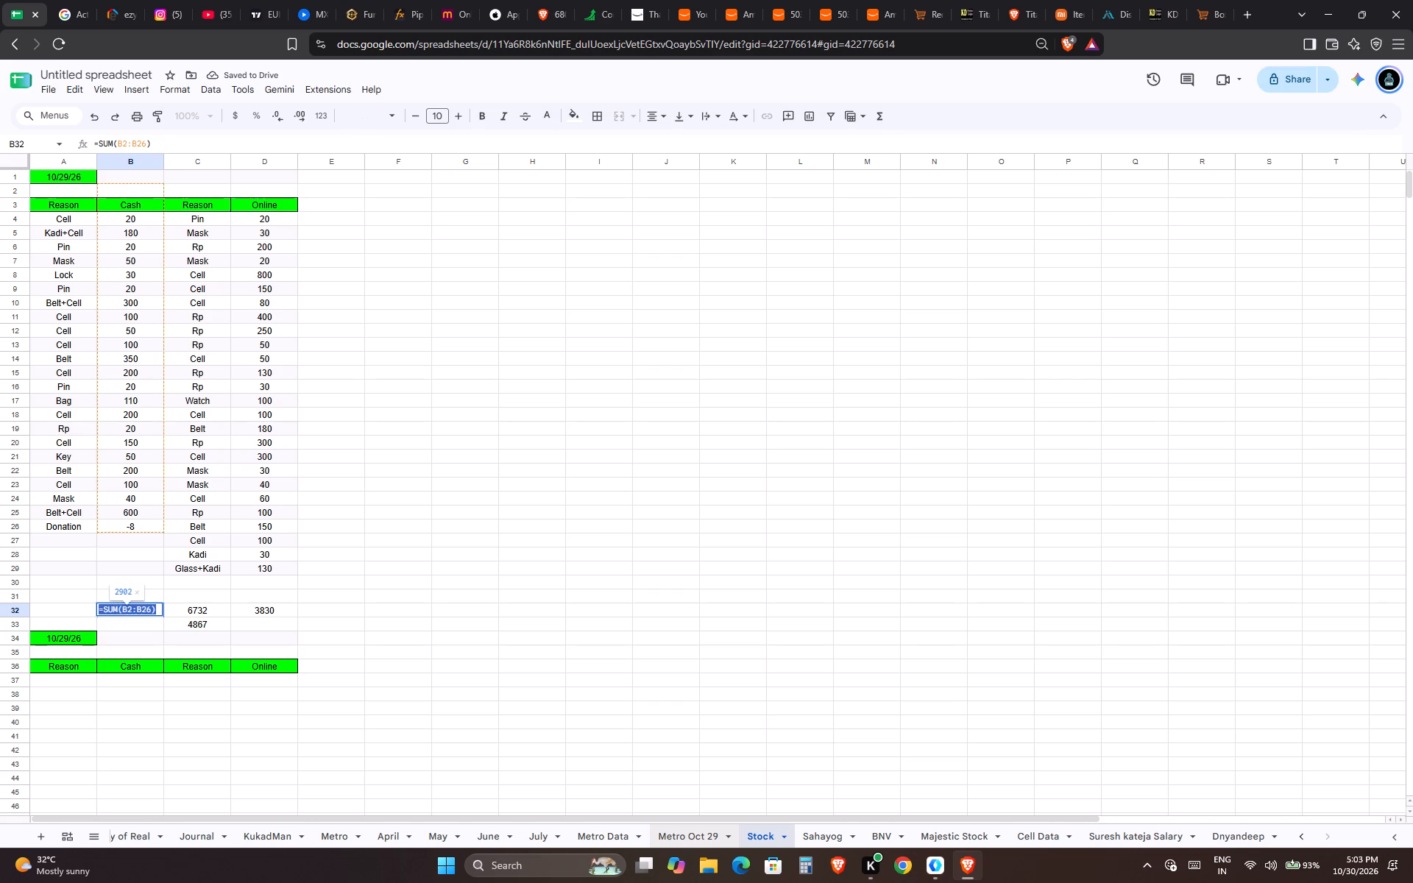
pyautogui.hotkey('ctrl', 'x')
pyautogui.press('Tab')
pyautogui.press('Up')
pyautogui.press('Up')
pyautogui.press('Up')
pyautogui.press('Left')
pyautogui.press('Up')
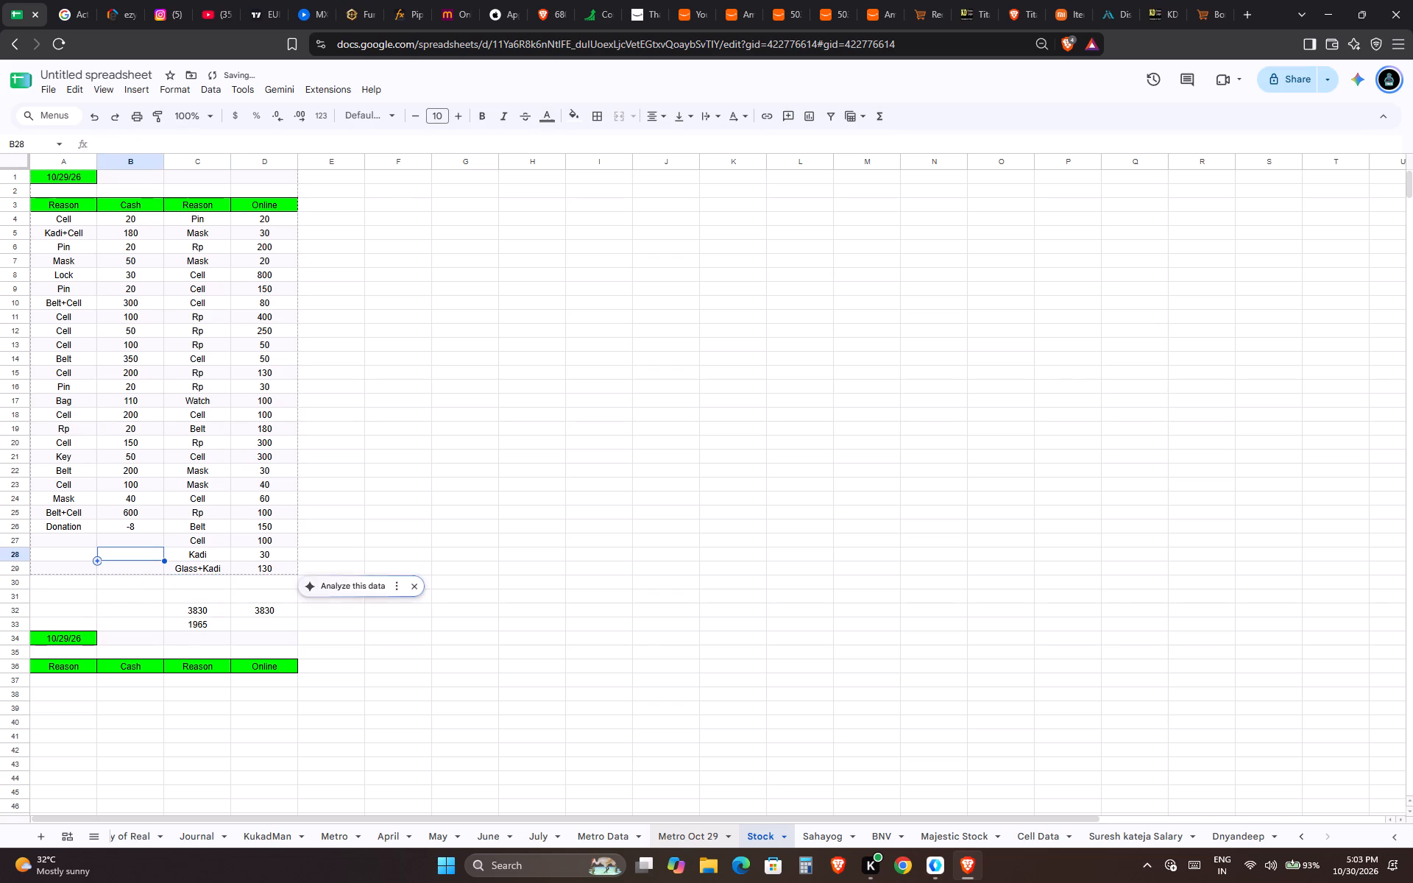
pyautogui.press('F2')
pyautogui.hotkey('ctrl', 'v')
pyautogui.press('Return')
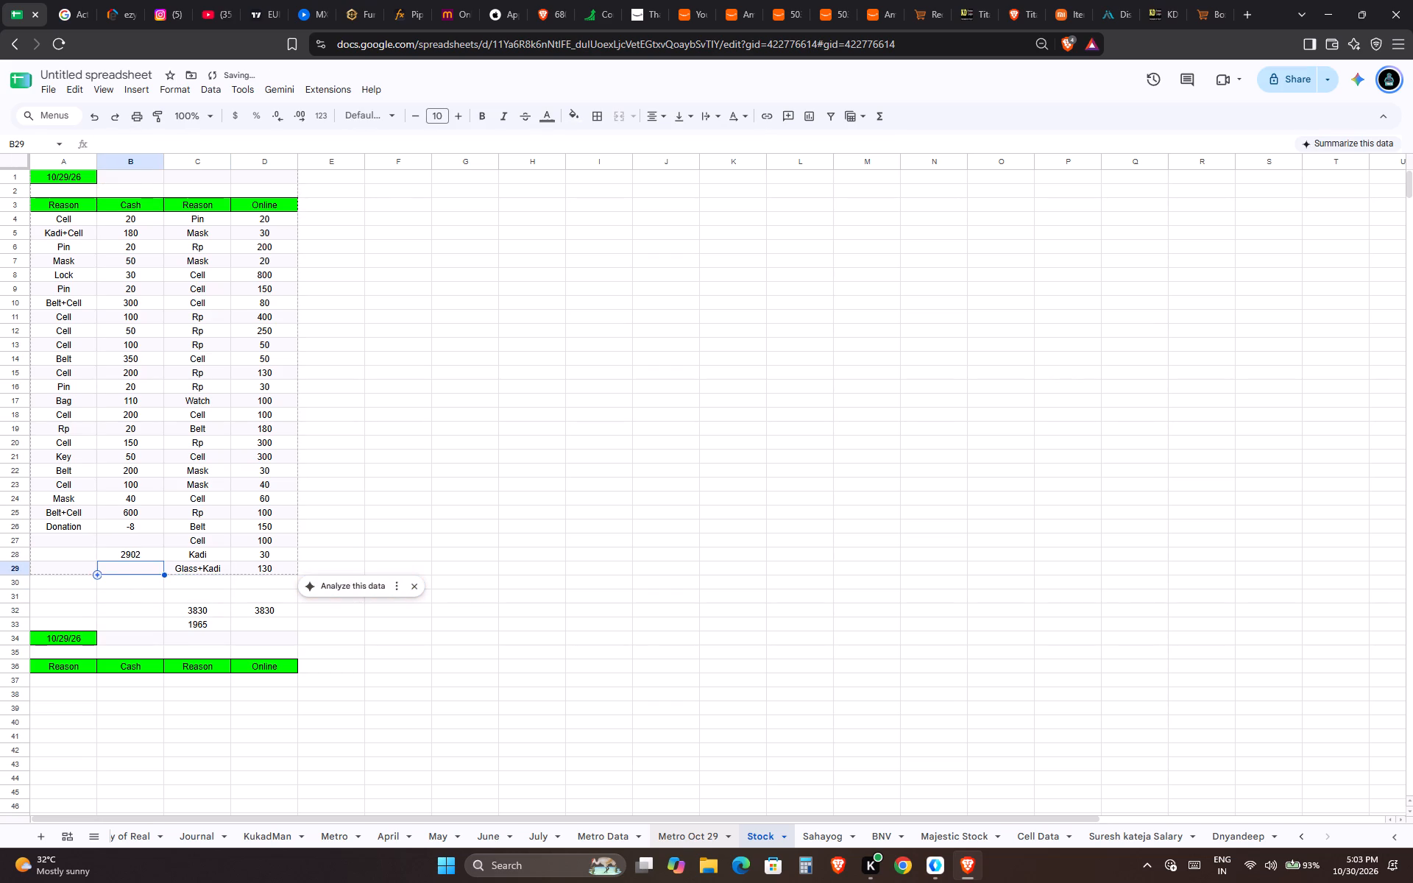
# Move the online total formula =SUM(D2:D29) from D32 up to D31.
pyautogui.press('Up')
pyautogui.press('Right')
pyautogui.press('Down')
pyautogui.press('Up')
pyautogui.press('Down')
pyautogui.press('Down')
pyautogui.press('Down')
pyautogui.press('Down')
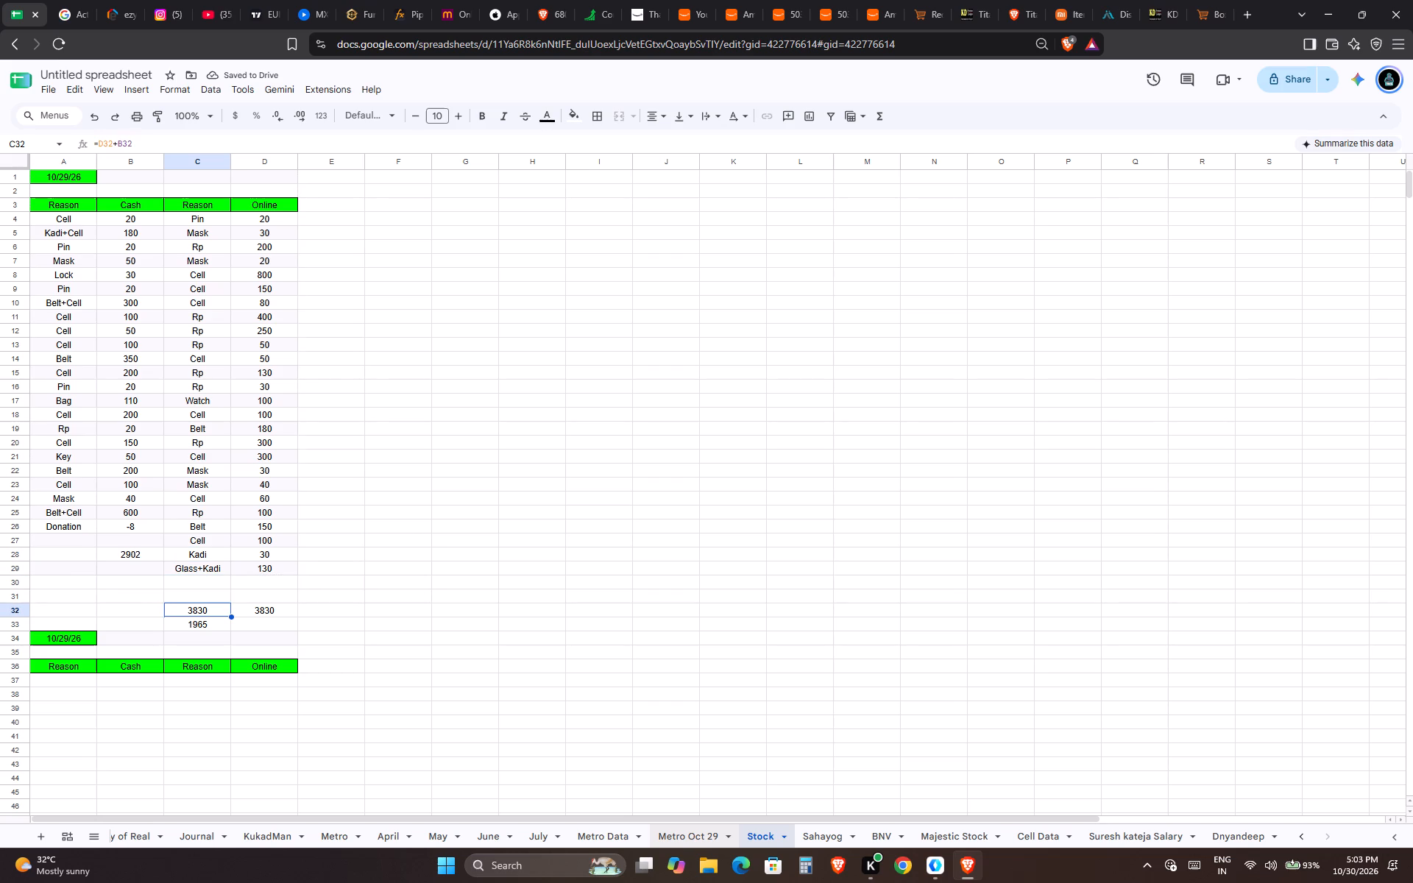
pyautogui.press('Right')
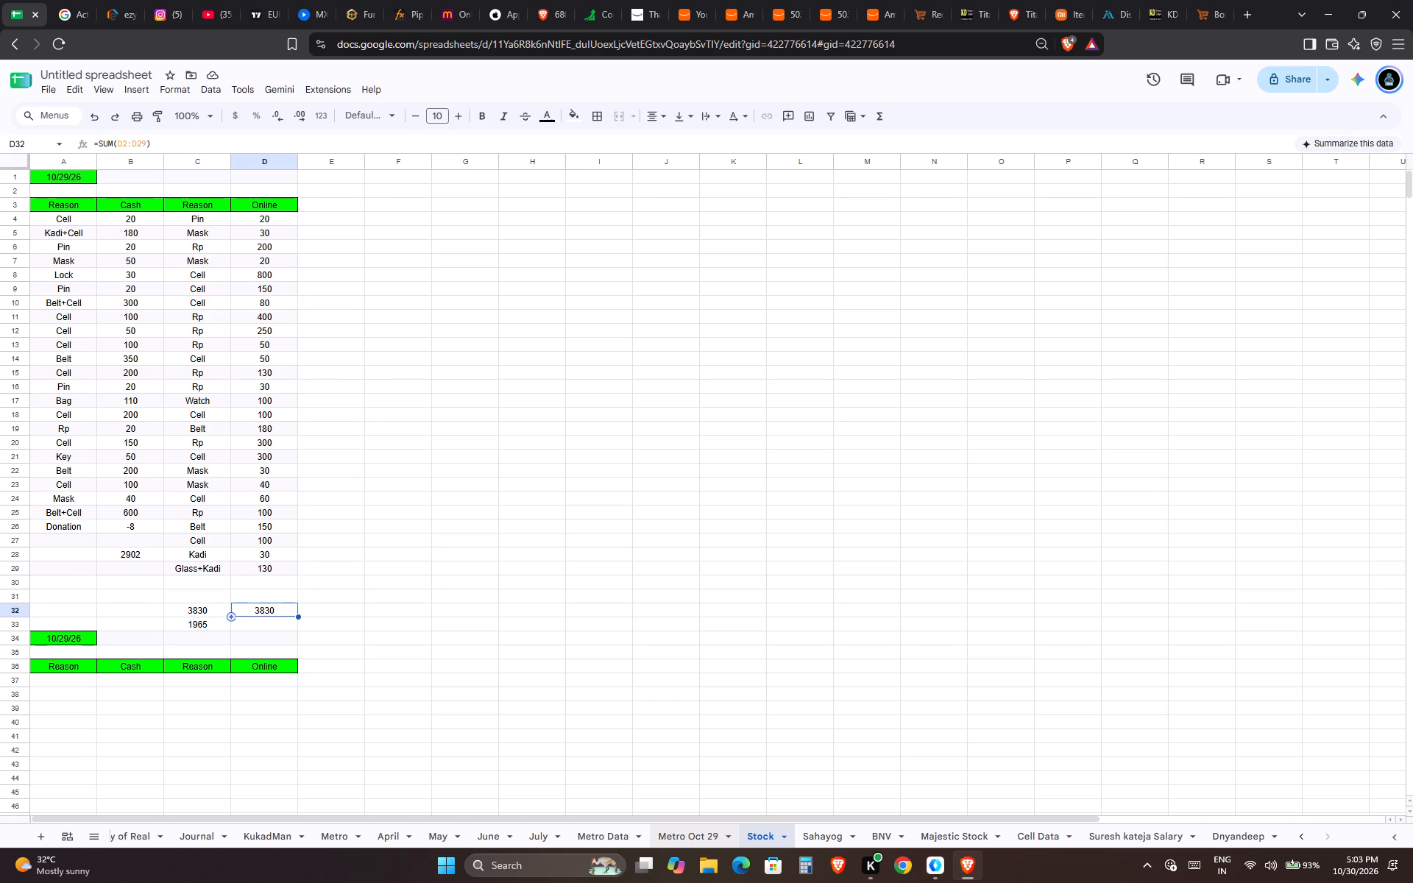
pyautogui.press('F2')
pyautogui.hotkey('ctrl', 'shift', 'Left')
pyautogui.hotkey('ctrl', 'shift', 'Left')
pyautogui.hotkey('ctrl', 'shift', 'Left')
pyautogui.hotkey('ctrl', 'shift', 'Left')
pyautogui.hotkey('ctrl', 'shift', 'Left')
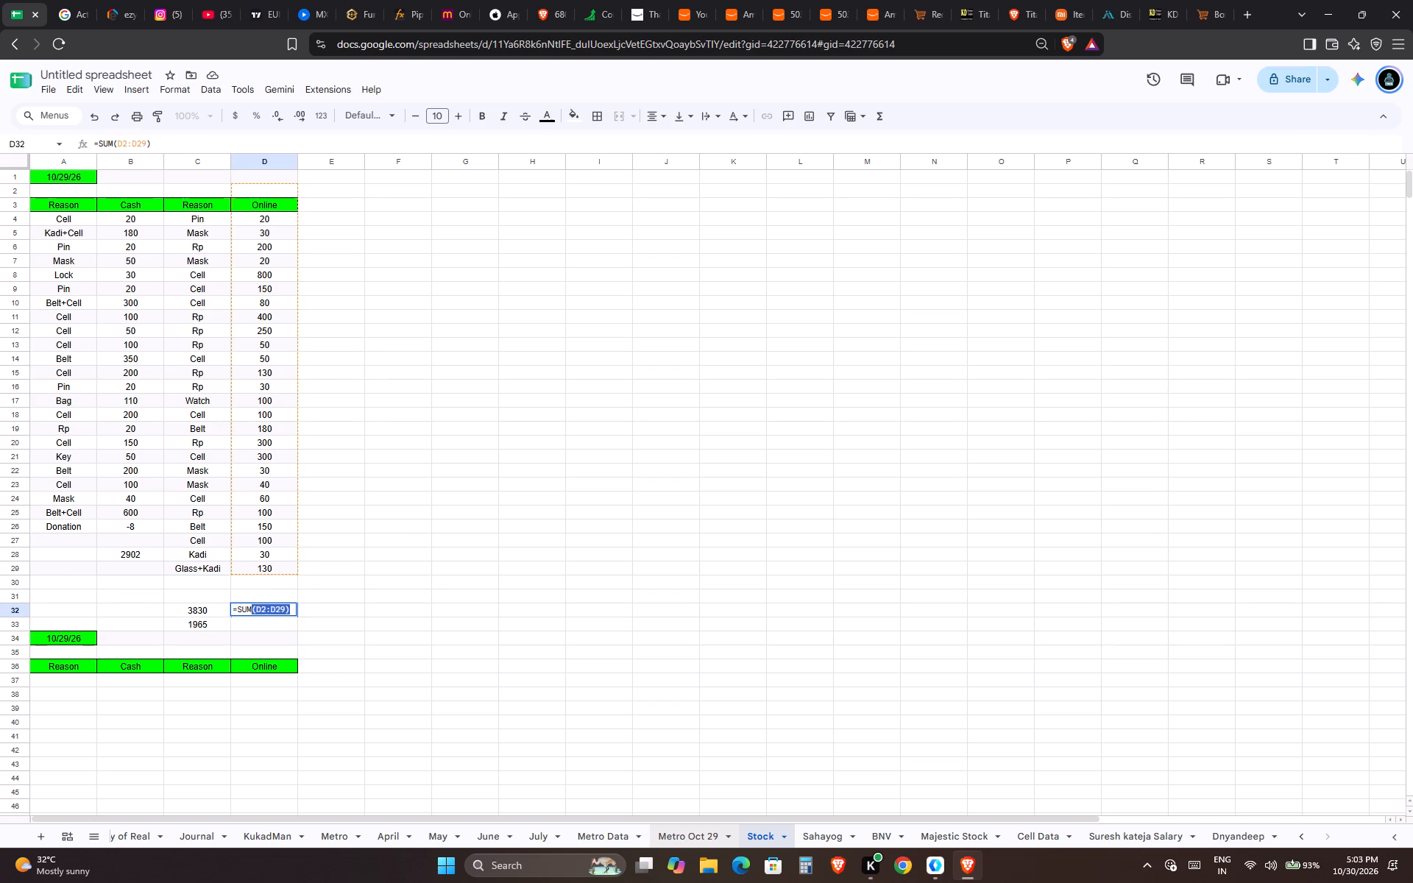
pyautogui.hotkey('ctrl', 'shift', 'Left')
pyautogui.hotkey('ctrl', 'shift', 'Left')
pyautogui.hotkey('ctrl', 'x')
pyautogui.press('Up')
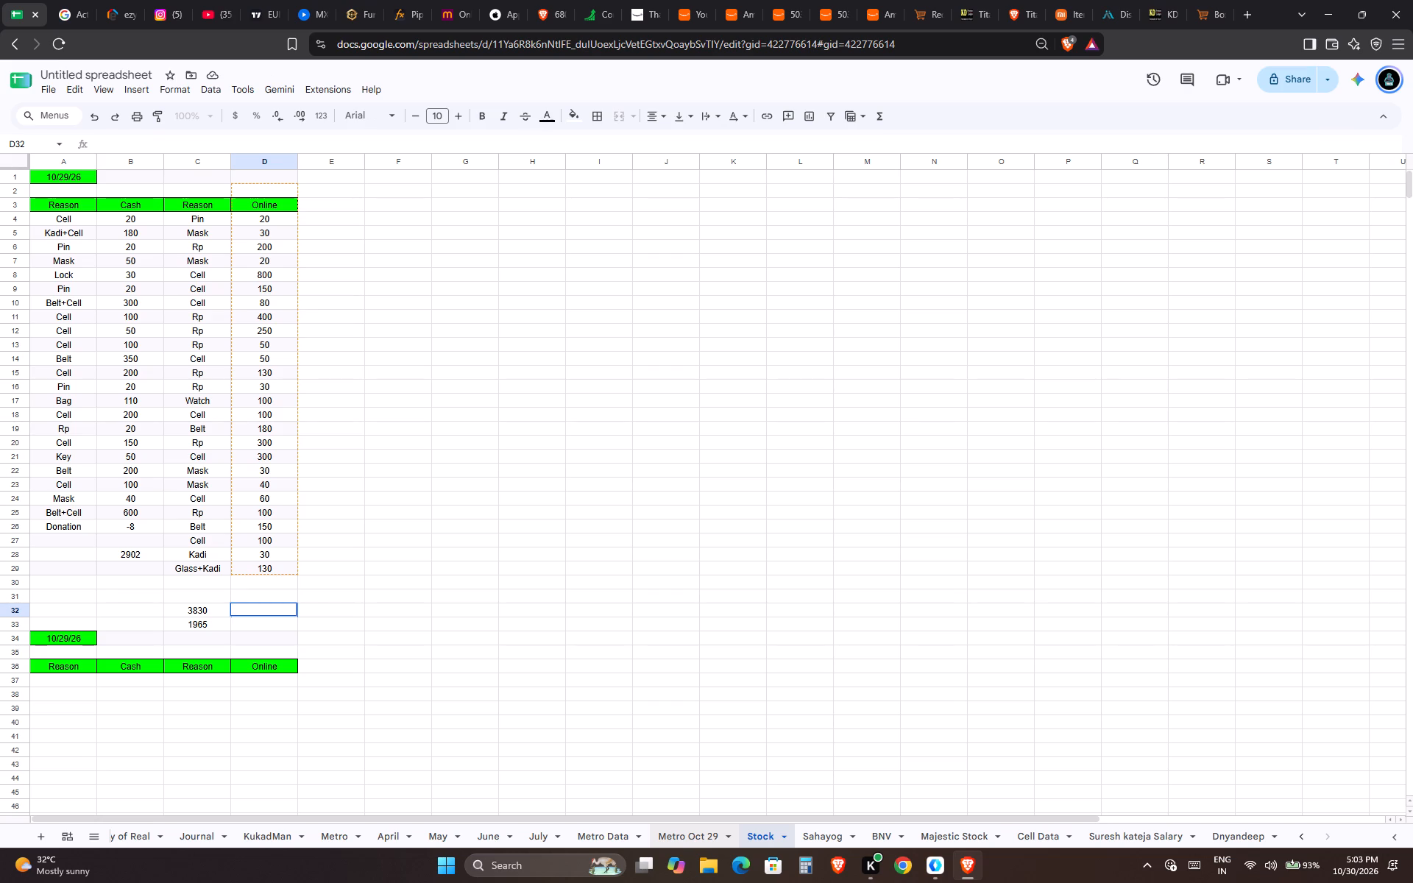
pyautogui.press('Tab')
pyautogui.press('Up')
pyautogui.press('Left')
pyautogui.press('F2')
pyautogui.hotkey('ctrl', 'v')
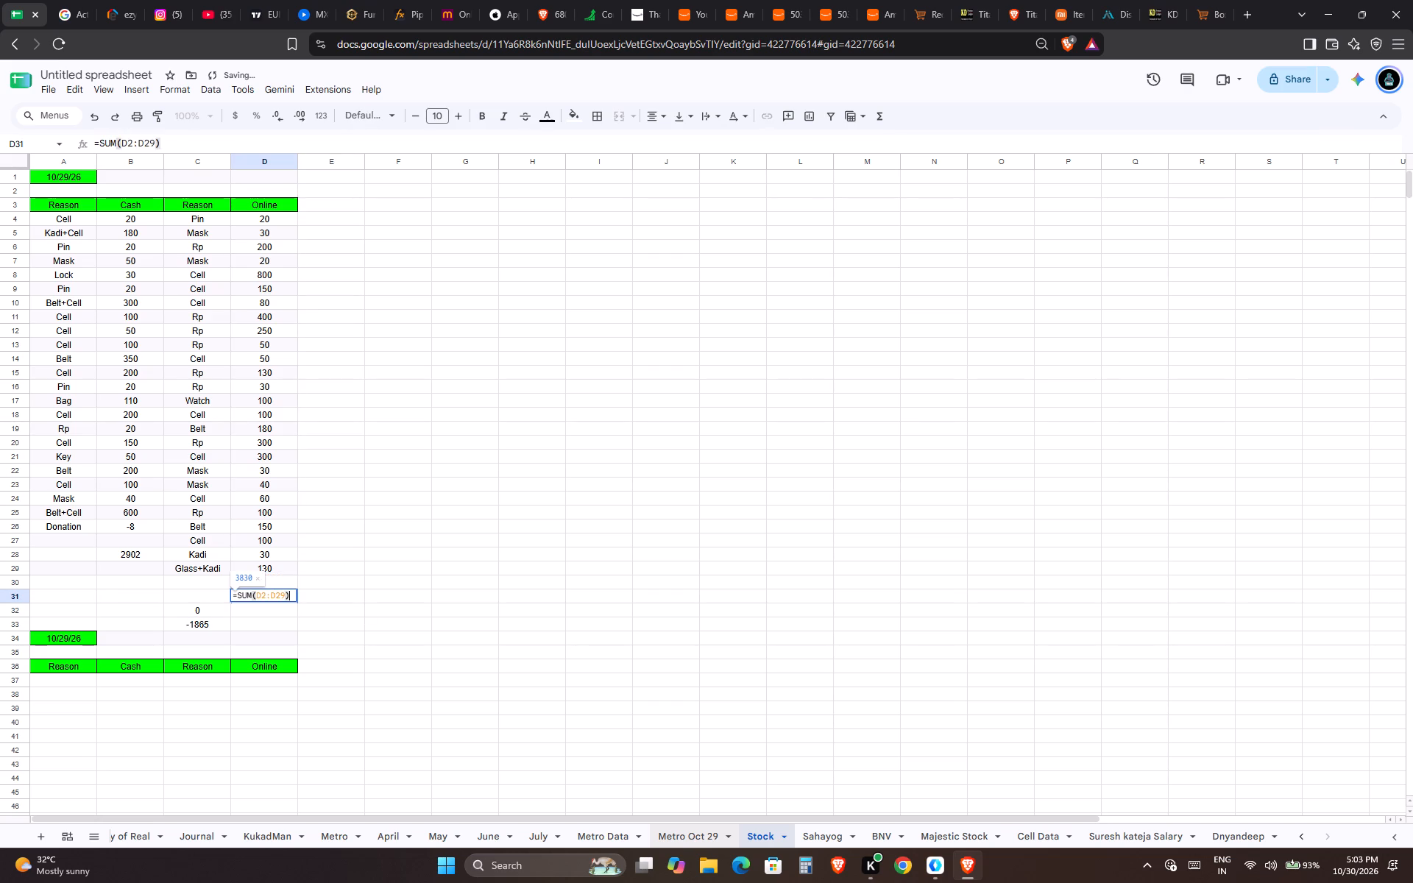
pyautogui.press('Left')
pyautogui.press('Right')
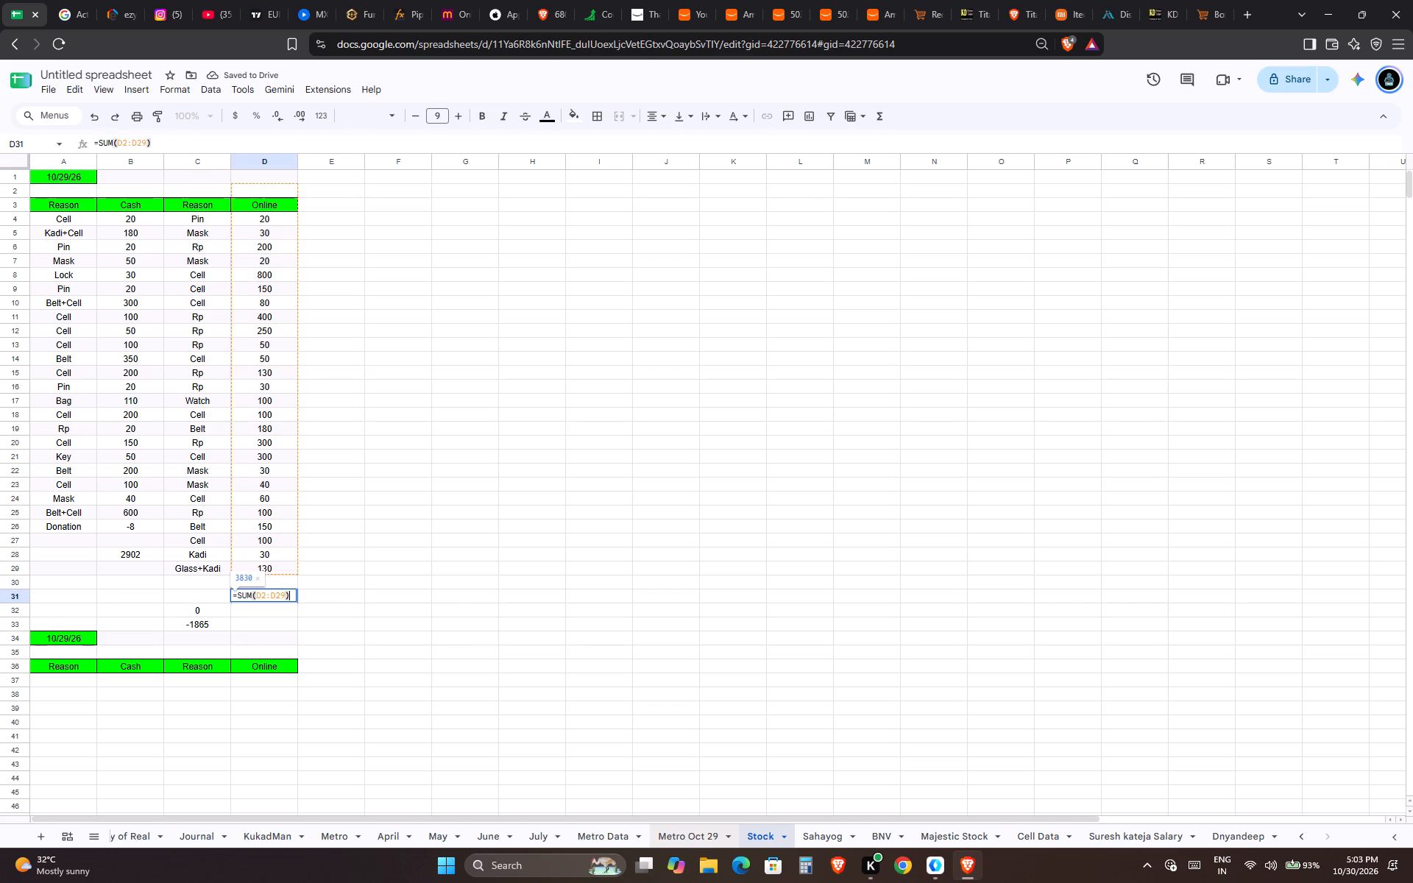
pyautogui.press('Tab')
# Clear the combined total formula in C32 and the deductions formula in C33.
pyautogui.press('Left')
pyautogui.press('Left')
pyautogui.press('Down')
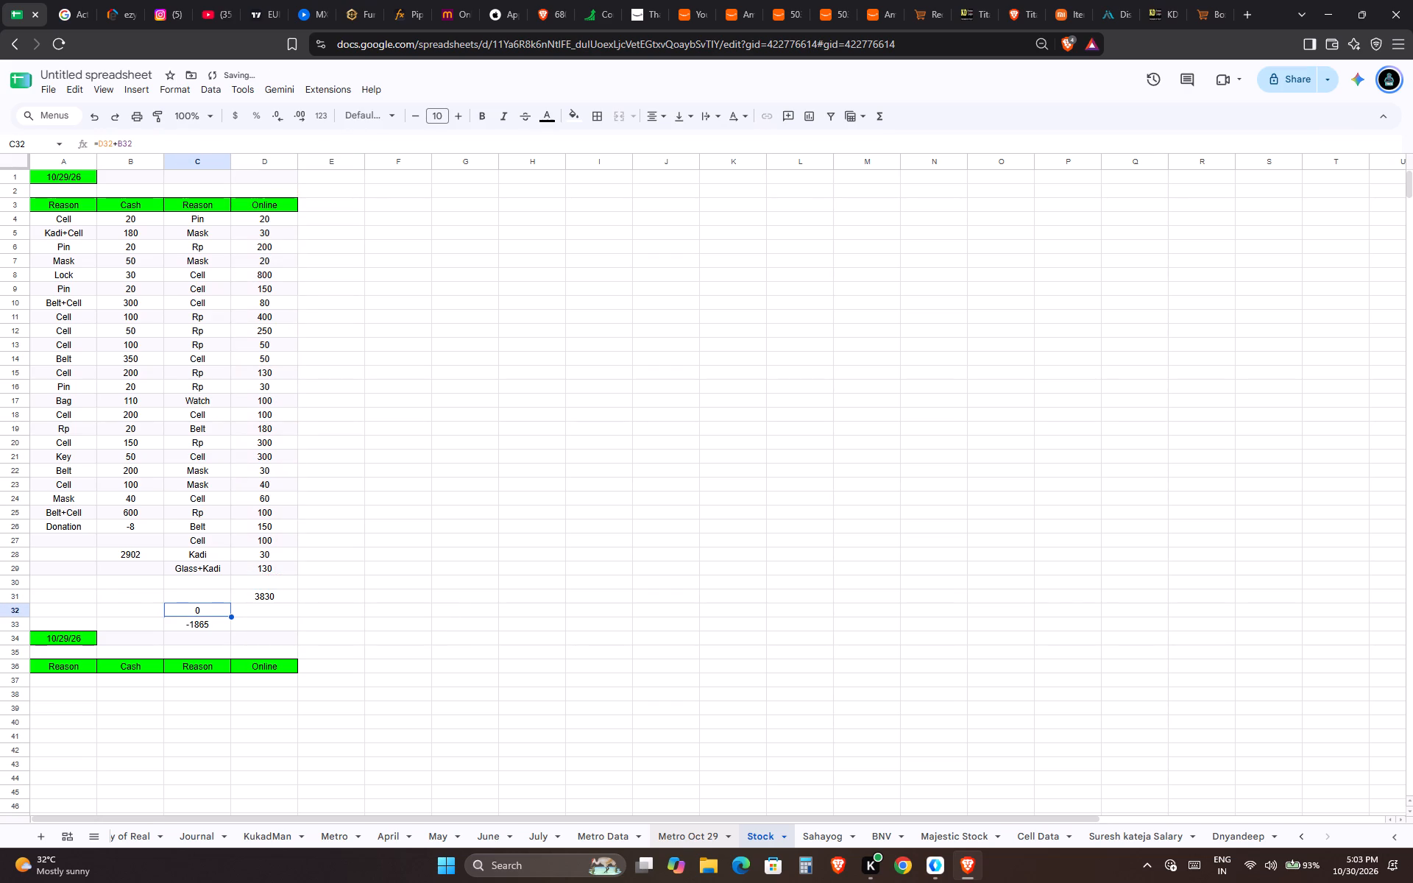
pyautogui.press('F2')
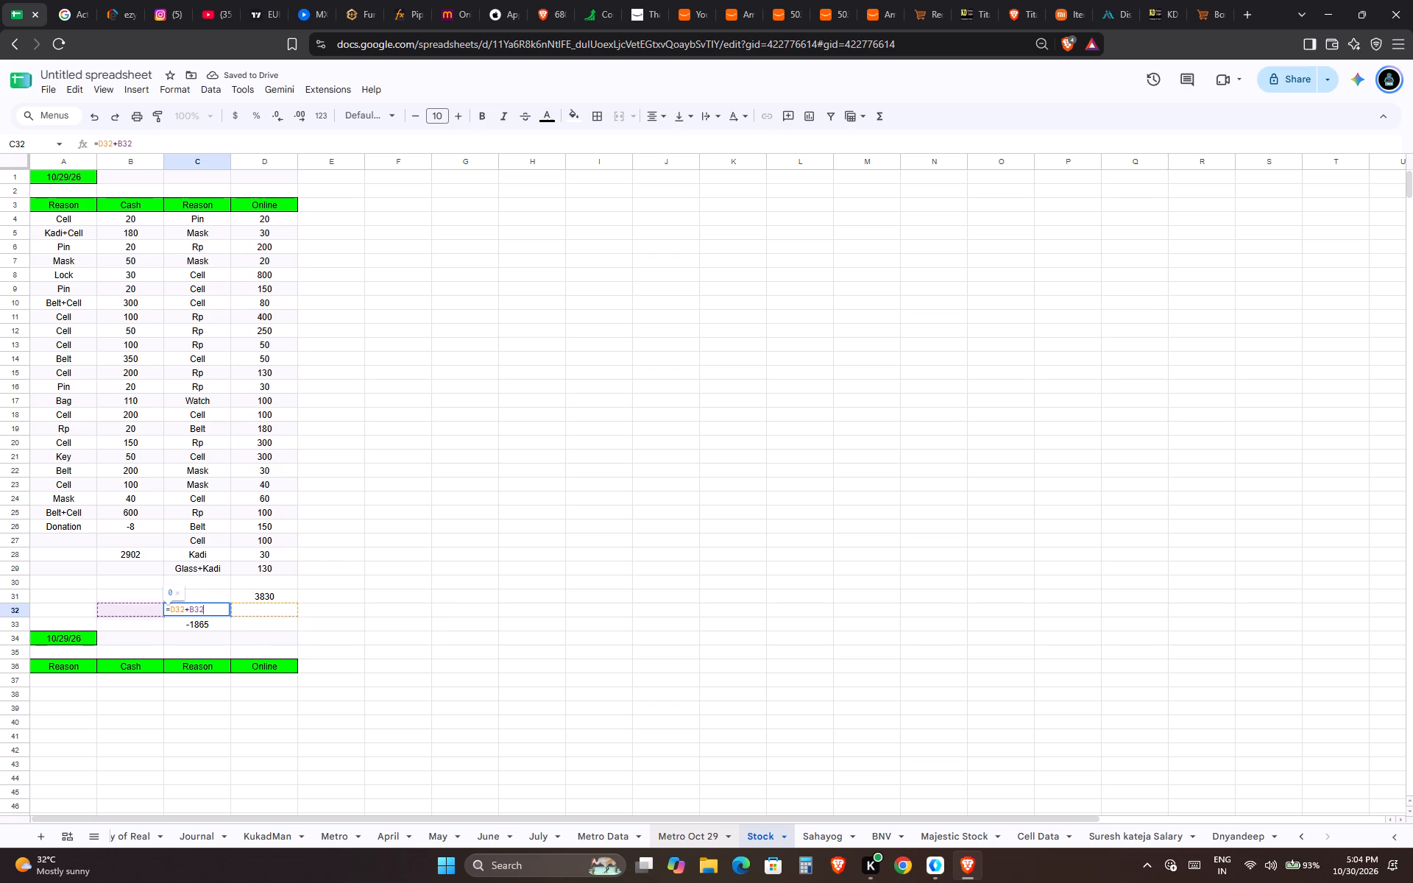
pyautogui.press('BackSpace')
pyautogui.press('BackSpace')
pyautogui.press('BackSpace')
pyautogui.press('BackSpace')
pyautogui.press('BackSpace')
pyautogui.press('BackSpace')
pyautogui.press('BackSpace')
pyautogui.press('BackSpace')
pyautogui.press('BackSpace')
pyautogui.press('BackSpace')
pyautogui.press('BackSpace')
pyautogui.press('BackSpace')
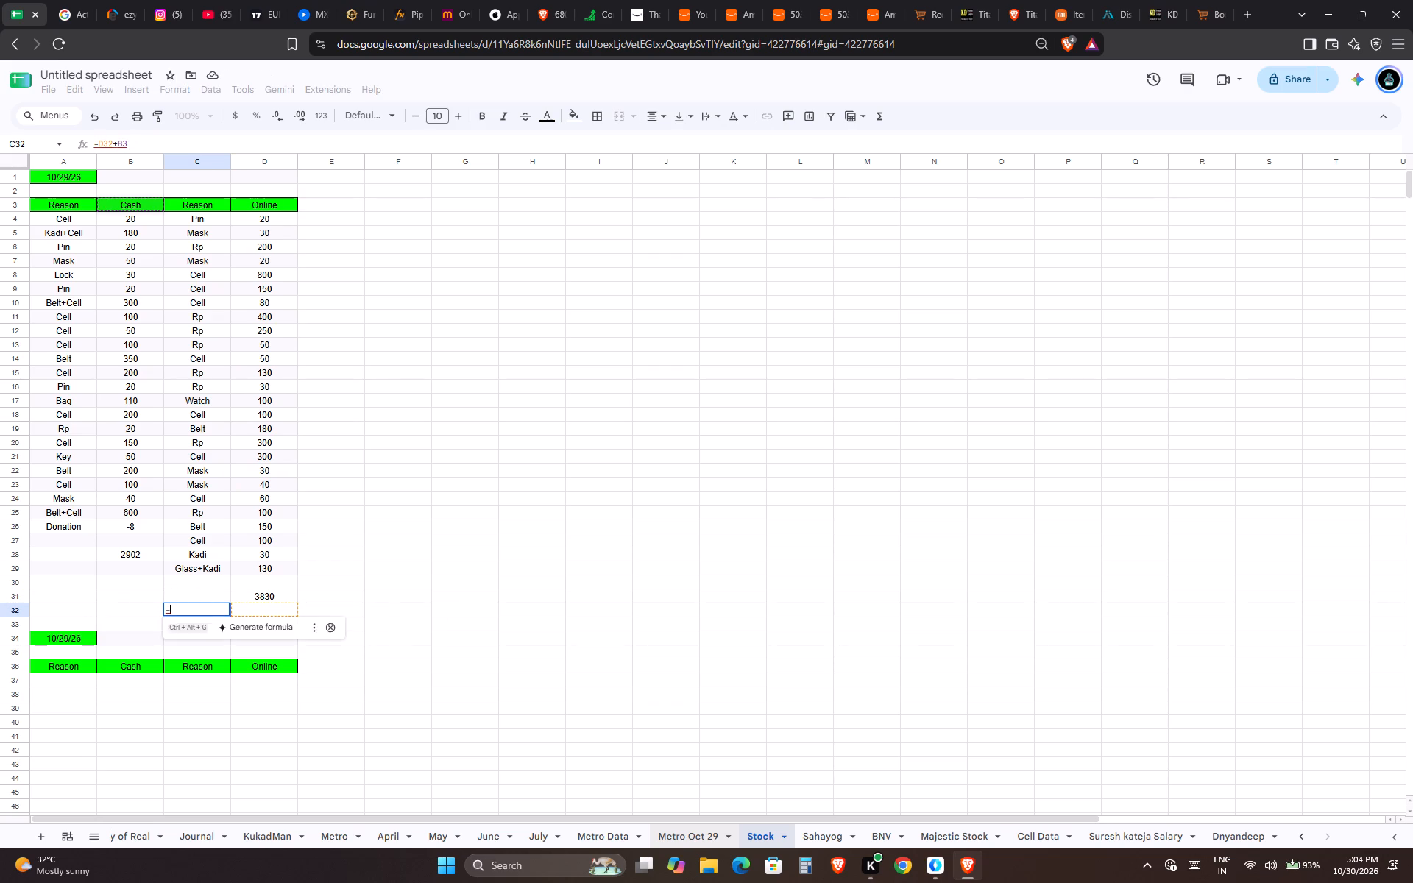
pyautogui.press('Return')
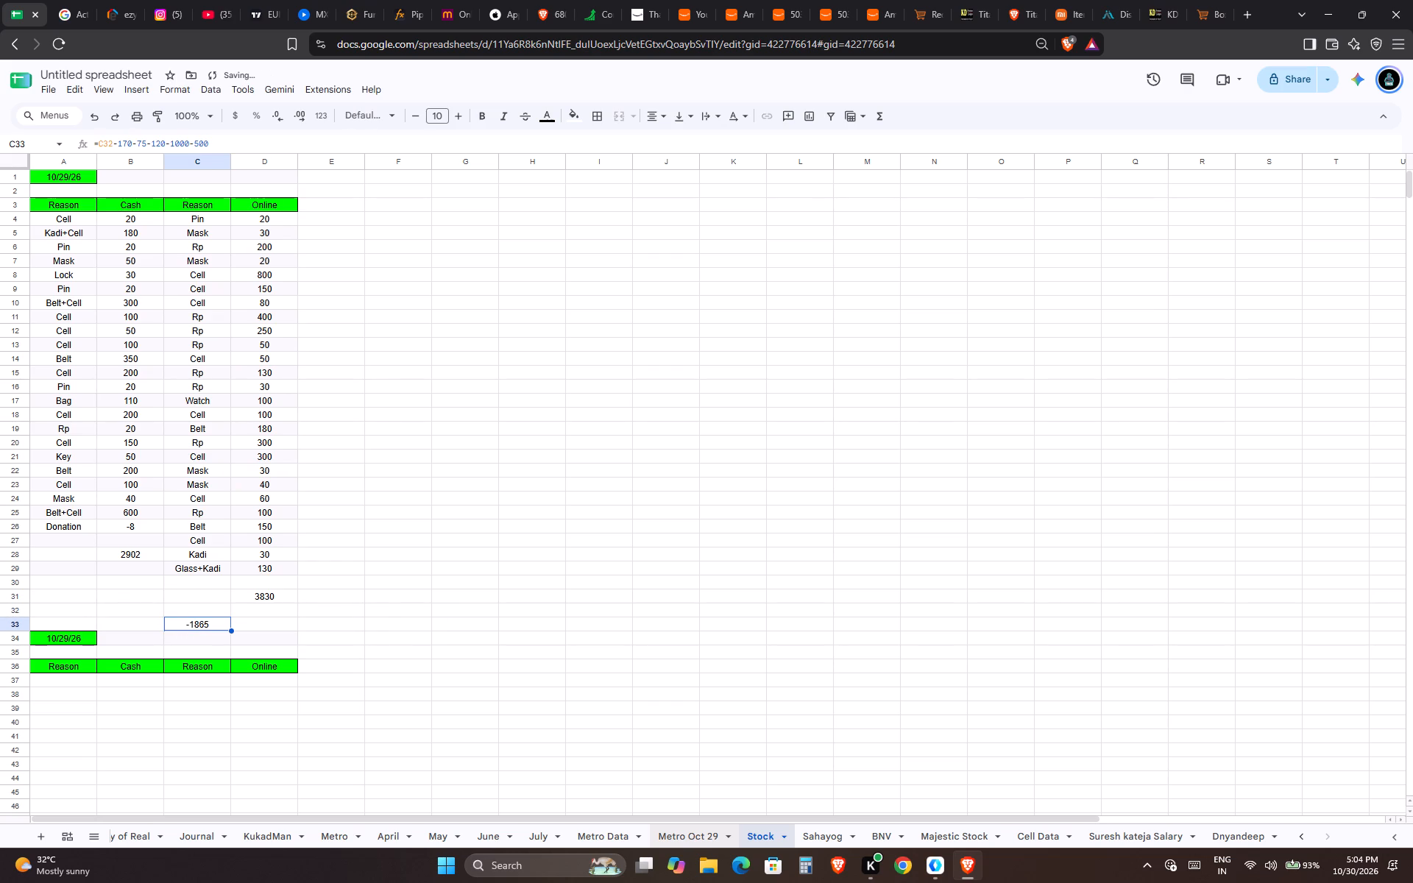
pyautogui.press('BackSpace')
pyautogui.press('Up')
pyautogui.press('Up')
pyautogui.press('Up')
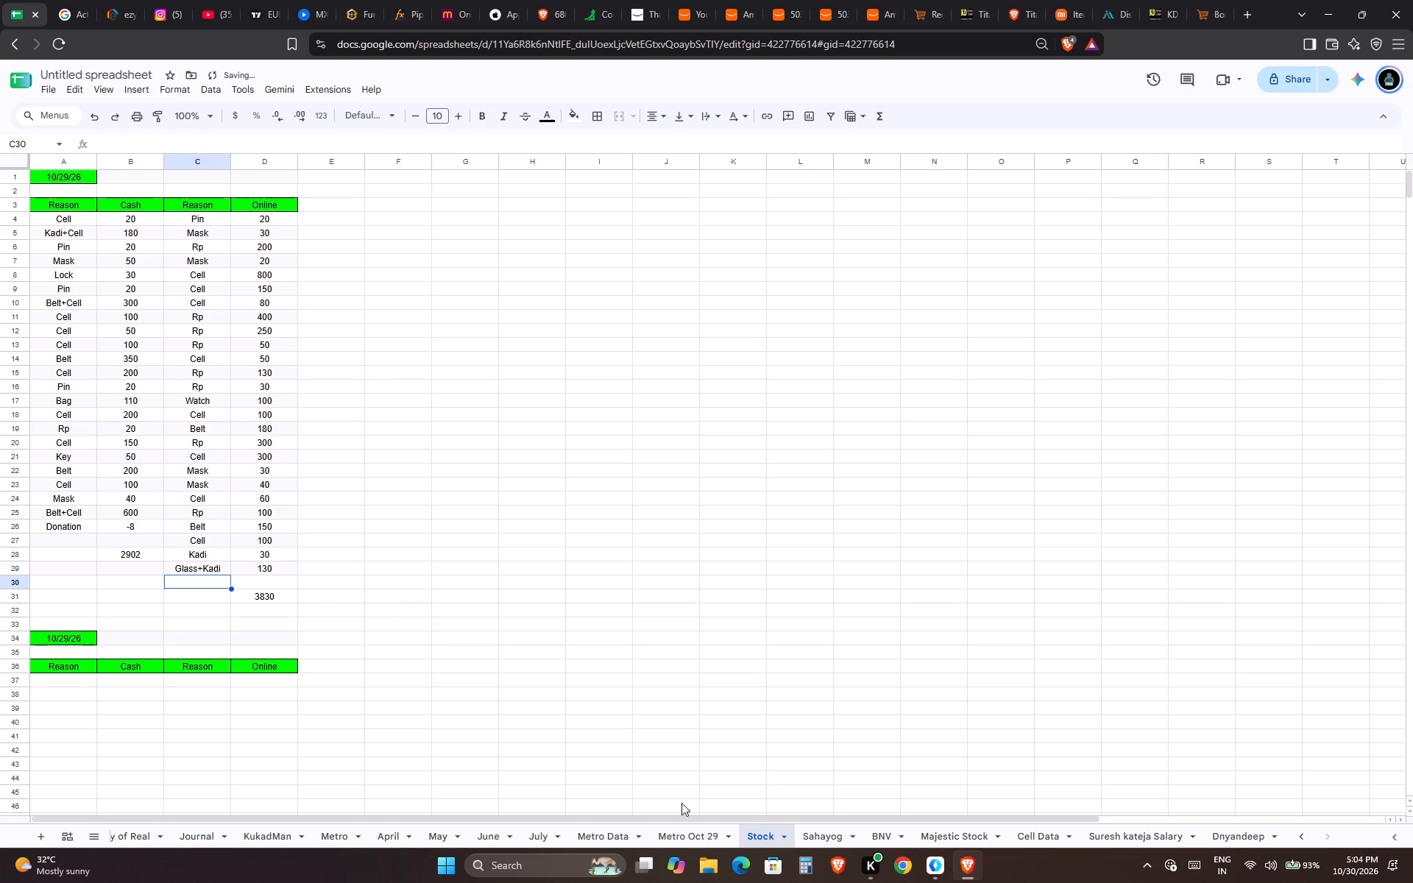
# Rename the Stock sheet as Novelty.
pyautogui.doubleClick(756, 831)
pyautogui.click(756, 831)
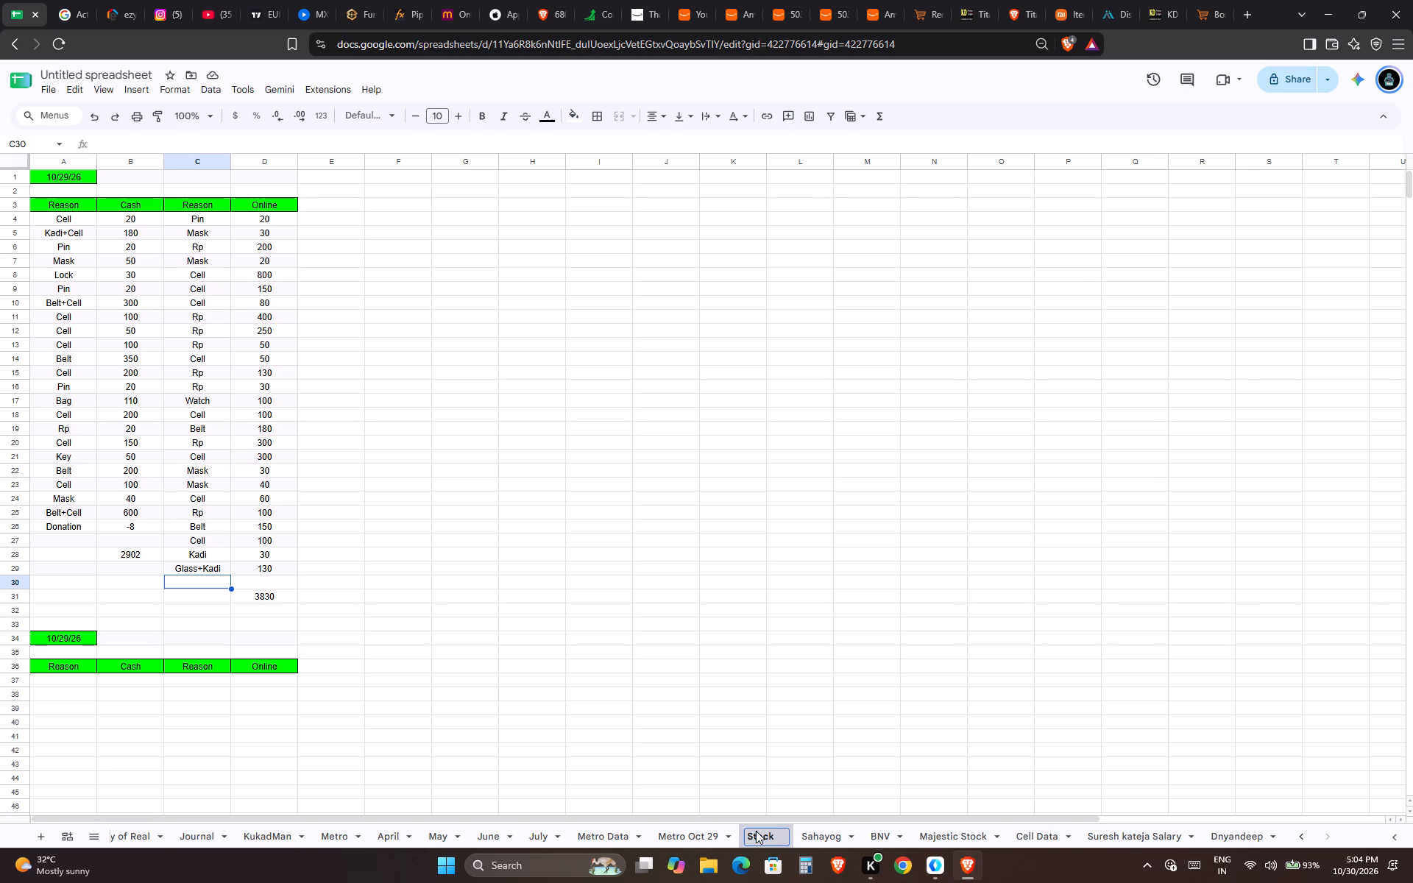
pyautogui.write('Novelt')
pyautogui.hotkey('ctrl', 'a')
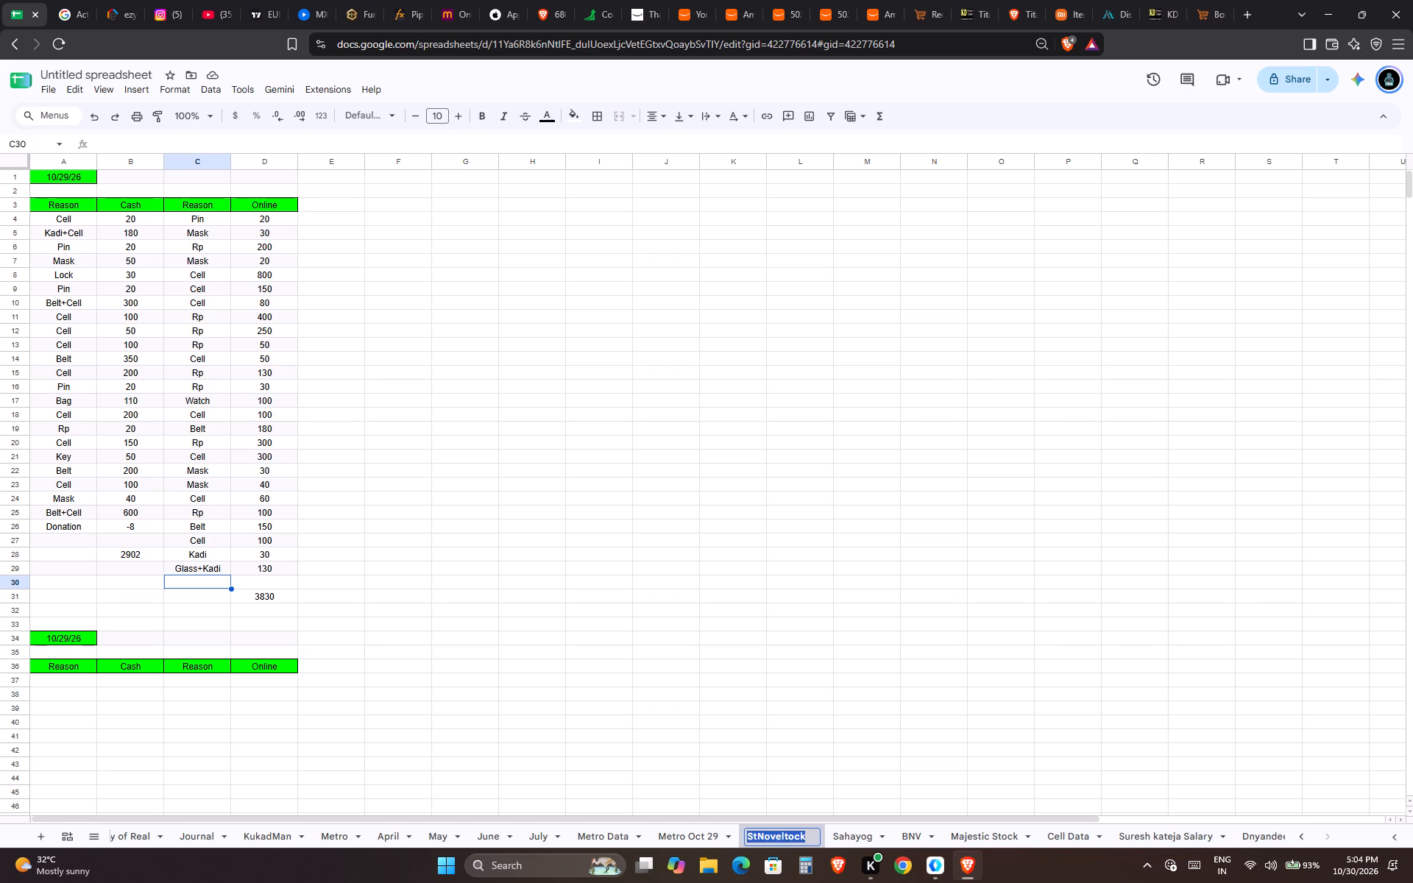
pyautogui.write('Novelrt')
pyautogui.press('BackSpace')
pyautogui.press('BackSpace')
pyautogui.press('t')
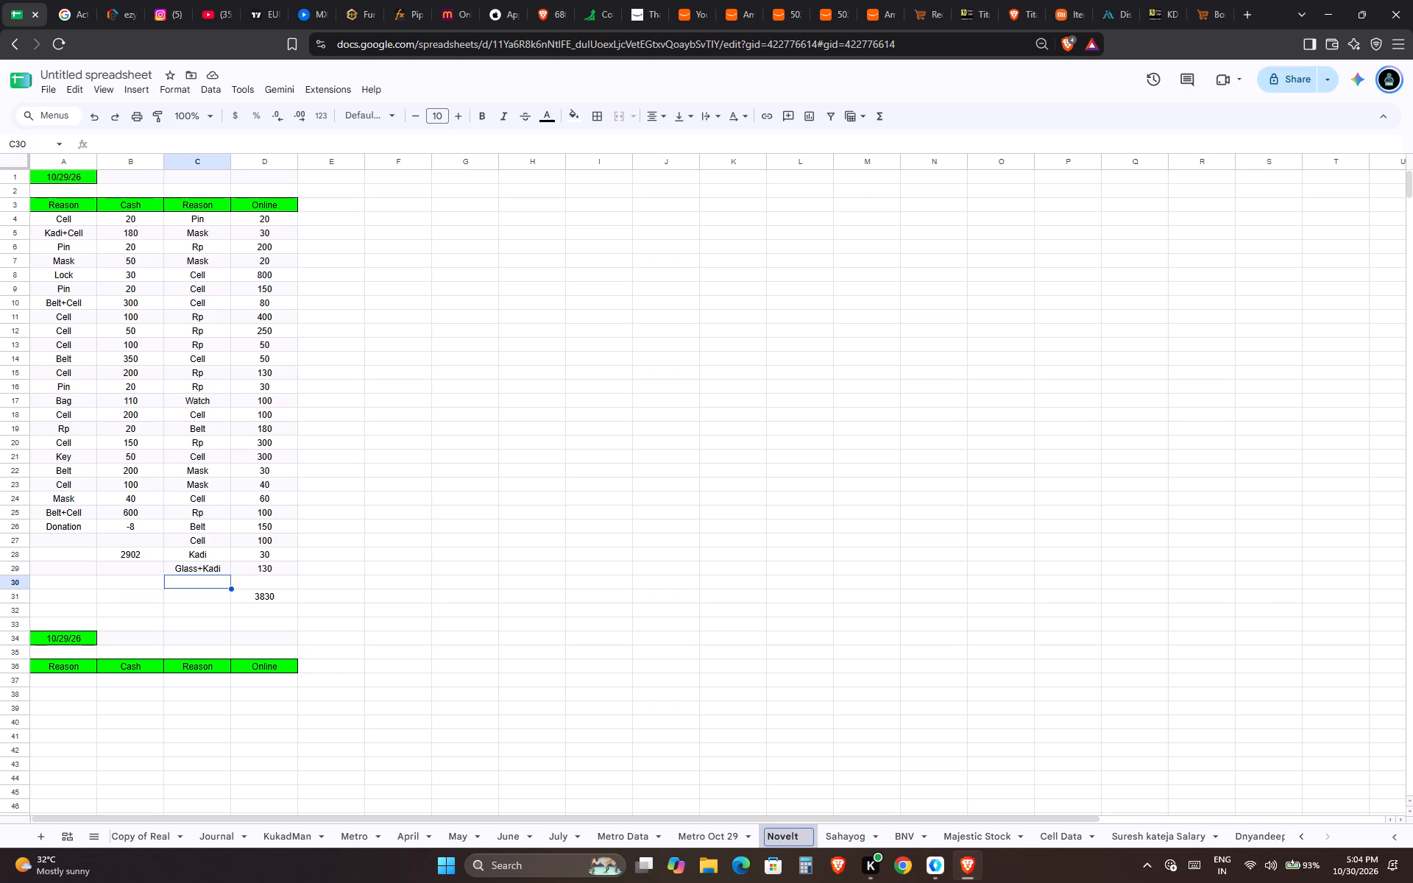
pyautogui.press('y')
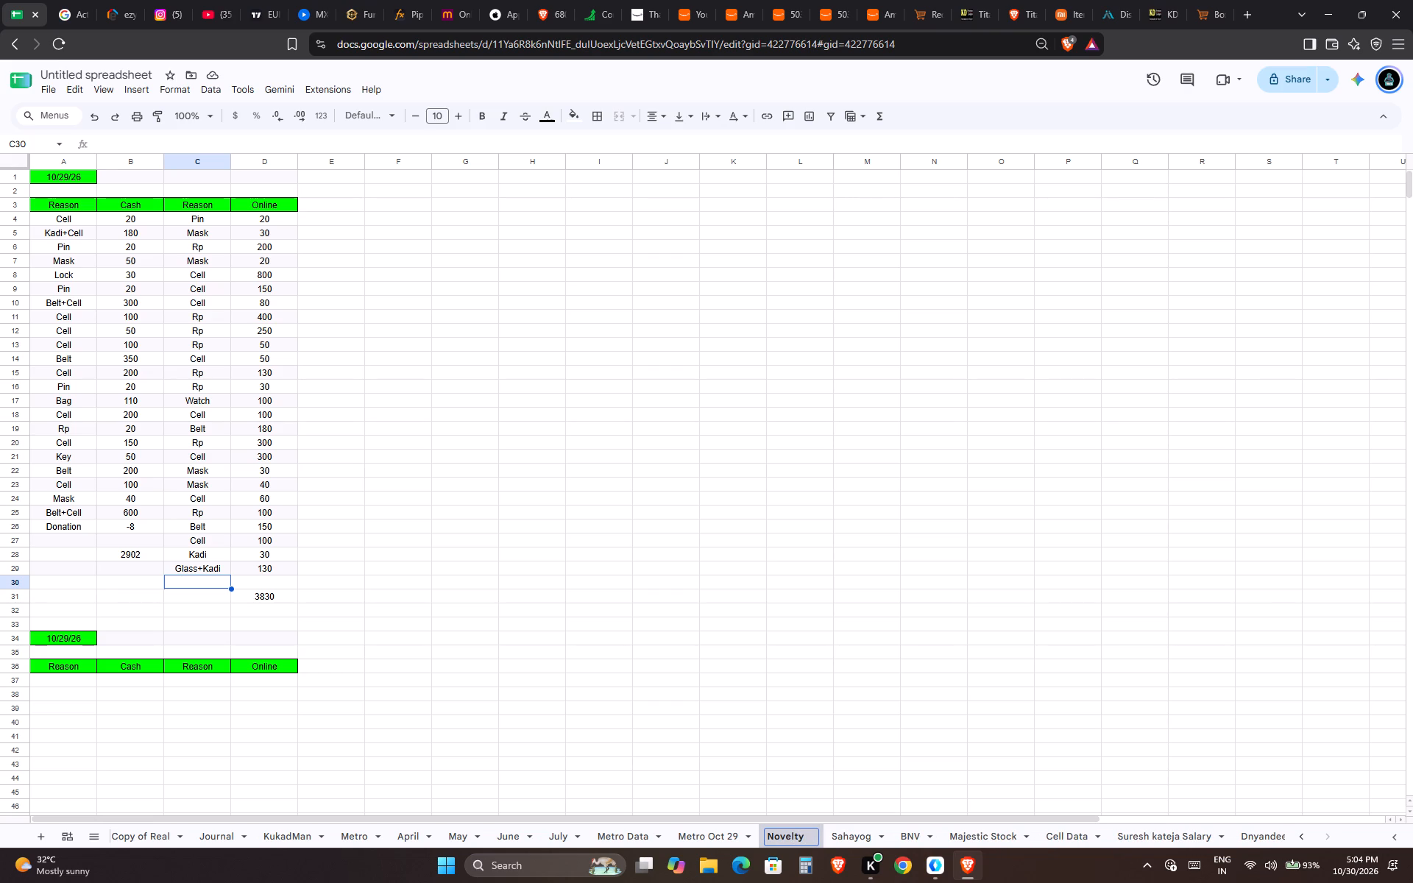
pyautogui.press('Return')
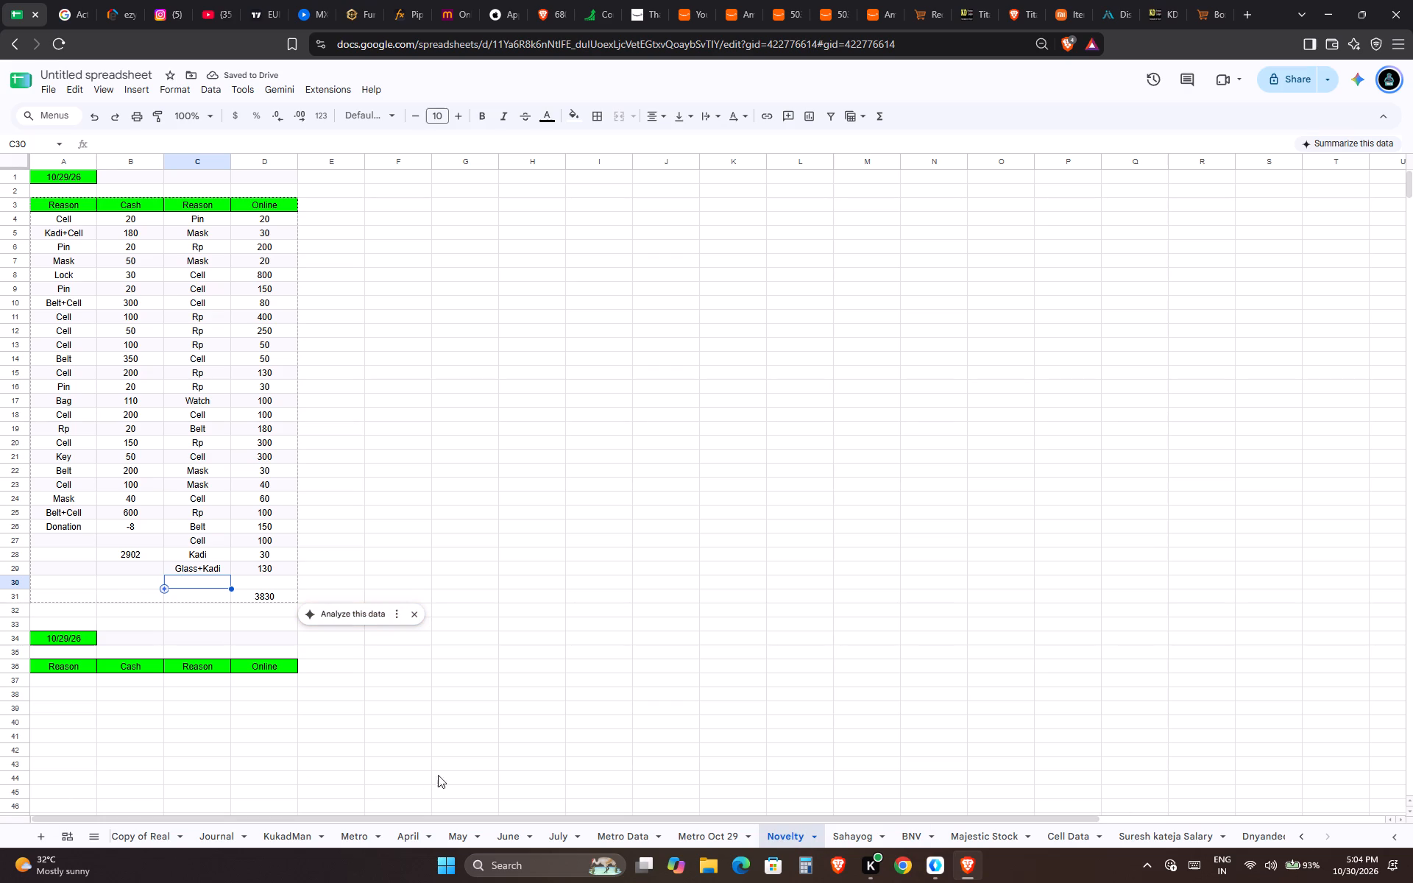
# Clear all the data in A1:G31 of the KukadMan sheet.
pyautogui.click(455, 828)
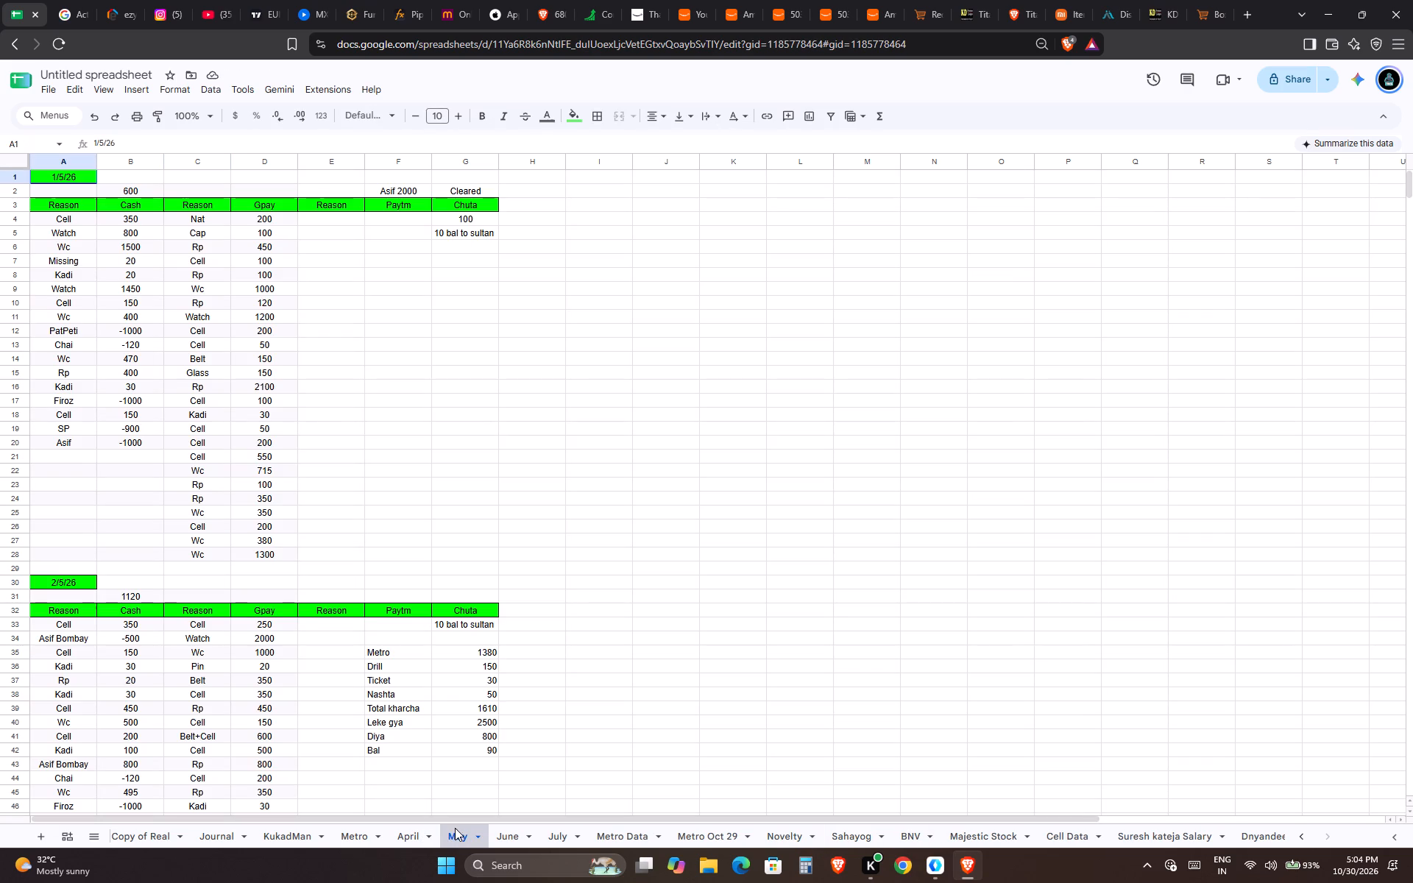
pyautogui.click(290, 843)
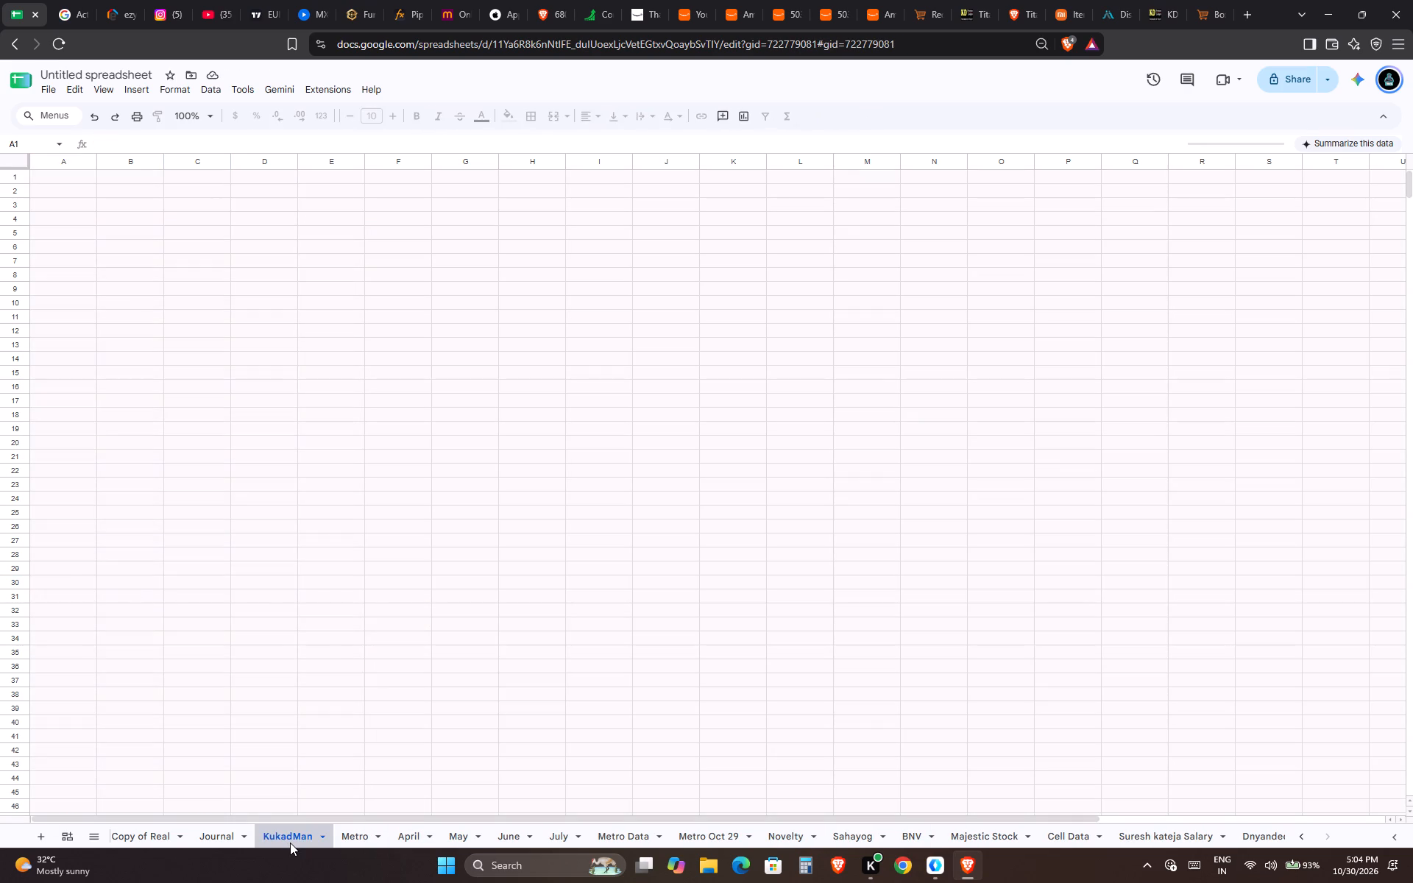
pyautogui.hotkey('ctrl', 'a')
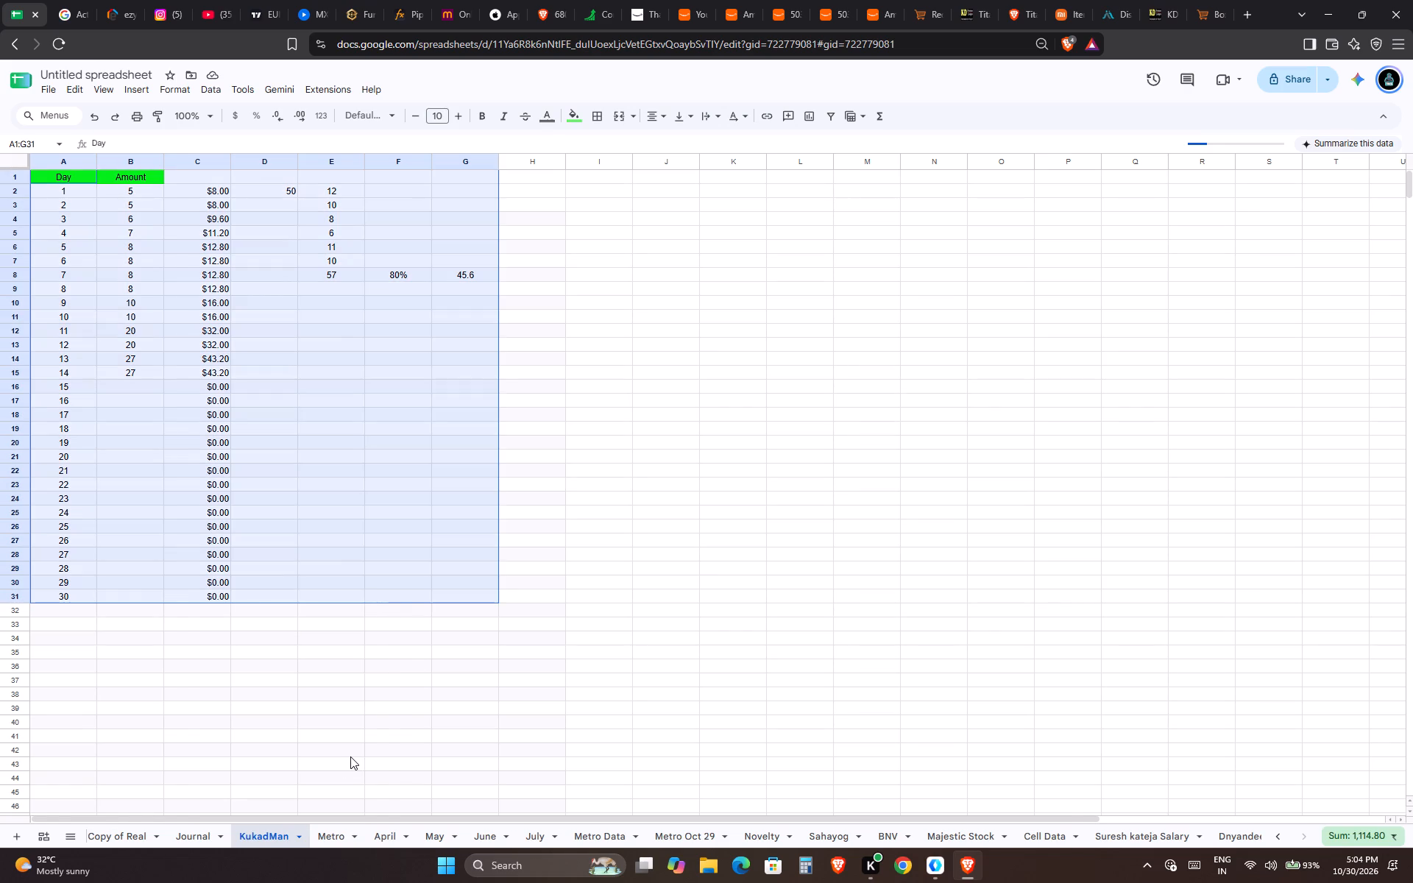
pyautogui.press('BackSpace')
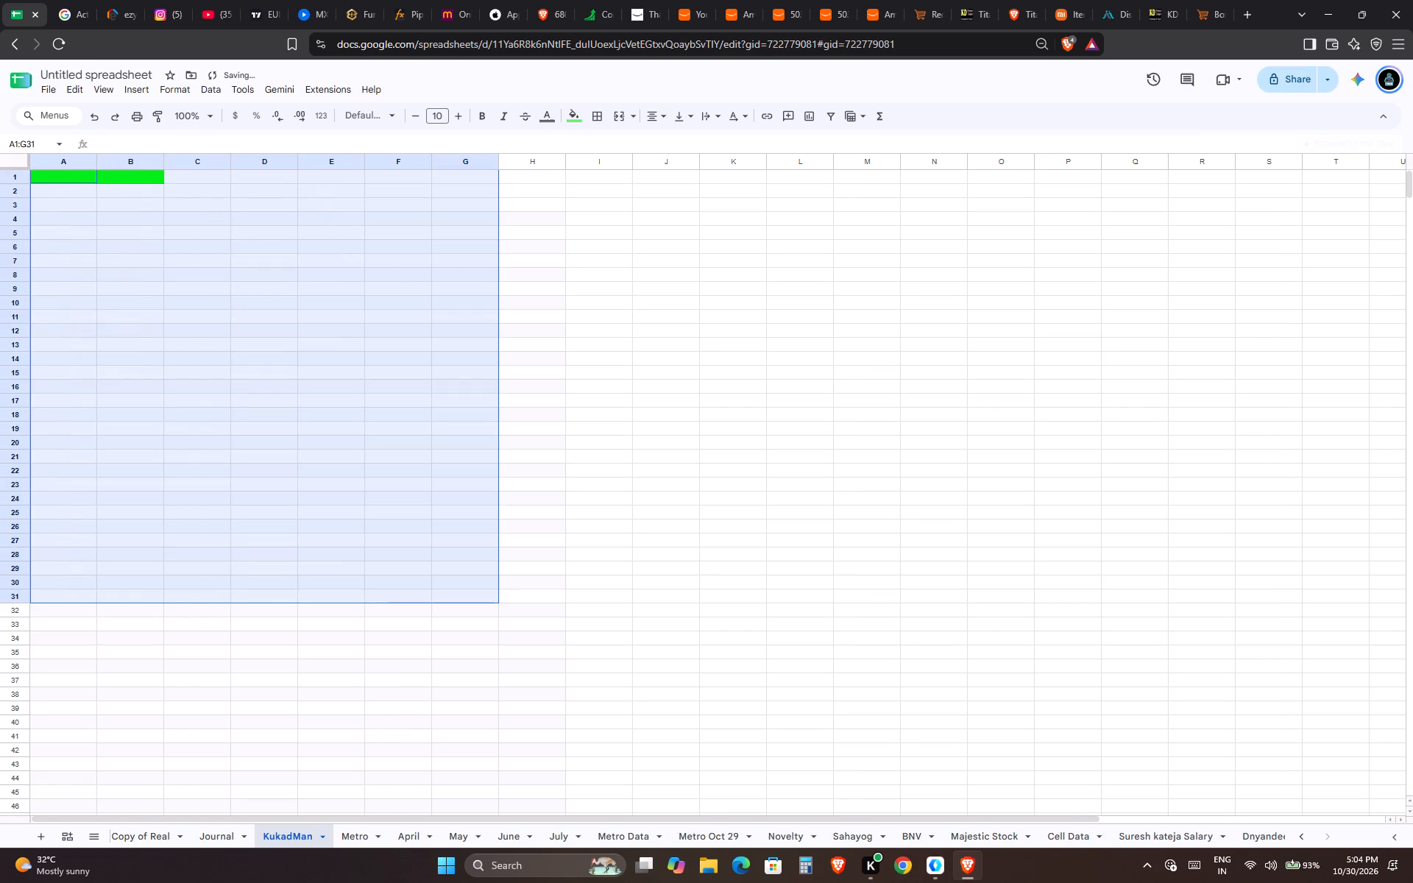
# Remove the green header formatting on KukadMan by copying the blank range G1:Z1000 over the sheet from A1.
pyautogui.moveTo(308, 680); pyautogui.dragTo(452, 209)
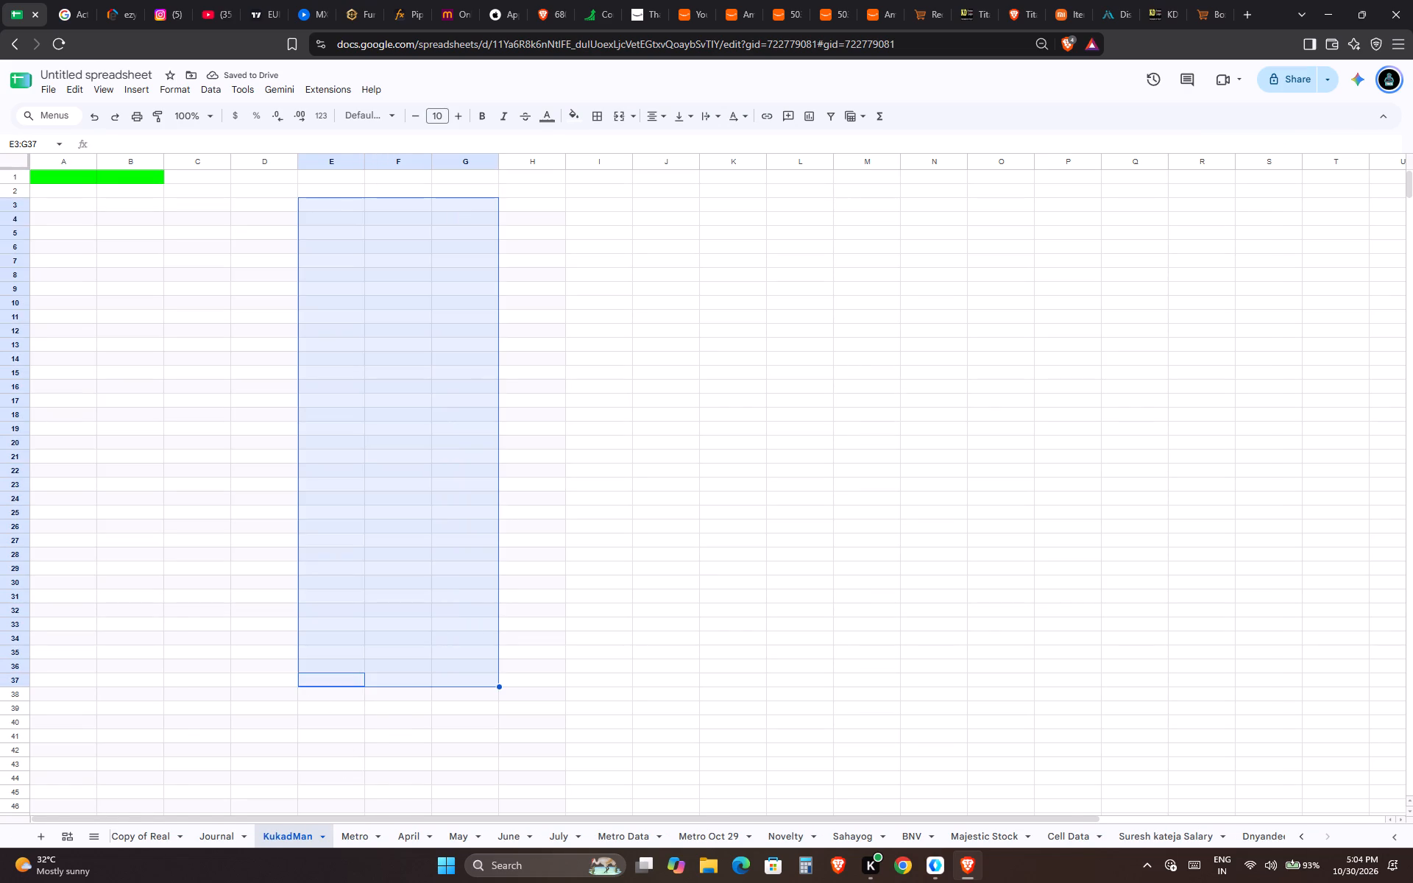
pyautogui.click(450, 199)
pyautogui.click(456, 177)
pyautogui.hotkey('ctrl', 'shift', 'Down')
pyautogui.hotkey('ctrl', 'shift', 'Right')
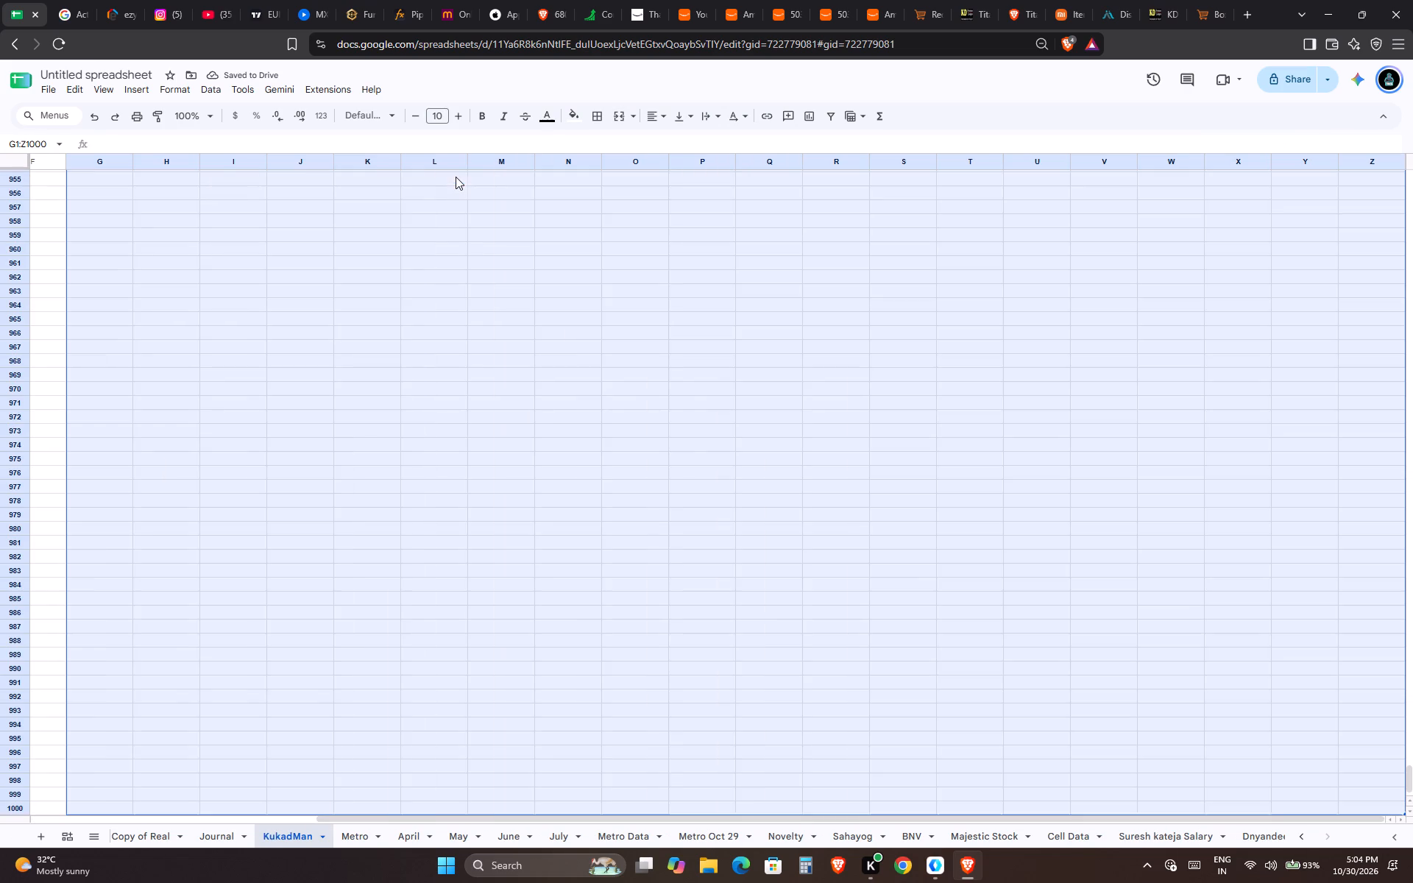
pyautogui.hotkey('ctrl', 'c')
pyautogui.hotkey('ctrl', 'Left')
pyautogui.hotkey('ctrl', 'Up')
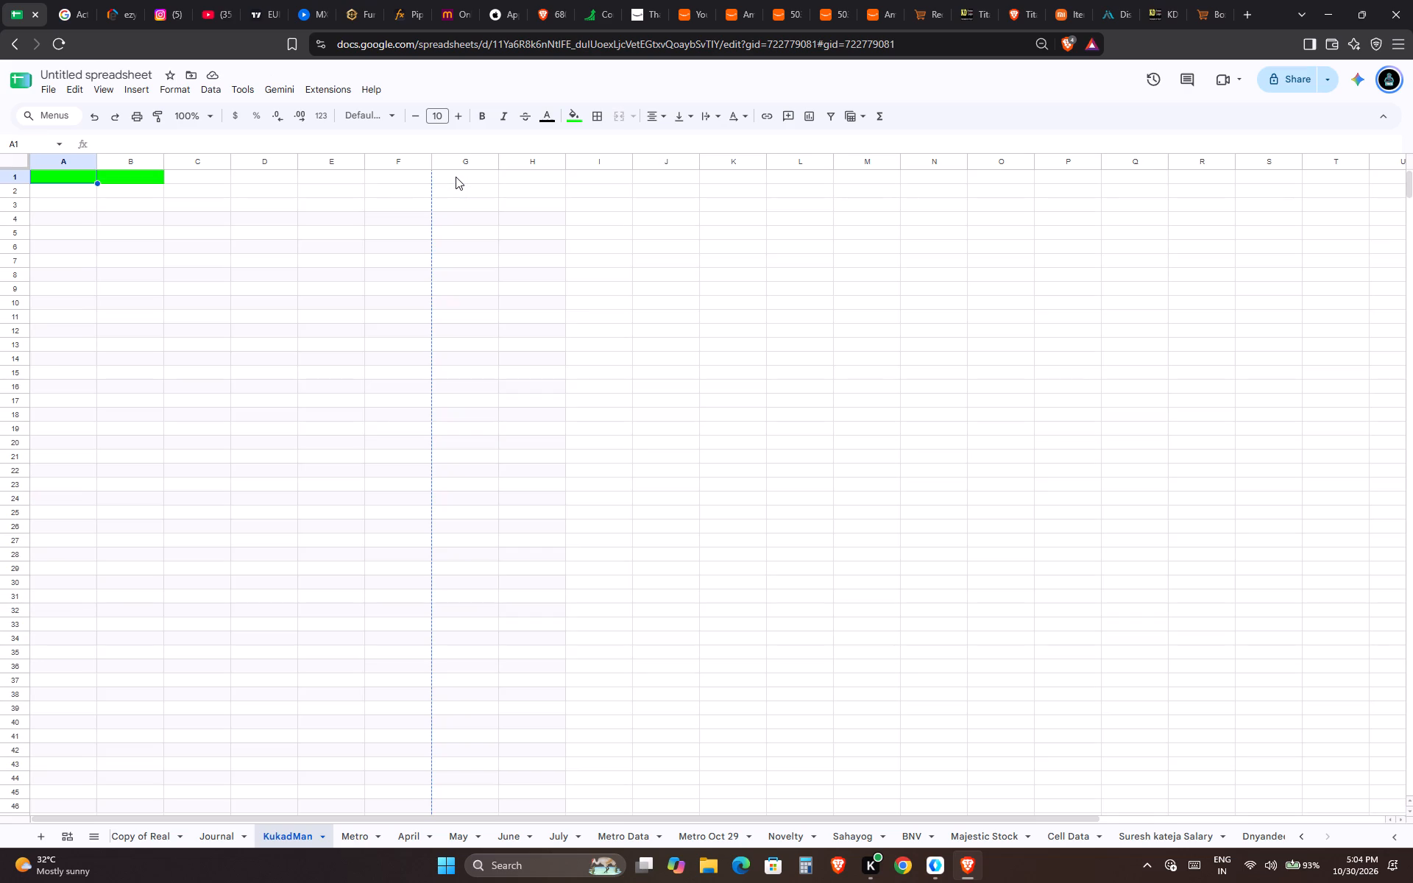
pyautogui.hotkey('ctrl', 'v')
pyautogui.click(327, 163)
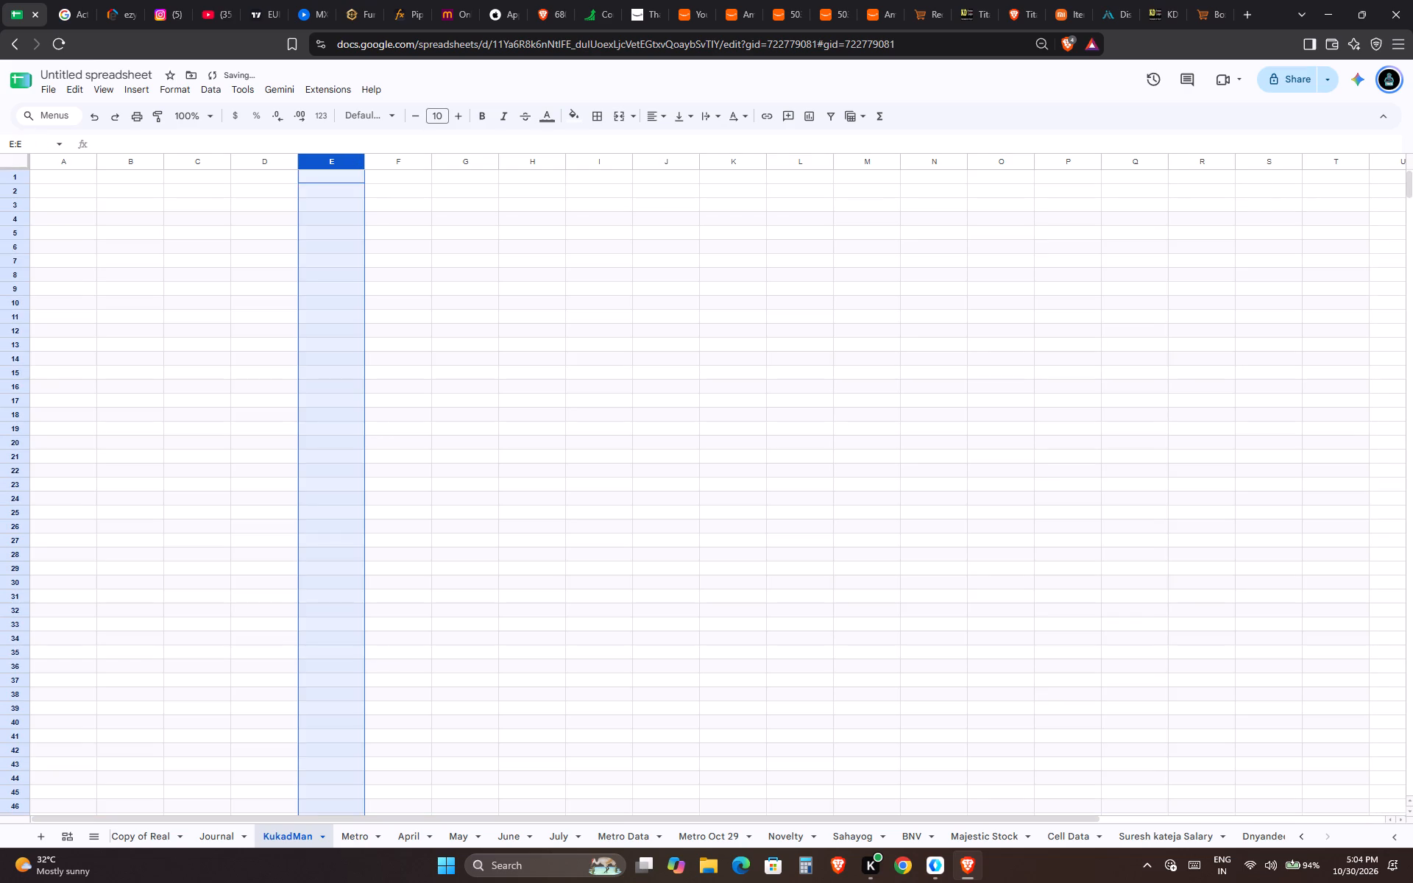
pyautogui.click(241, 221)
pyautogui.hotkey('ctrl', 'Left')
pyautogui.hotkey('ctrl', 'Up')
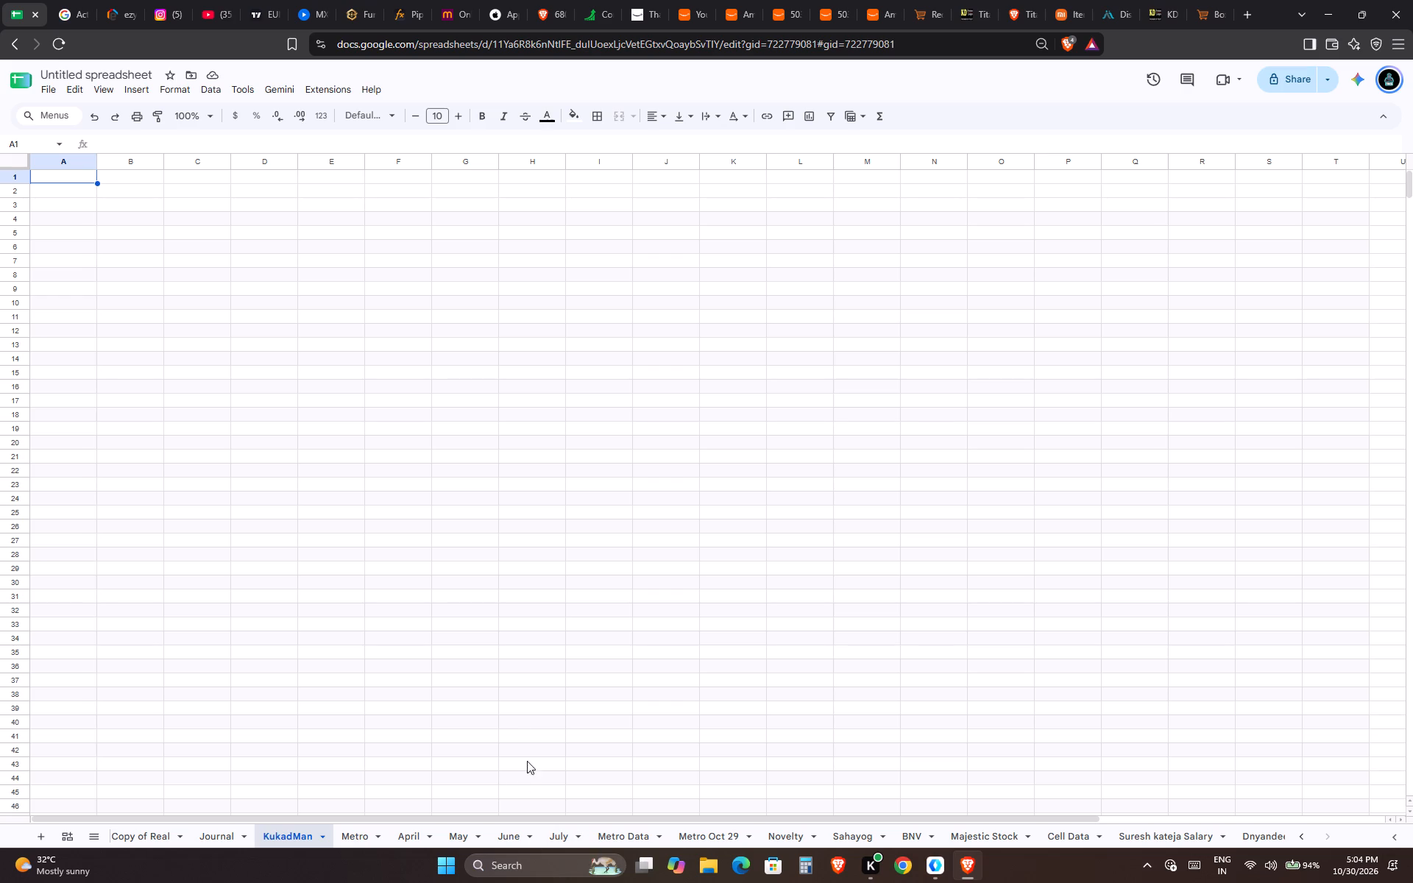
# Move the KukadMan sheet to directly after the Novelty sheet.
pyautogui.moveTo(307, 835); pyautogui.dragTo(556, 829)
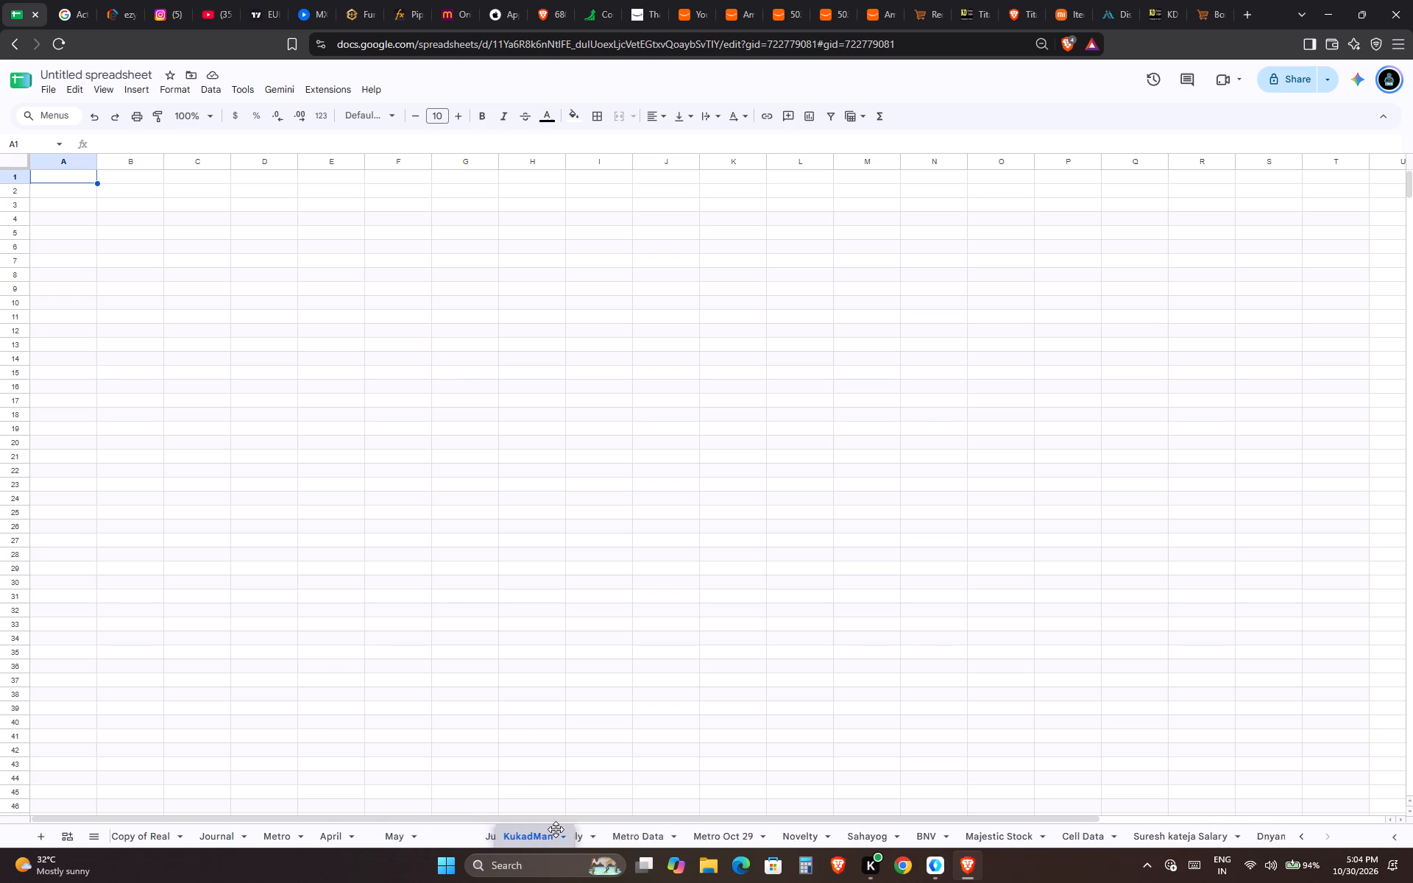
pyautogui.moveTo(556, 829); pyautogui.dragTo(776, 800)
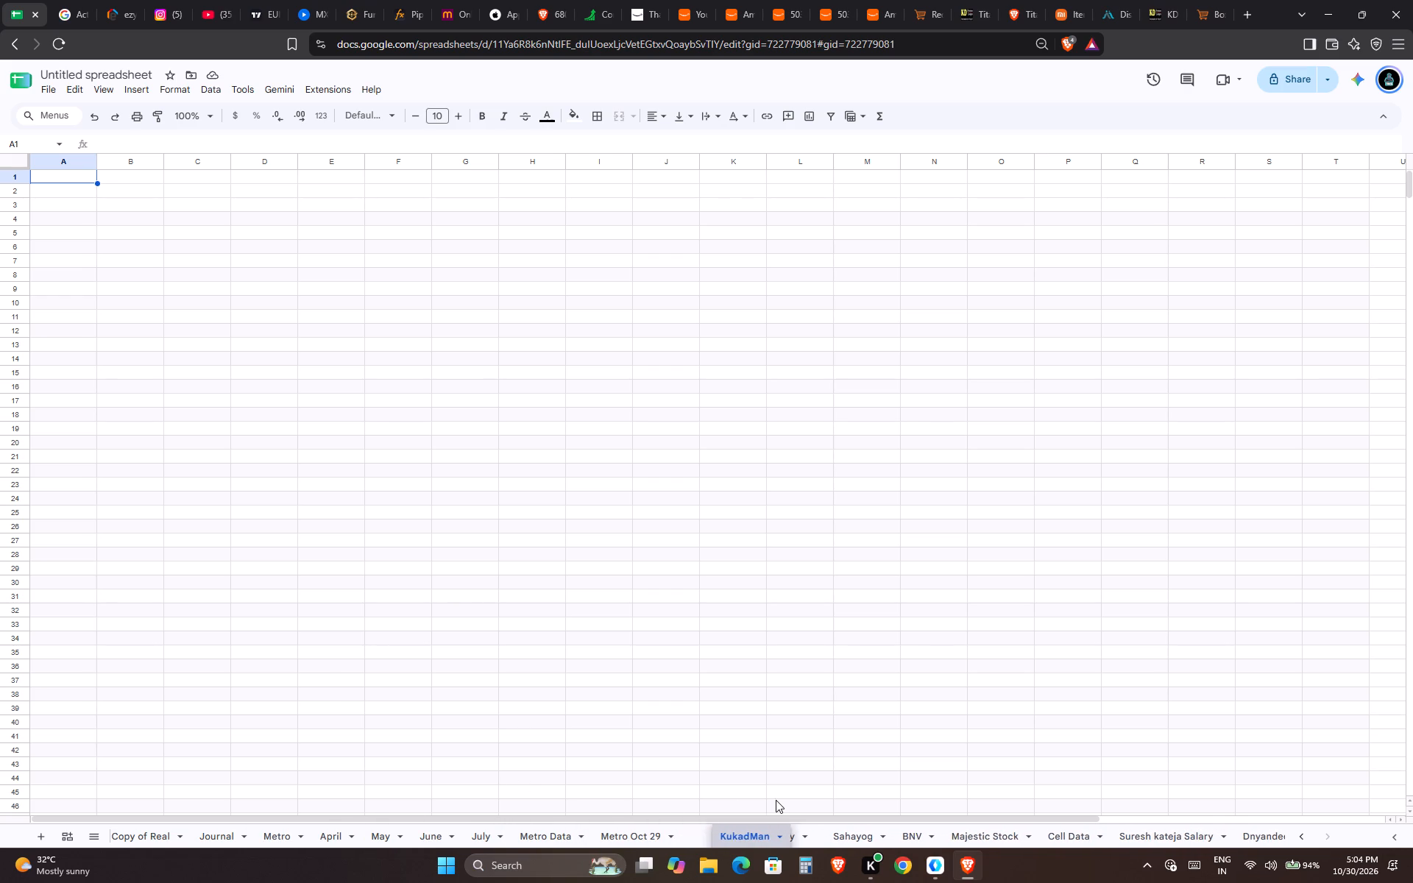
pyautogui.moveTo(776, 800); pyautogui.dragTo(810, 805)
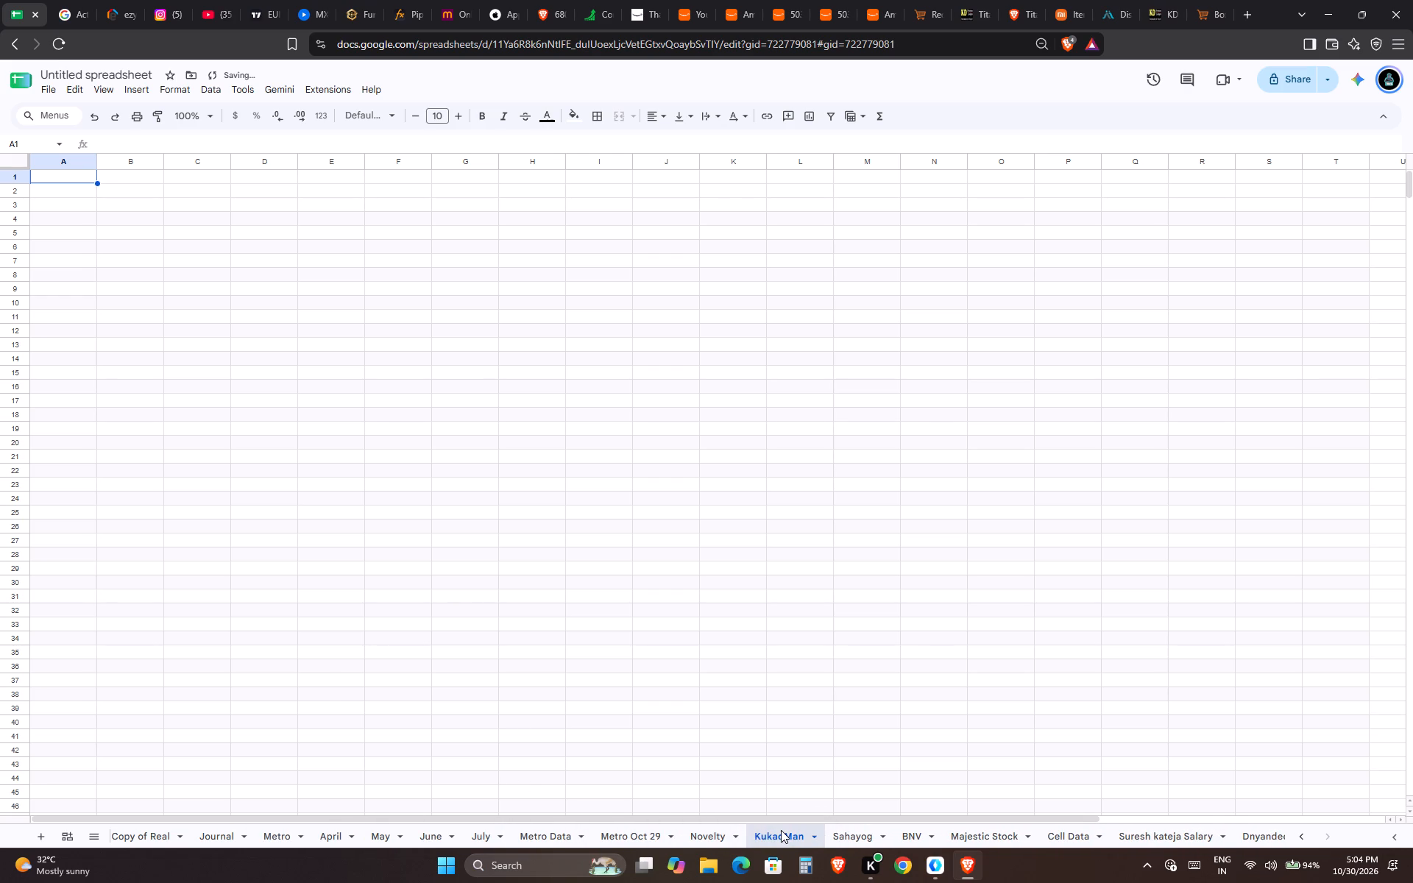
# Rename the KukadMan sheet as Novelty Data.
pyautogui.doubleClick(781, 830)
pyautogui.write('No')
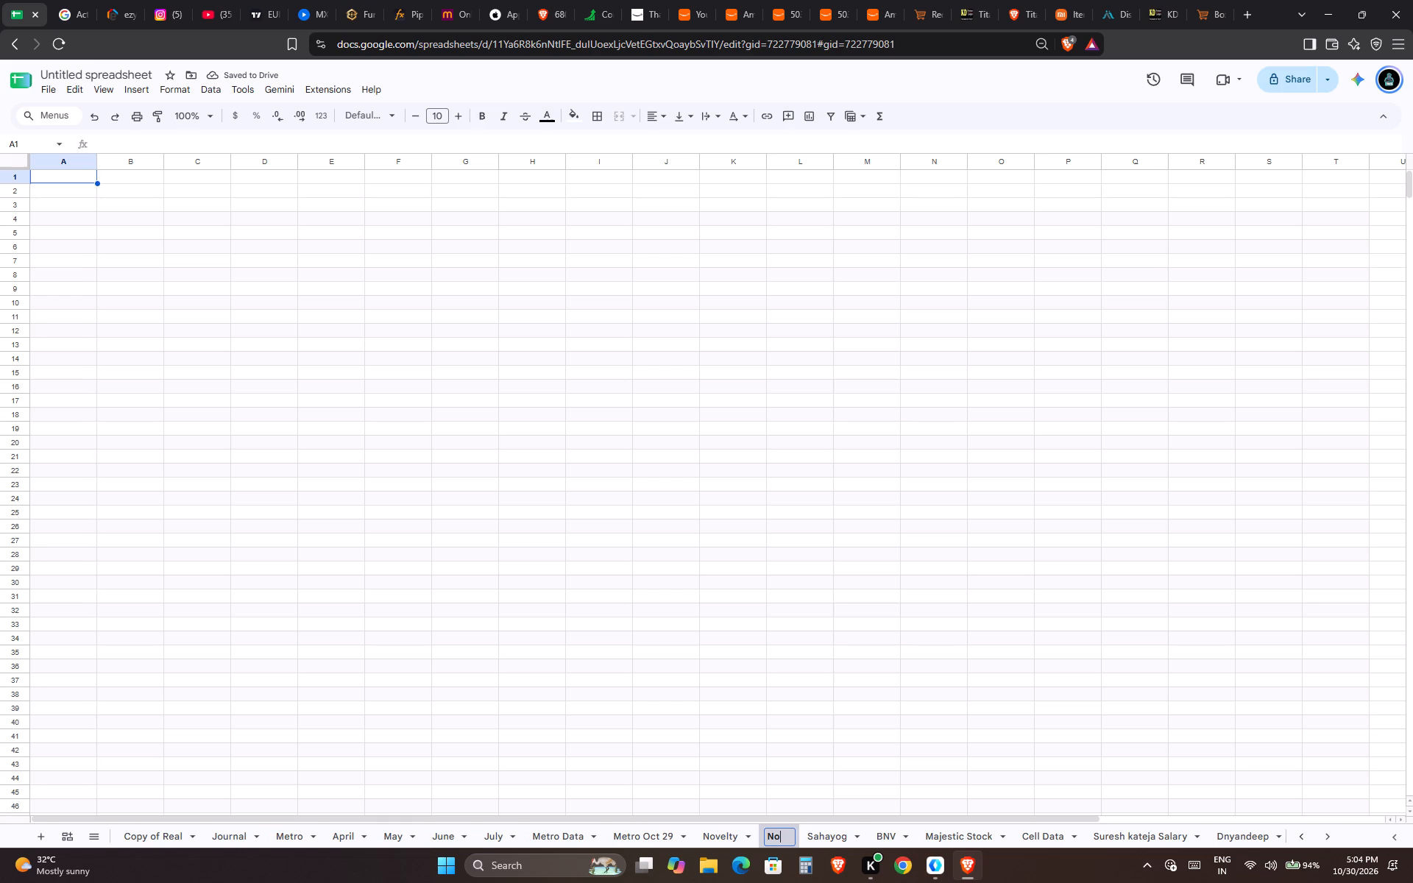
pyautogui.write('velty Data')
pyautogui.press('Return')
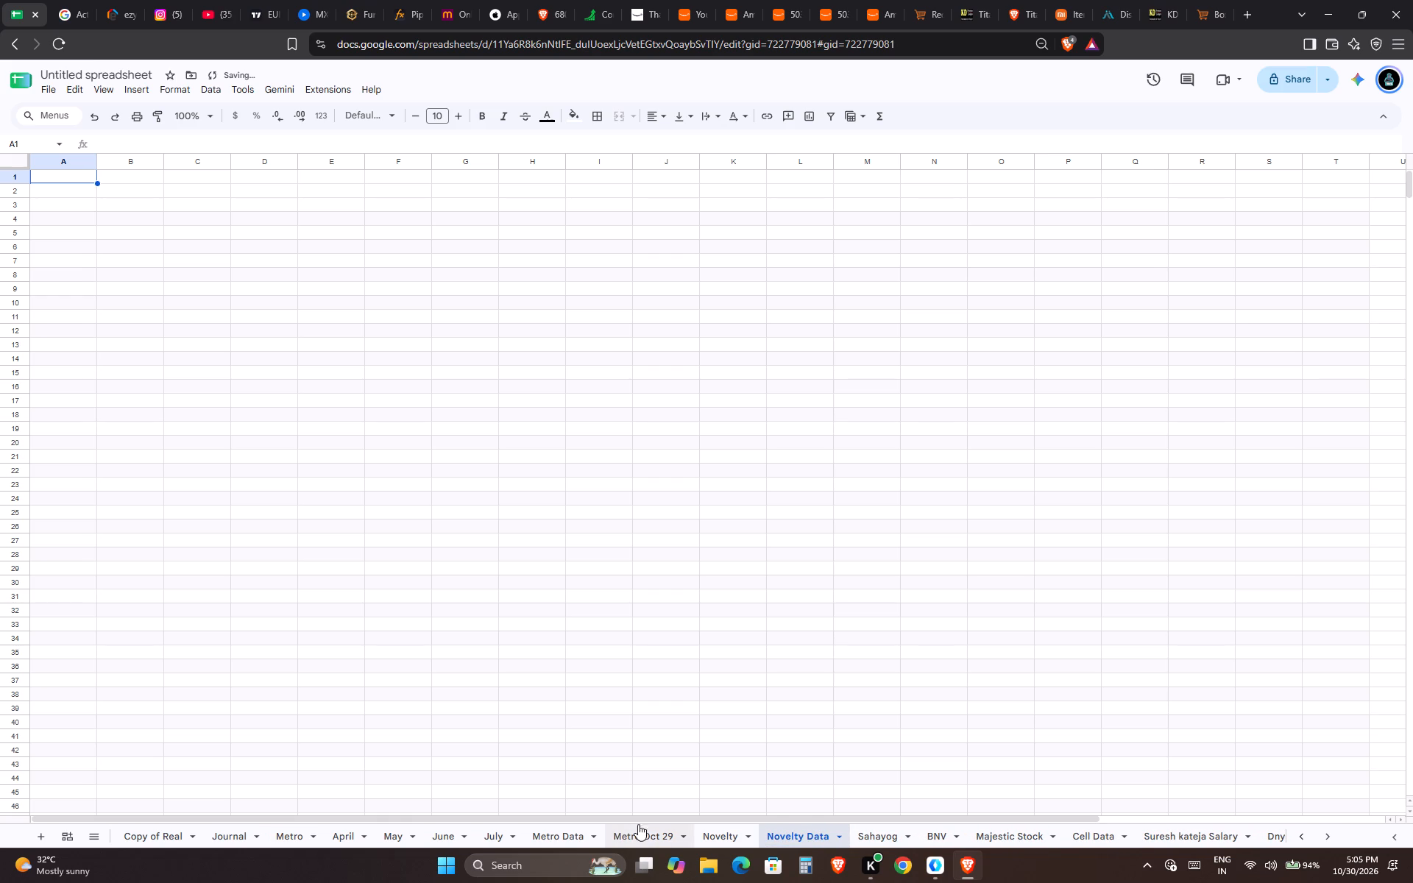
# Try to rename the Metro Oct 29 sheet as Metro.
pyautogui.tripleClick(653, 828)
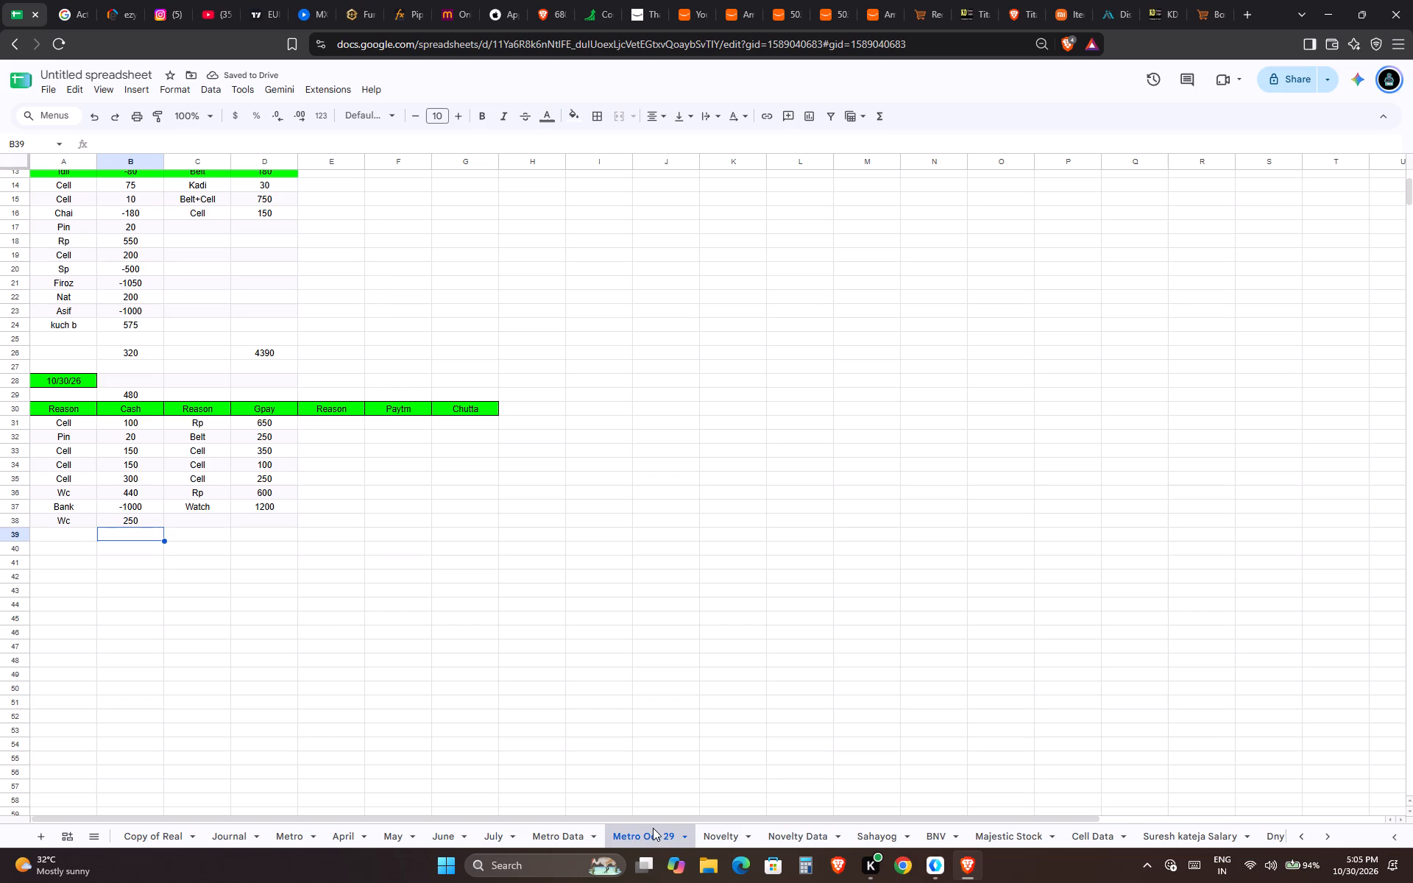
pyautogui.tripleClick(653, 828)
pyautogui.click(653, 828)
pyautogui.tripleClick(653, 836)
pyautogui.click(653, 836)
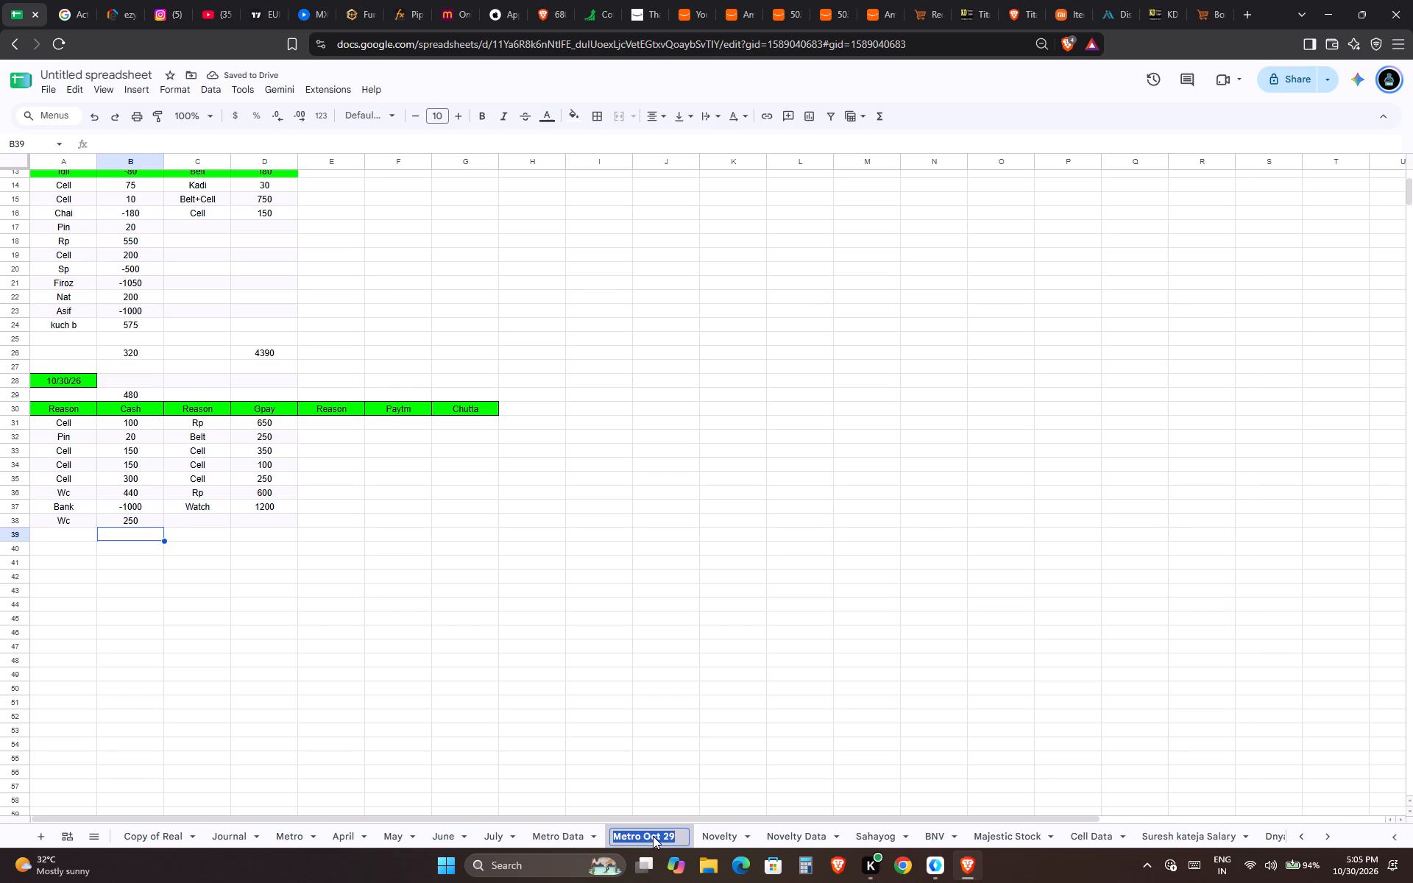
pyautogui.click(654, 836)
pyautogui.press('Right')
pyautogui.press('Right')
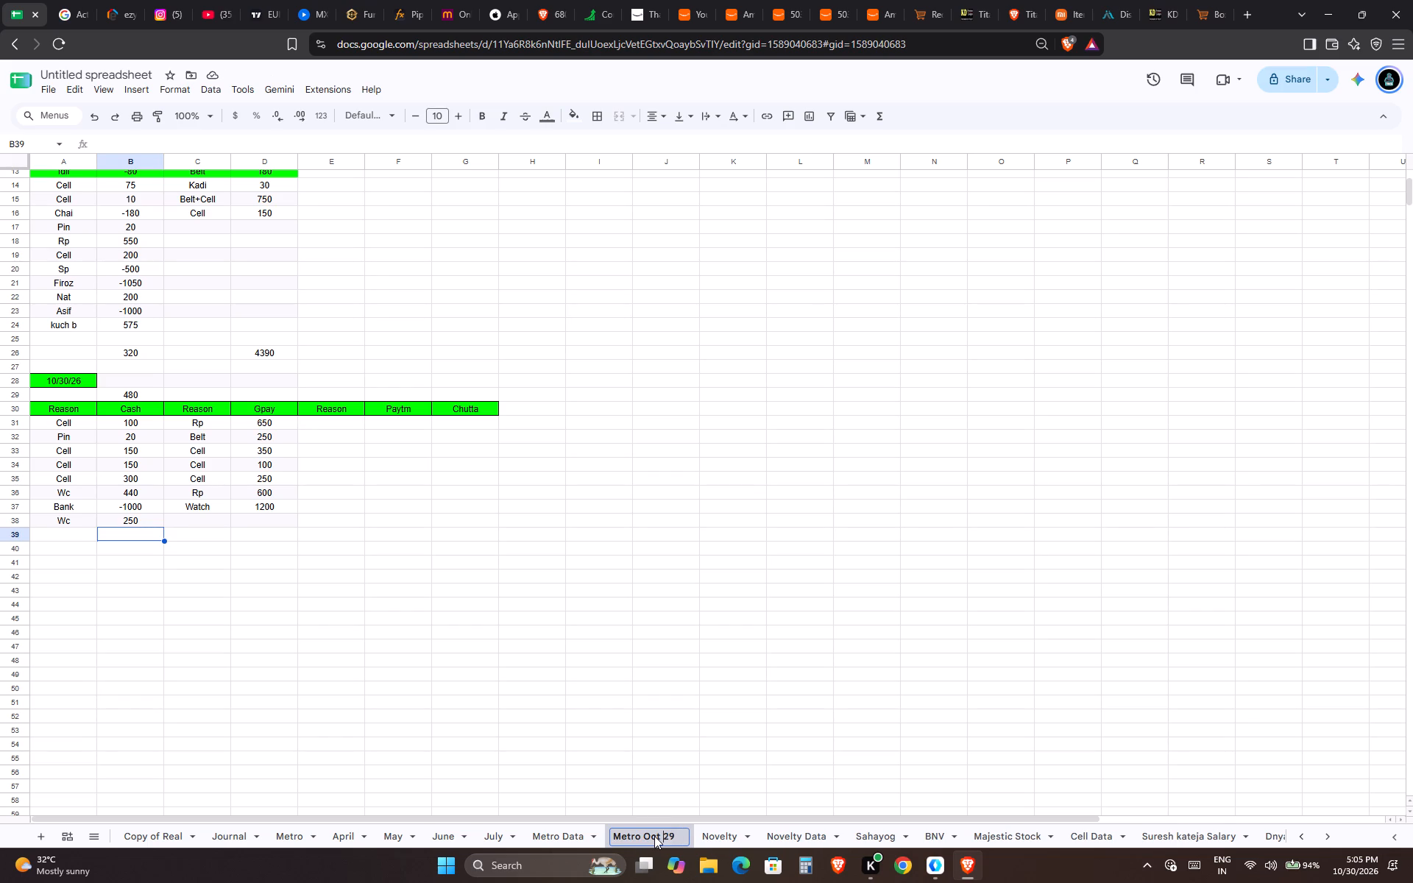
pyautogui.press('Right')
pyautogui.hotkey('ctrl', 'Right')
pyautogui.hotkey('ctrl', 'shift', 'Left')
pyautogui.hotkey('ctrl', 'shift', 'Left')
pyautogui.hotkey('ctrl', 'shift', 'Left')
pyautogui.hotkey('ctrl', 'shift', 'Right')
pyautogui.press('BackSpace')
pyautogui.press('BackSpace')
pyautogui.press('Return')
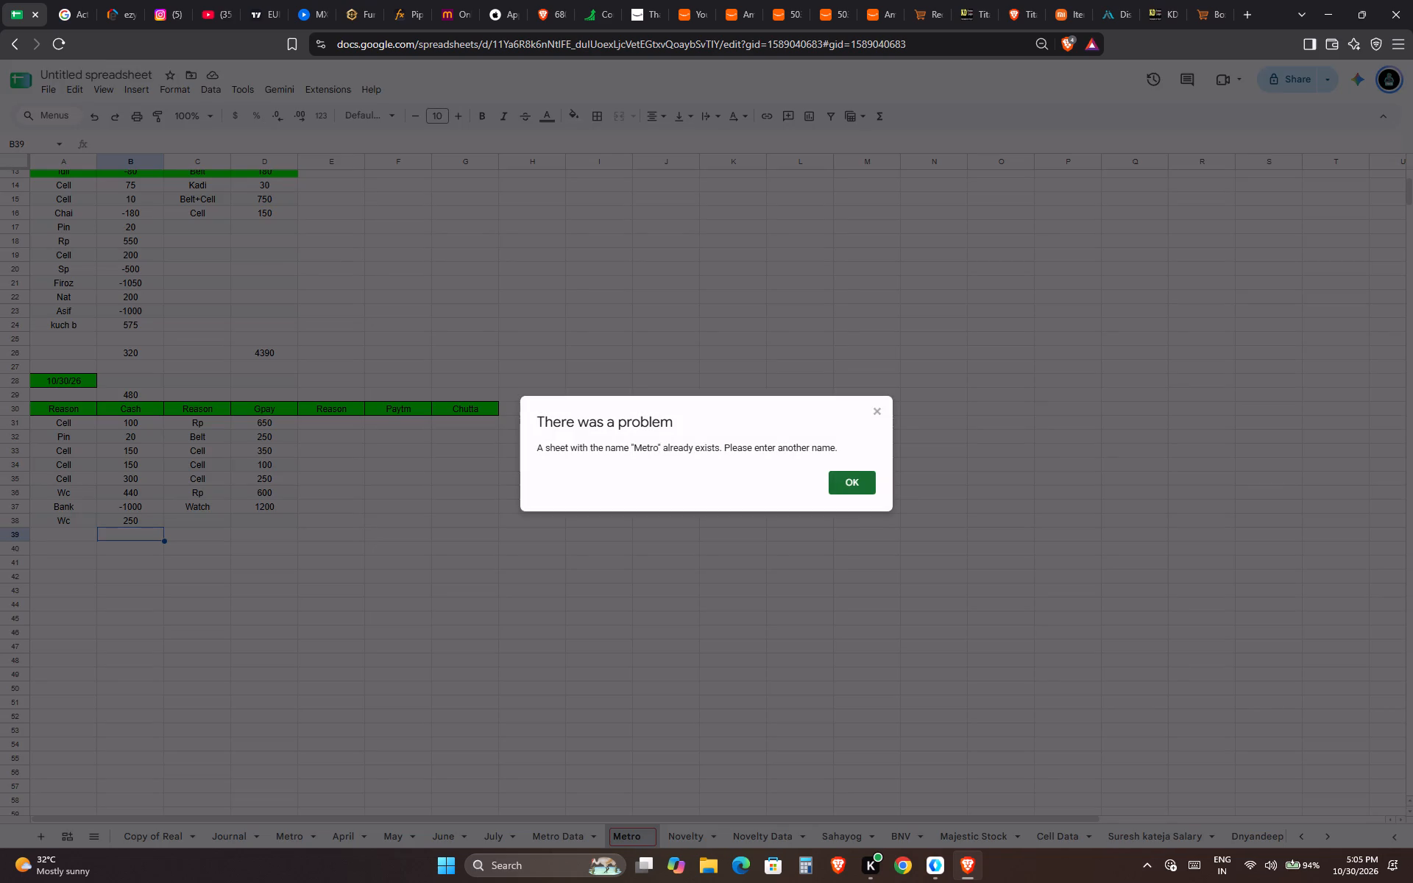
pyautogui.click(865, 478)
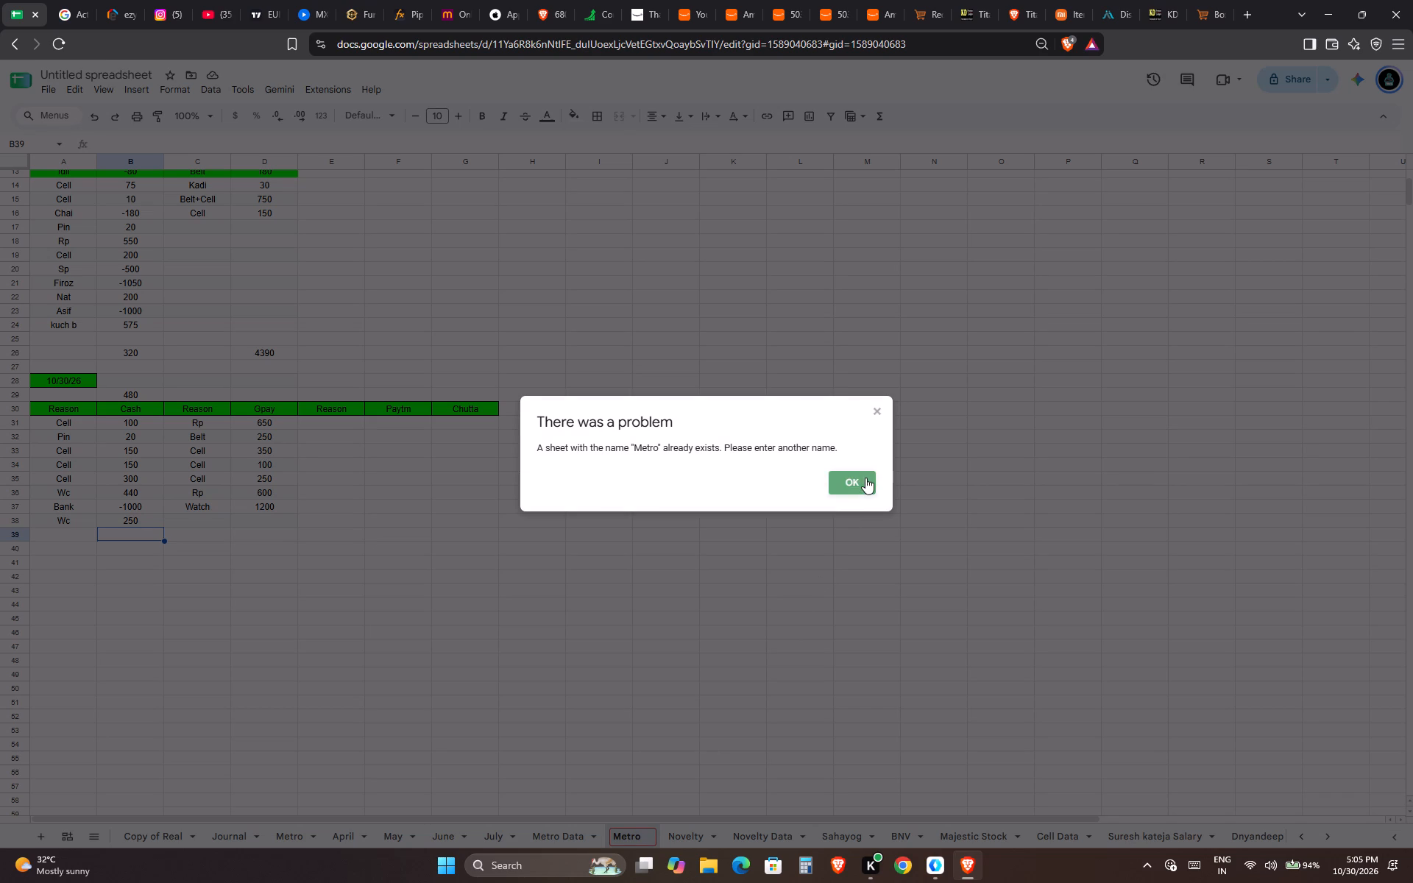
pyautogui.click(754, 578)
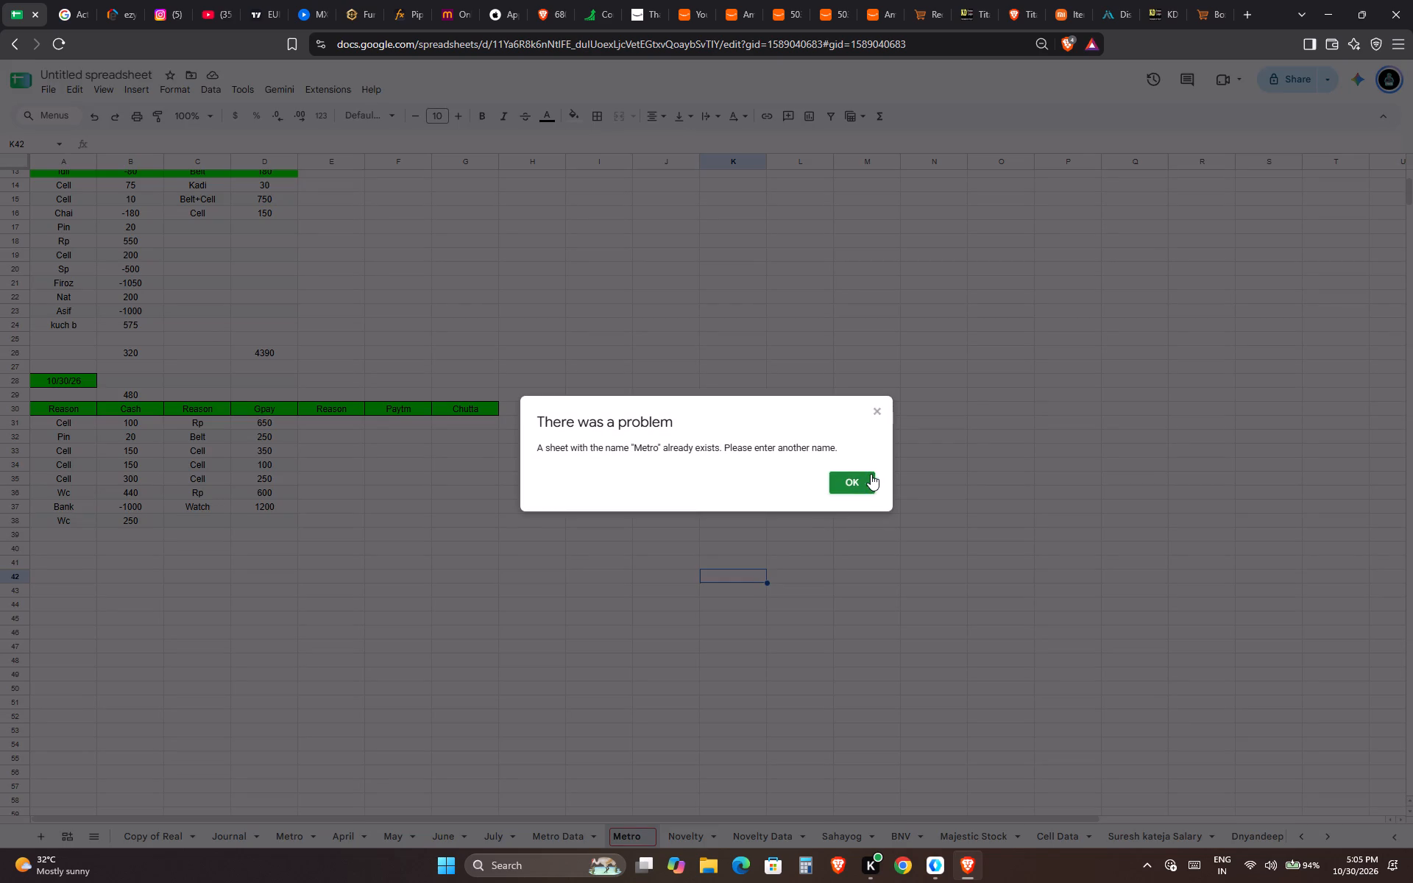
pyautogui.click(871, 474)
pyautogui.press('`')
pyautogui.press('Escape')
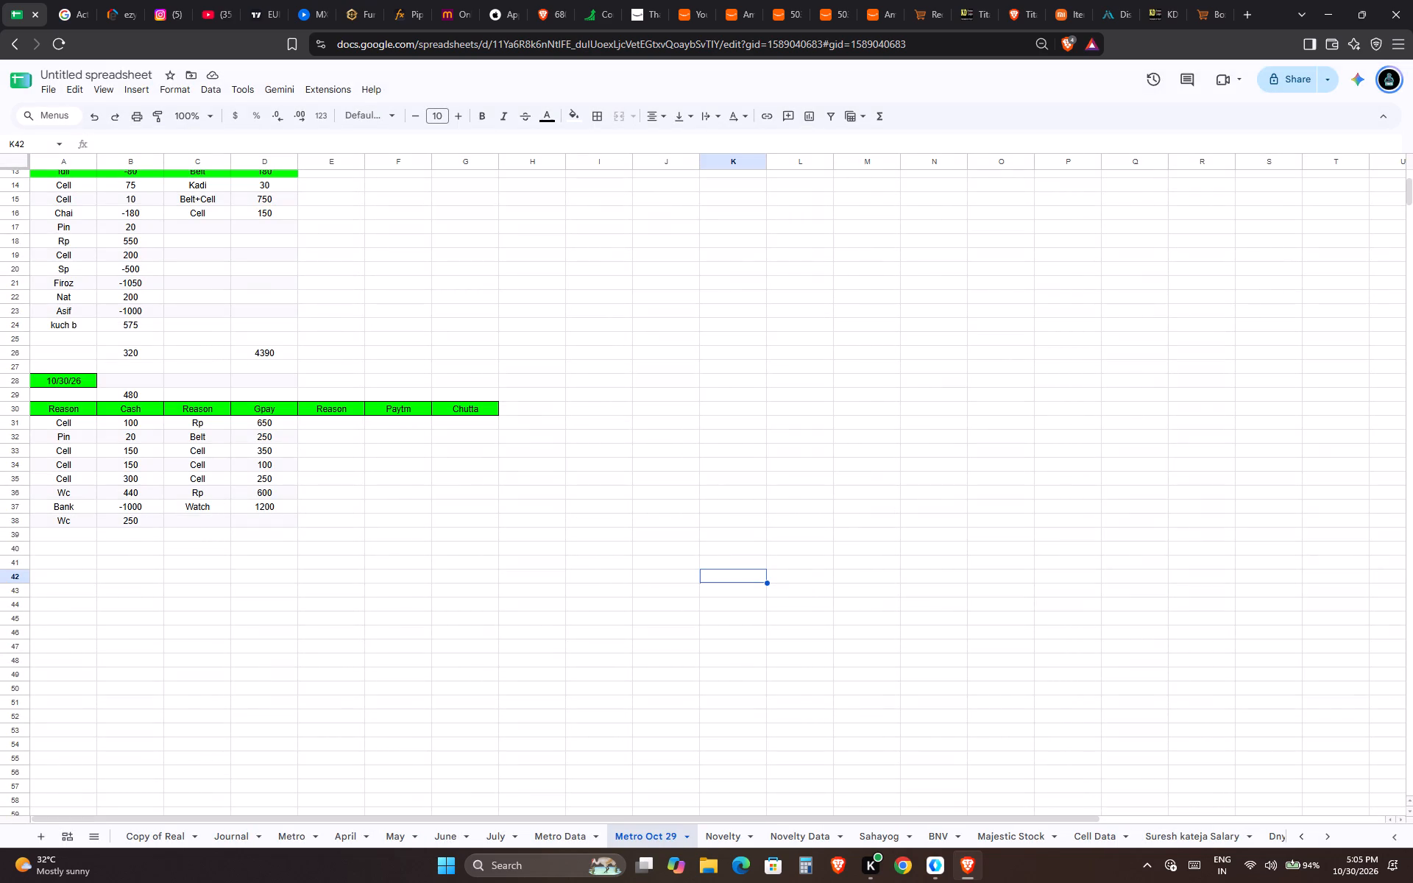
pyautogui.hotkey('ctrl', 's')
# Rename the Metro Oct 29 sheet as Metro New.
pyautogui.tripleClick(659, 837)
pyautogui.doubleClick(659, 837)
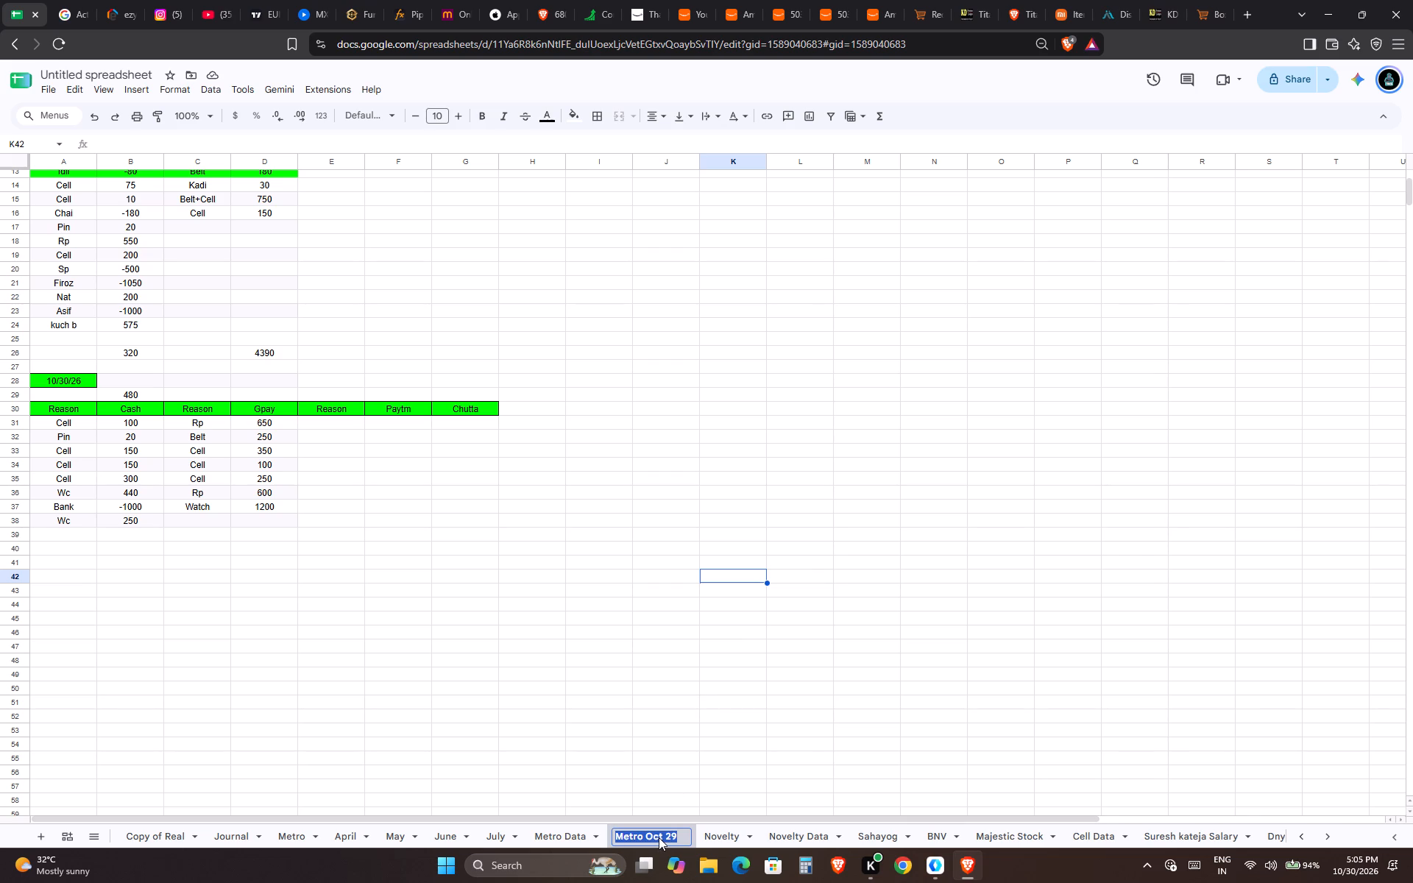
pyautogui.press('Right')
pyautogui.hotkey('ctrl', 'shift', 'Left')
pyautogui.hotkey('ctrl', 'shift', 'Left')
pyautogui.write('New')
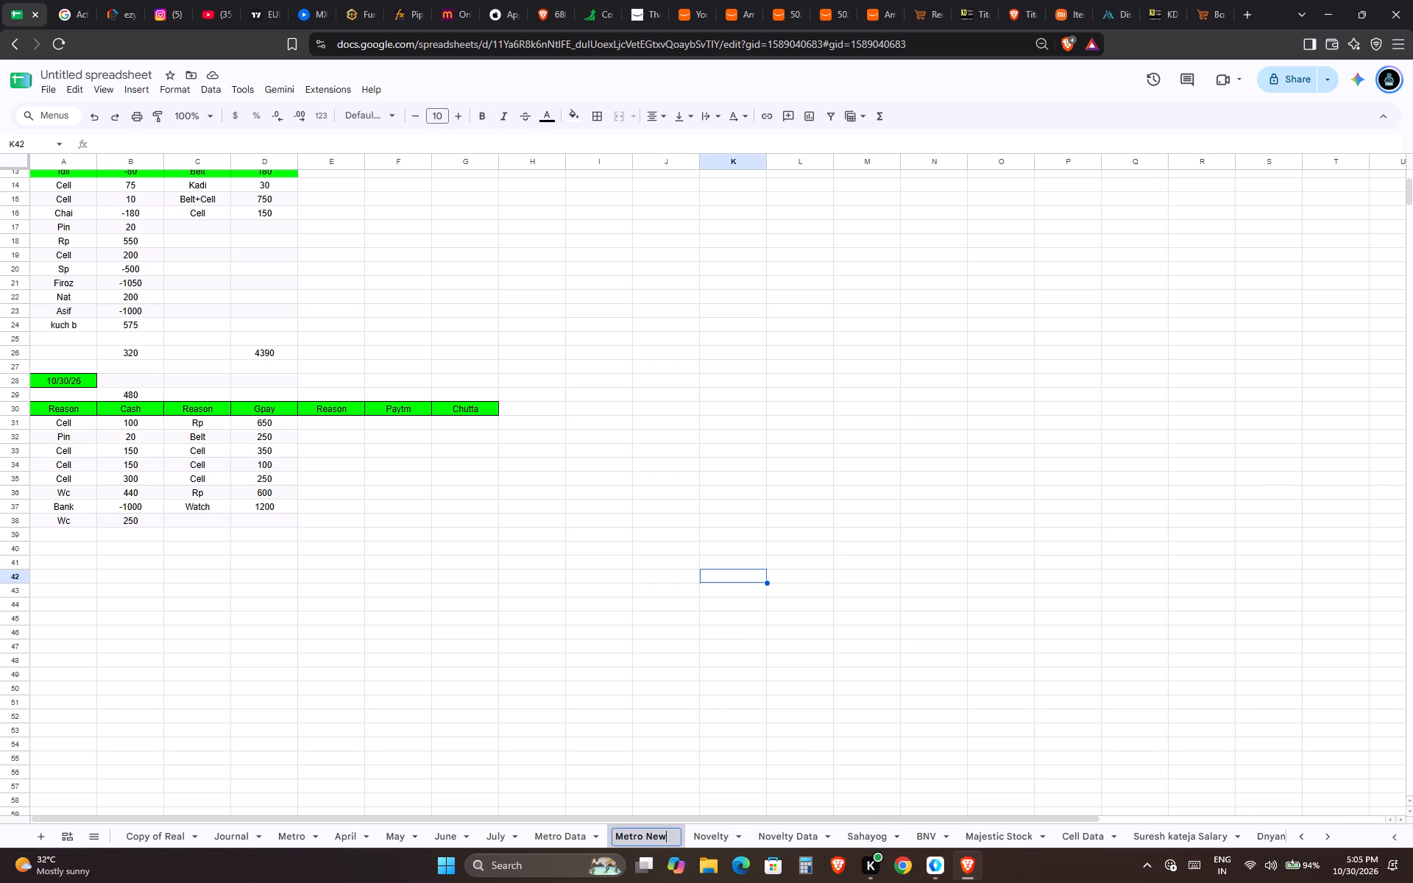
pyautogui.press('Return')
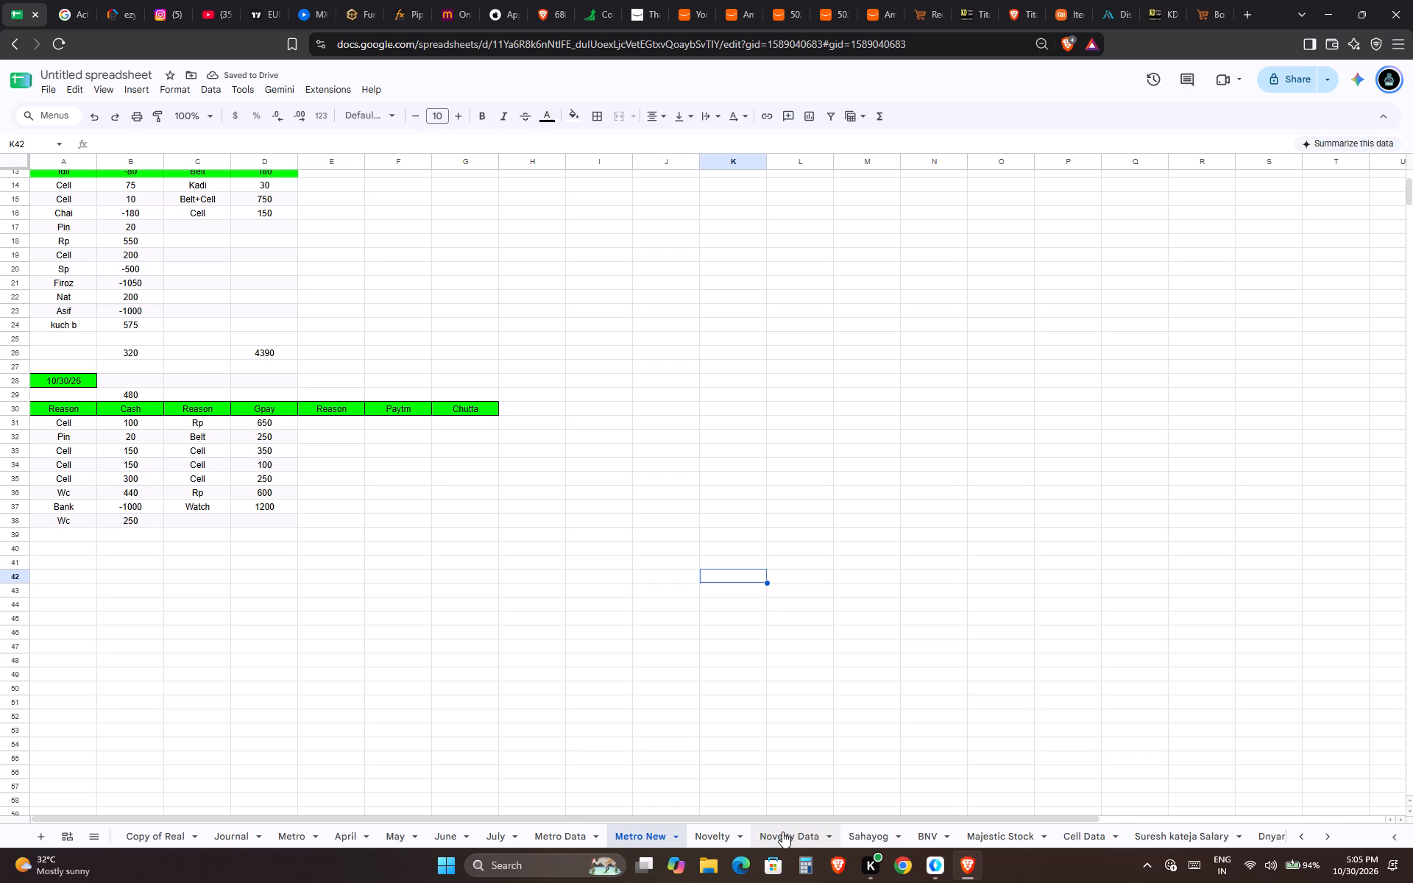
# Copy the entire Metro Data sheet and paste it into the Novelty Data sheet starting at A1.
pyautogui.click(550, 829)
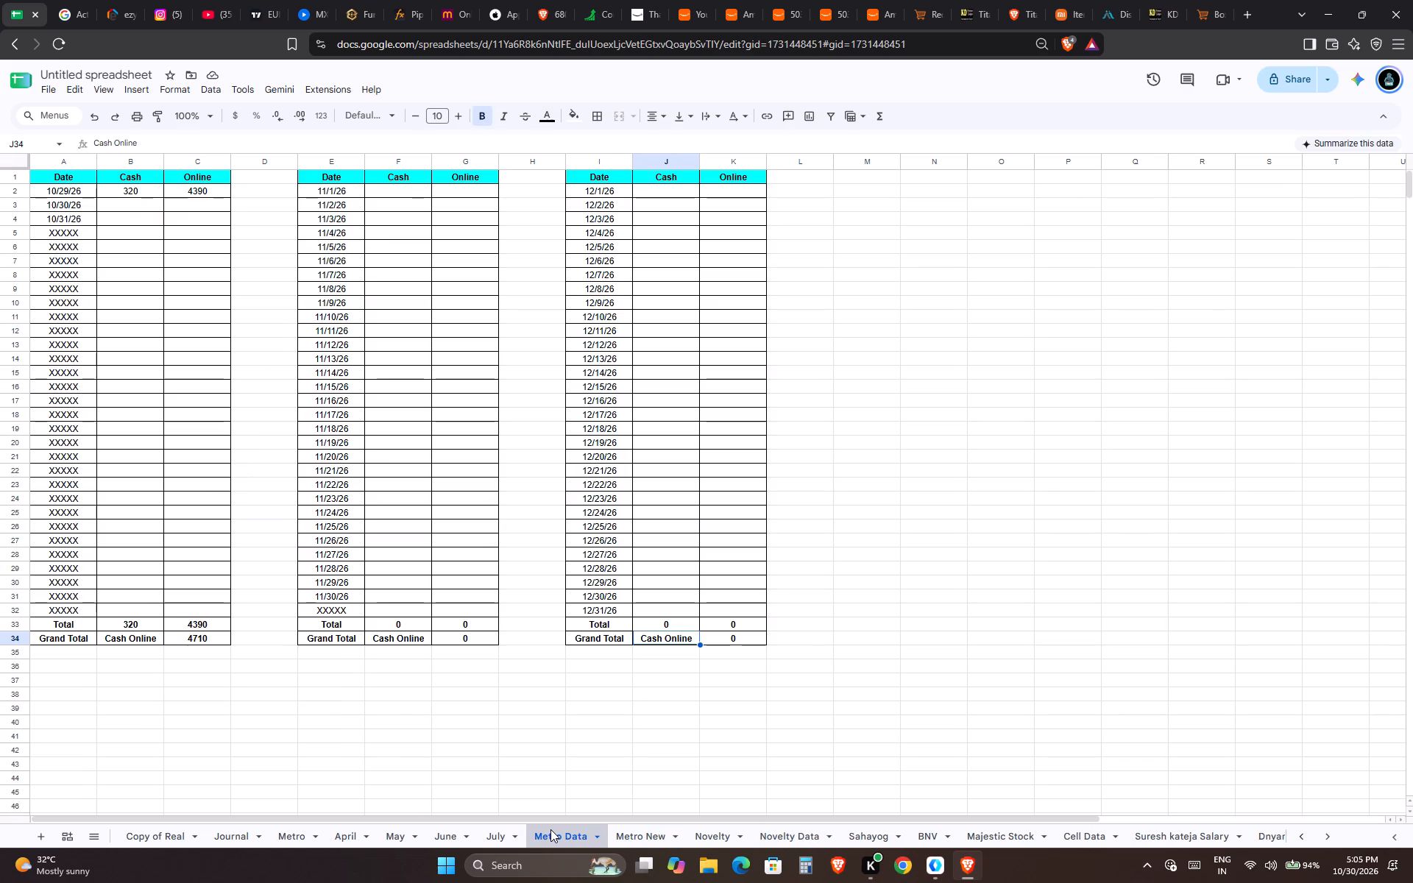
pyautogui.hotkey('ctrl', 'Left')
pyautogui.hotkey('ctrl', 'Up')
pyautogui.hotkey('ctrl', 'Up')
pyautogui.hotkey('ctrl', 'Left')
pyautogui.hotkey('ctrl', 'Left')
pyautogui.hotkey('ctrl', 'Left')
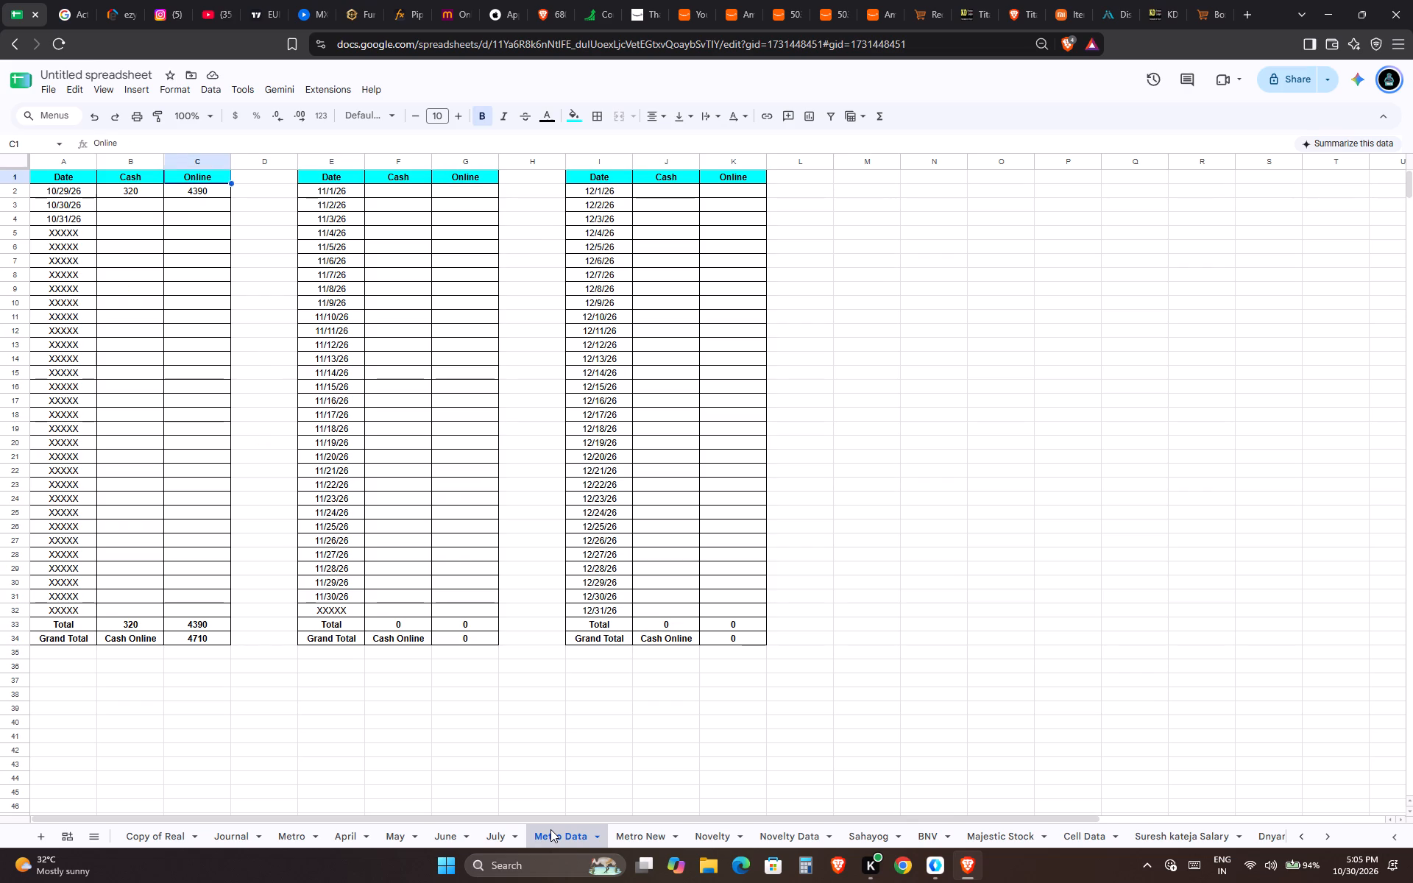
pyautogui.hotkey('ctrl', 'Left')
pyautogui.hotkey('ctrl', 'Left')
pyautogui.hotkey('ctrl', 'Left')
pyautogui.hotkey('ctrl', 'shift', 'Down')
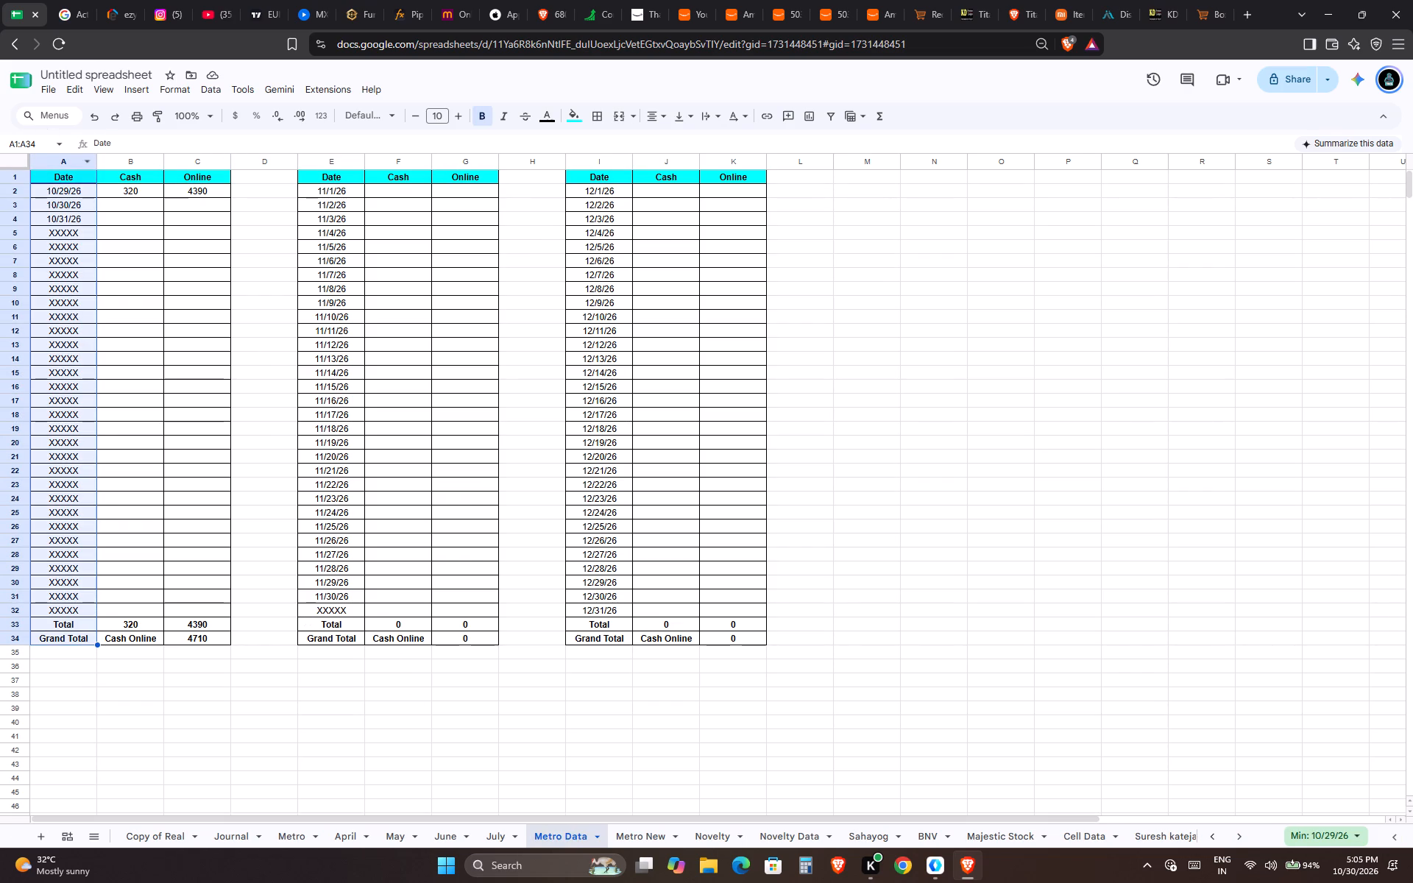
pyautogui.click(13, 160)
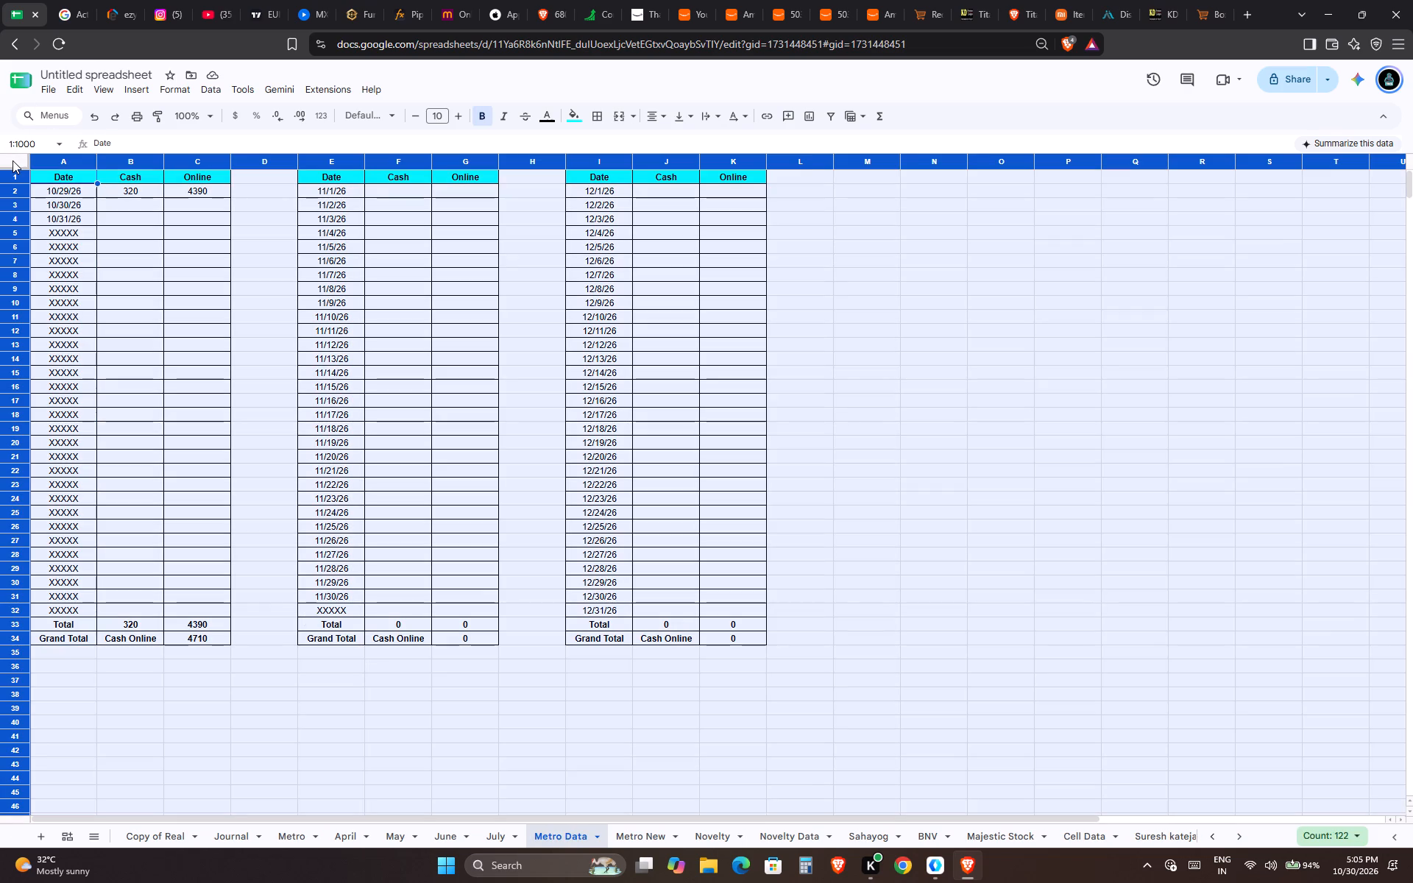
pyautogui.hotkey('ctrl', 'c')
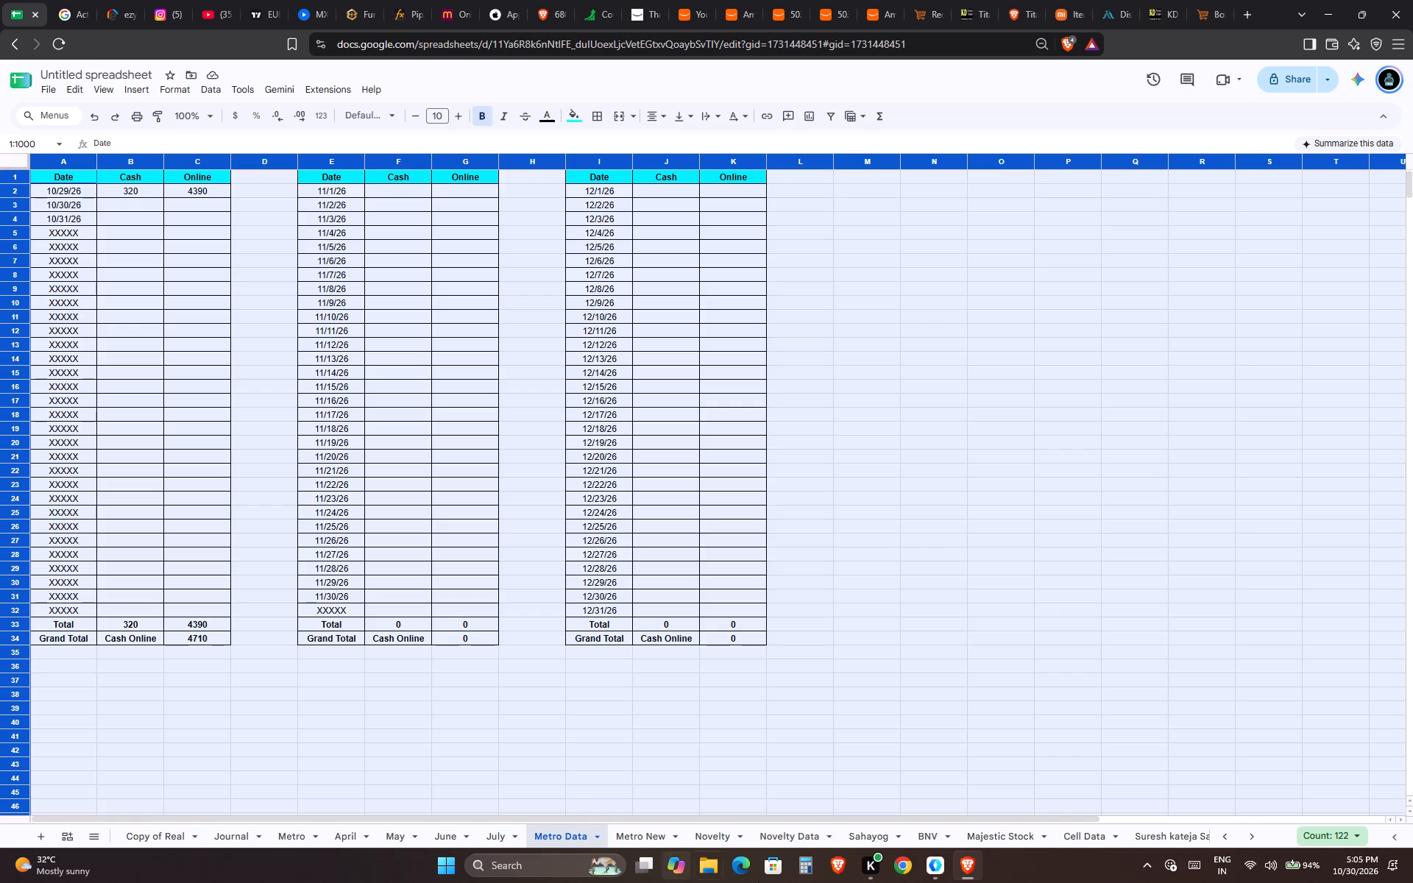
pyautogui.click(802, 833)
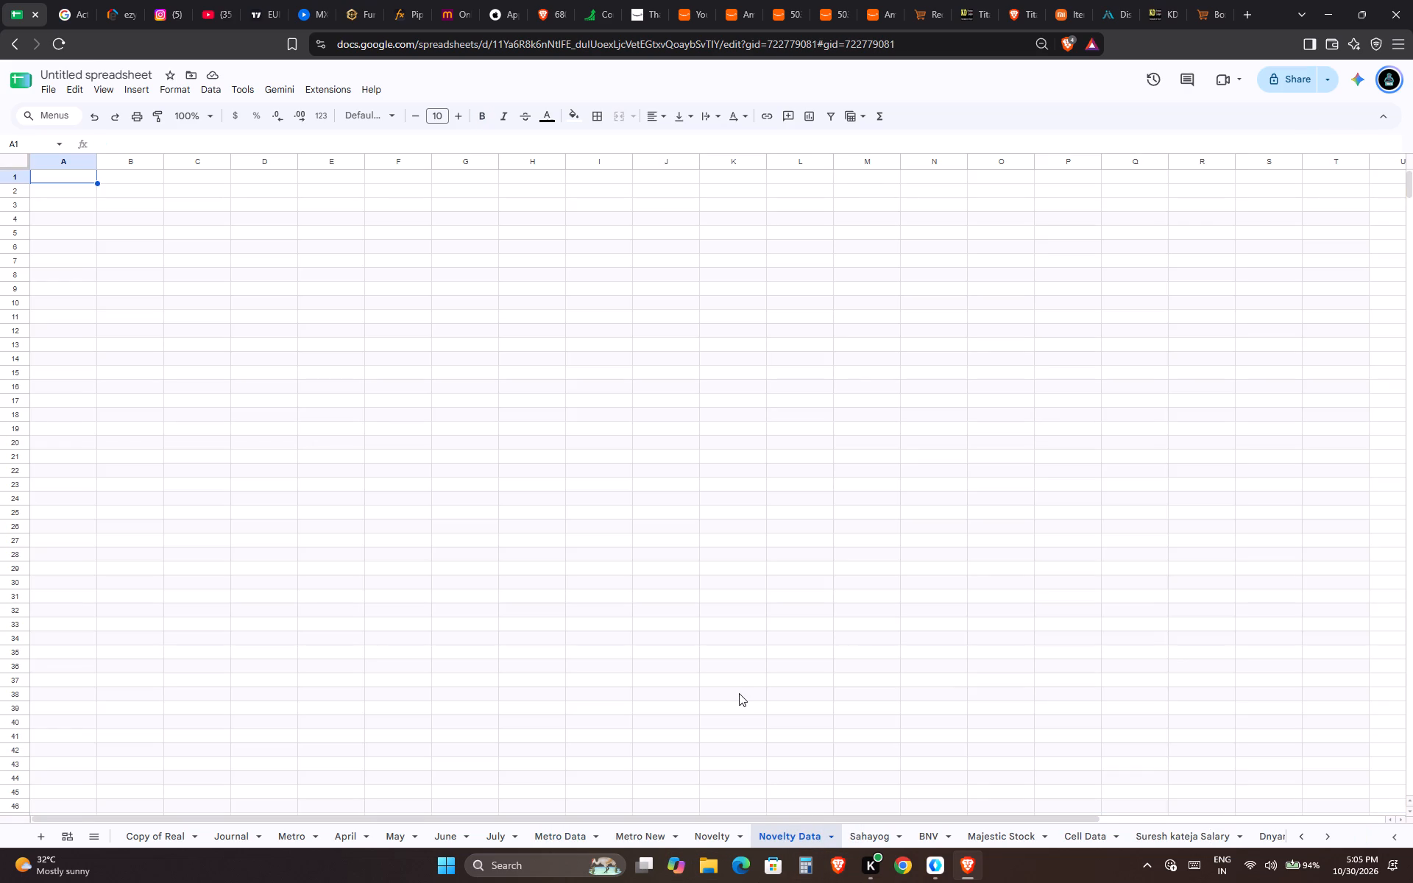
pyautogui.hotkey('ctrl', 'v')
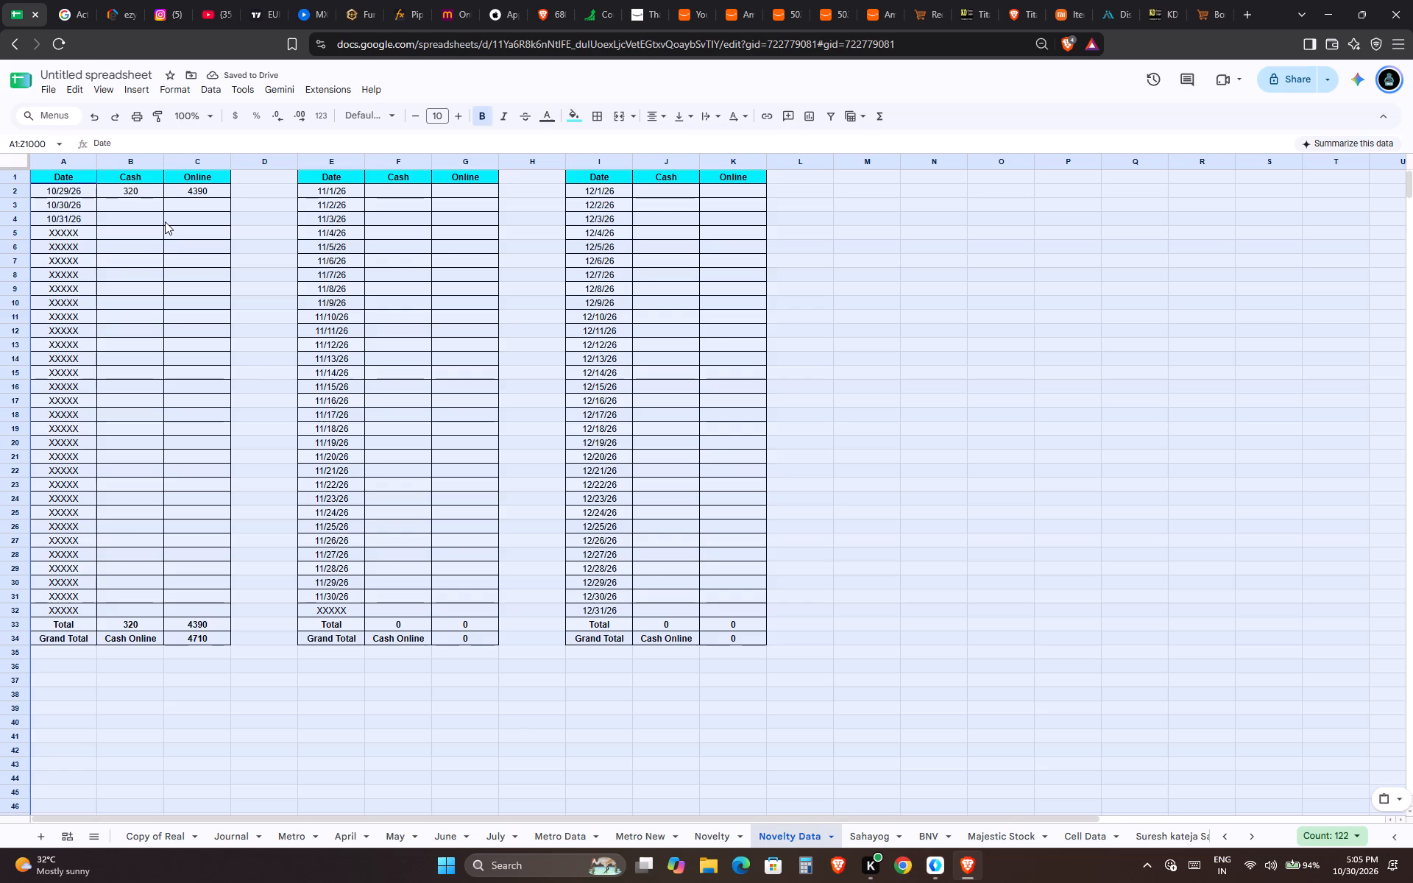
# On the Novelty sheet, move the cash total formula =SUM(B2:B26) from B28 to B32.
pyautogui.click(705, 838)
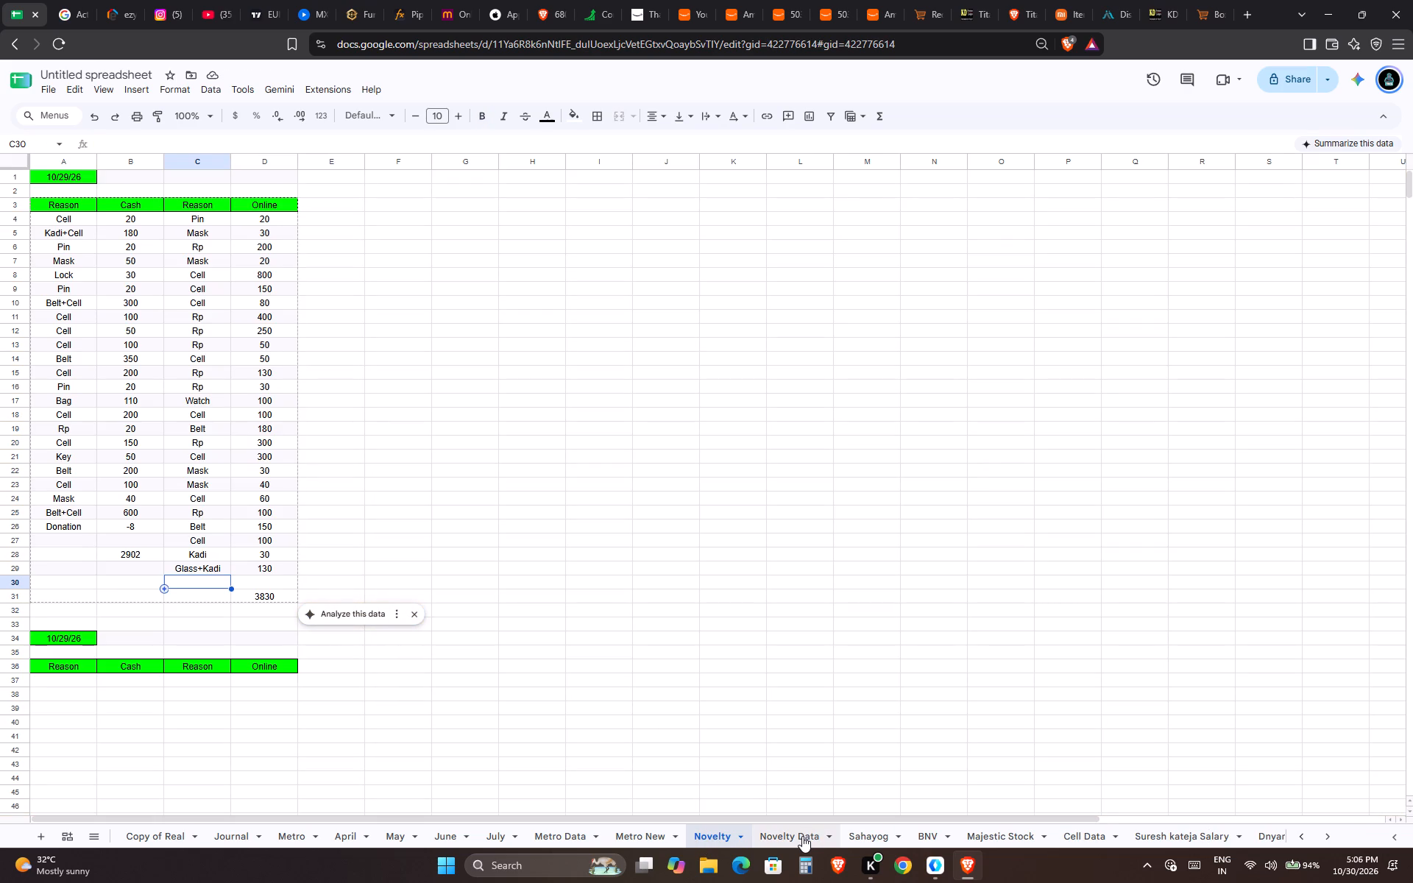
pyautogui.press('Left')
pyautogui.press('Up')
pyautogui.press('Up')
pyautogui.press('Up')
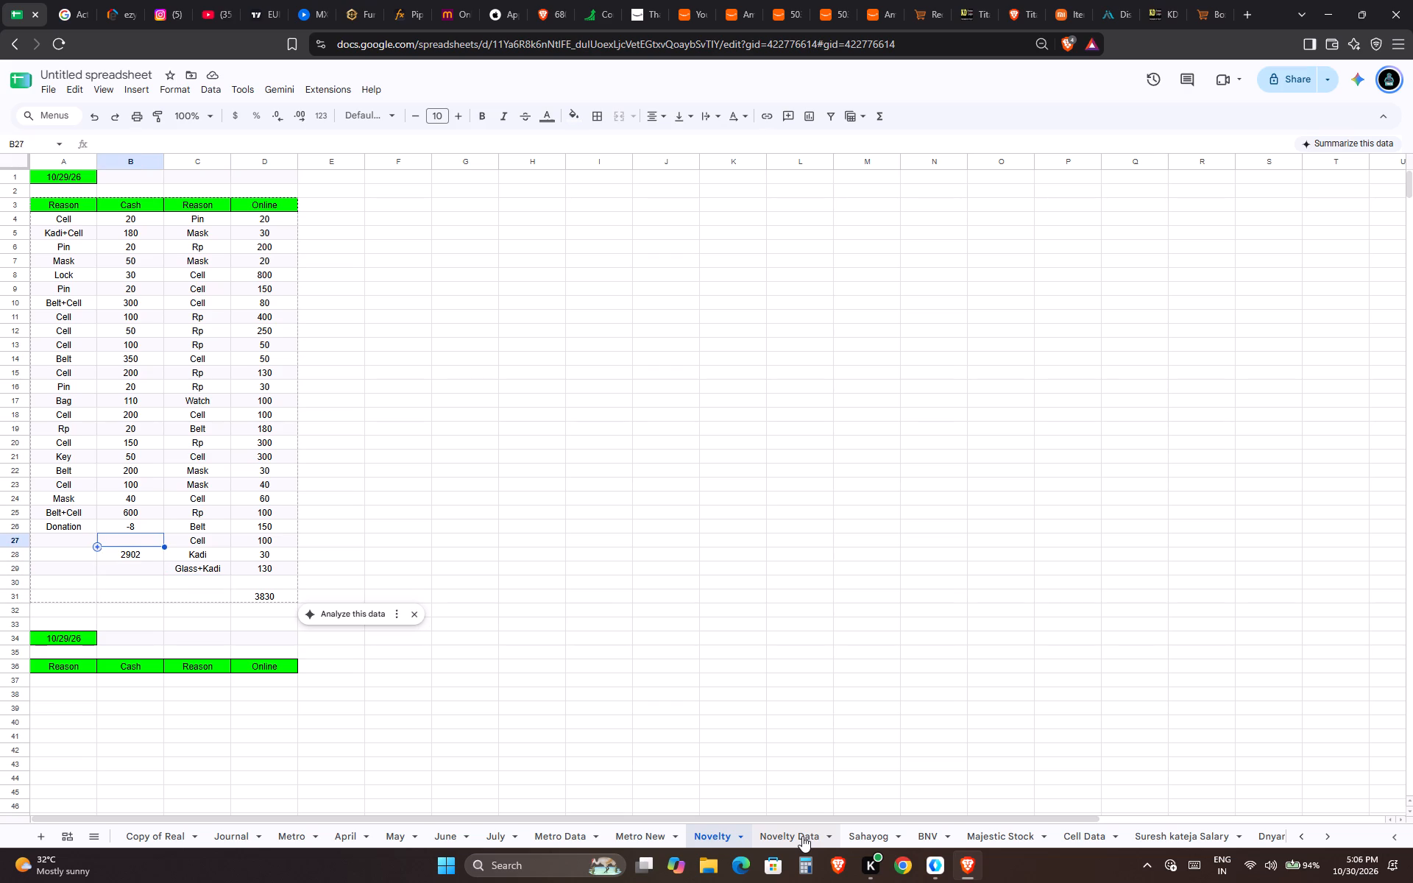
pyautogui.press('Down')
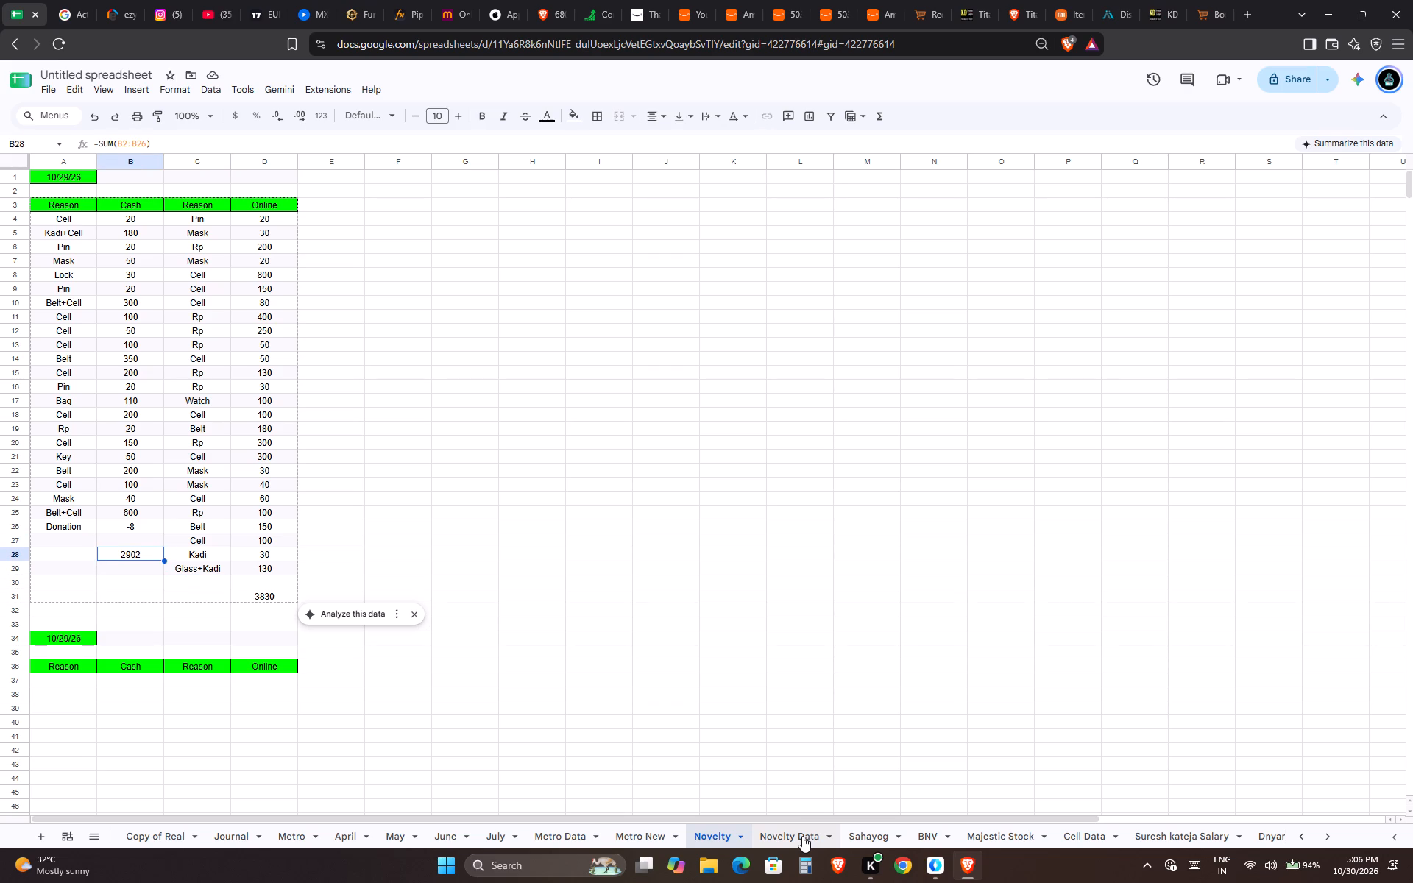
pyautogui.press('F2')
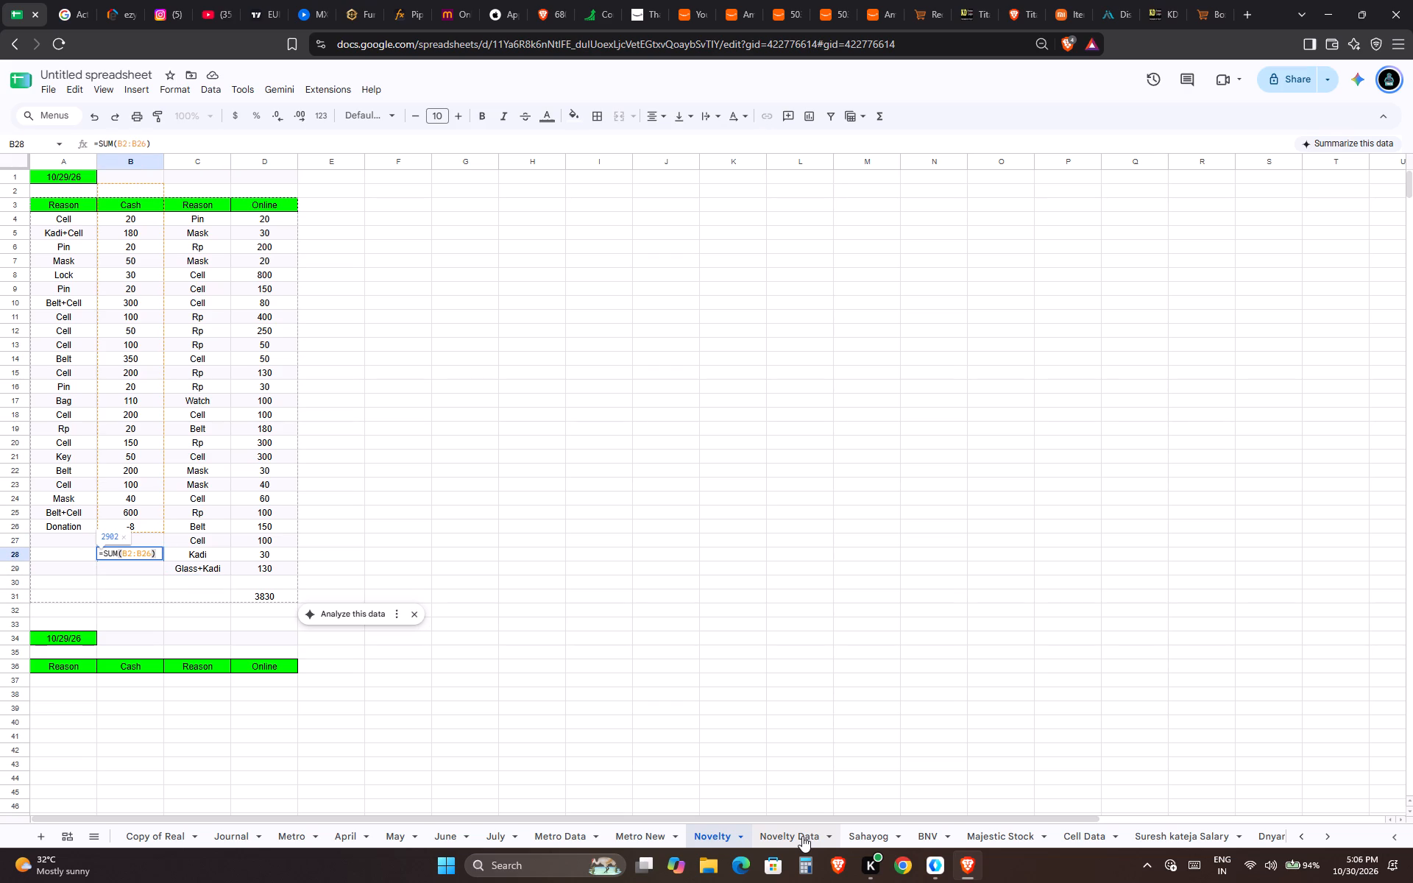
pyautogui.hotkey('ctrl', 'shift', 'Left')
pyautogui.hotkey('ctrl', 'shift', 'Left')
pyautogui.hotkey('ctrl', 'shift', 'Left')
pyautogui.hotkey('ctrl', 'shift', 'Left')
pyautogui.hotkey('ctrl', 'shift', 'Left')
pyautogui.hotkey('ctrl', 'shift', 'Left')
pyautogui.hotkey('ctrl', 'shift', 'Left')
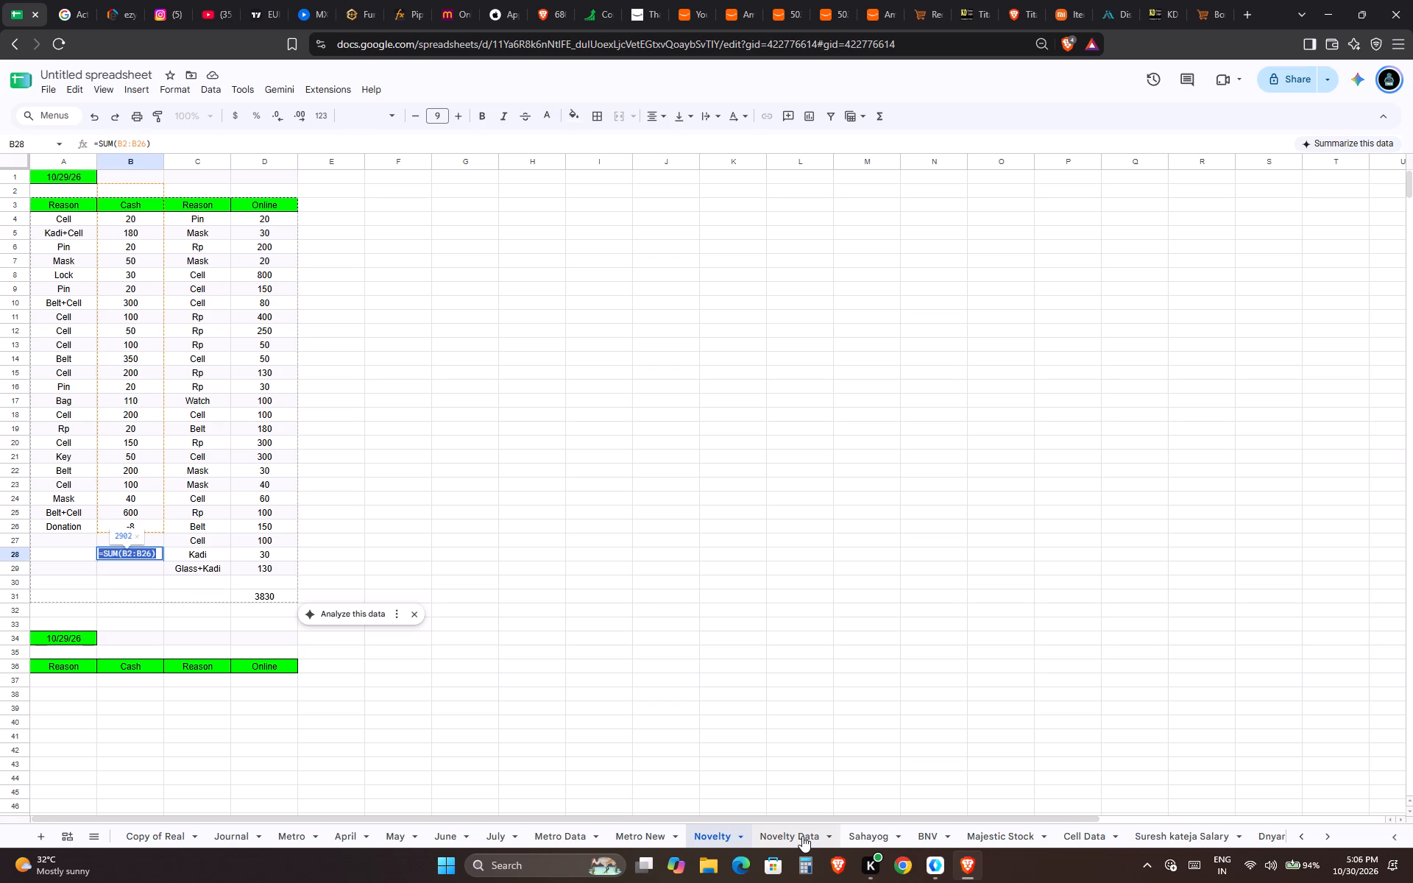
pyautogui.hotkey('ctrl', 'x')
pyautogui.press('Down')
pyautogui.press('Down')
pyautogui.press('Tab')
pyautogui.press('Down')
pyautogui.press('Left')
pyautogui.press('Down')
pyautogui.press('Down')
pyautogui.press('Down')
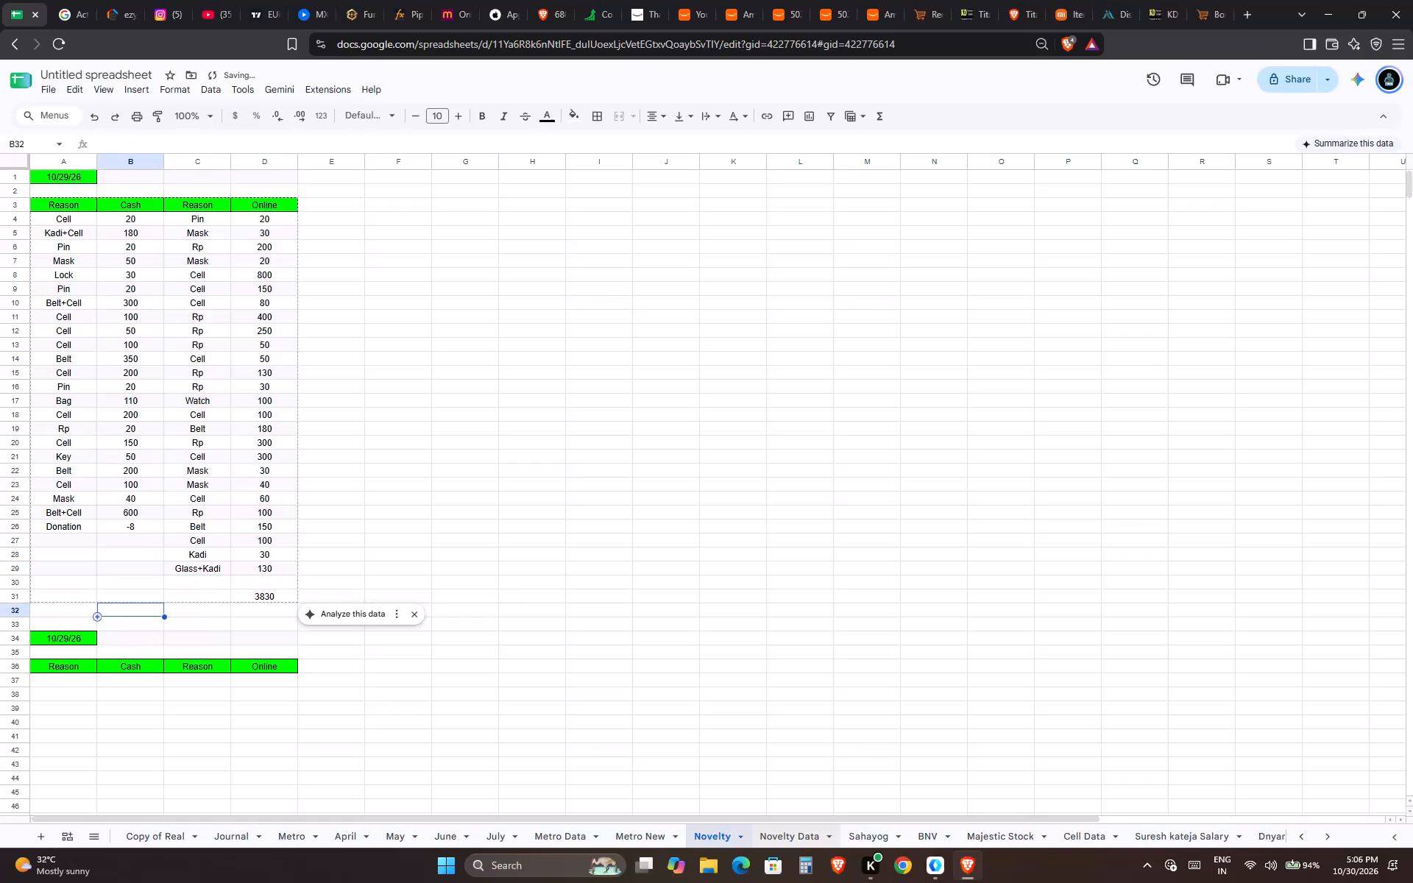
pyautogui.press('F3')
pyautogui.press('Escape')
pyautogui.press('F2')
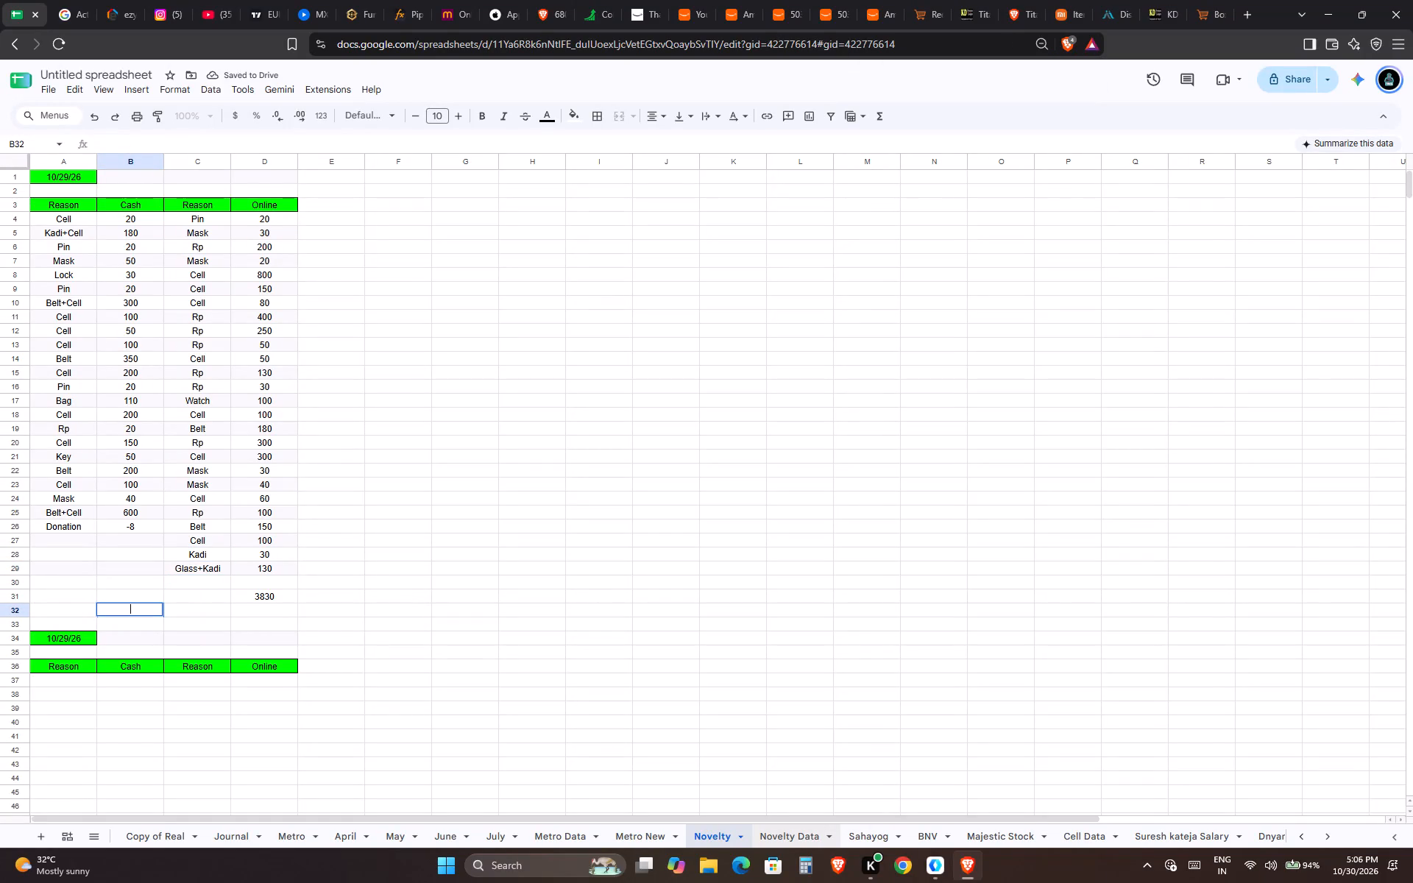
pyautogui.hotkey('ctrl', 'v')
pyautogui.press('Return')
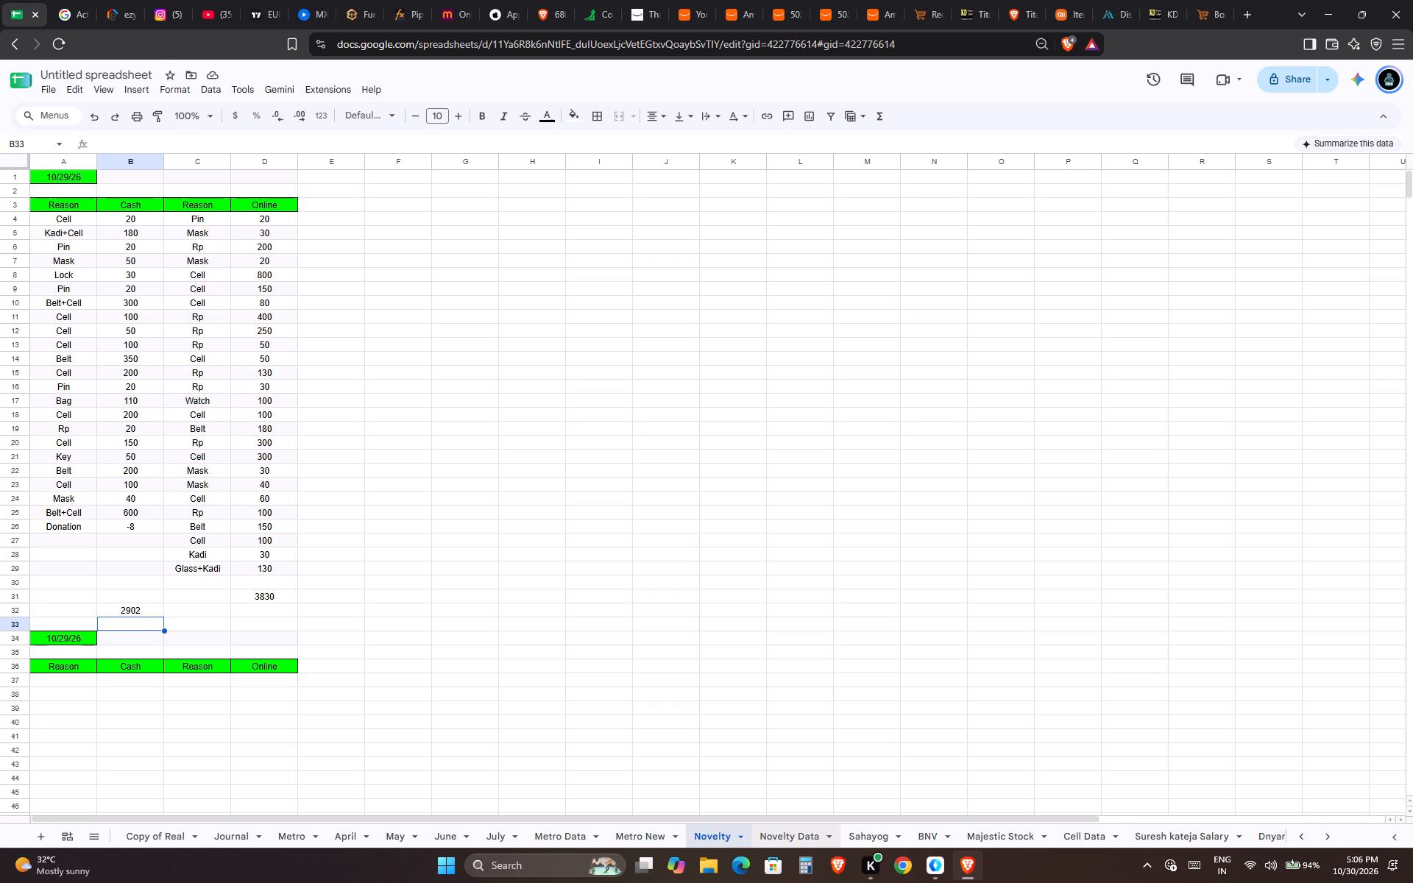
# Add the cash expenses Anil -170 and Nasta -75 in rows 27 and 28, below the Donation entry.
pyautogui.press('Left')
pyautogui.press('Up')
pyautogui.press('Up')
pyautogui.press('Up')
pyautogui.press('Up')
pyautogui.press('Up')
pyautogui.press('Up')
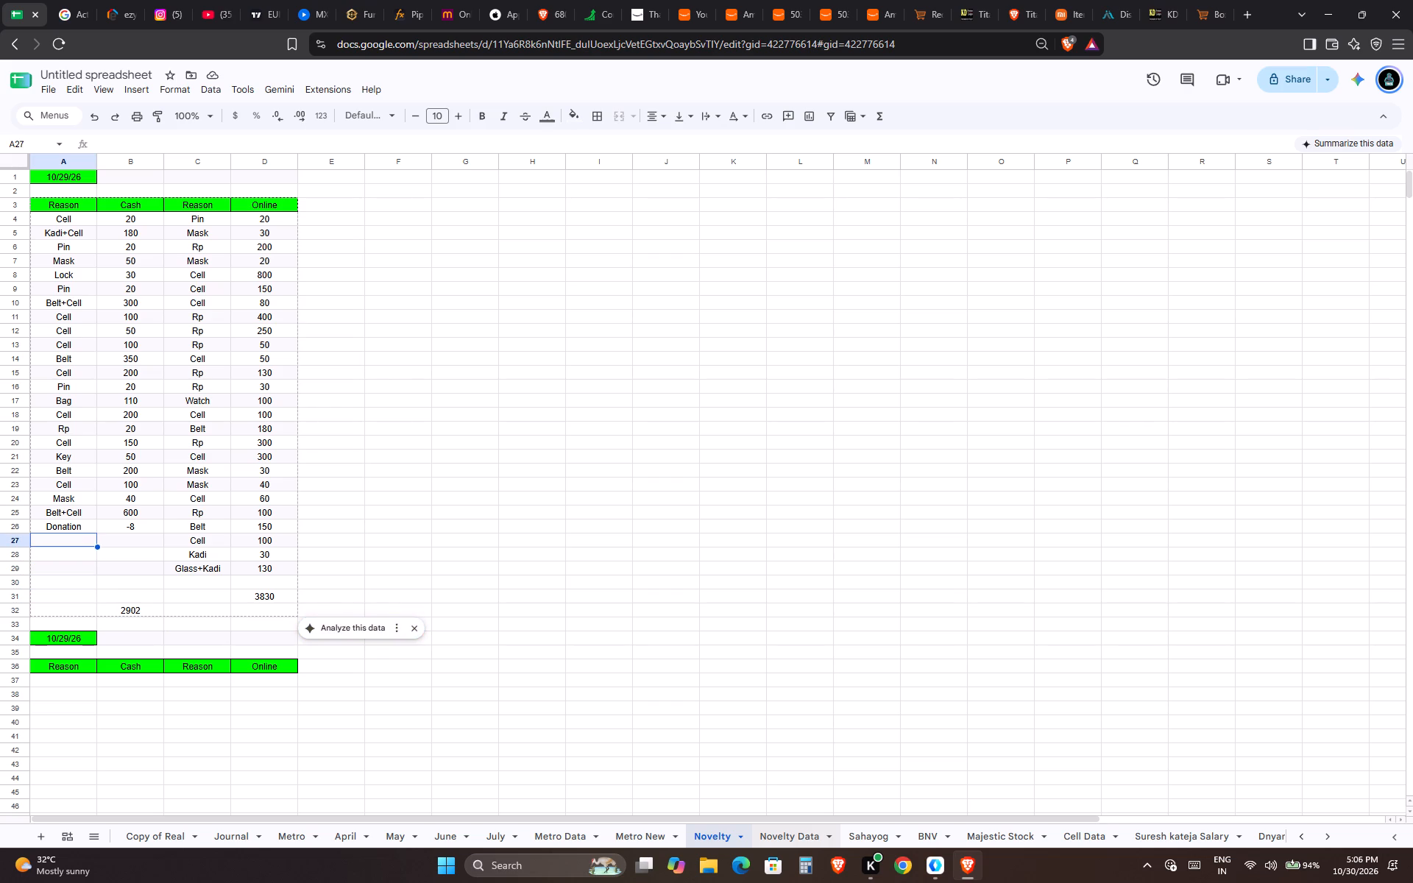
pyautogui.hotkey('shift', 'a')
pyautogui.write('nil')
pyautogui.press('Tab')
pyautogui.write('-170')
pyautogui.press('Down')
pyautogui.press('Left')
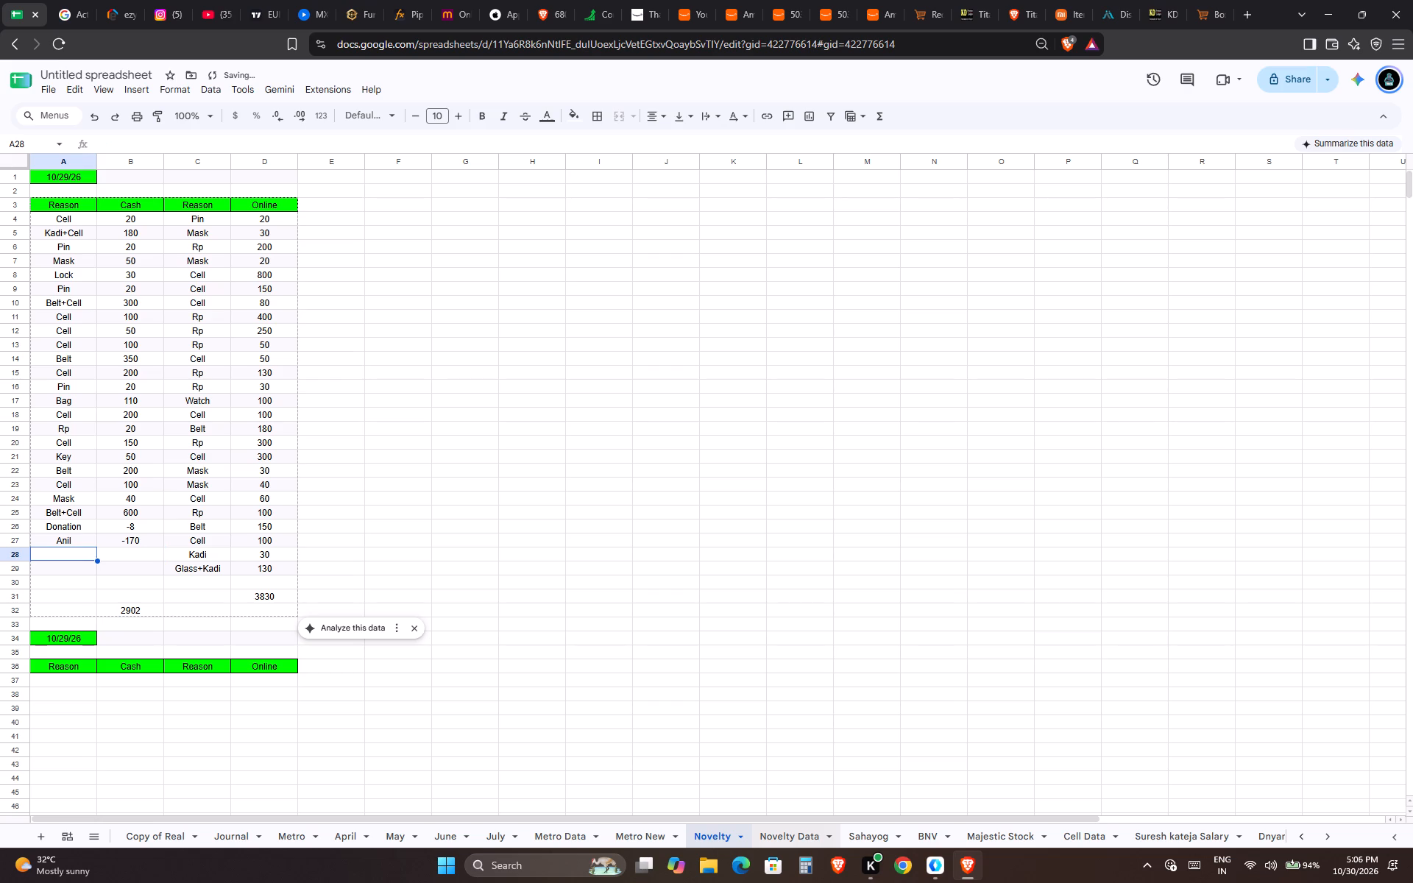
pyautogui.write('Nasta')
pyautogui.press('Tab')
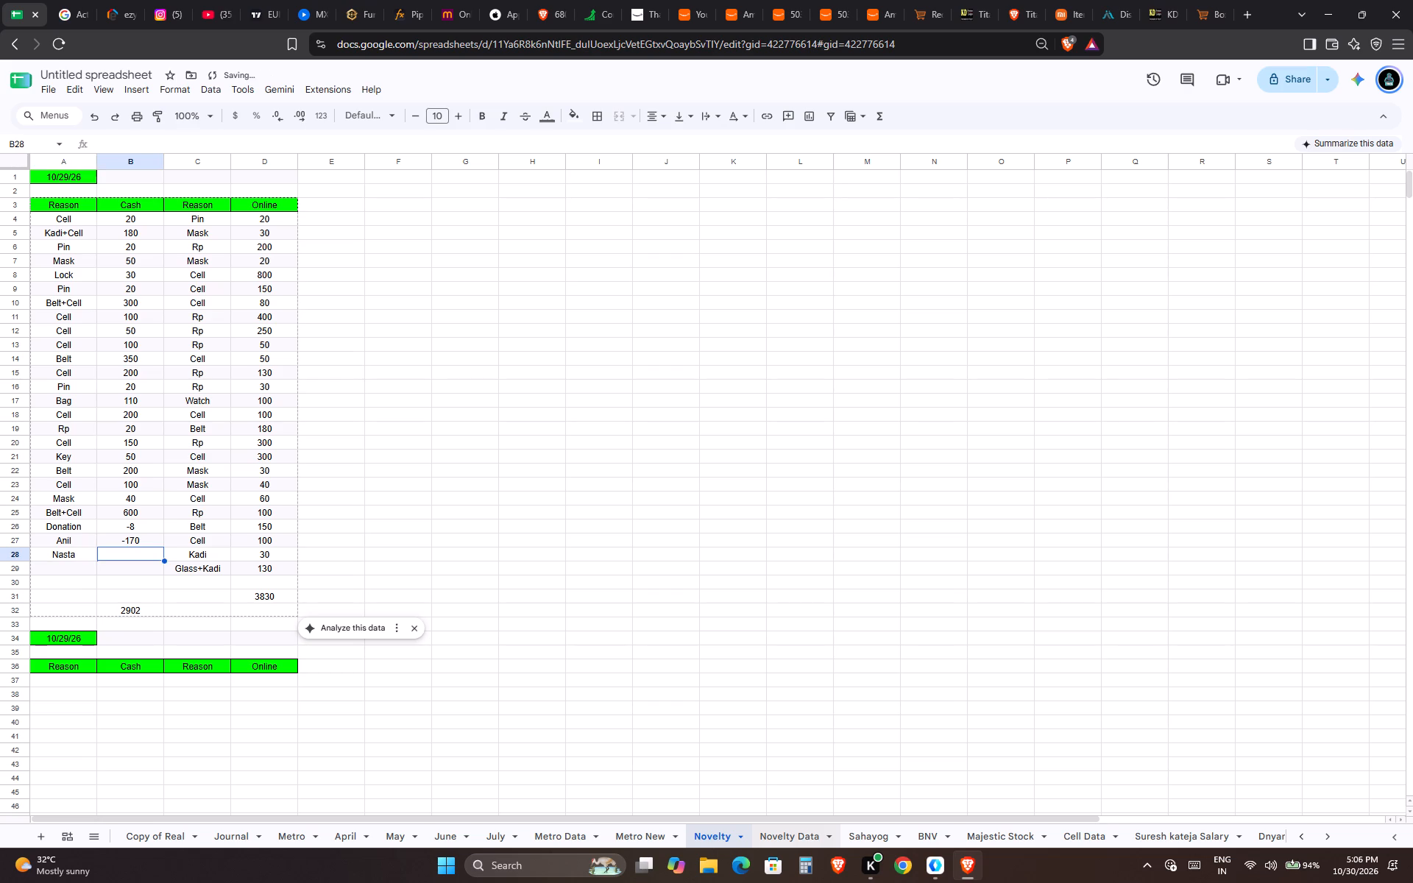
pyautogui.write('-75')
pyautogui.press('Down')
pyautogui.press('Left')
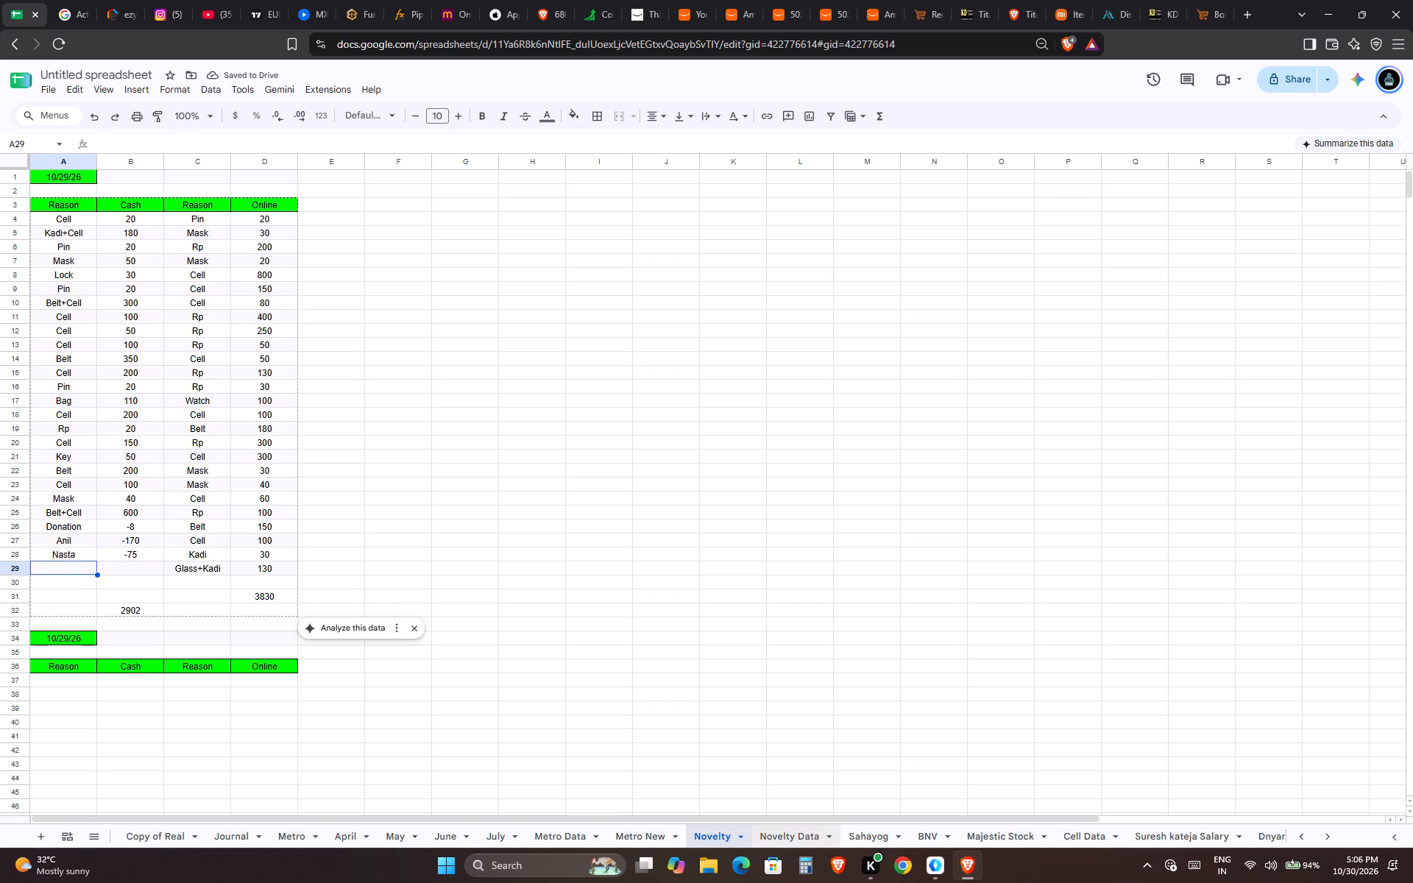
# Add the cash expenses Chai -120 and Karigar -1000 in rows 29 and 30 of the Novelty sheet.
pyautogui.write('Chai')
pyautogui.press('Tab')
pyautogui.write('-120')
pyautogui.press('Down')
pyautogui.press('Left')
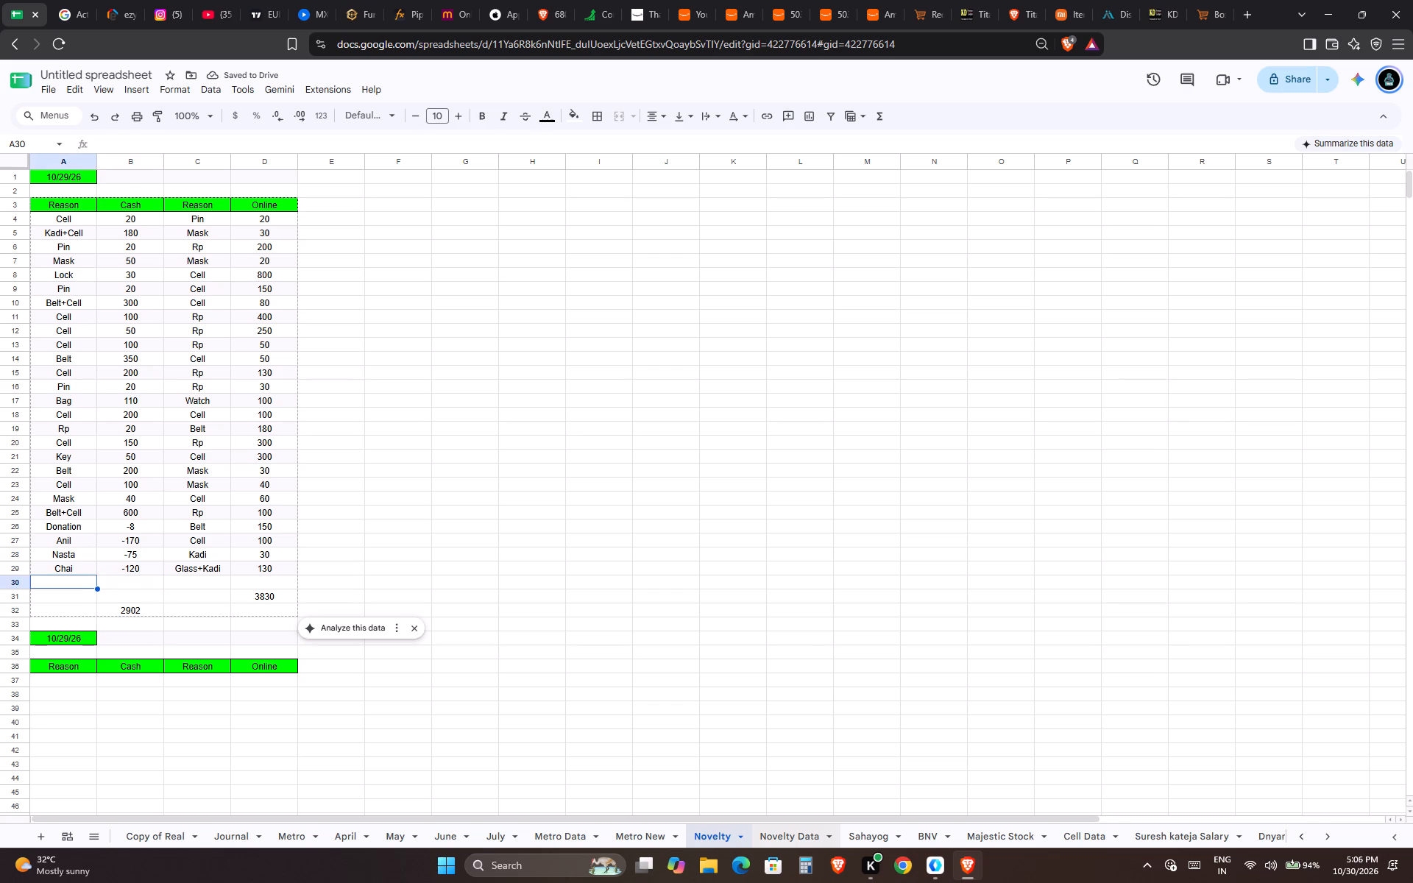
pyautogui.write('Karigar')
pyautogui.press('Tab')
pyautogui.write('-1000')
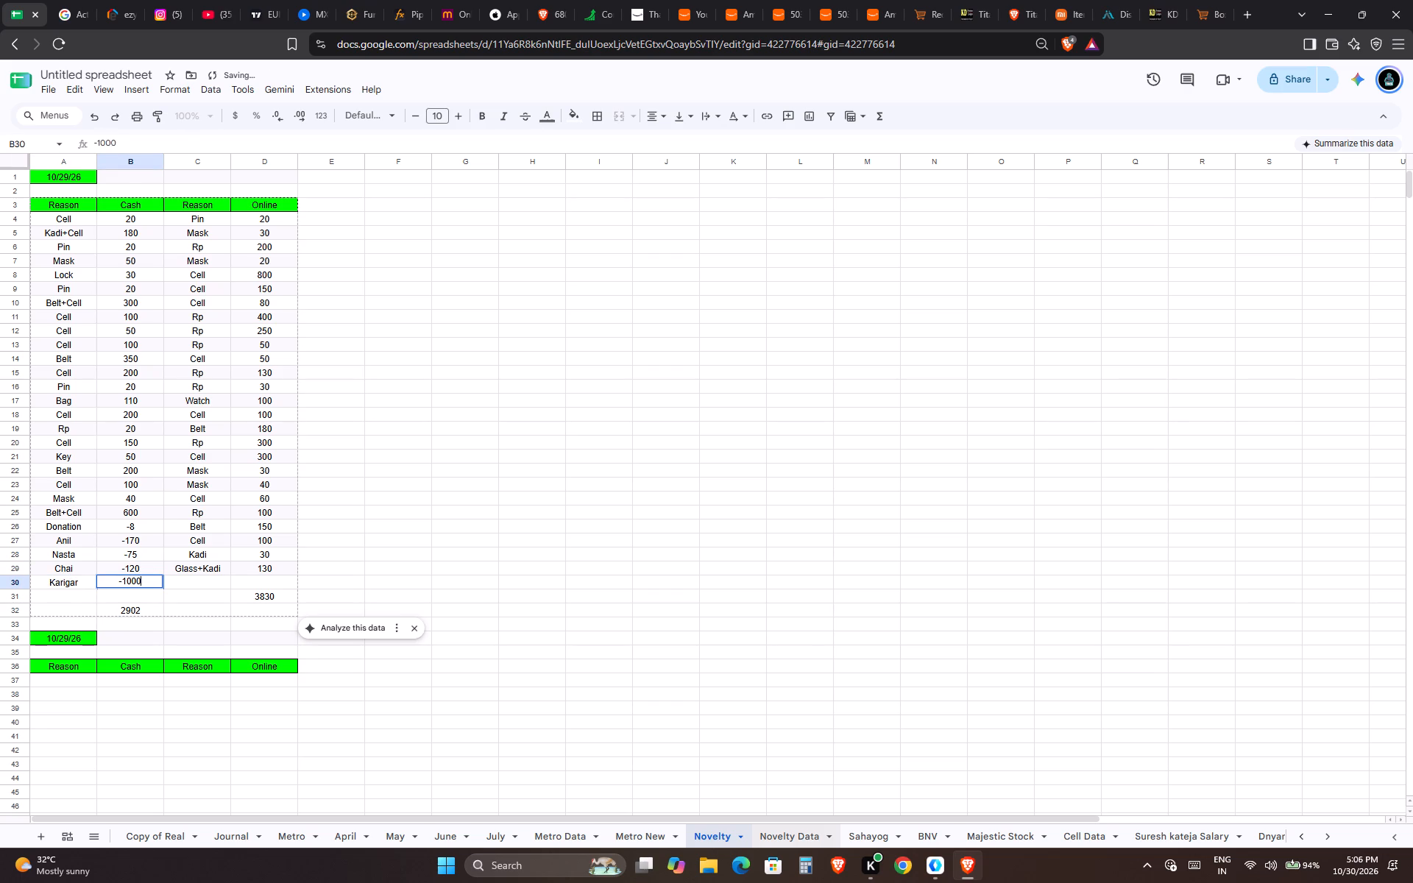
pyautogui.press('Down')
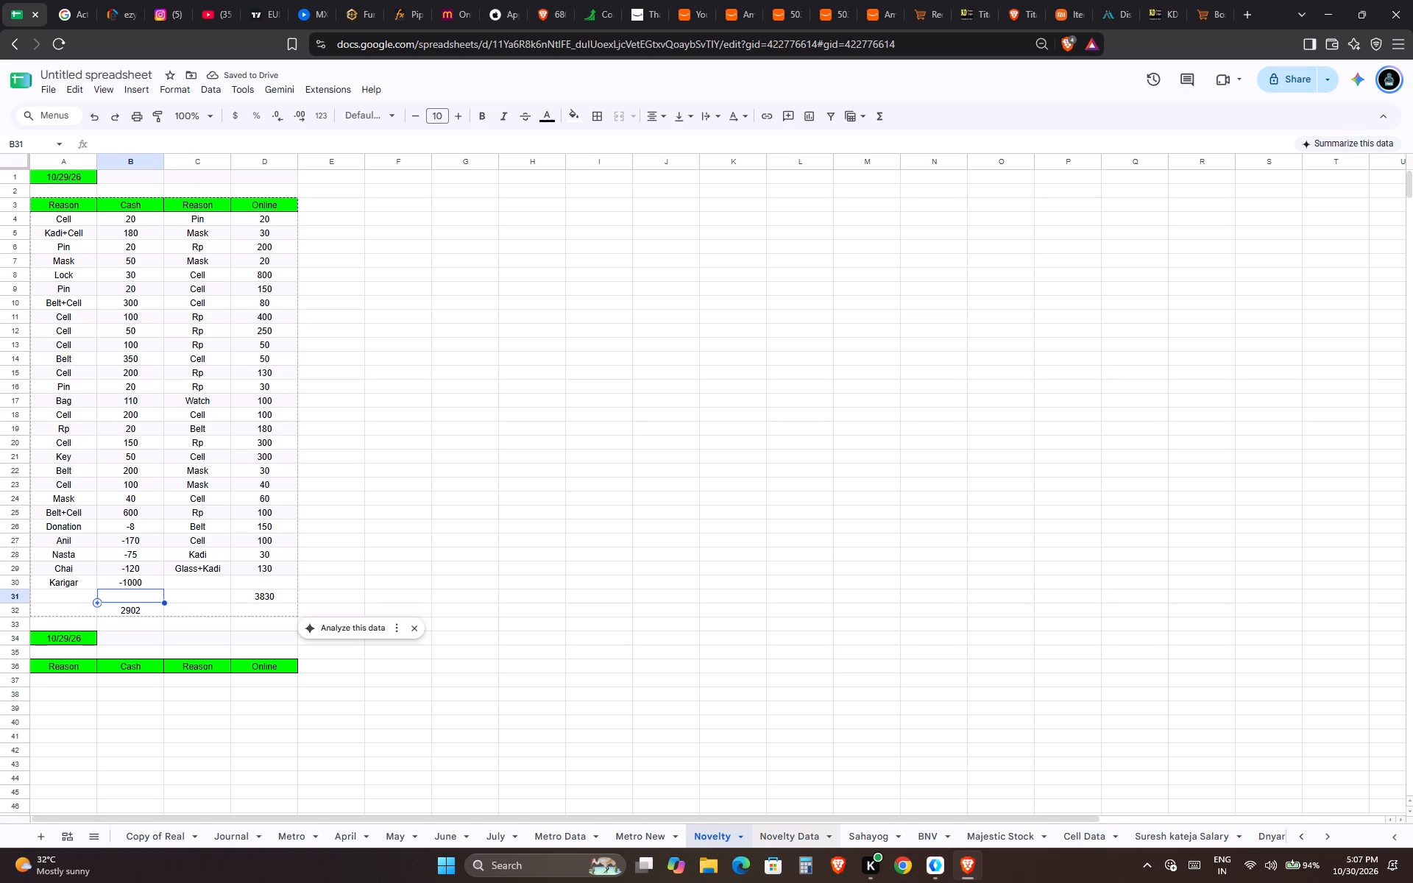
# Add the cash expense Himanshu -500 in row 31, below the Karigar entry.
pyautogui.press('Left')
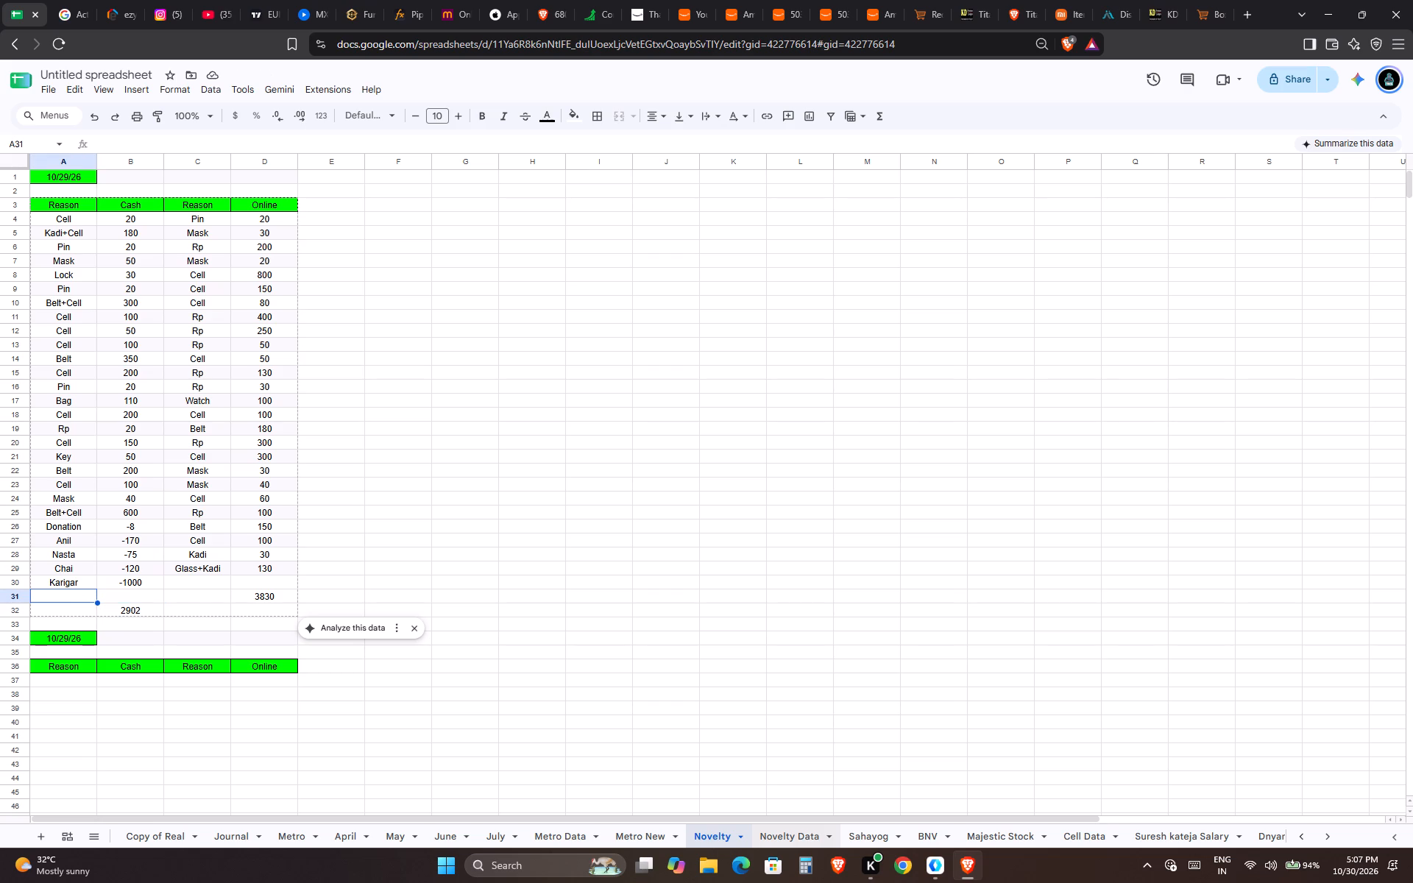
pyautogui.write('Himanshu')
pyautogui.press('Tab')
pyautogui.press('-')
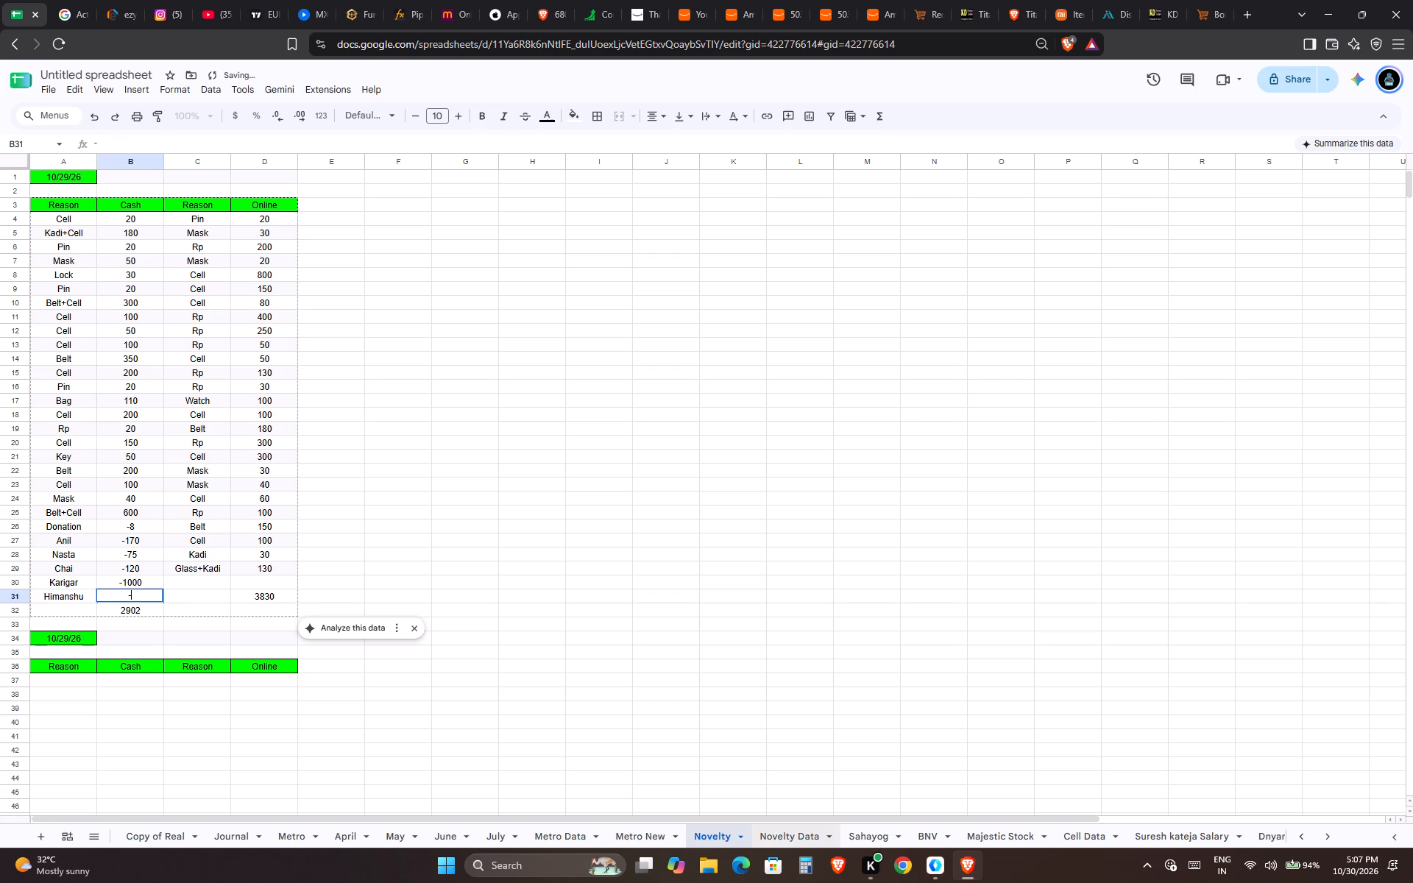
pyautogui.write('500')
pyautogui.press('Right')
pyautogui.press('Left')
# Extend the cash total formula in B32 to =SUM(B2:B31).
pyautogui.press('Down')
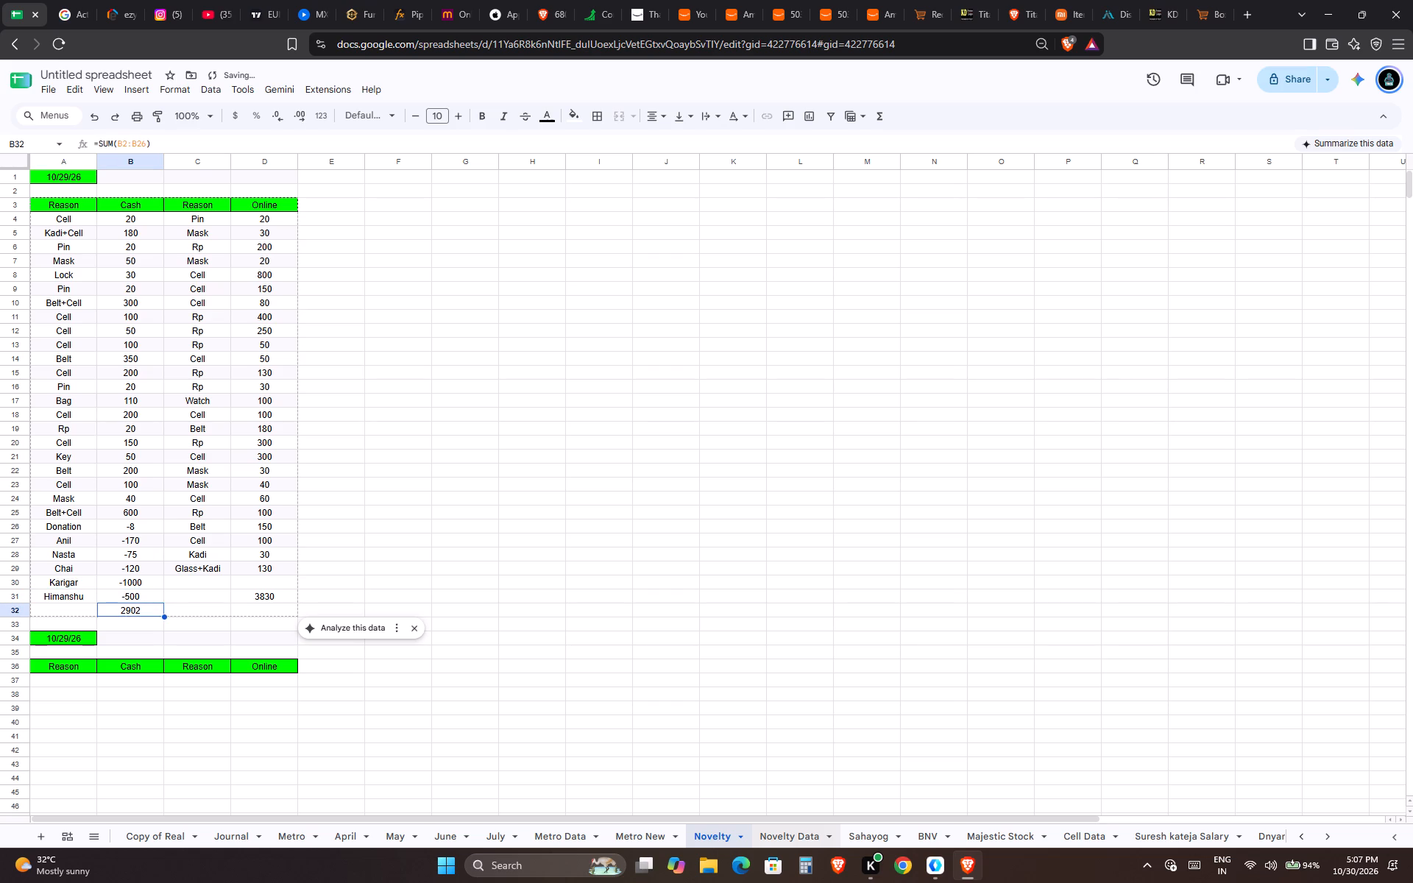
pyautogui.press('F2')
pyautogui.press('Left')
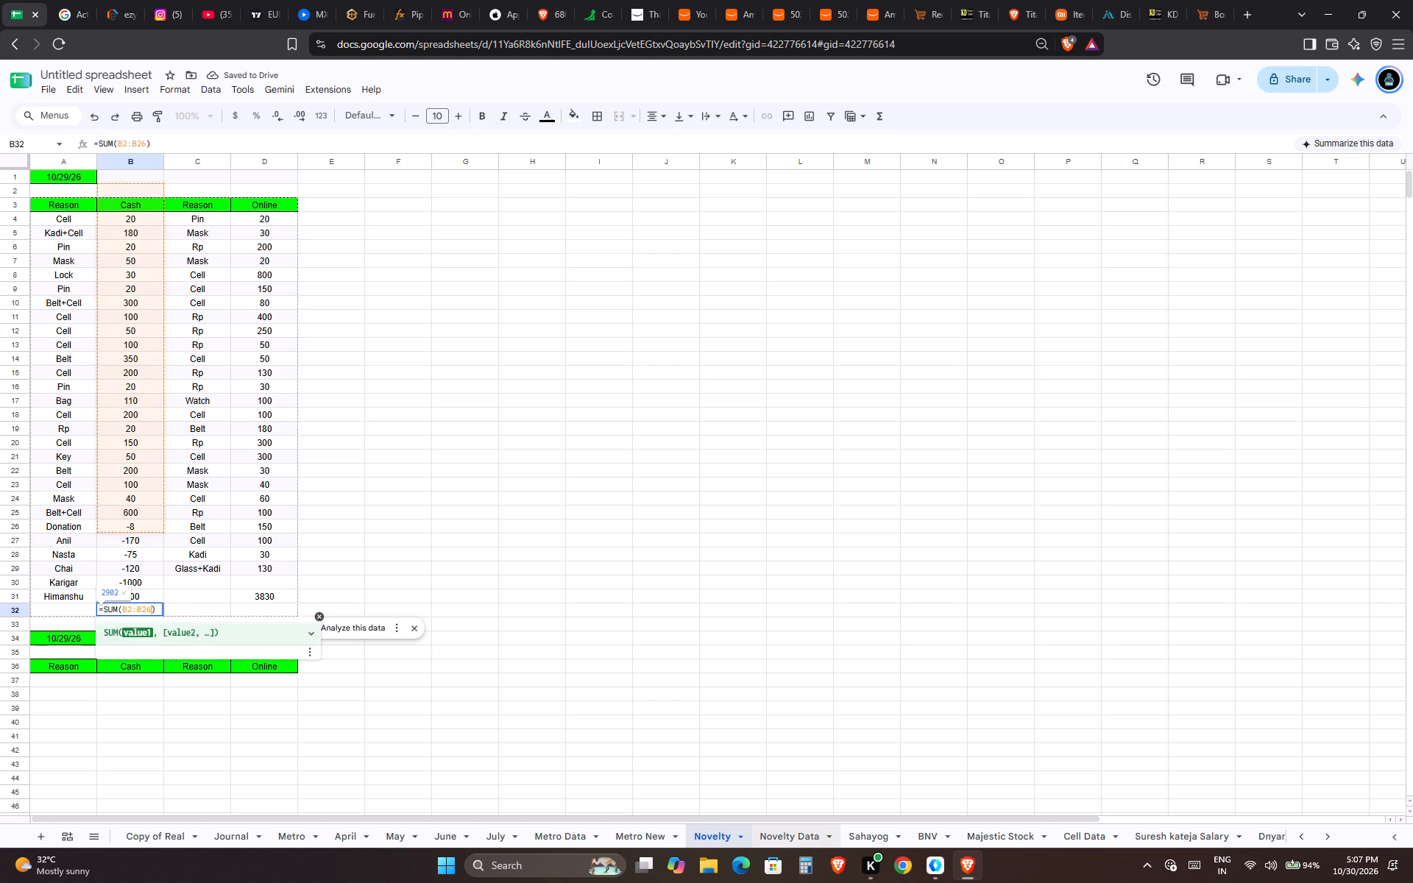
pyautogui.hotkey('shift', 'Left')
pyautogui.hotkey('shift', 'Left')
pyautogui.write('31')
pyautogui.press('Return')
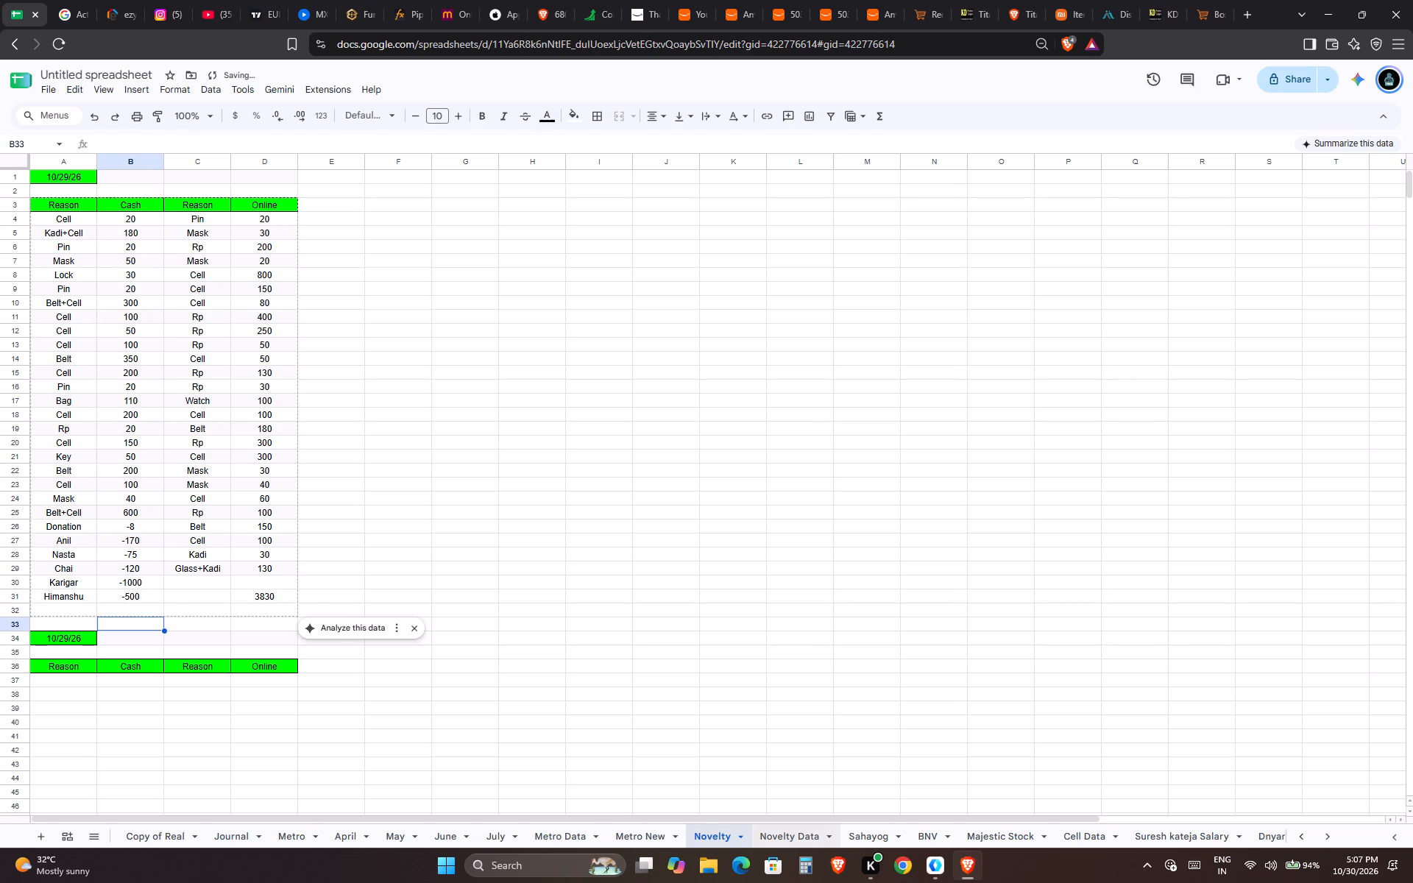
pyautogui.press('Up')
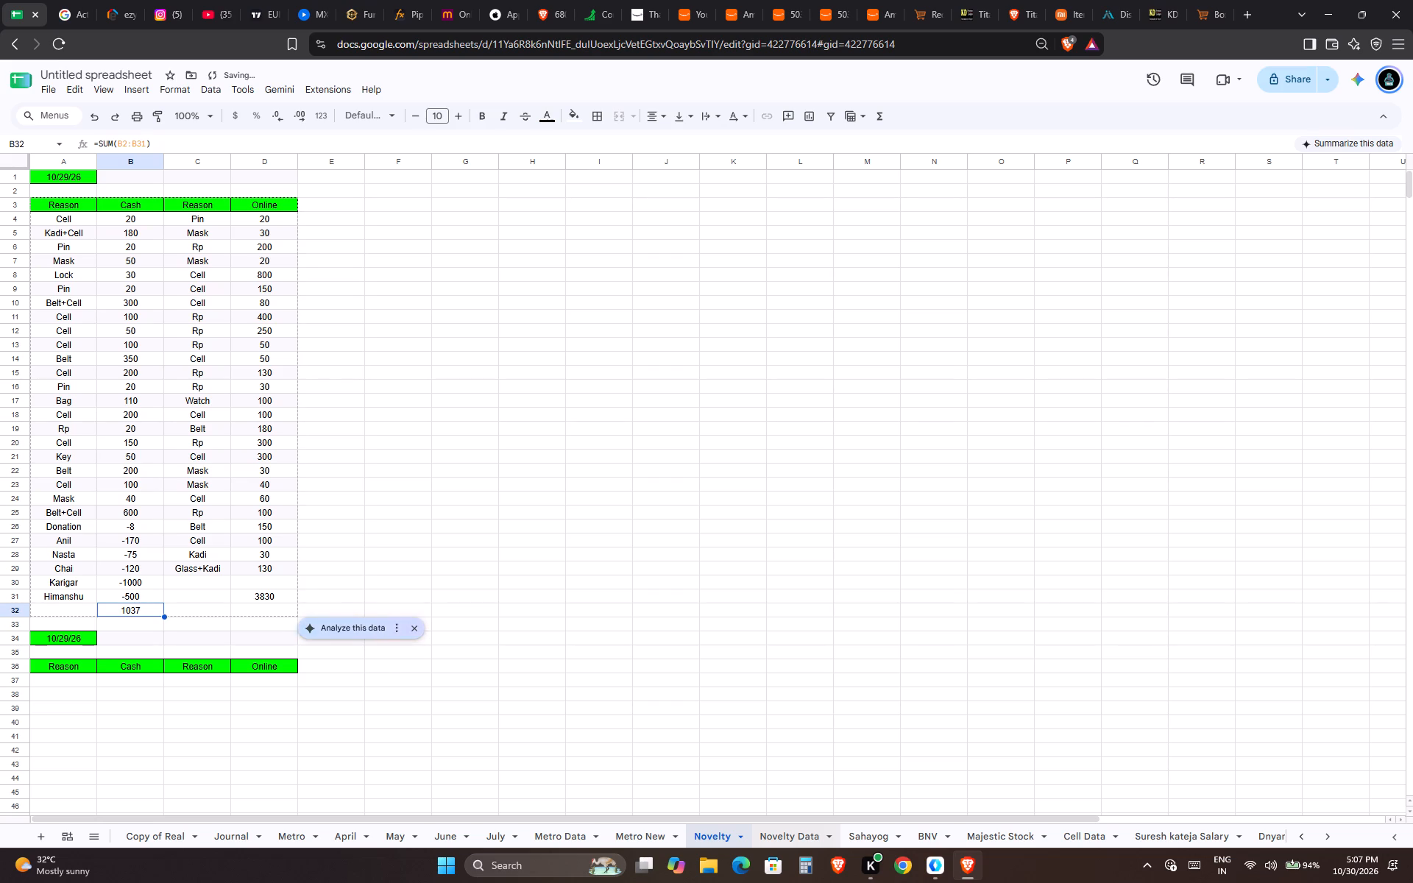
# Check the cash entries B4:B31 against the range used by the total formula in B32.
pyautogui.press('Up')
pyautogui.hotkey('ctrl', 'shift', 'Up')
pyautogui.hotkey('shift', 'Down')
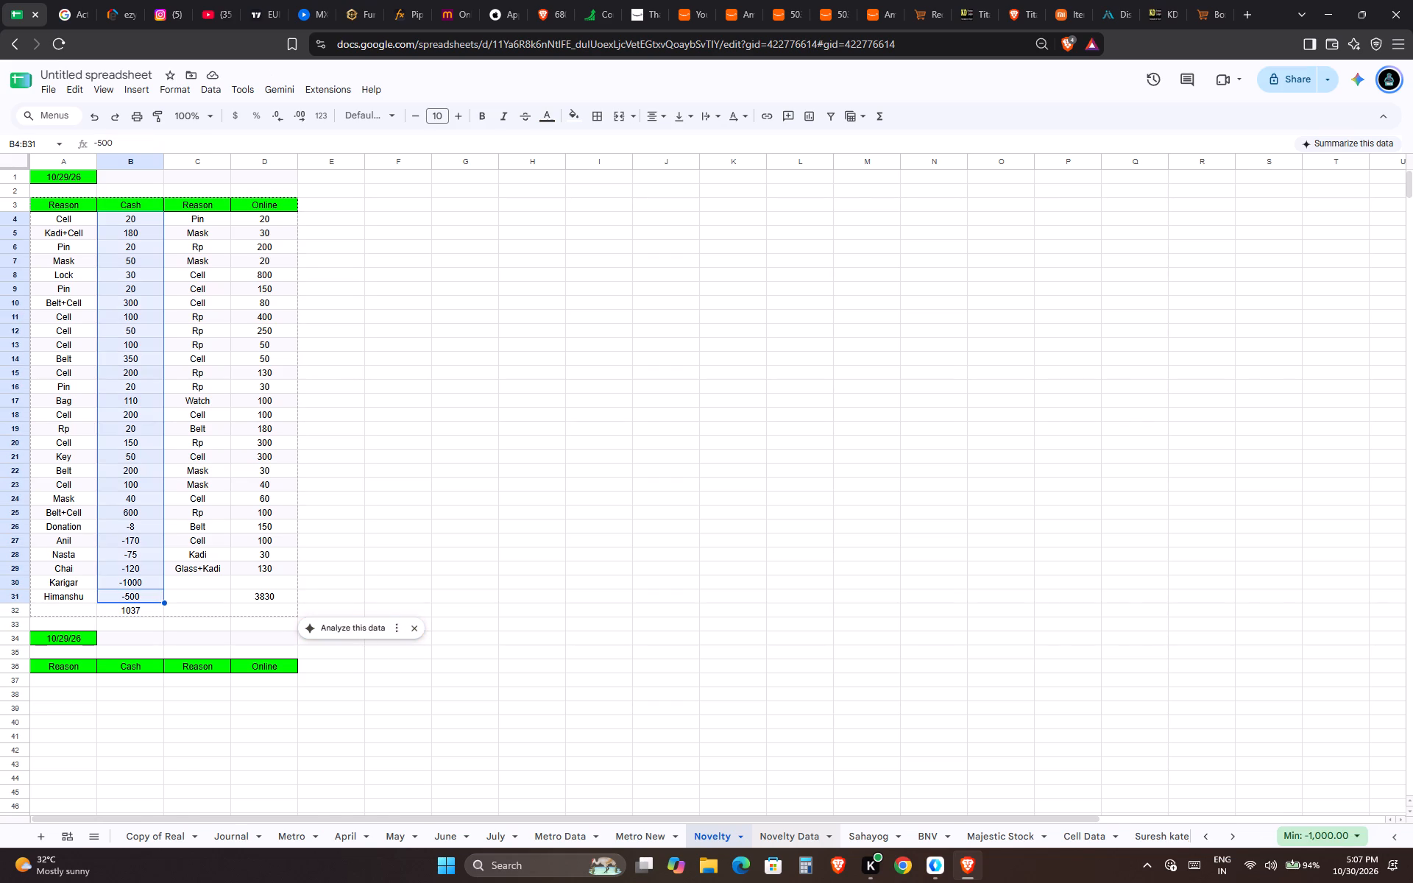
pyautogui.press('Right')
pyautogui.press('Left')
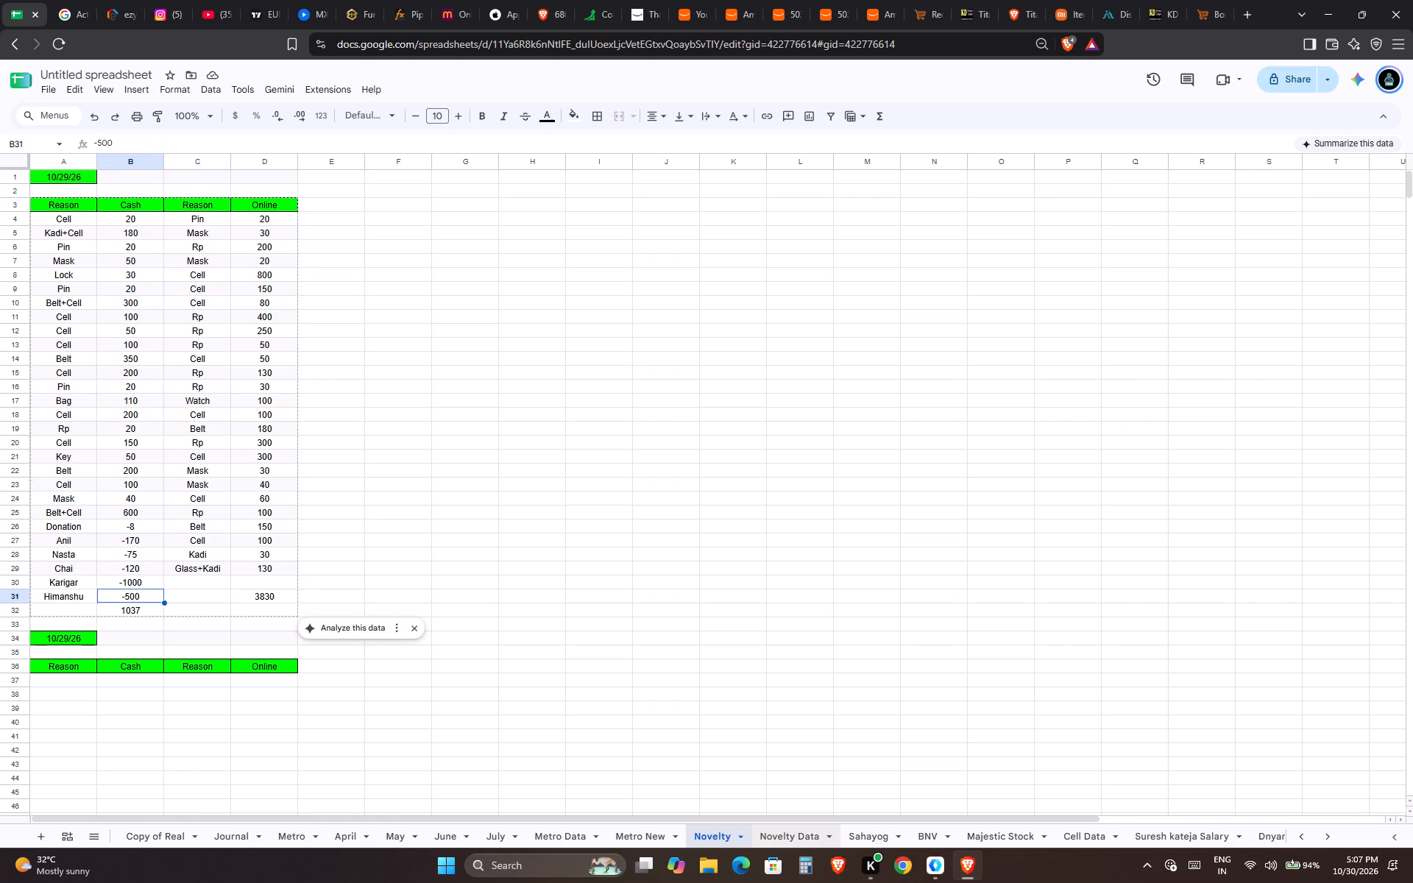
pyautogui.hotkey('ctrl', 'shift', 'Up')
pyautogui.hotkey('shift', 'Down')
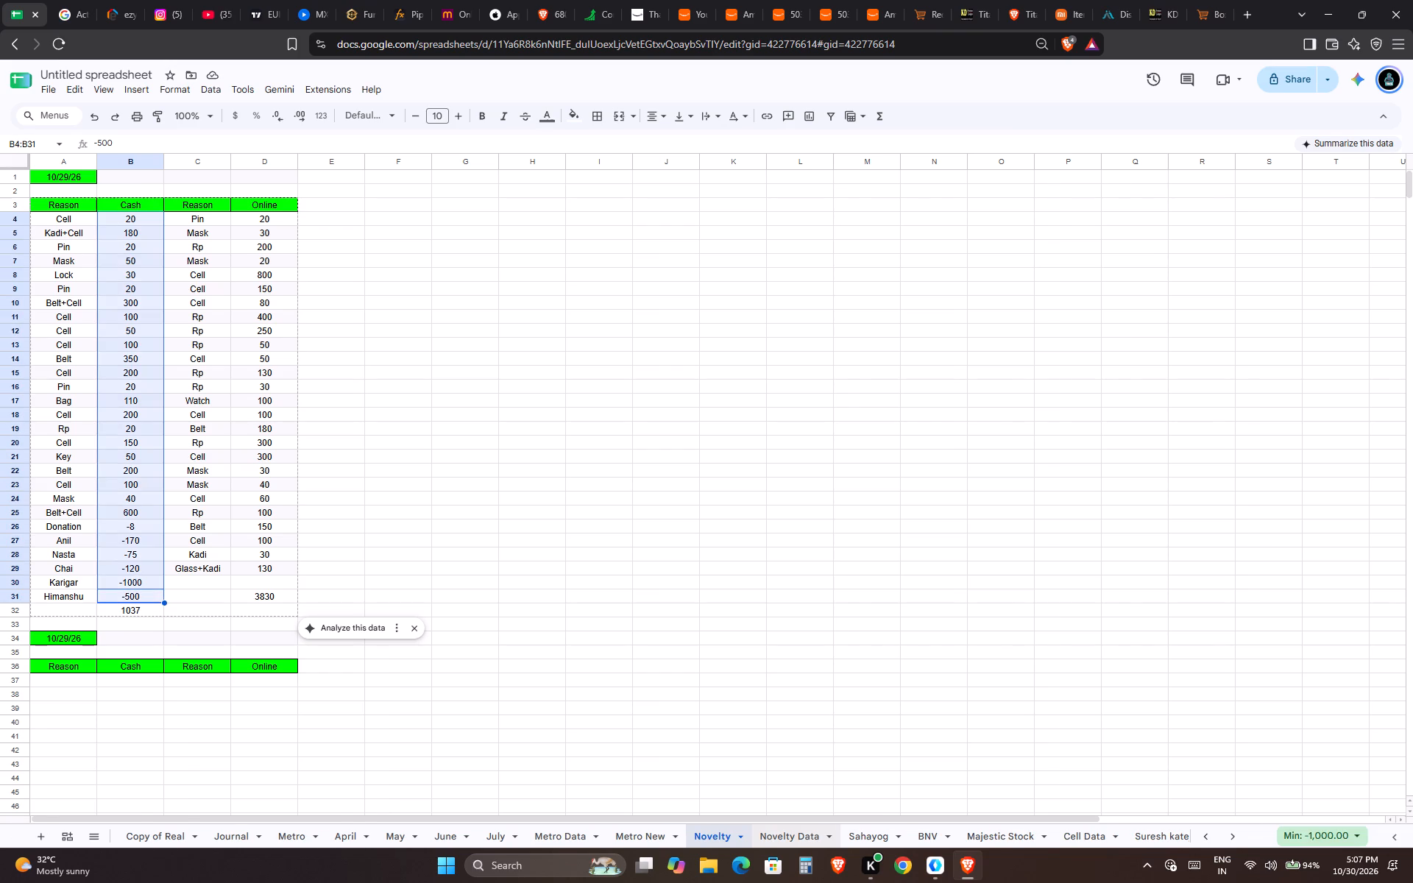
pyautogui.press('Right')
pyautogui.press('Left')
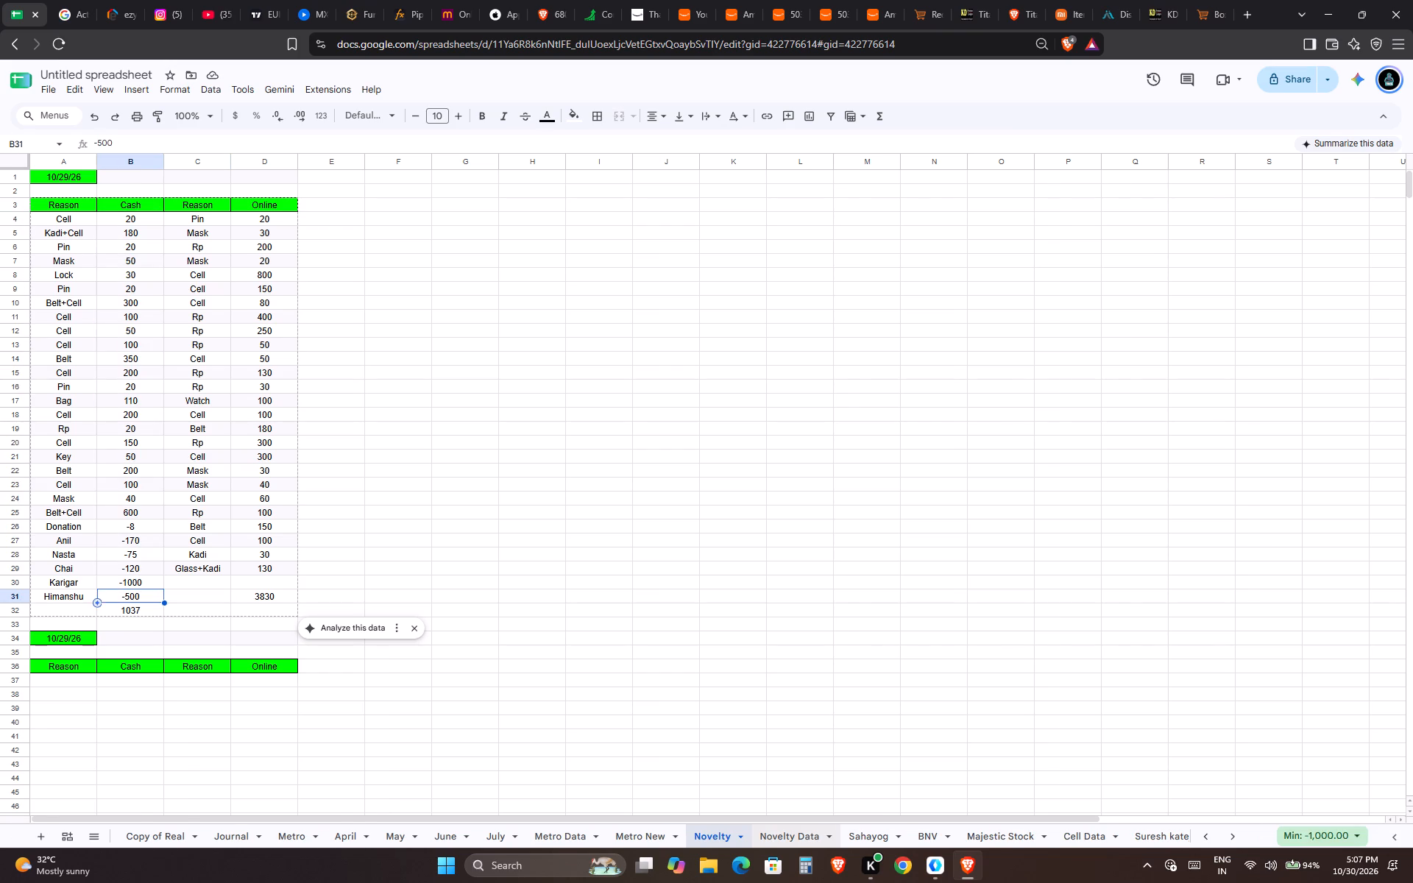
pyautogui.hotkey('ctrl', 'Up')
pyautogui.press('Down')
pyautogui.hotkey('ctrl', 'Down')
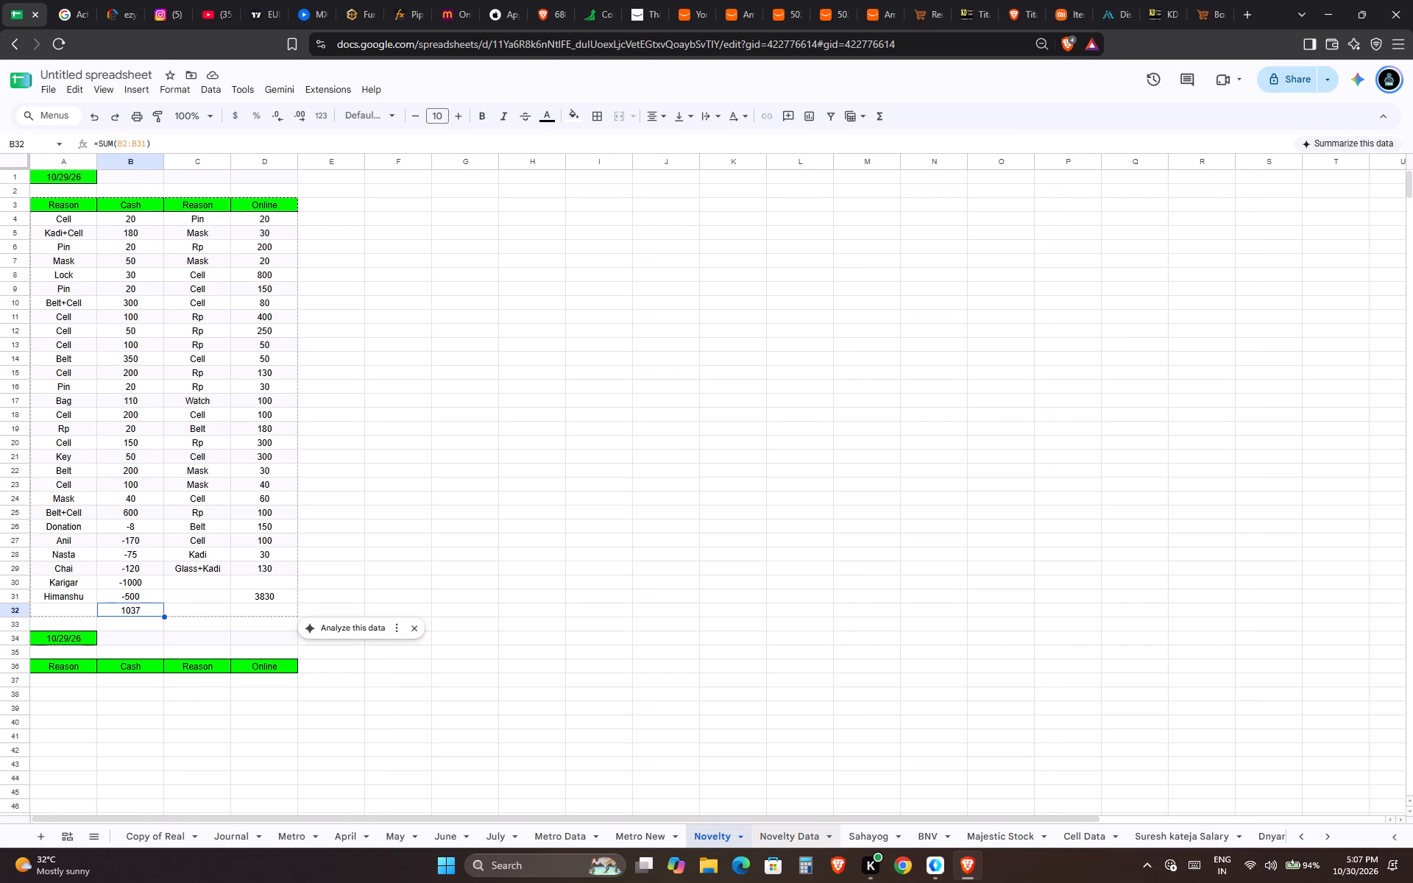
pyautogui.press('F2')
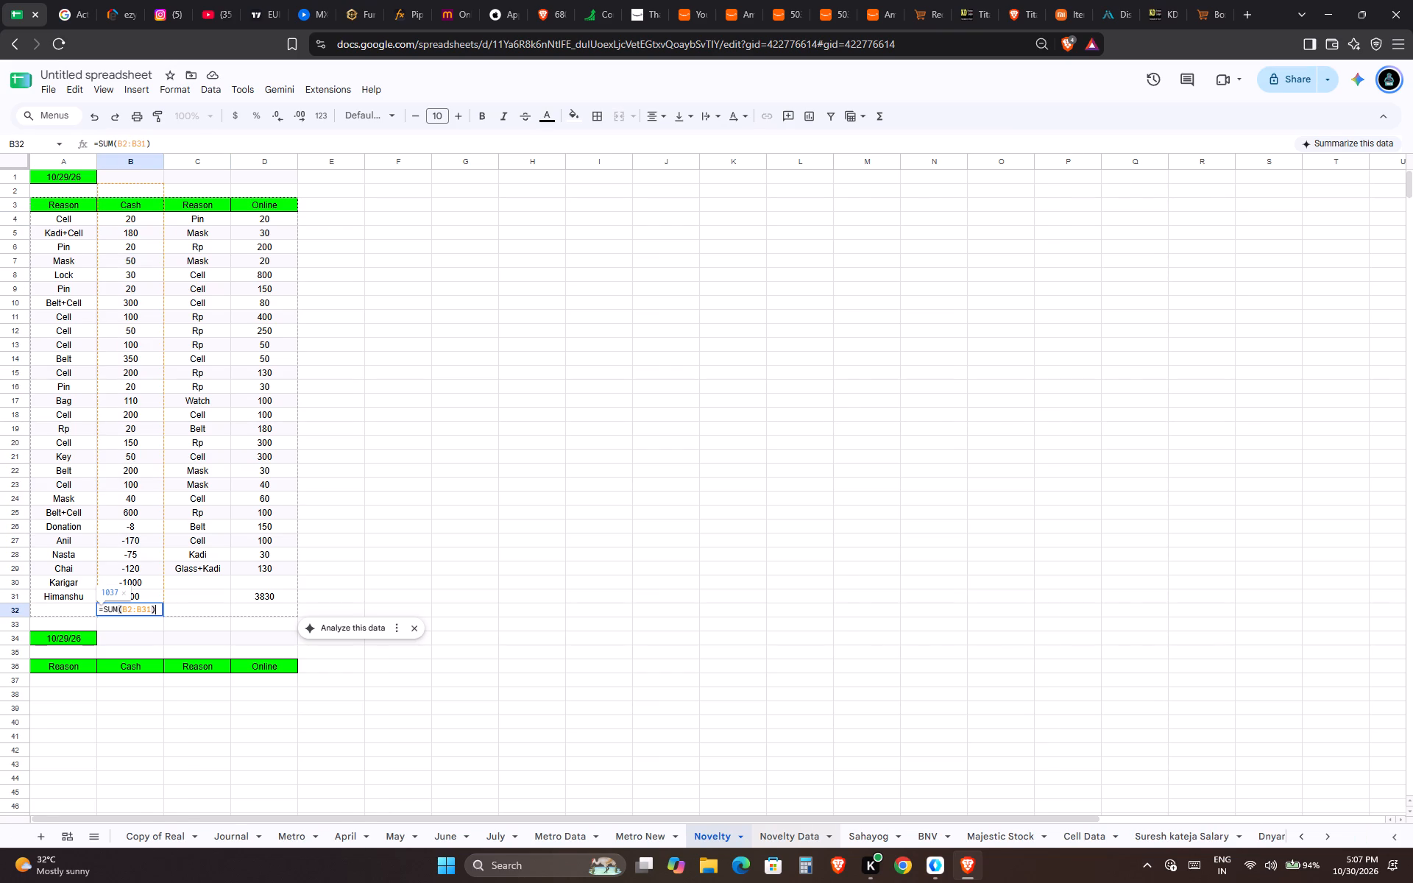
pyautogui.press('Tab')
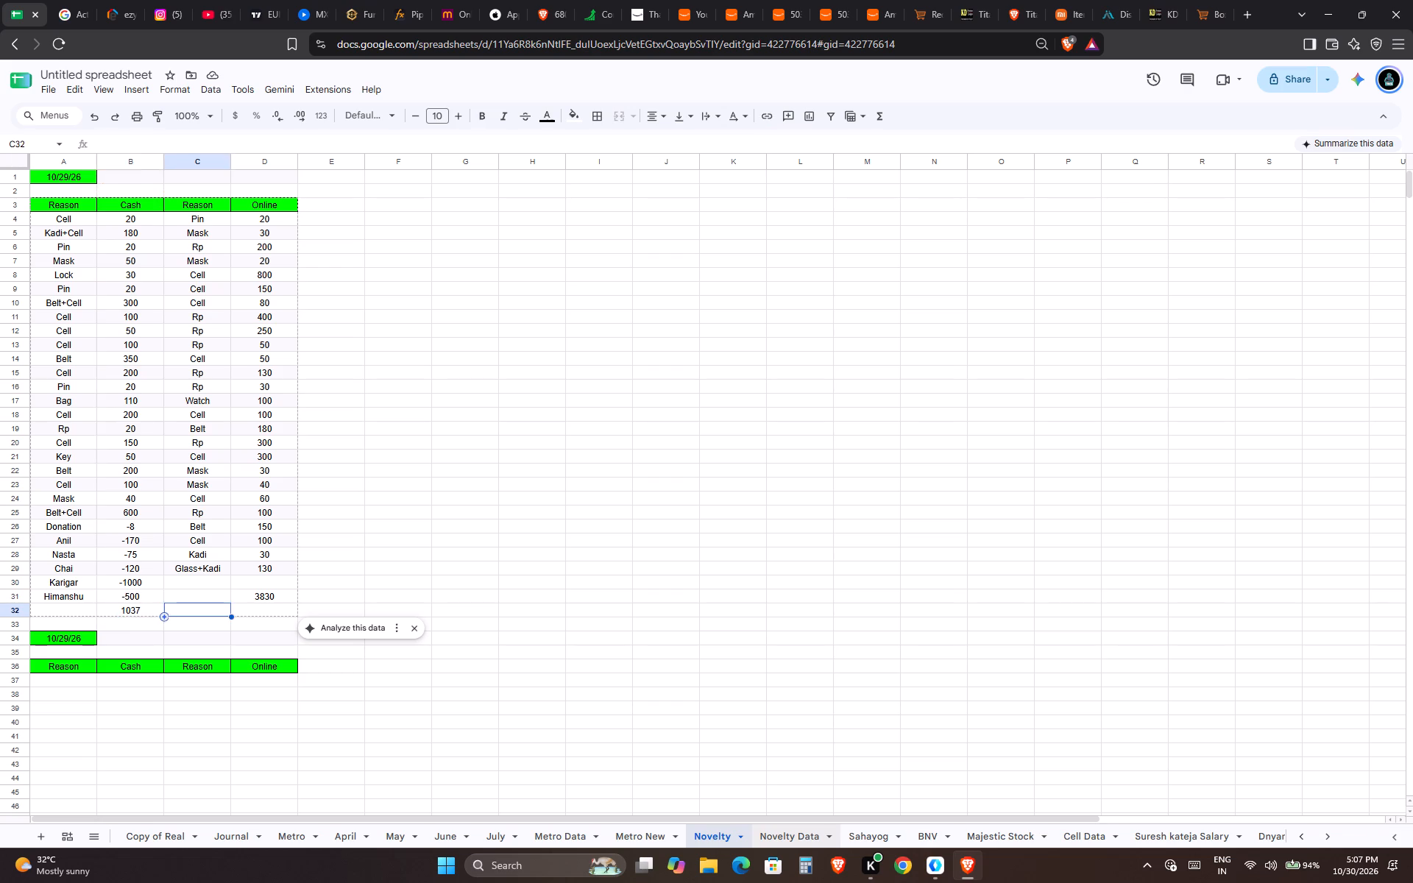
pyautogui.press('Left')
pyautogui.press('Up')
pyautogui.press('Down')
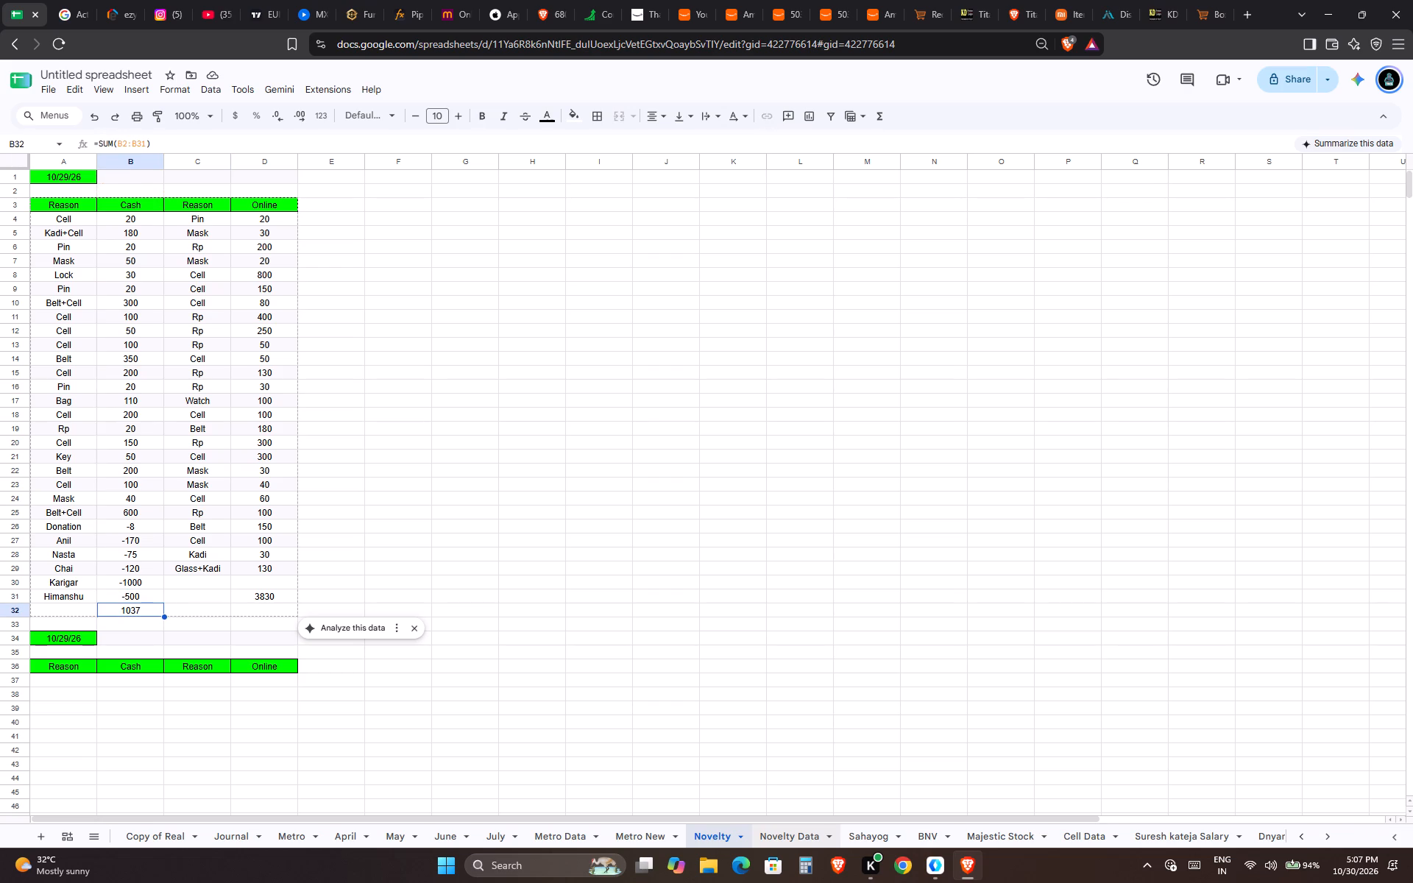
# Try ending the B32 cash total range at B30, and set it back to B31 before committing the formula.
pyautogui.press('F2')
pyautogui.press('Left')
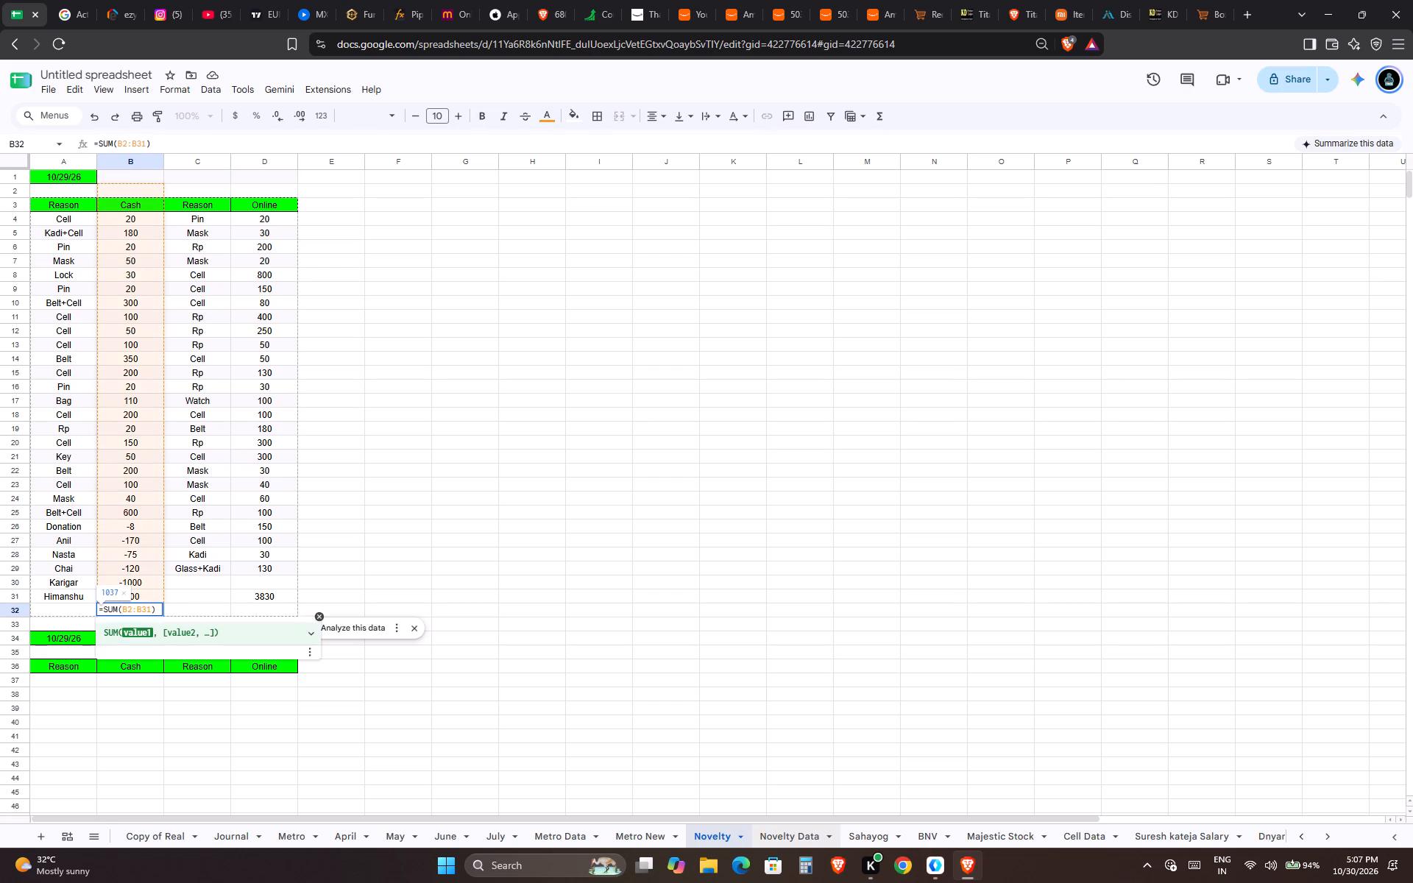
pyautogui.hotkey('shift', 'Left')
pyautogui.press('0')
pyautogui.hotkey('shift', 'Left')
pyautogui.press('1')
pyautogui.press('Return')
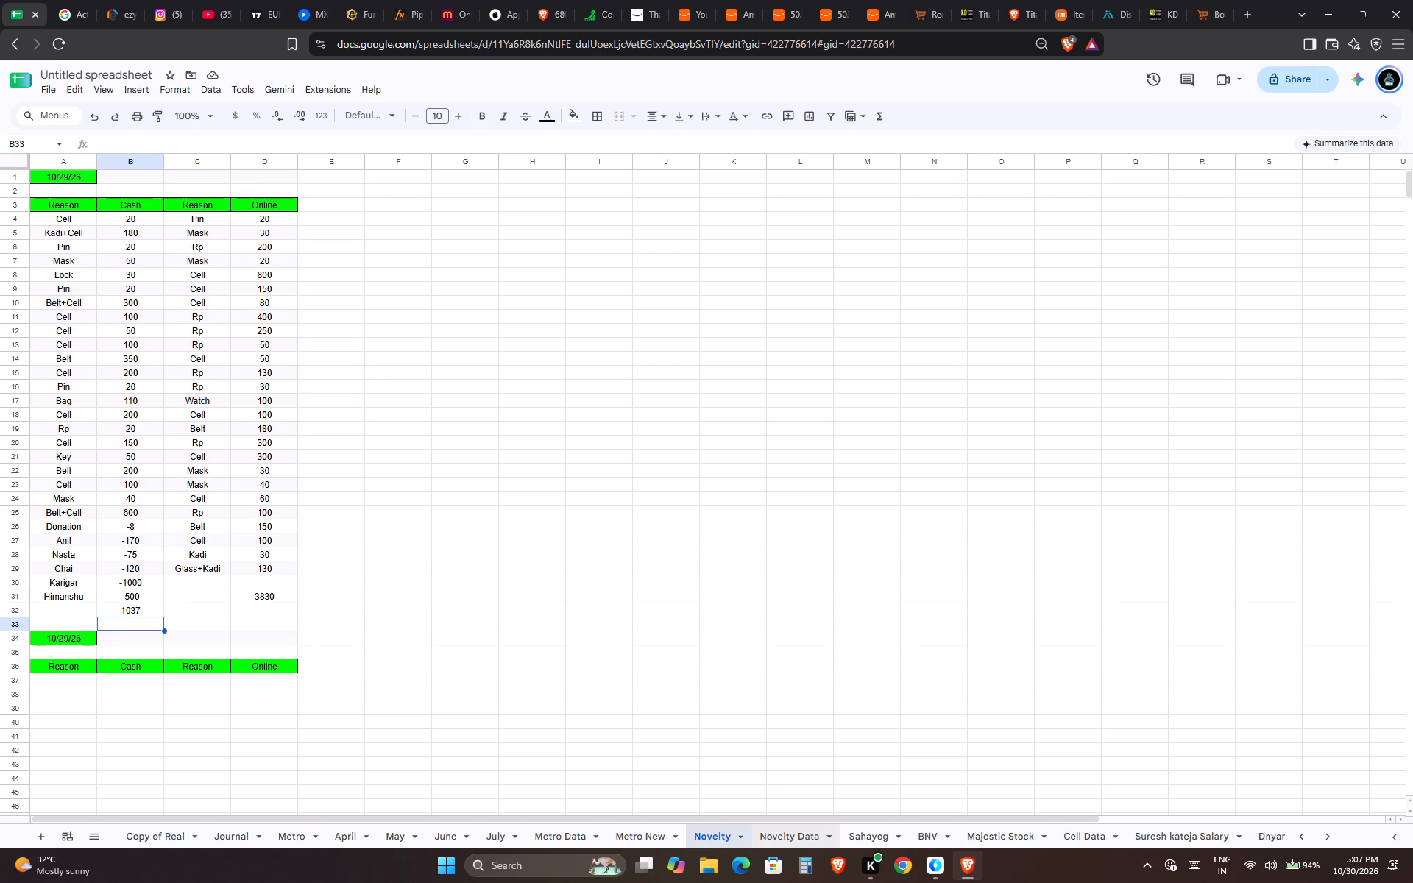
# Select the cash entries B4:B31 and show their sum in the selection summary to check the B32 total.
pyautogui.press('Up')
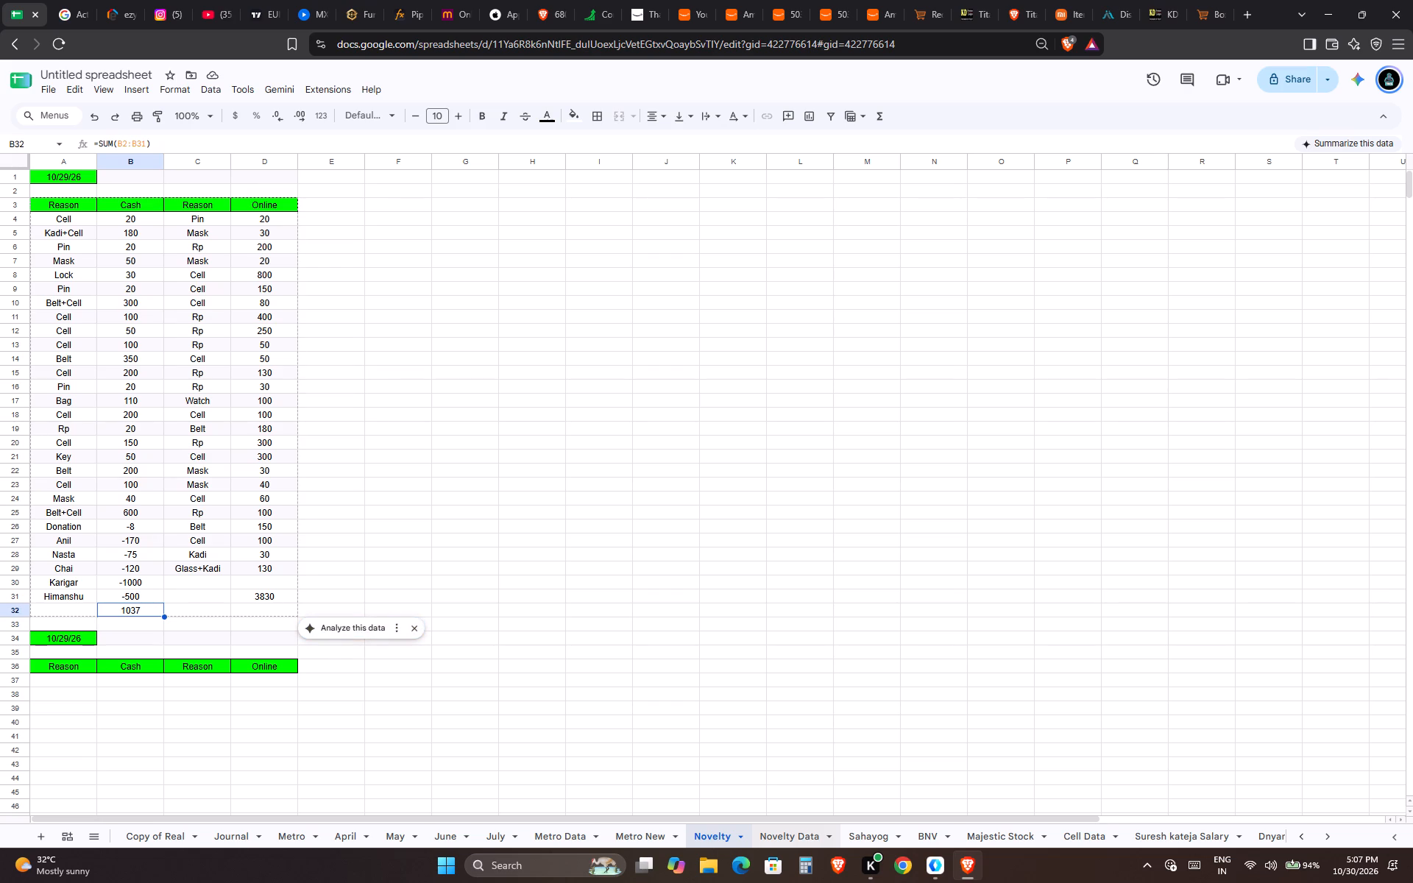
pyautogui.press('Up')
pyautogui.hotkey('ctrl', 'Up')
pyautogui.press('Down')
pyautogui.press('Down')
pyautogui.press('Up')
pyautogui.hotkey('ctrl', 'shift', 'Down')
pyautogui.hotkey('shift', 'Up')
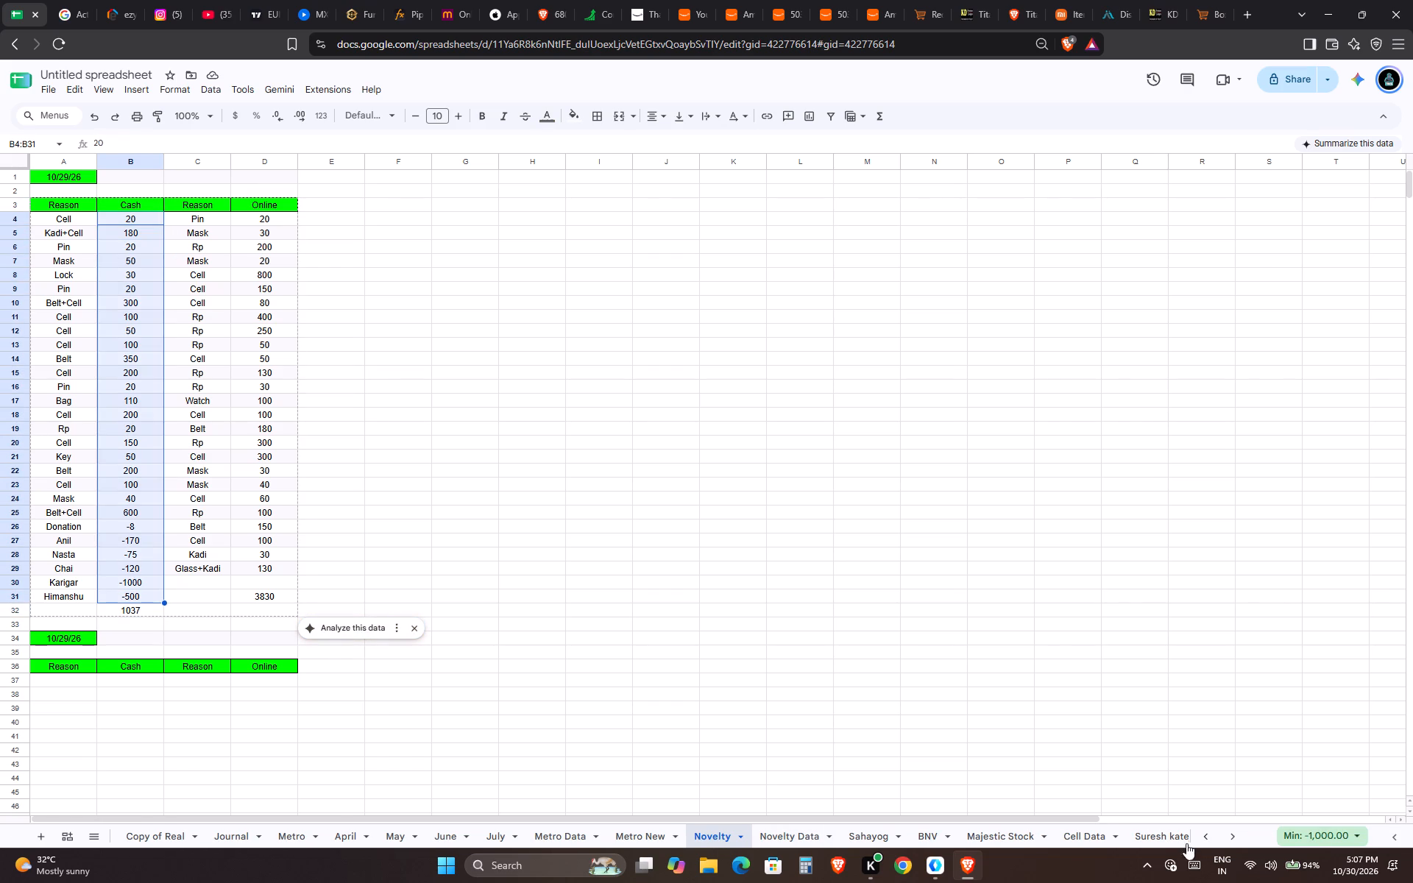
pyautogui.click(1302, 830)
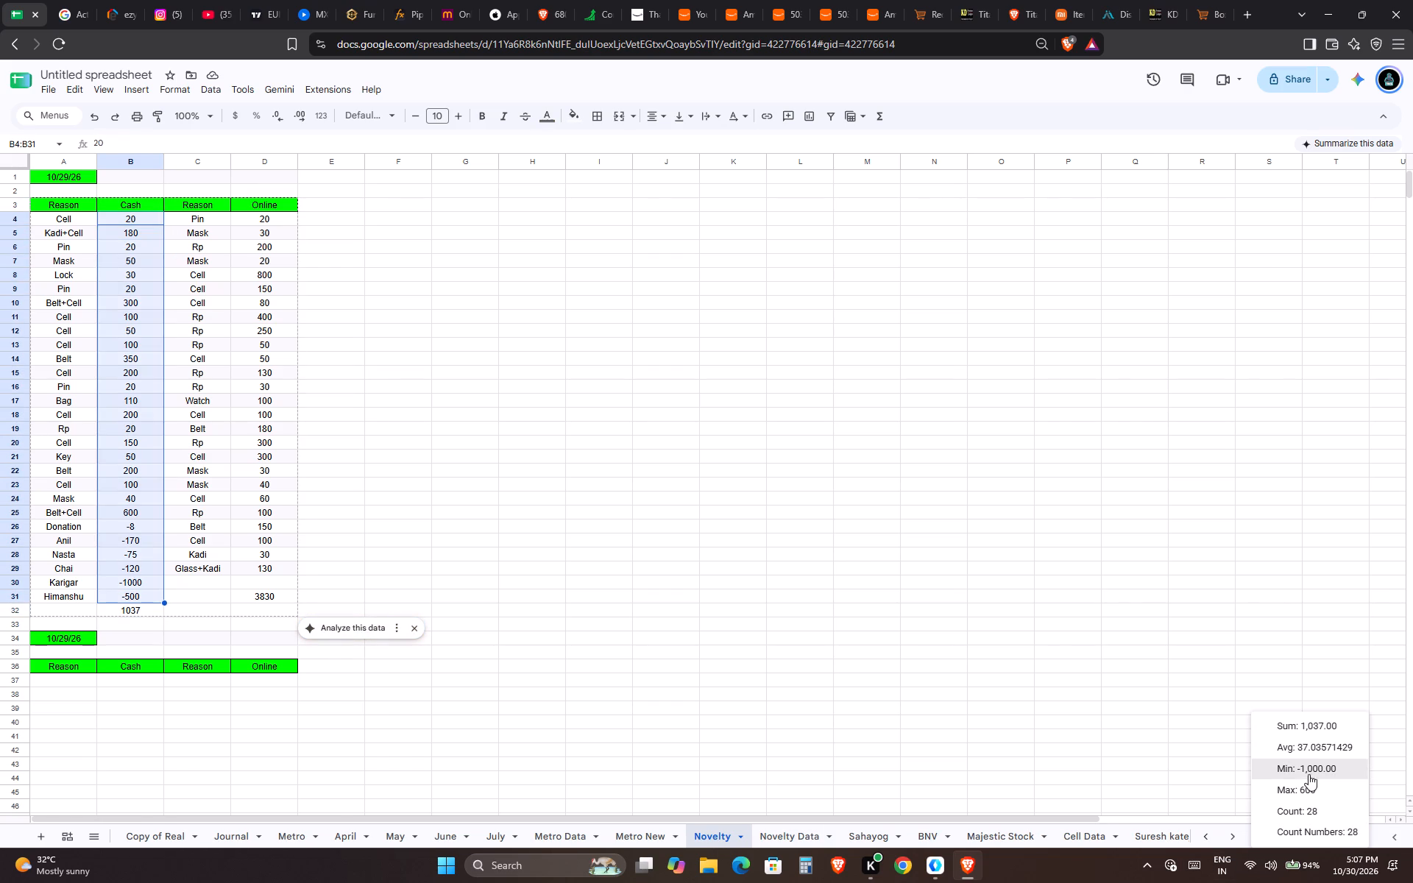
pyautogui.click(1306, 727)
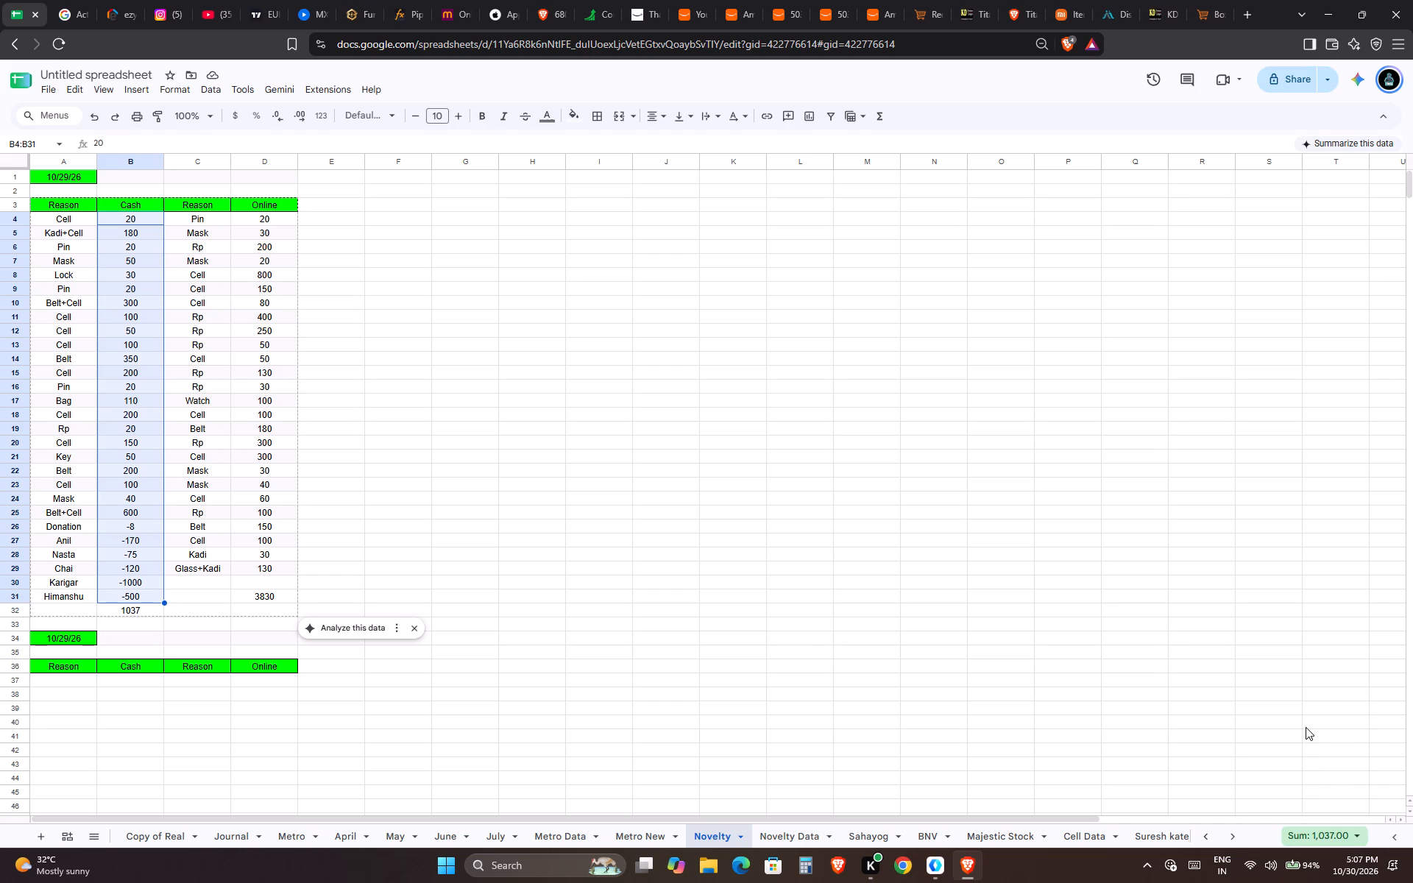
# Examine the Online column entries from D4 down and the total formula in D31.
pyautogui.press('Down')
pyautogui.press('Right')
pyautogui.press('Right')
pyautogui.press('Right')
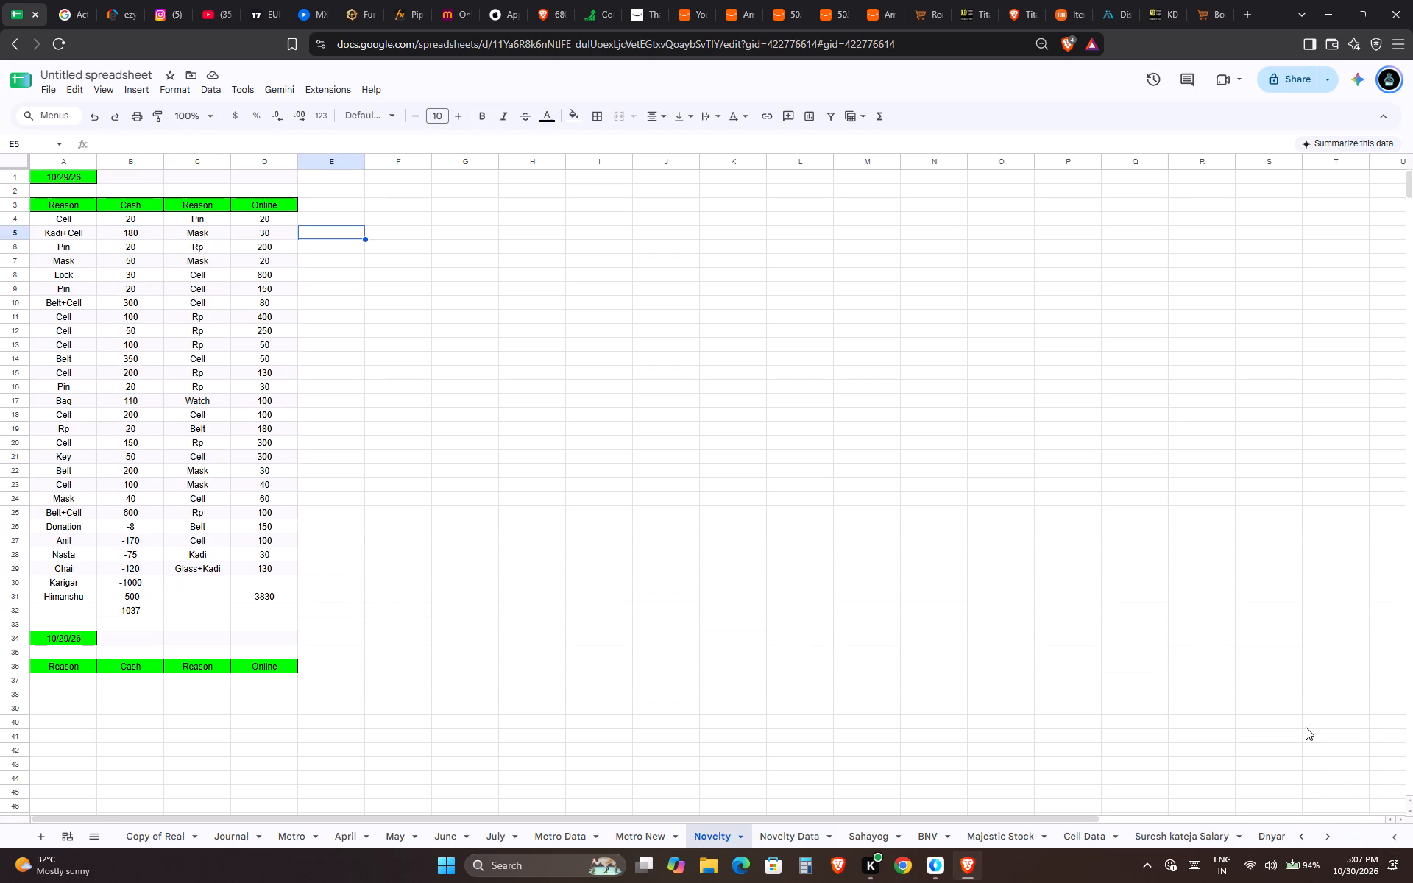
pyautogui.press('Left')
pyautogui.press('Up')
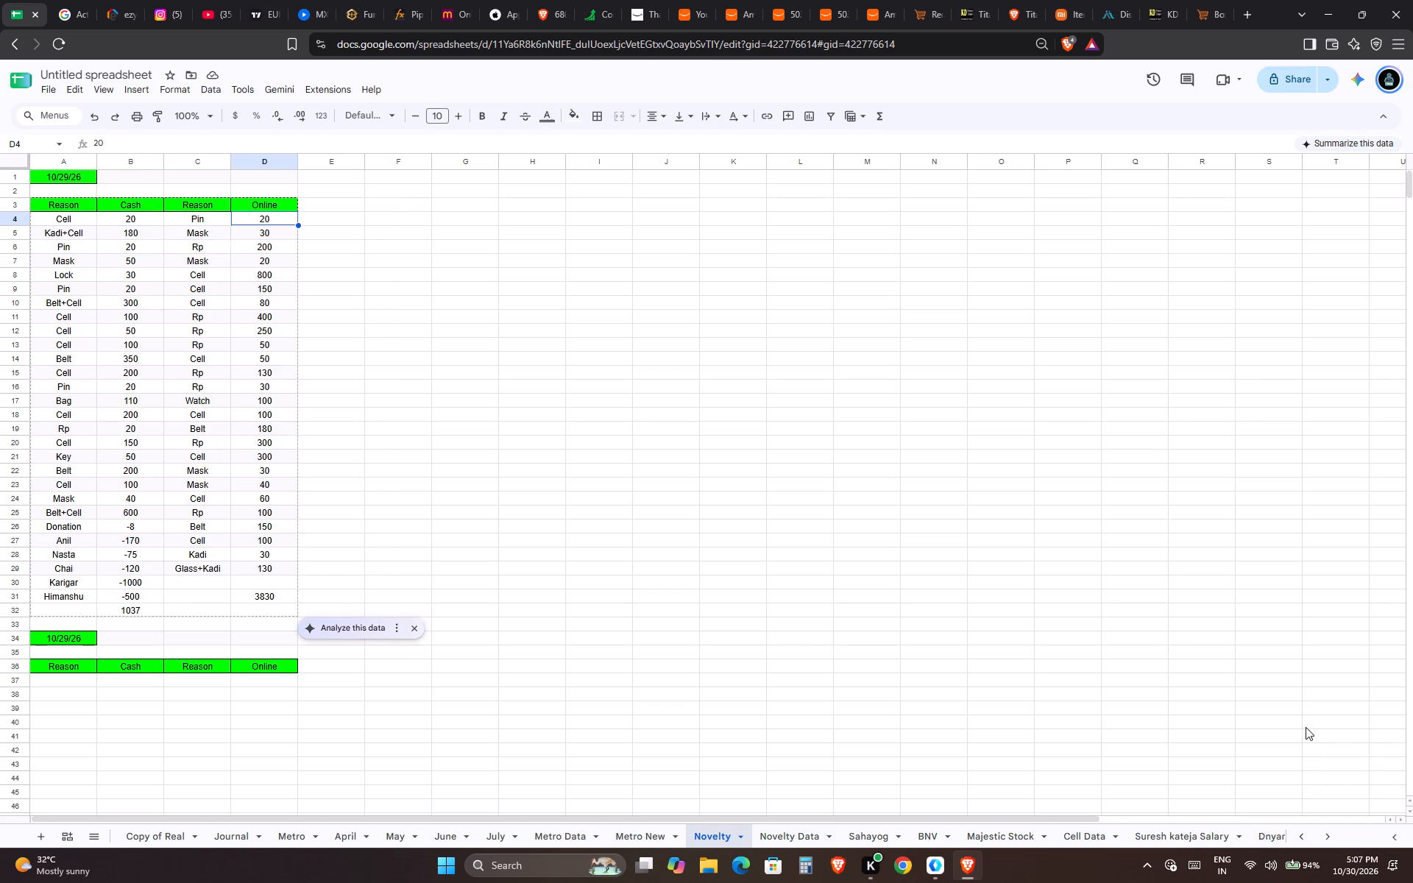
pyautogui.hotkey('ctrl', 'shift', 'Down')
pyautogui.hotkey('ctrl', 'Down')
pyautogui.press('Down')
pyautogui.press('Down')
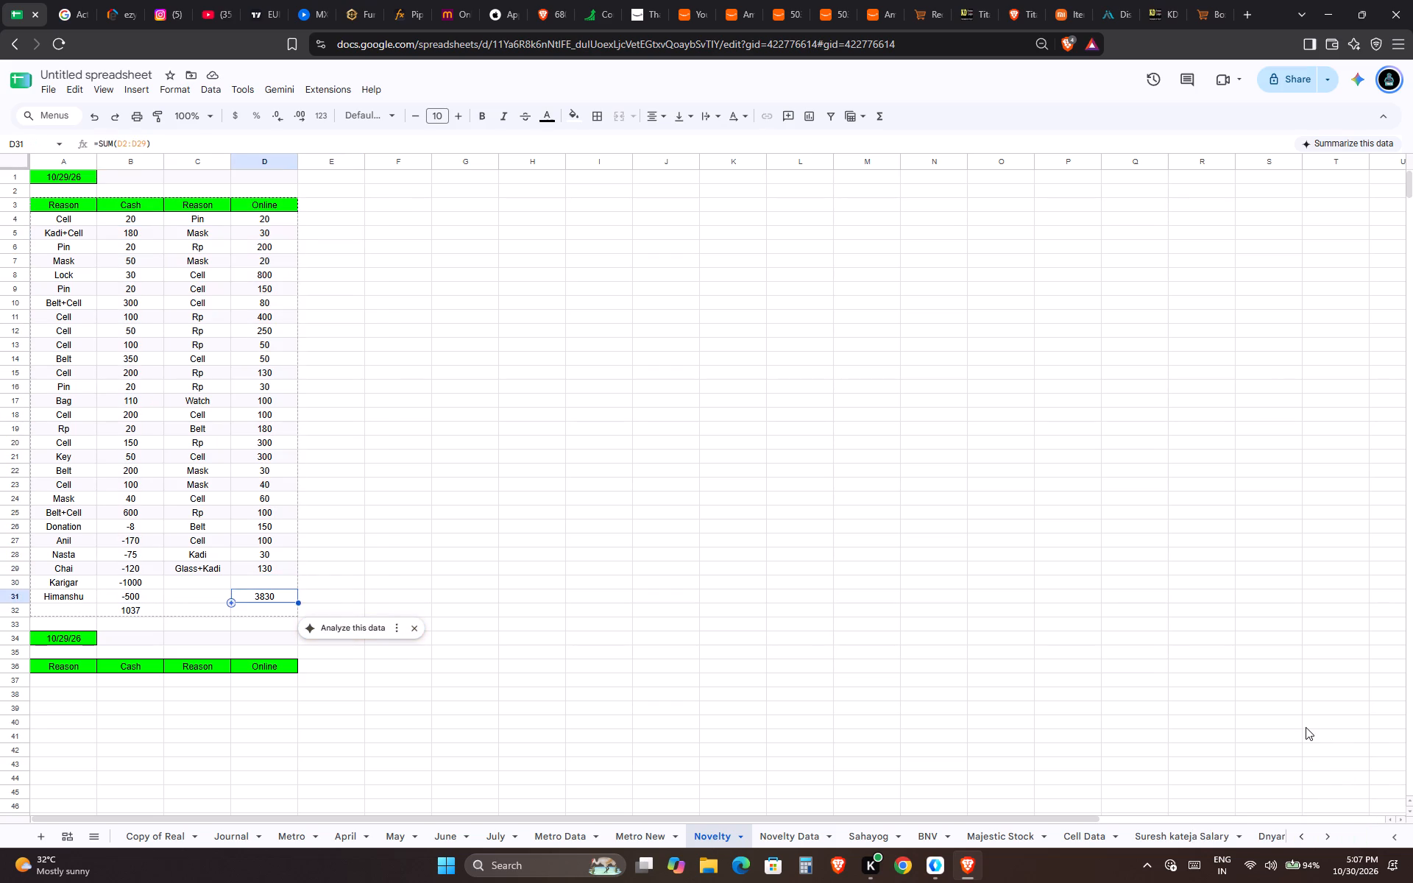
pyautogui.press('Left')
pyautogui.press('Down')
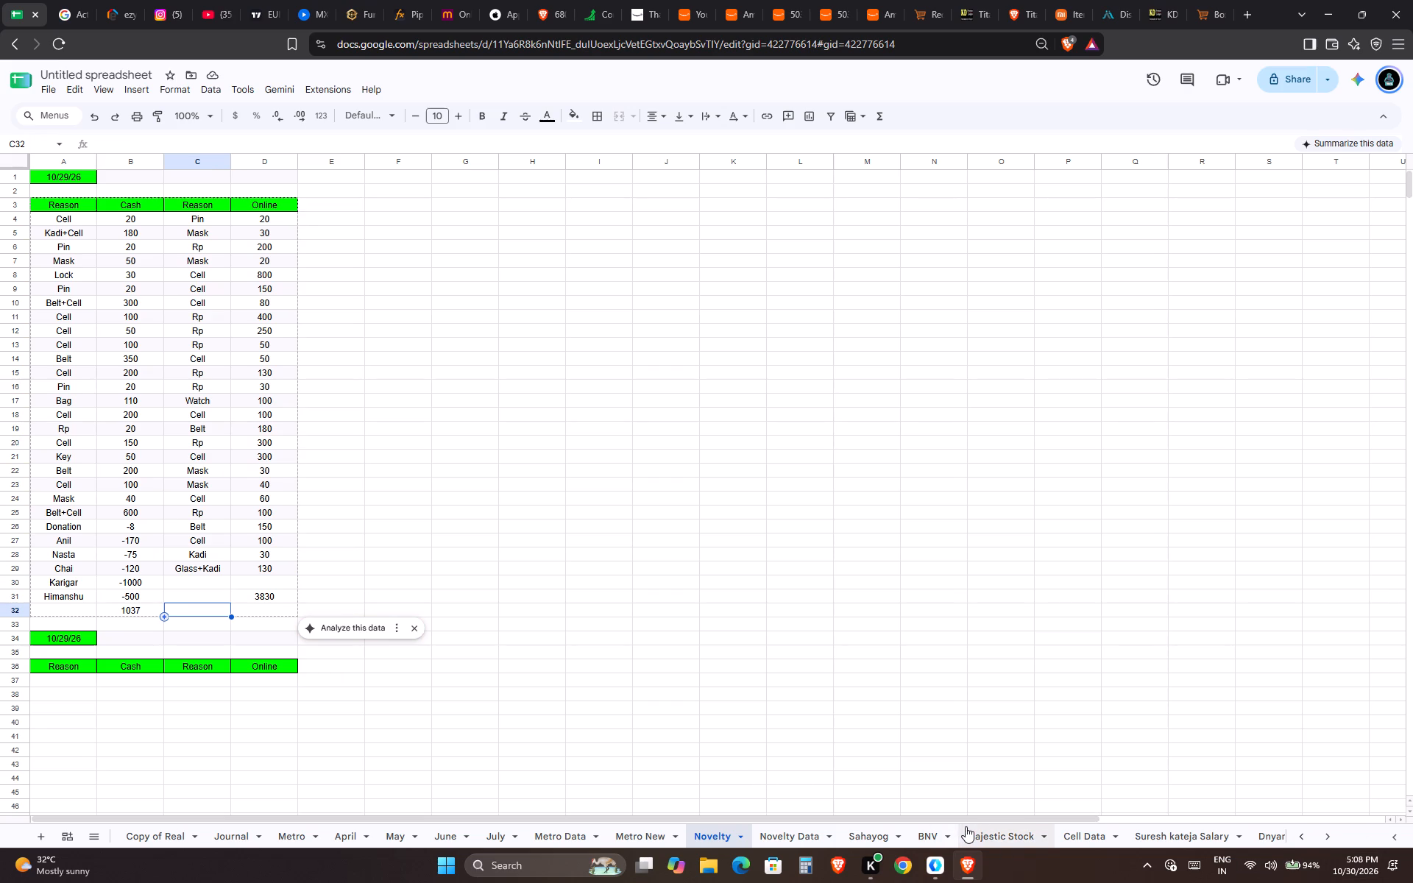
# On the Novelty Data sheet, set the 10/29/26 cash amount in B2 to 1037.
pyautogui.click(789, 826)
pyautogui.press('Right')
pyautogui.press('Left')
pyautogui.press('Right')
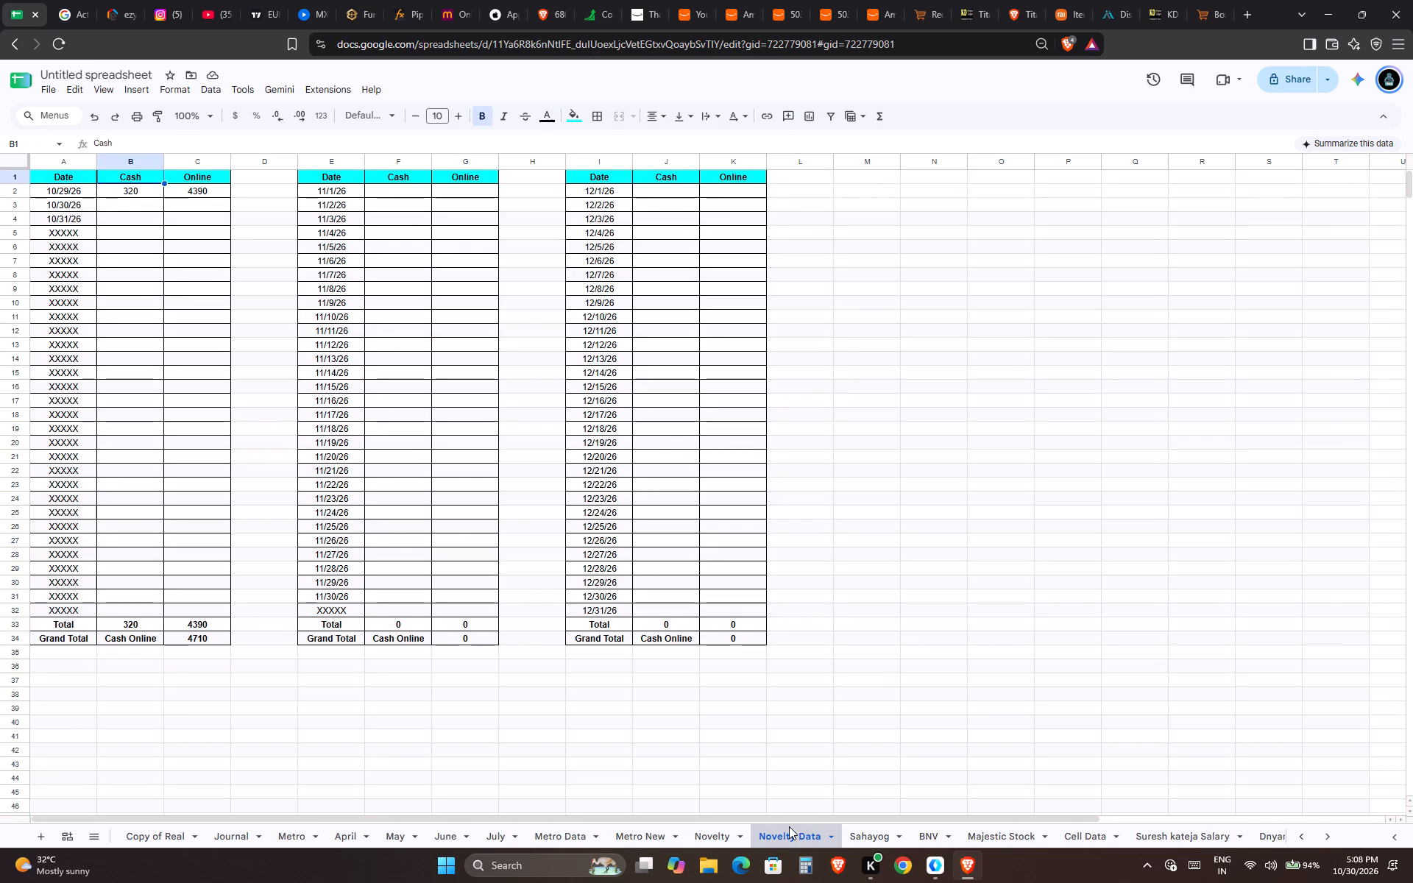
pyautogui.press('Left')
pyautogui.press('Right')
pyautogui.press('Left')
pyautogui.press('Left')
pyautogui.press('Down')
pyautogui.press('Right')
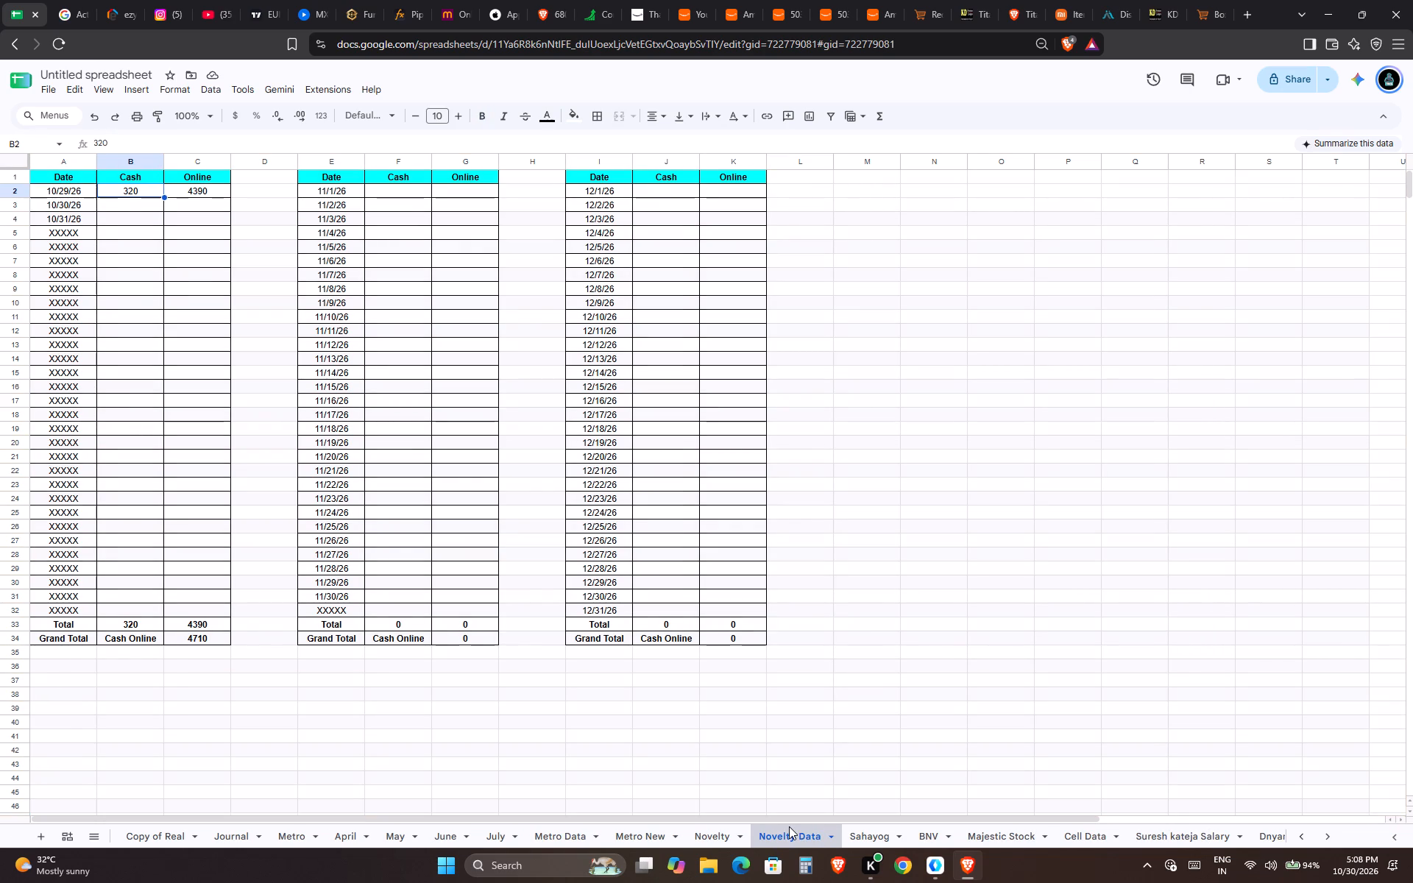
pyautogui.write('1037')
pyautogui.press('Right')
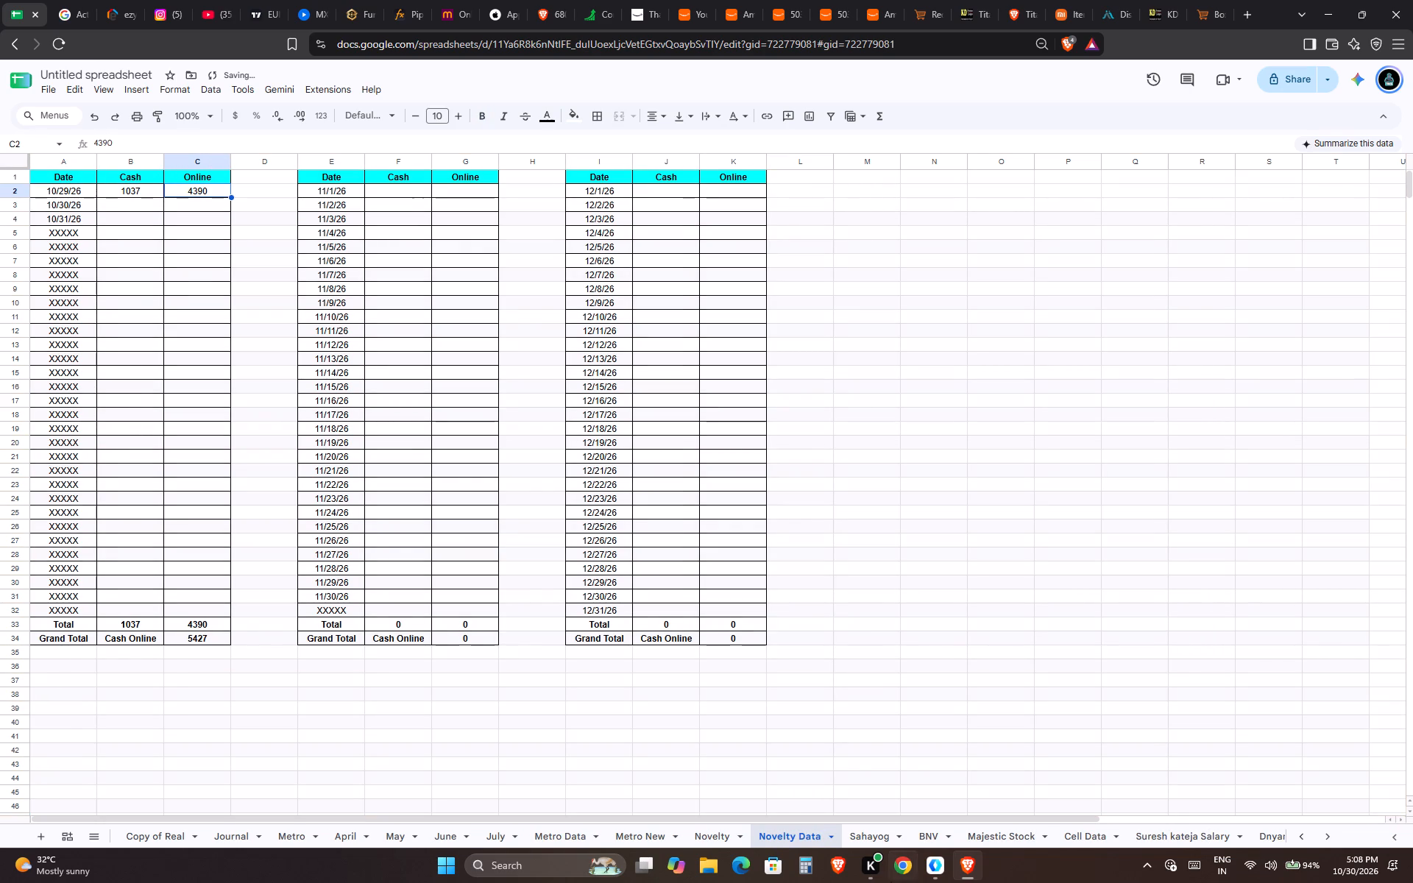
# Look up the online total on the Novelty sheet and set the 10/29/26 online amount in Novelty Data C2 to 3830.
pyautogui.click(726, 831)
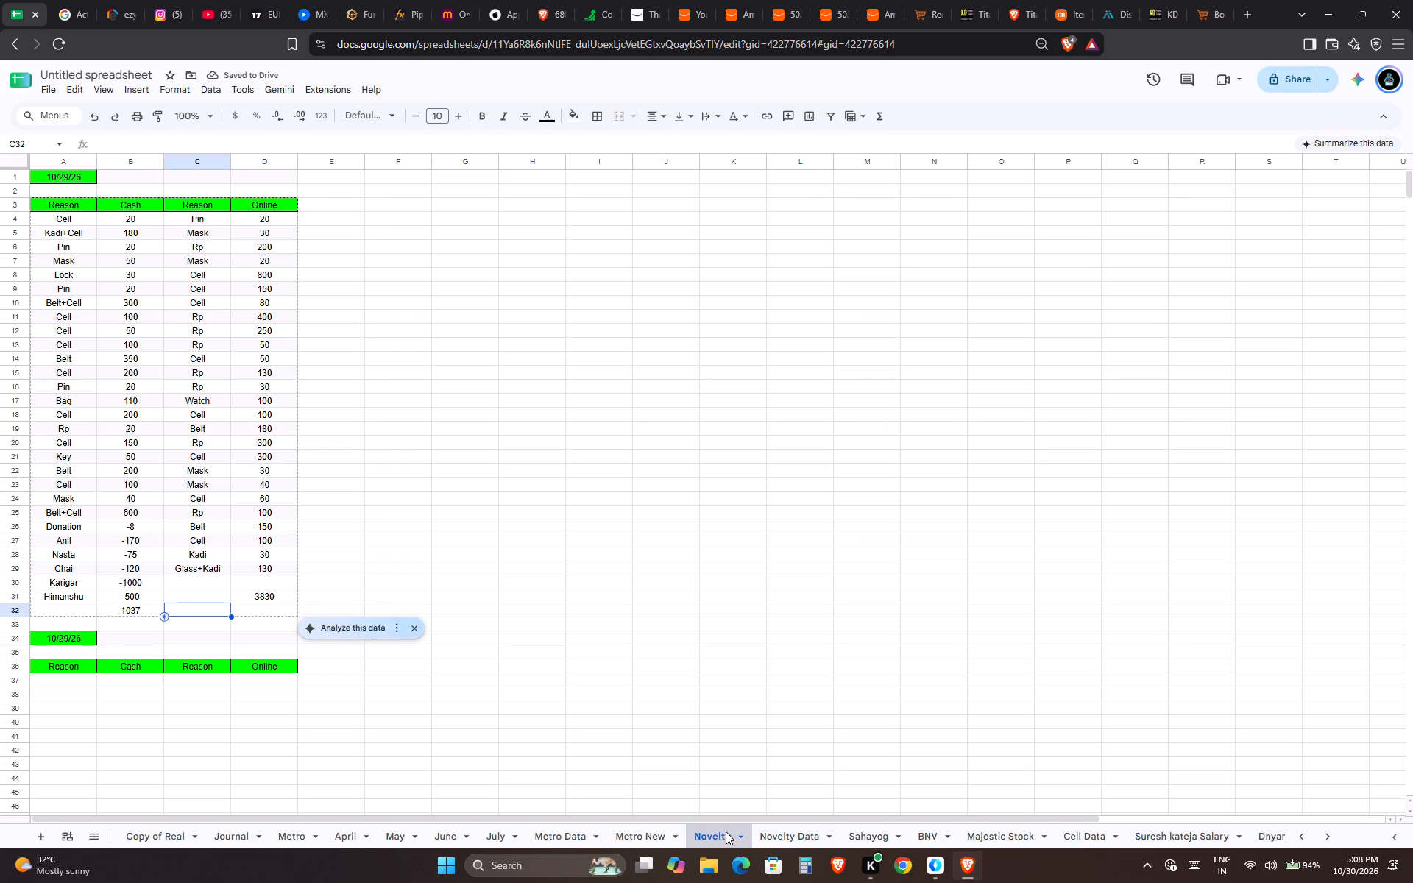
pyautogui.click(662, 835)
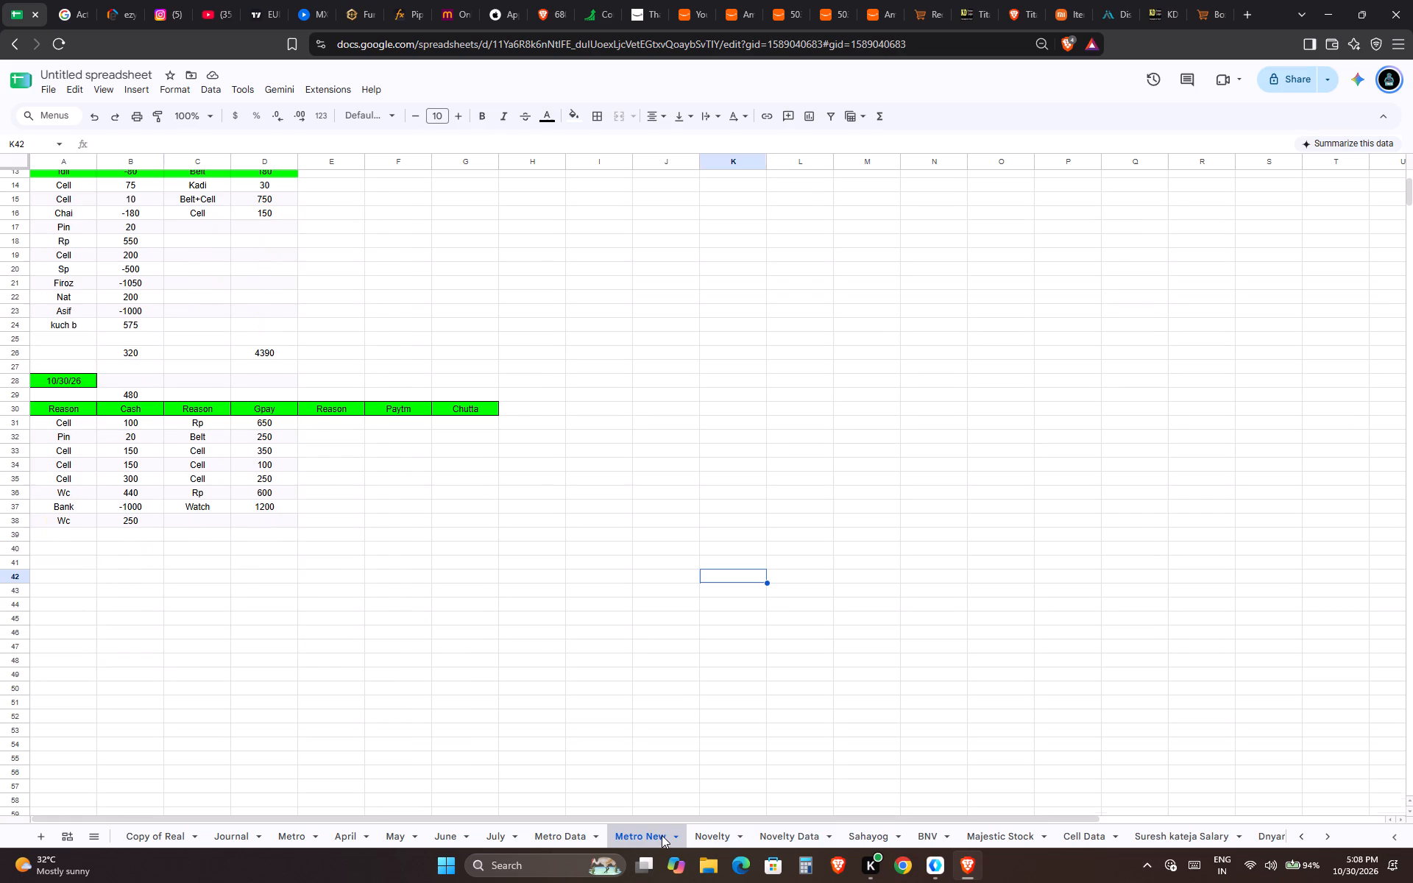
pyautogui.click(811, 839)
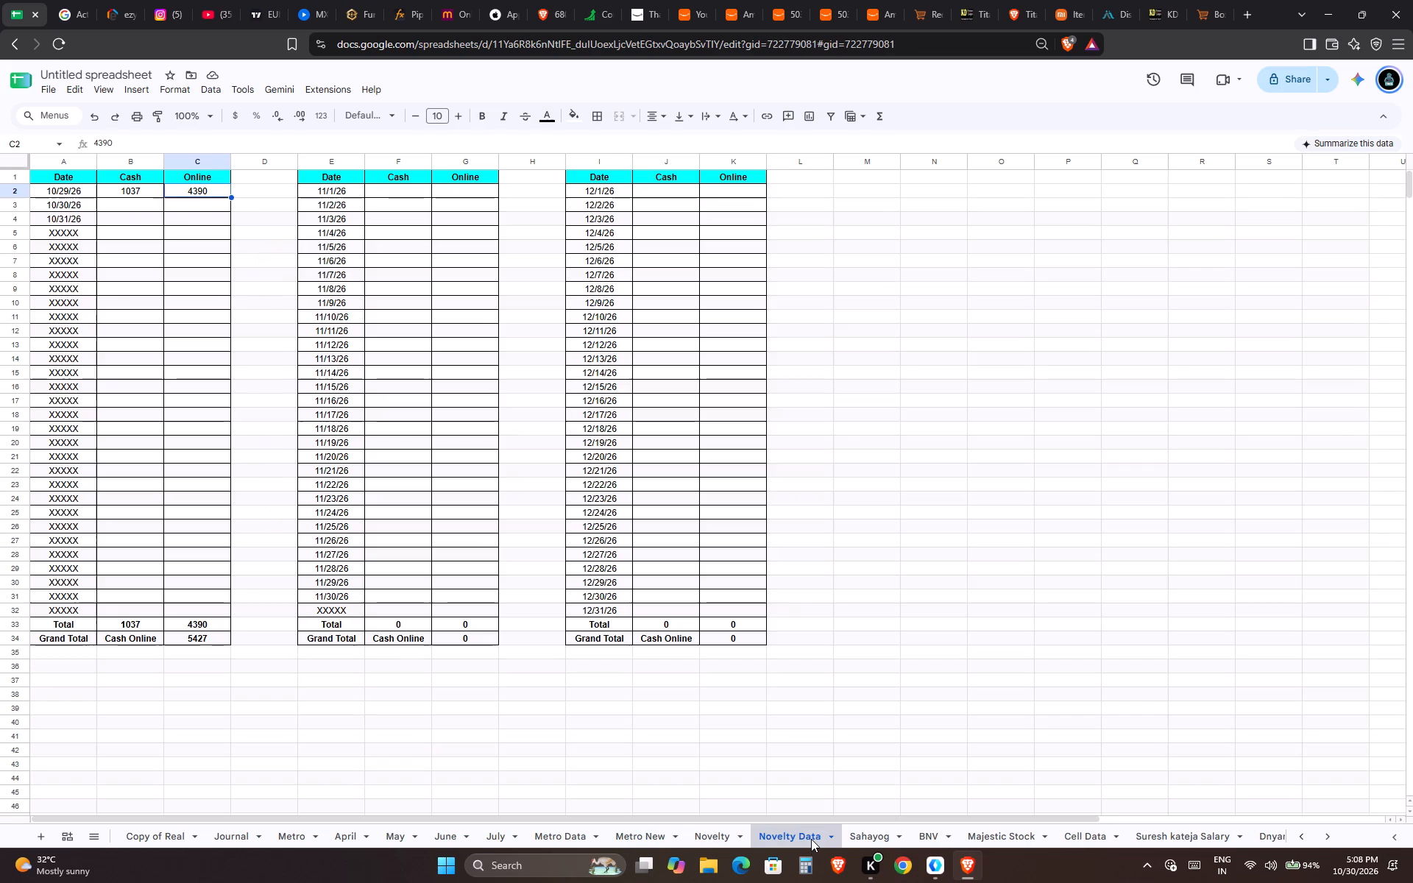
pyautogui.write('3830')
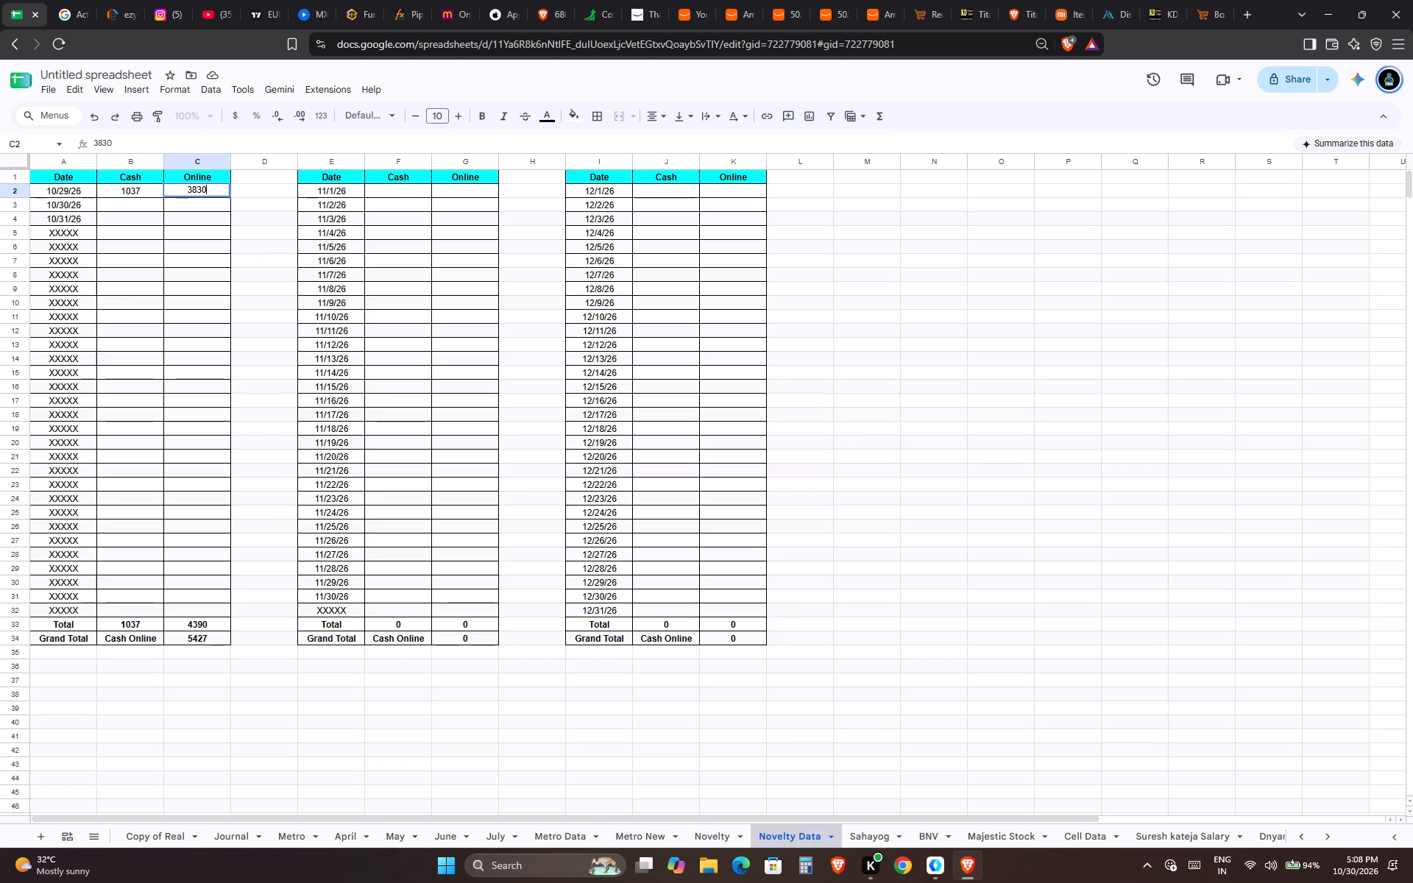
pyautogui.press('Return')
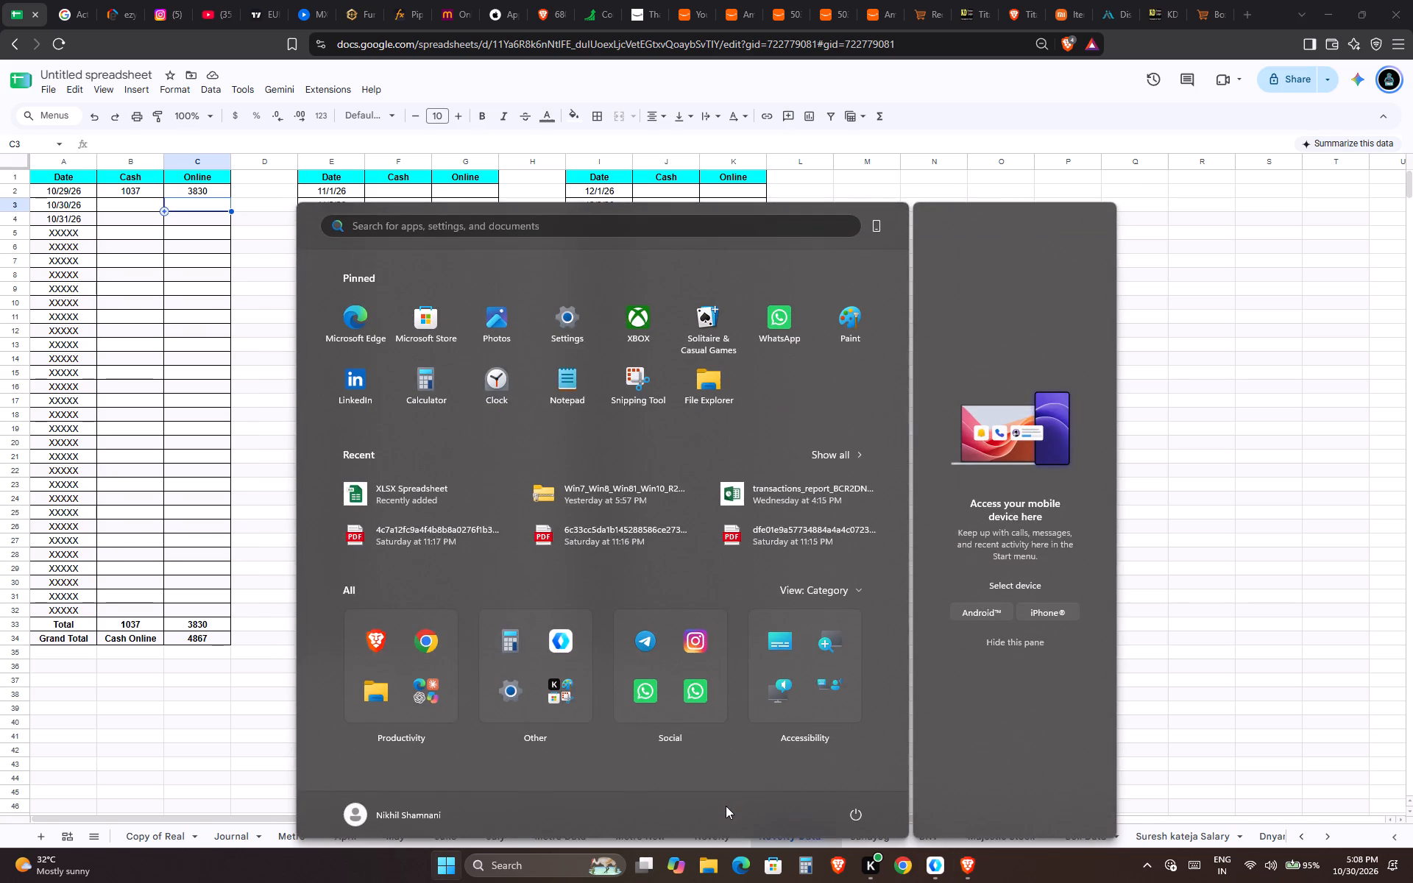
# Open Calculator and compute 4500 minus 21%.
pyautogui.write('ca')
pyautogui.press('Return')
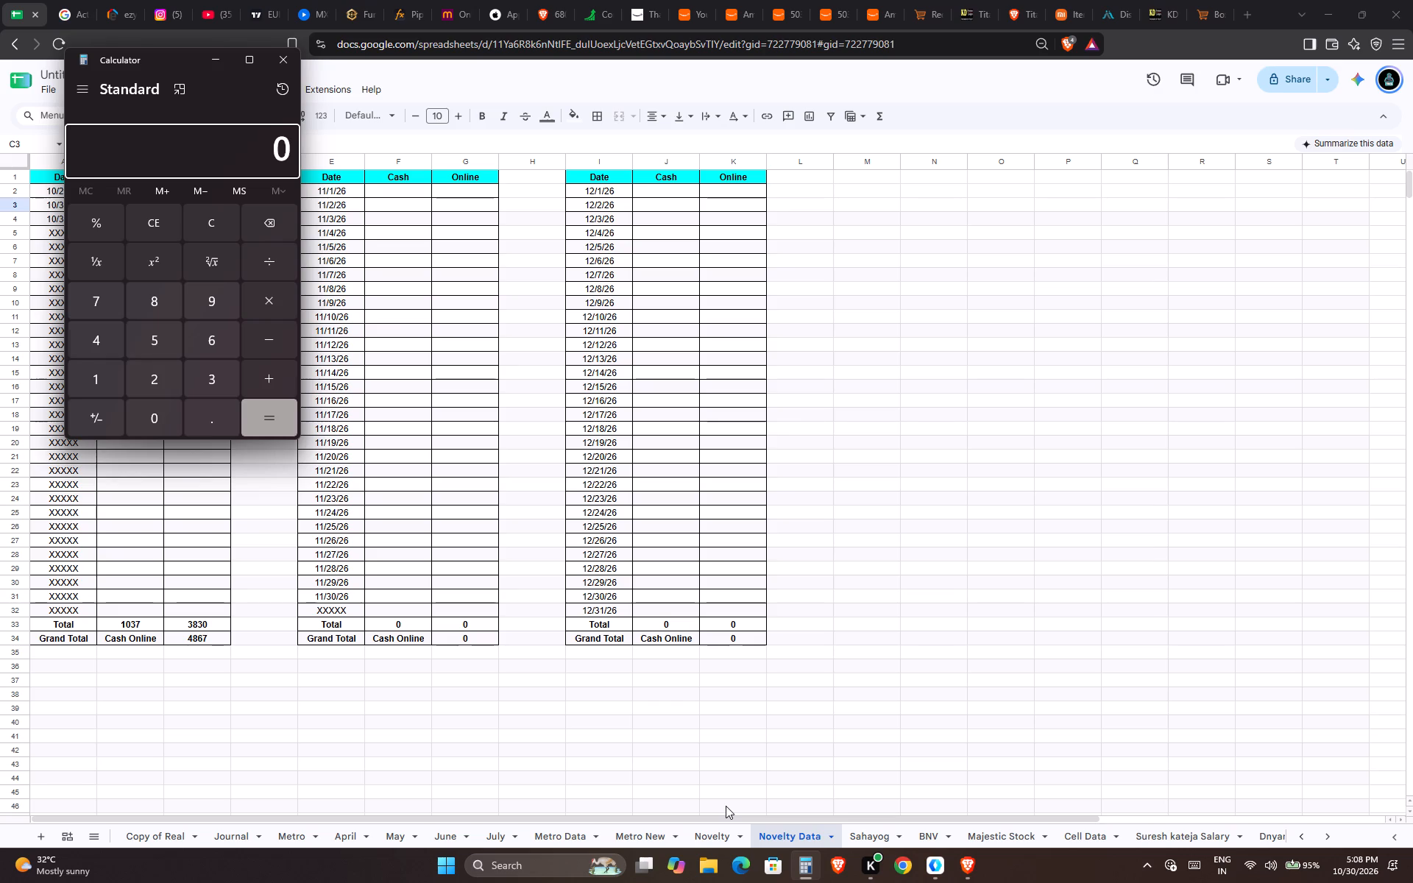
pyautogui.write('4500-21')
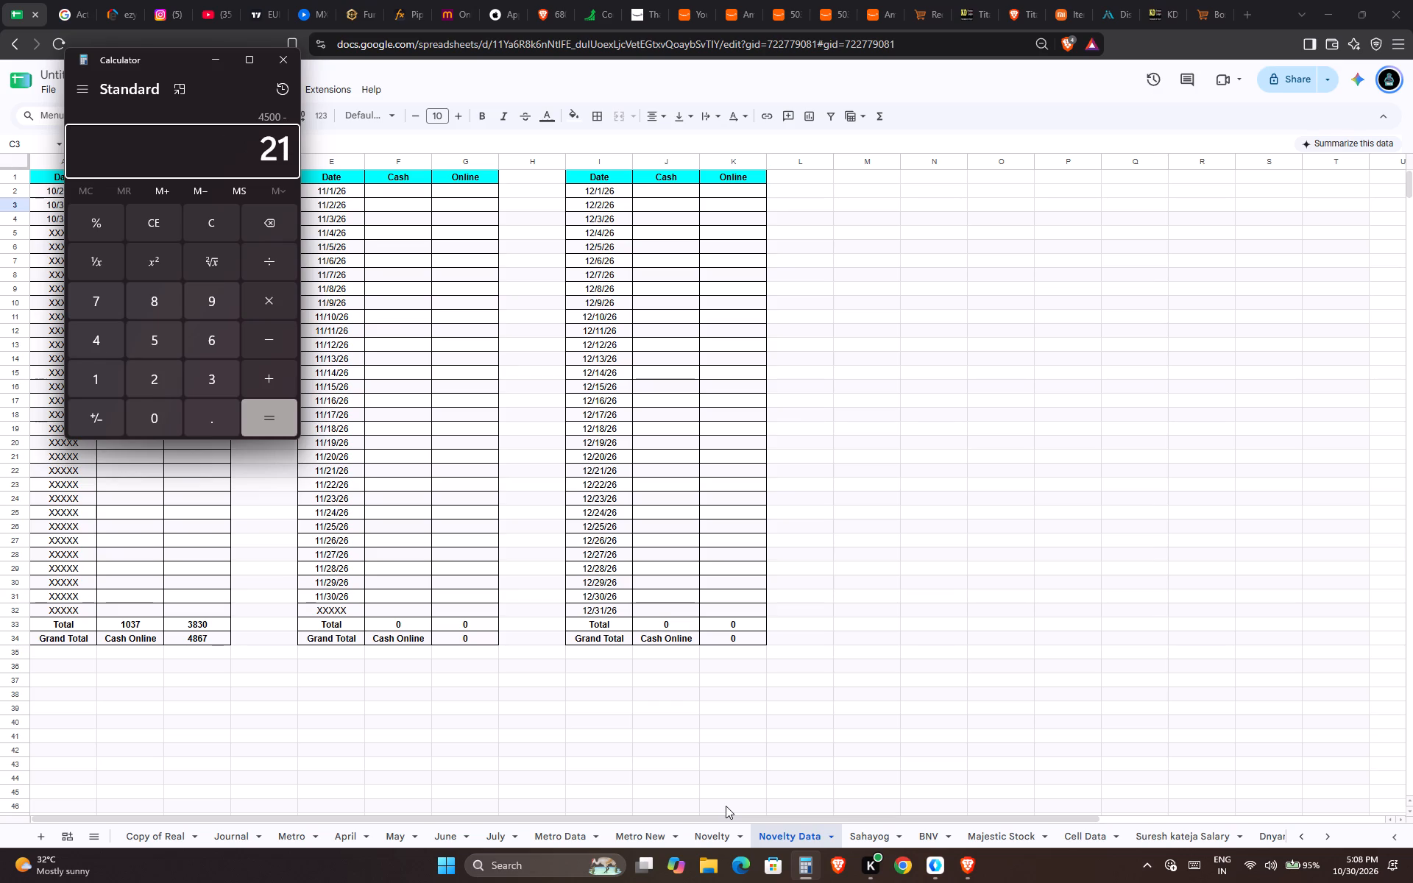
pyautogui.hotkey('shift', '%')
pyautogui.press('Return')
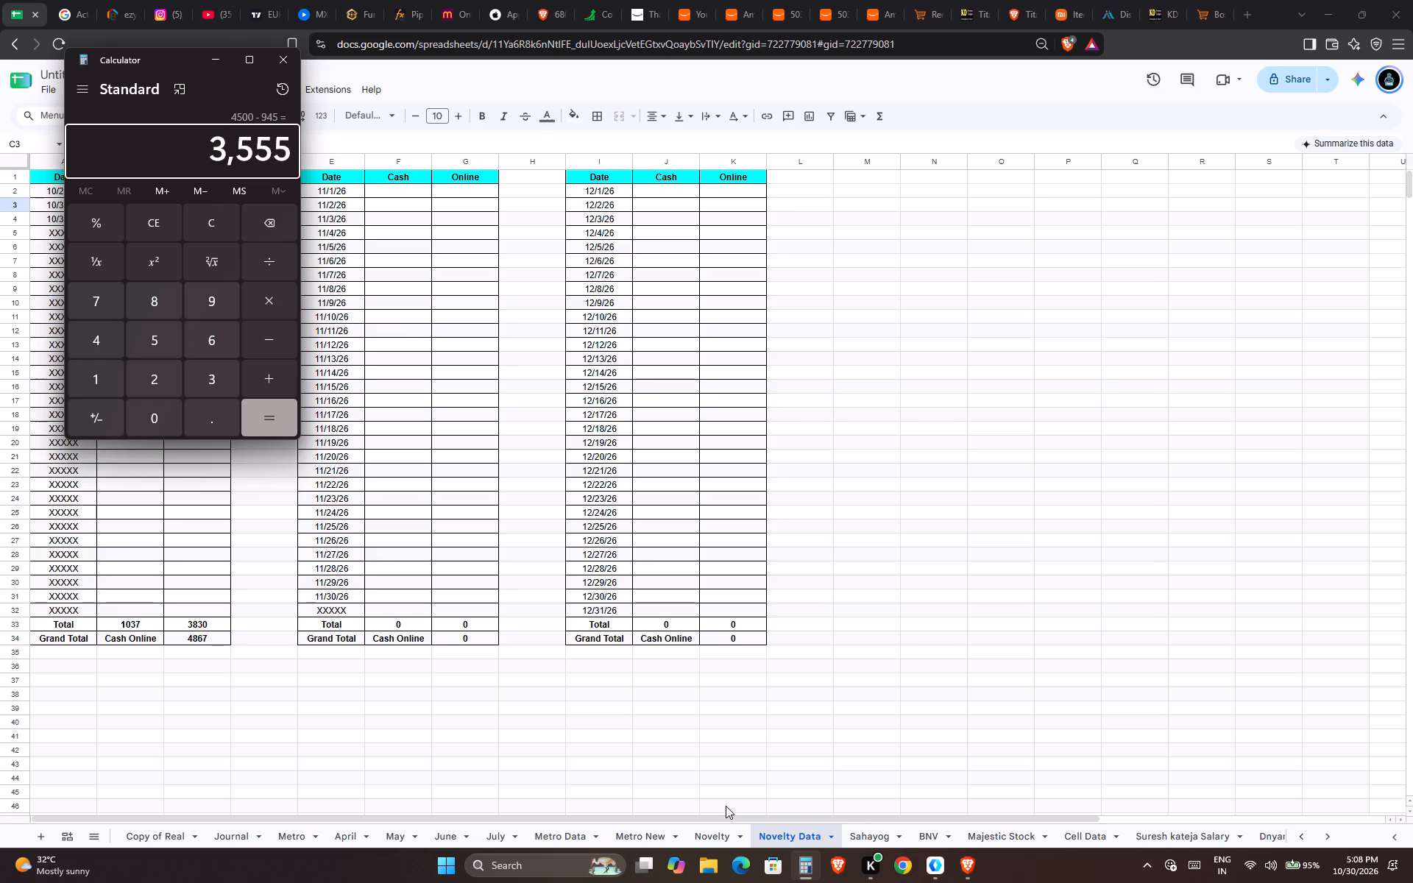
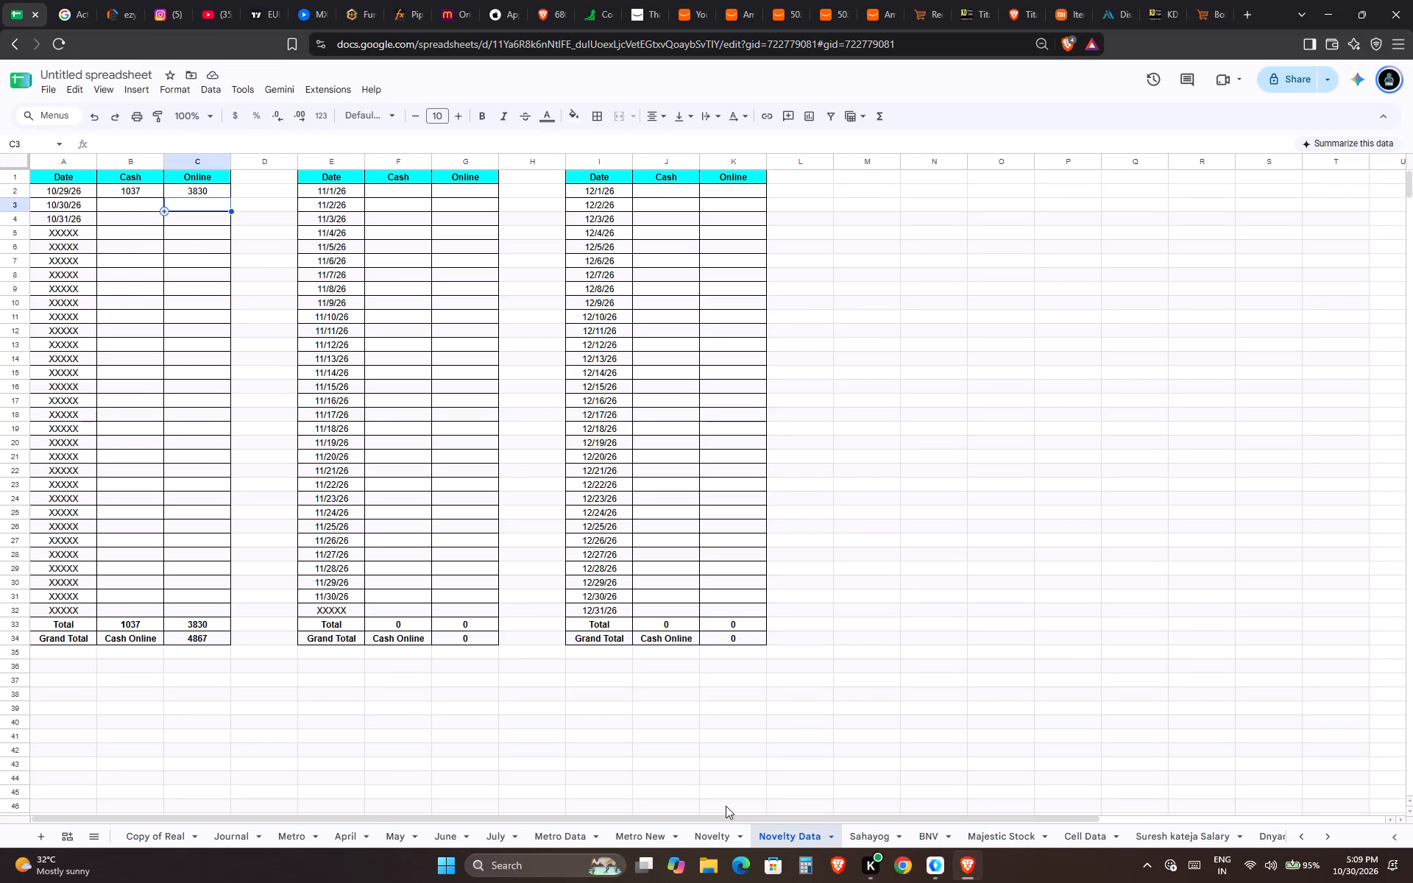
# Save the workbook and copy the 10/29/26 online amount 3830 down into C3 of Novelty Data.
pyautogui.hotkey('ctrl', 's')
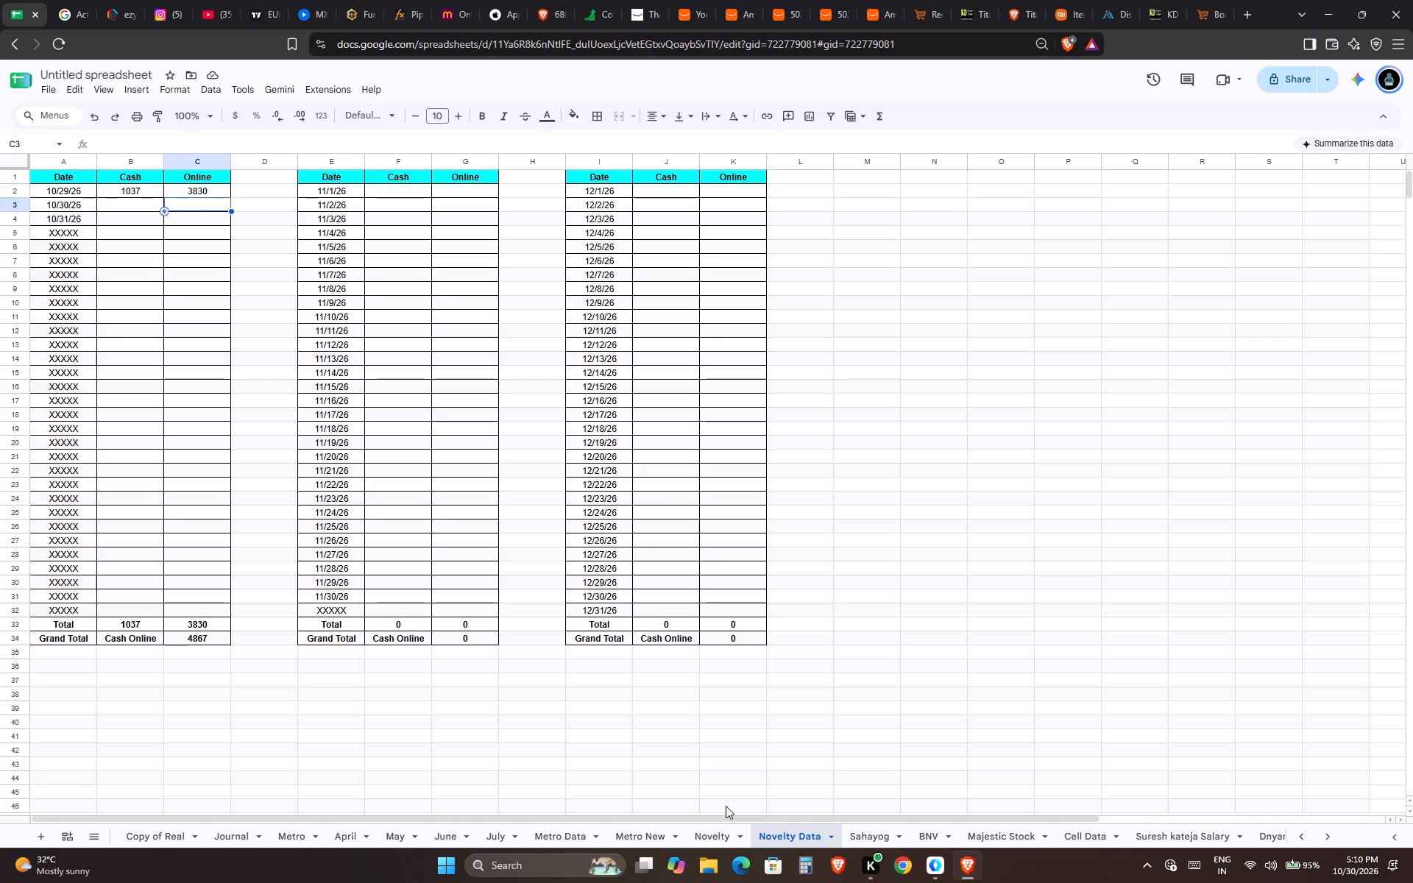
pyautogui.hotkey('ctrl', 'd')
pyautogui.hotkey('ctrl', 's')
pyautogui.hotkey('ctrl', 'd')
# Minimise all open windows to show the desktop.
pyautogui.press('super+d')
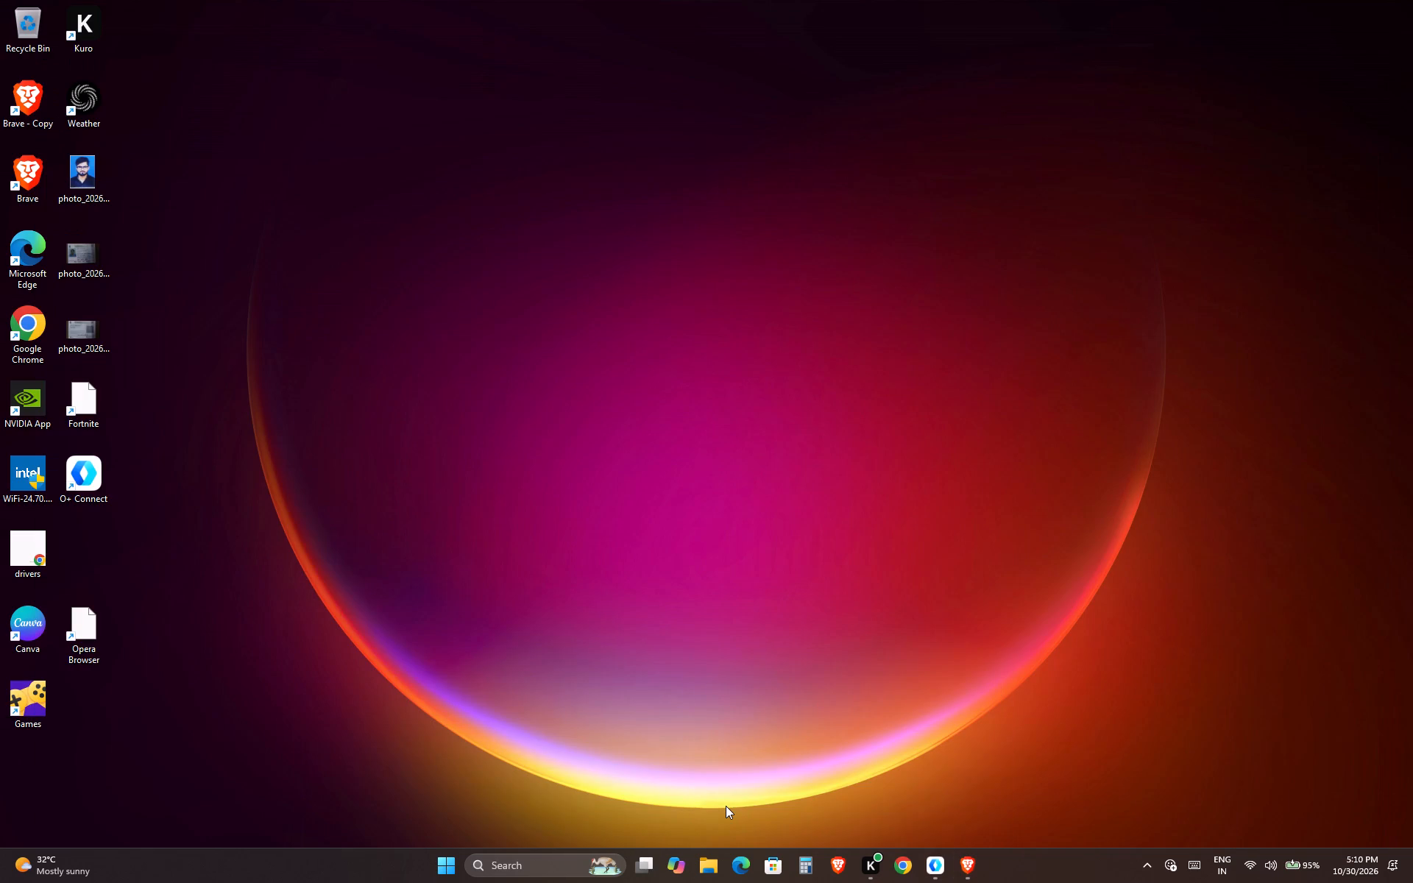